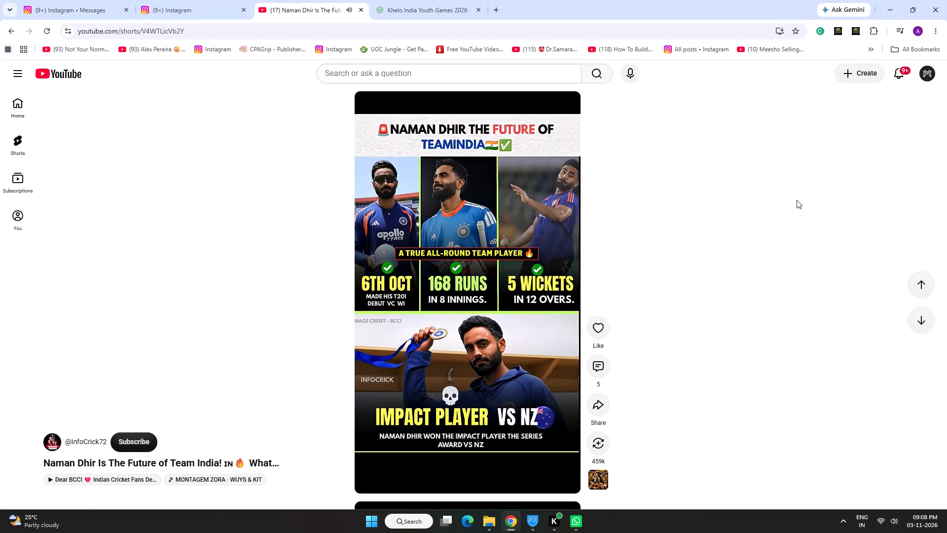
Browse through the YouTube Shorts feed, viewing one short after another.
scroll(797, 200, down, 3)
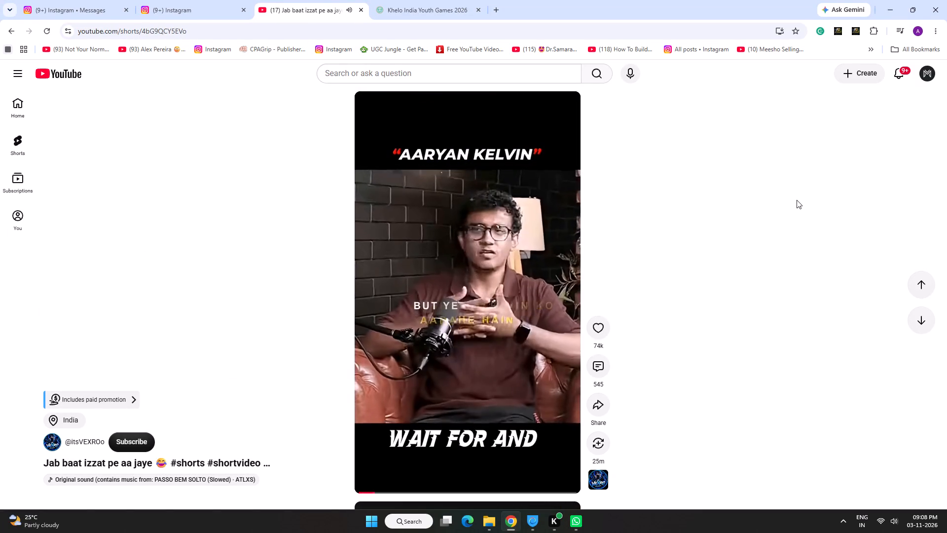
scroll(797, 200, down, 2)
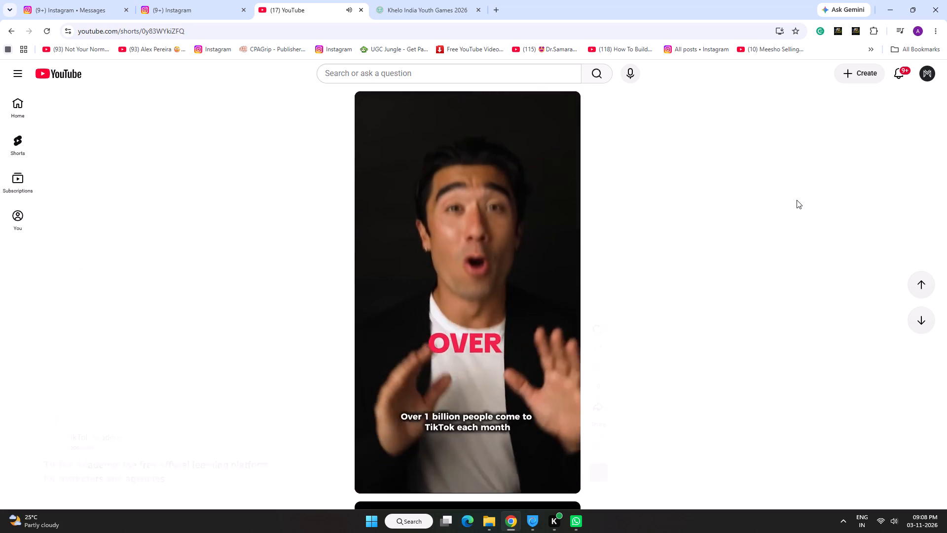
scroll(797, 200, down, 6)
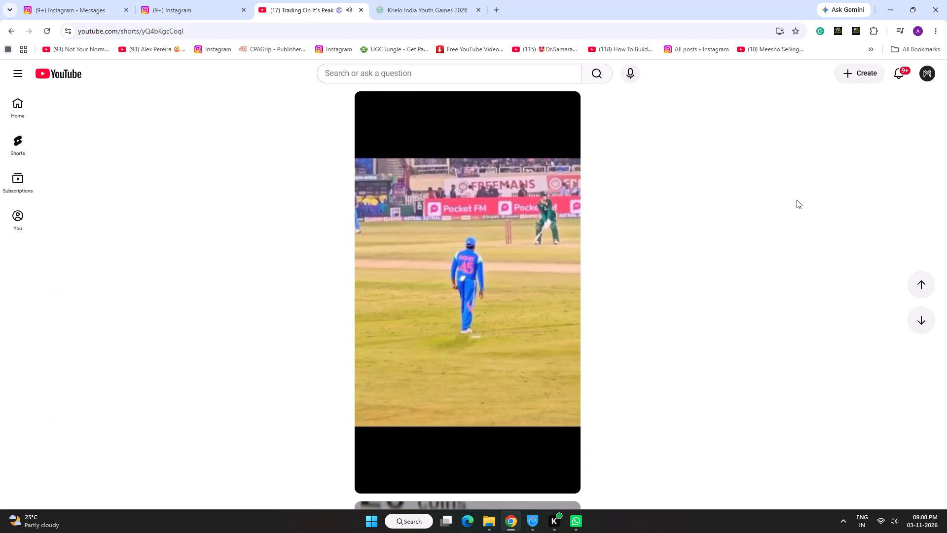
scroll(797, 200, down, 3)
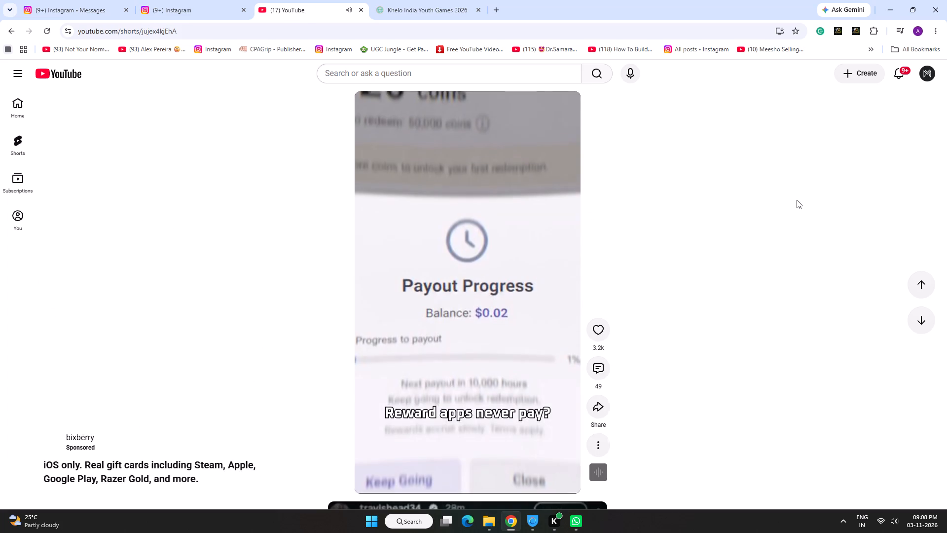
scroll(797, 200, down, 3)
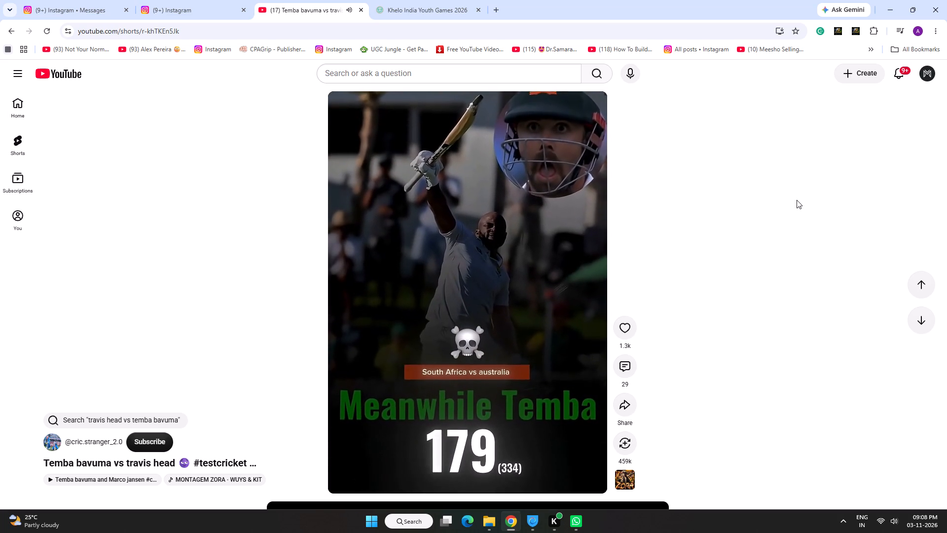
scroll(797, 200, down, 1)
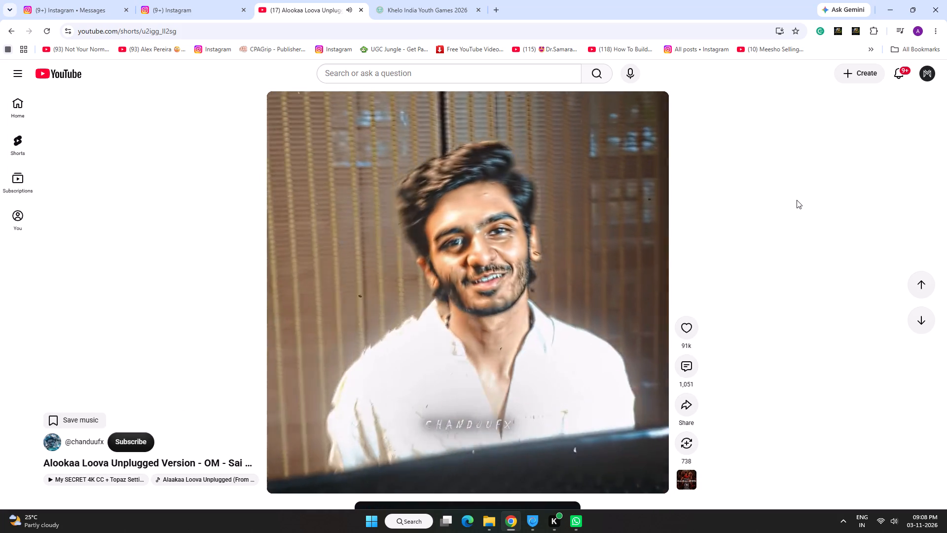
scroll(797, 200, down, 2)
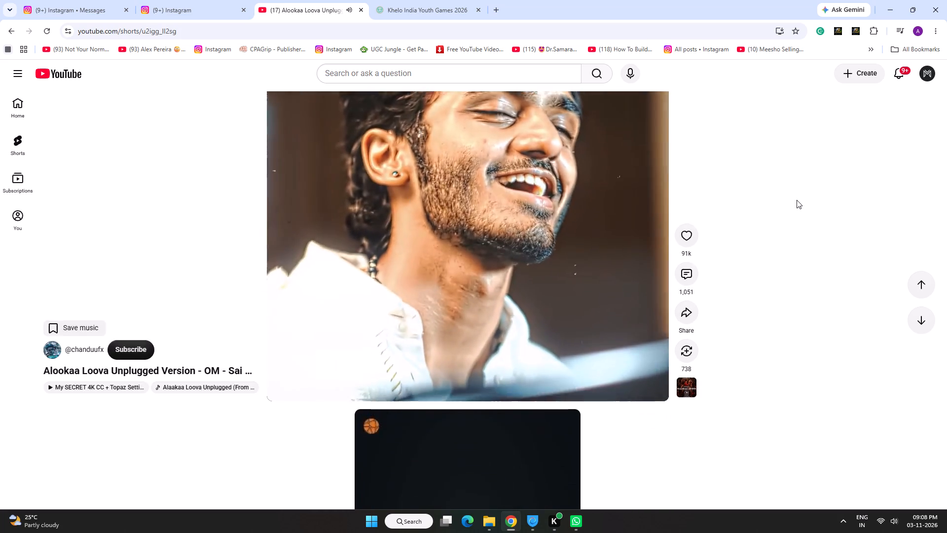
scroll(797, 200, down, 3)
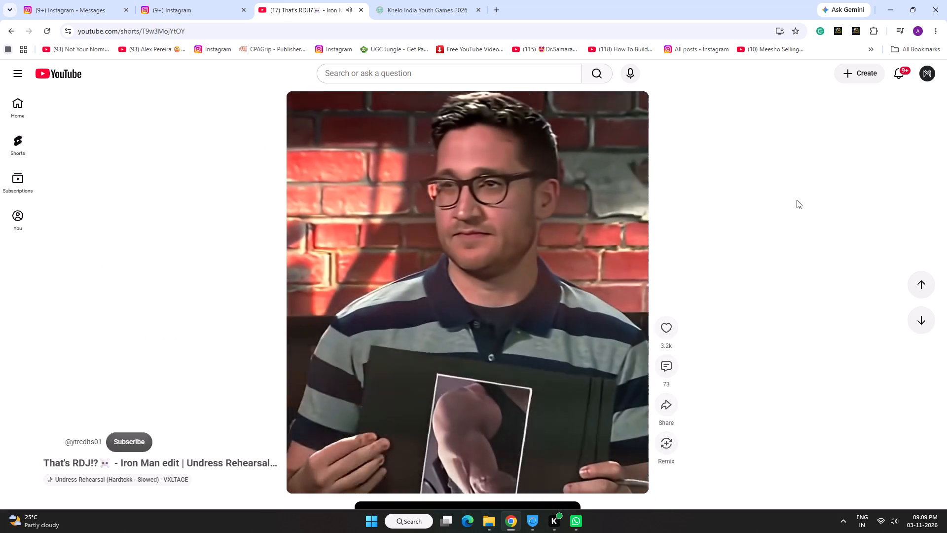
scroll(797, 200, down, 3)
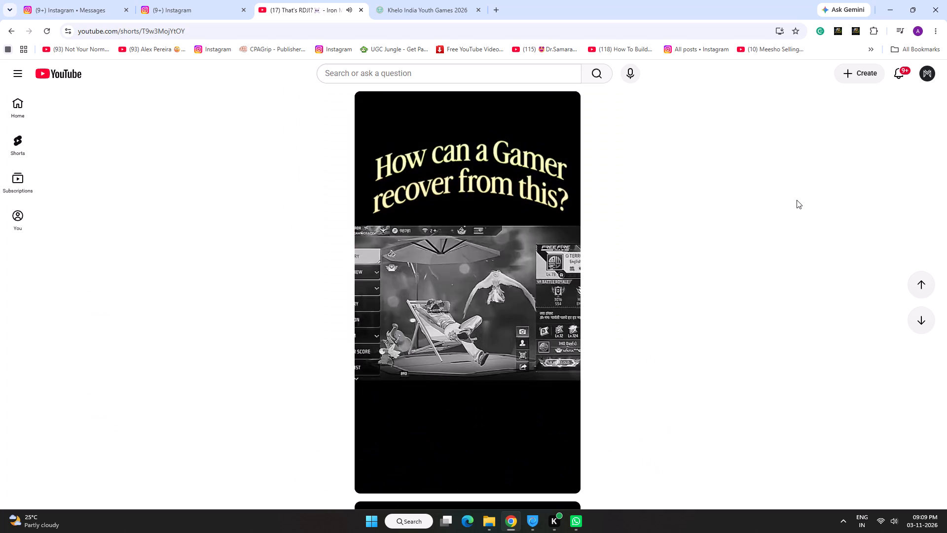
scroll(797, 200, down, 2)
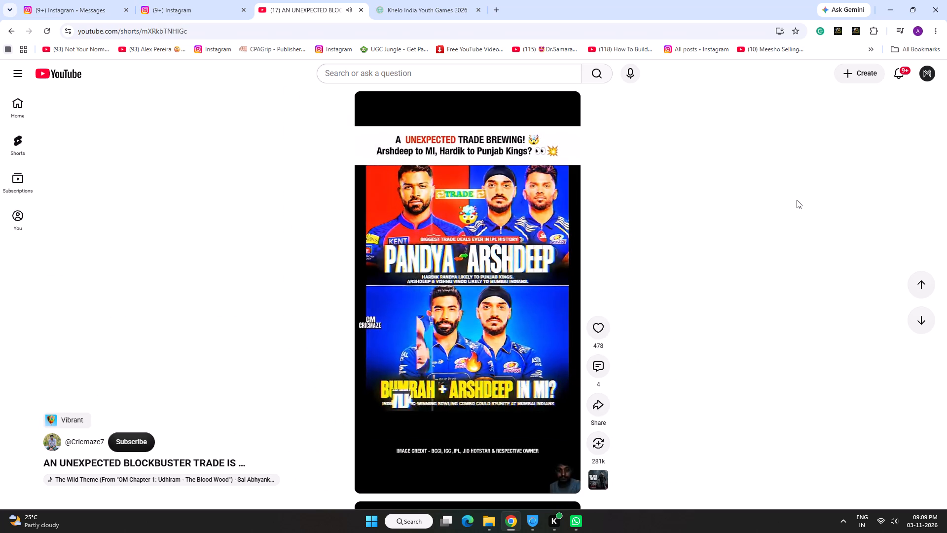
scroll(797, 200, down, 2)
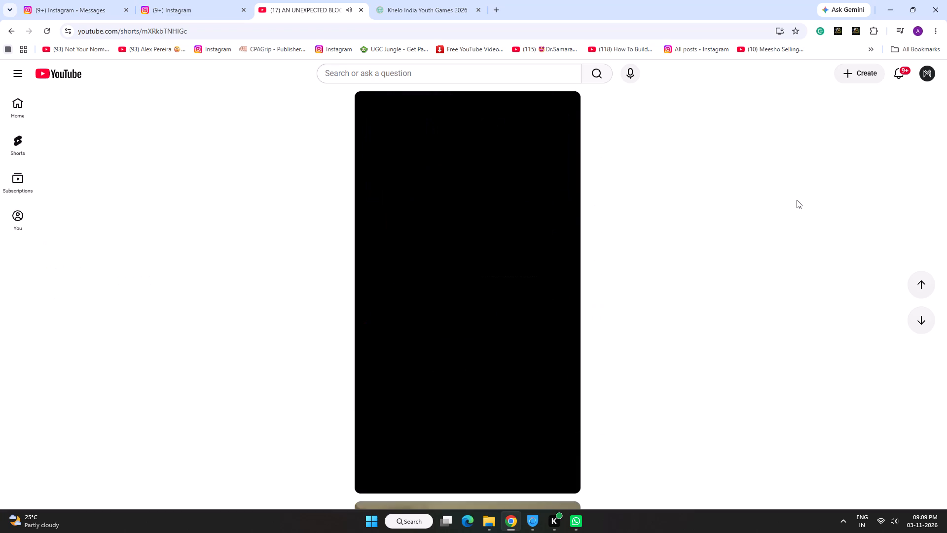
scroll(797, 200, down, 3)
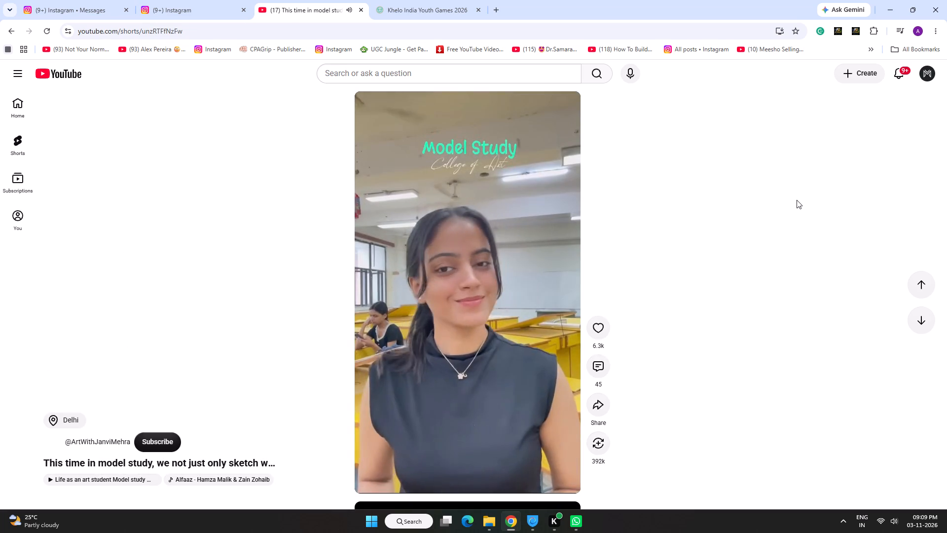
scroll(797, 200, down, 2)
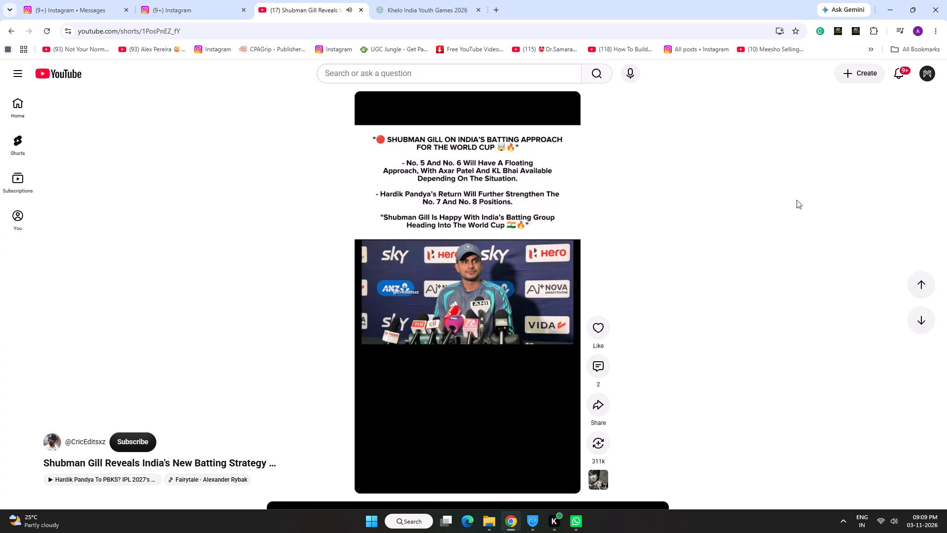
scroll(797, 200, down, 2)
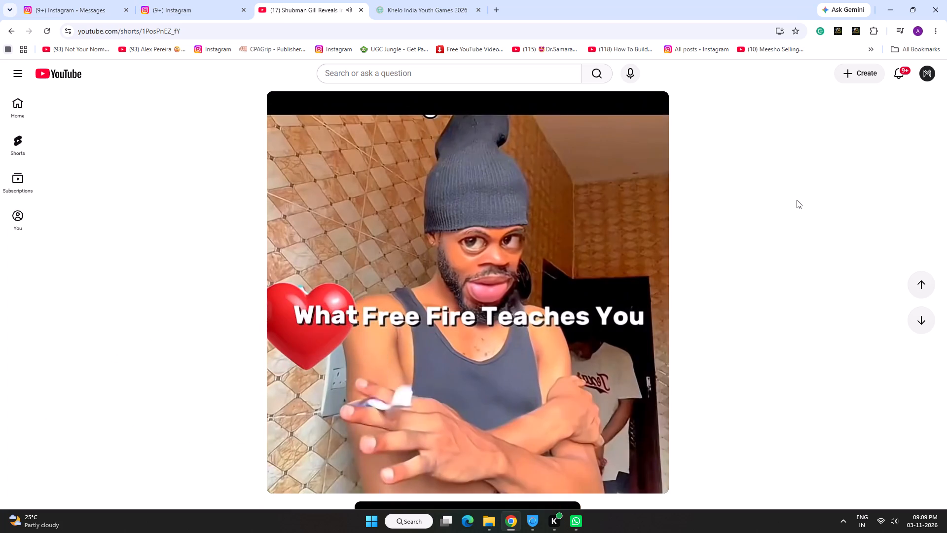
scroll(797, 200, down, 2)
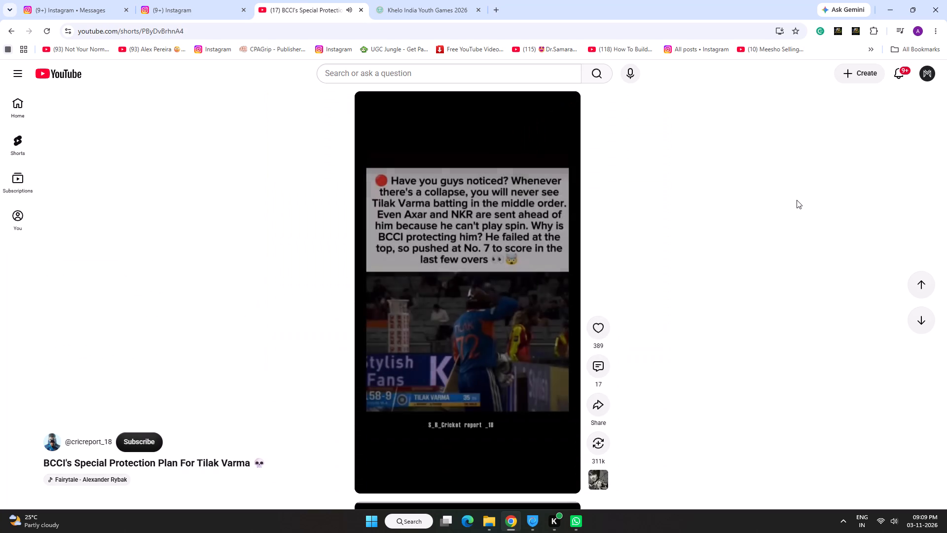
scroll(797, 200, down, 2)
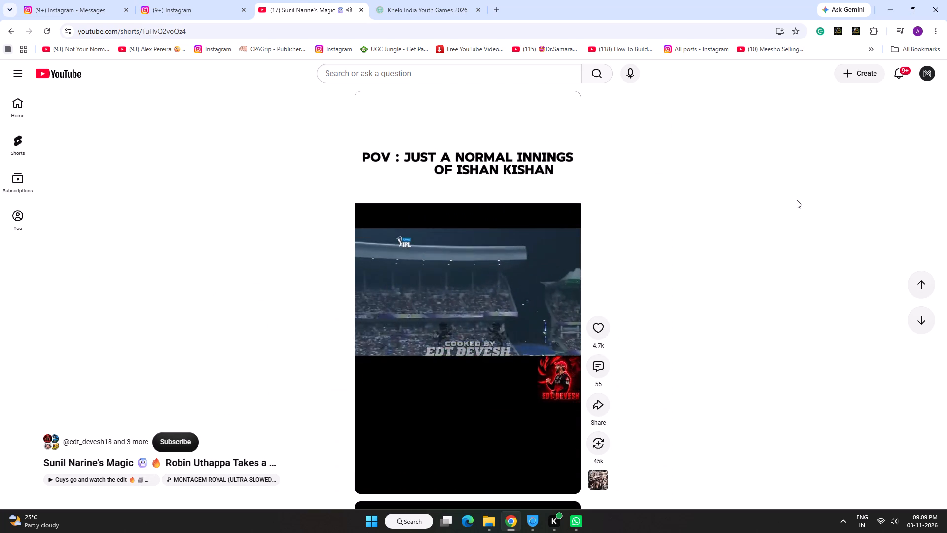
scroll(797, 200, down, 2)
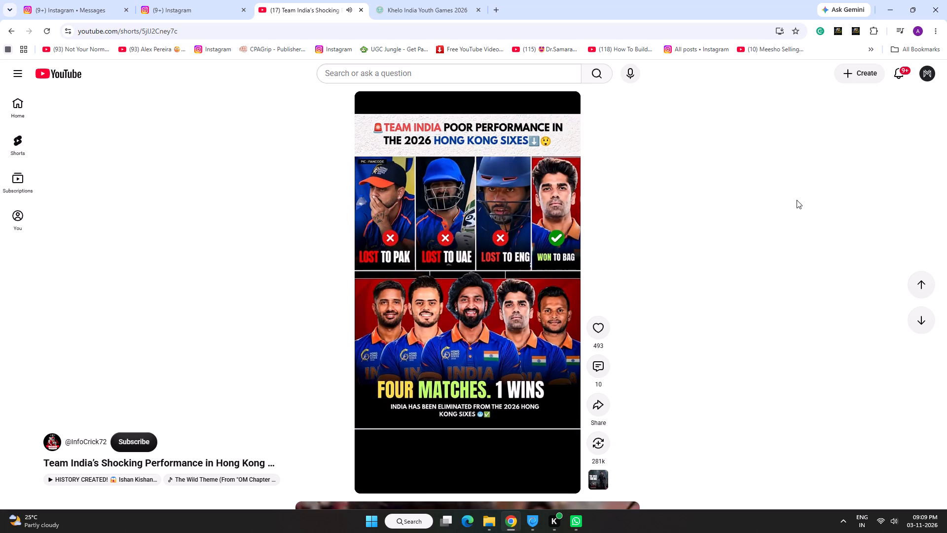
scroll(797, 200, down, 3)
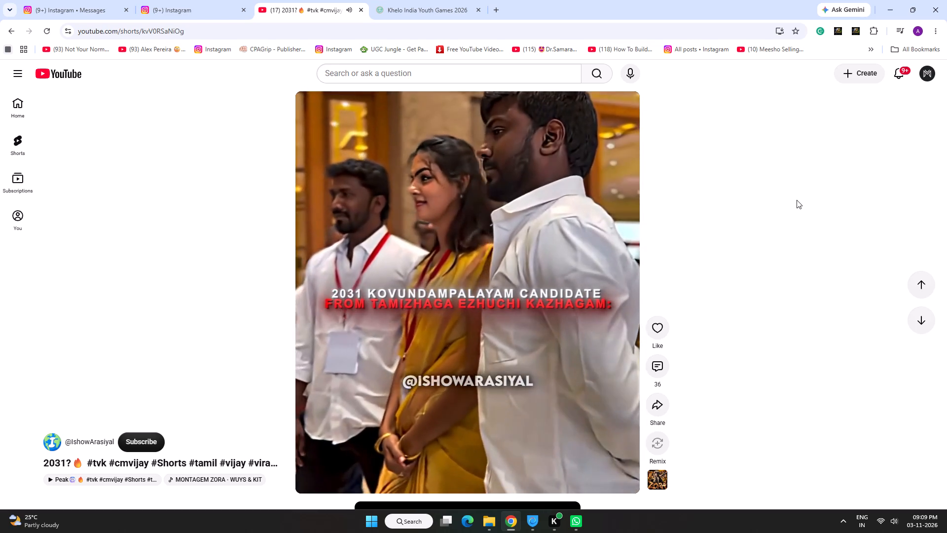
scroll(796, 200, down, 3)
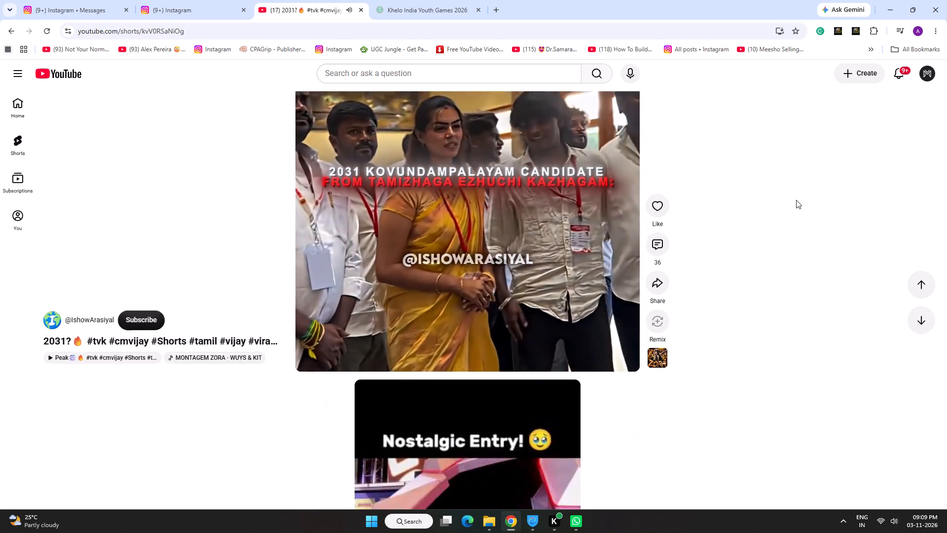
scroll(796, 200, down, 2)
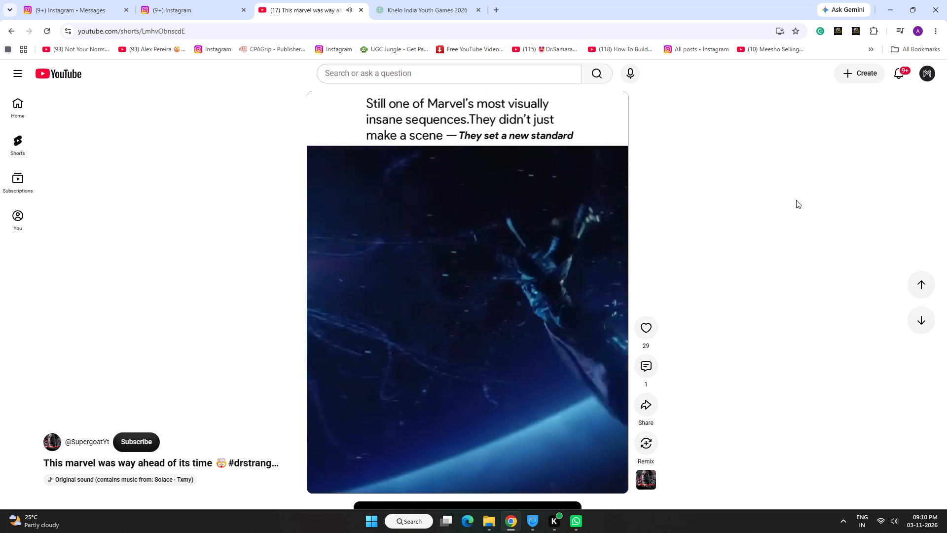
scroll(796, 200, down, 3)
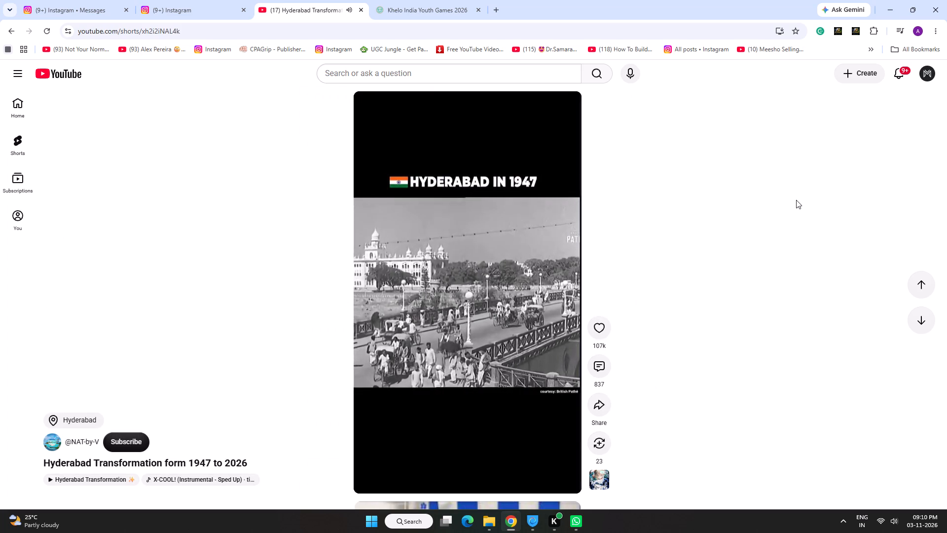
scroll(796, 200, down, 5)
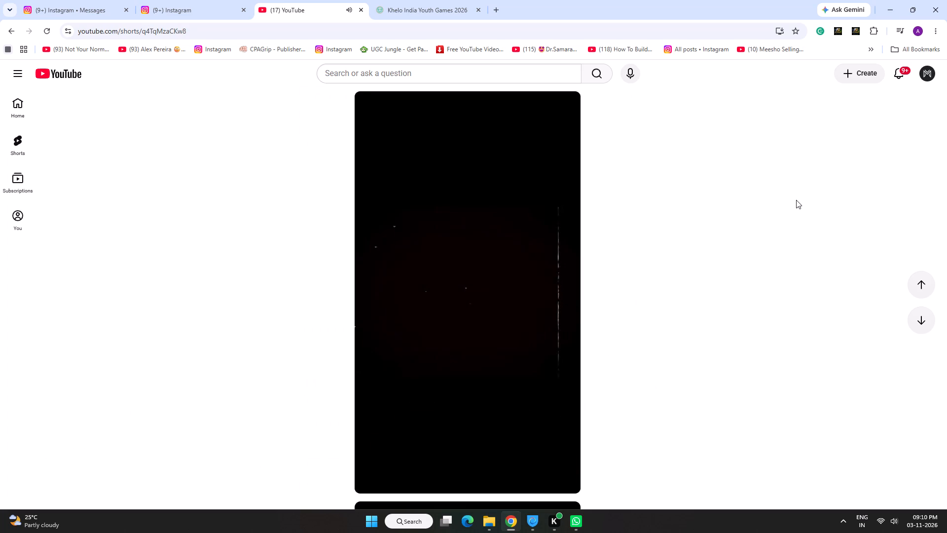
scroll(796, 200, down, 3)
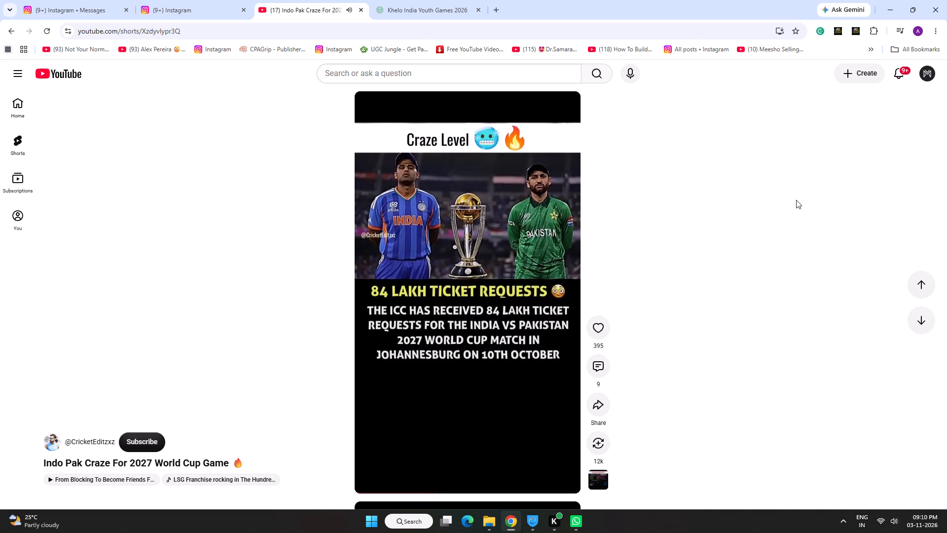
View one more short in the feed and close the YouTube tab.
scroll(796, 200, down, 2)
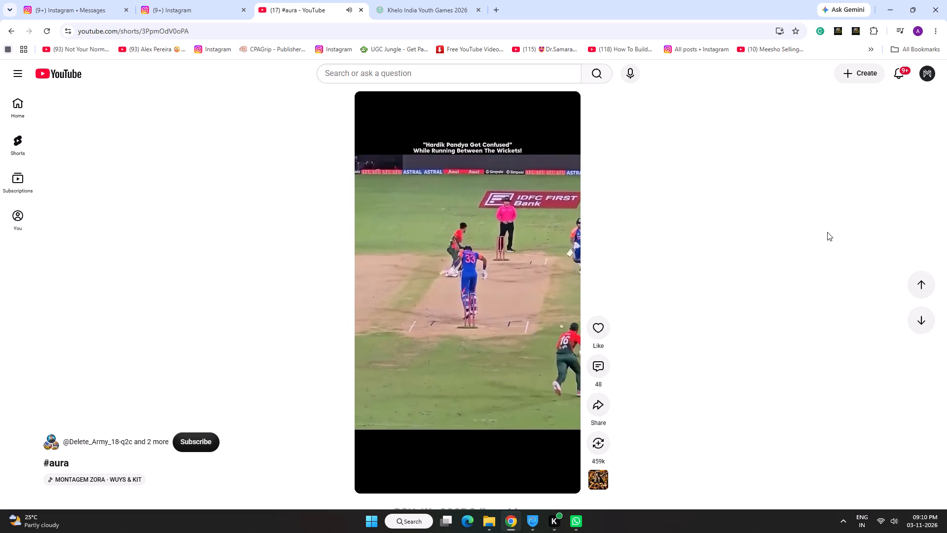
click(362, 11)
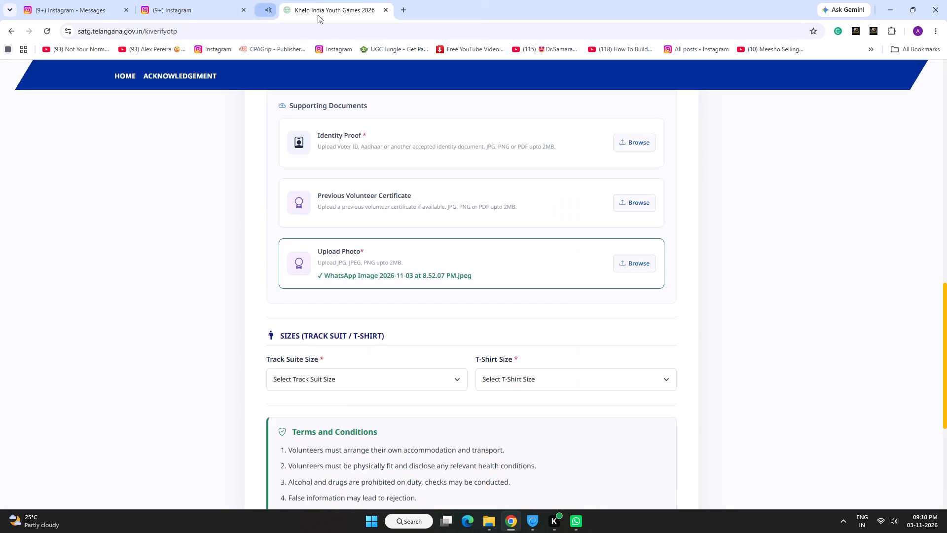
click(206, 0)
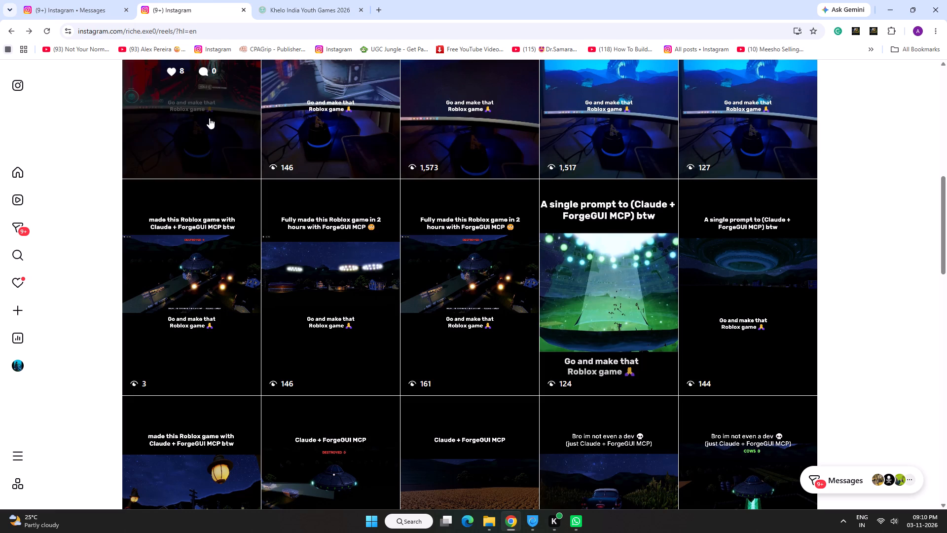
click(42, 30)
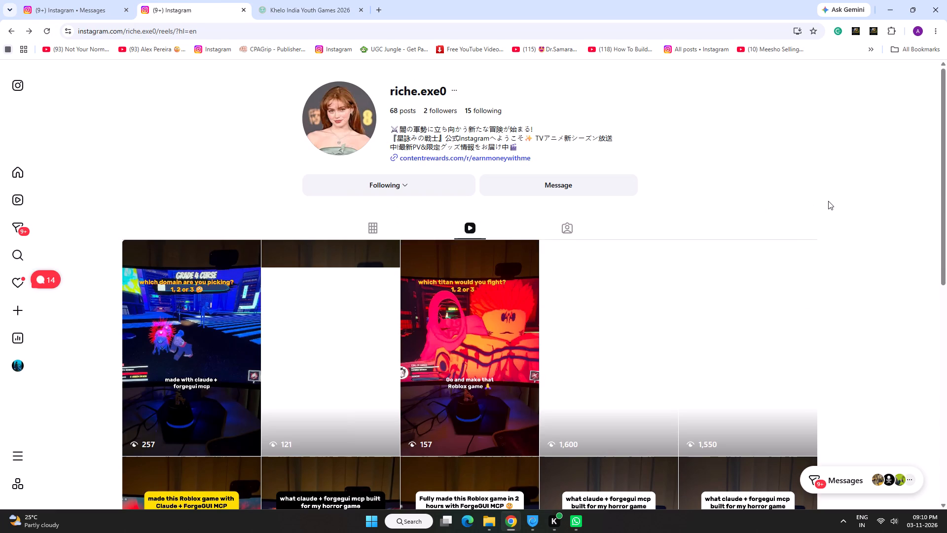
scroll(828, 201, down, 1)
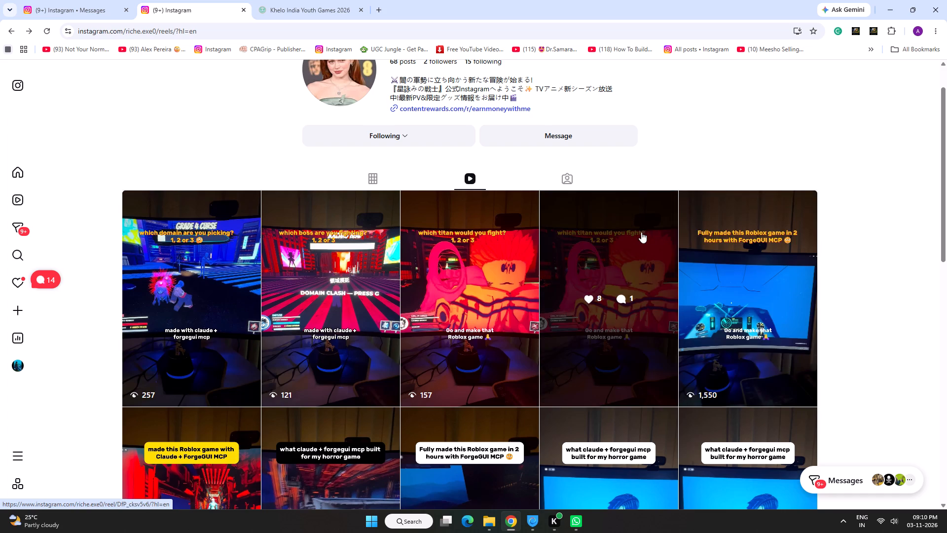
Open the Content Rewards site in a new tab and view the $30,000 Lacy 30 Day Campaign.
click(379, 12)
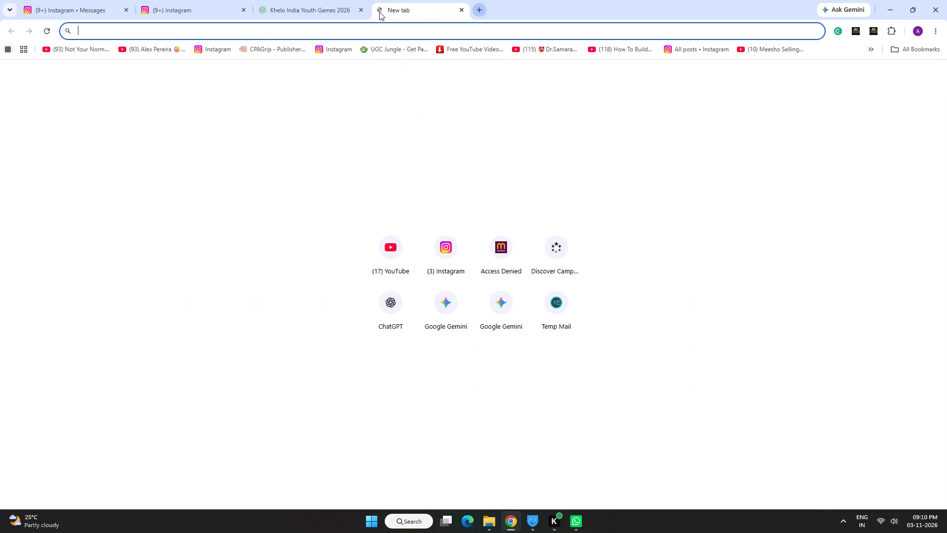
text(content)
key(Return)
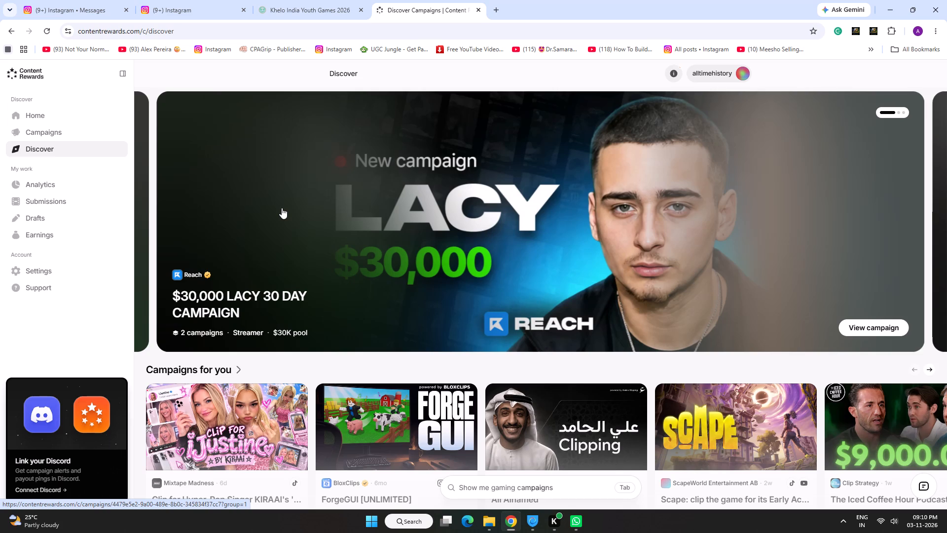
click(282, 208)
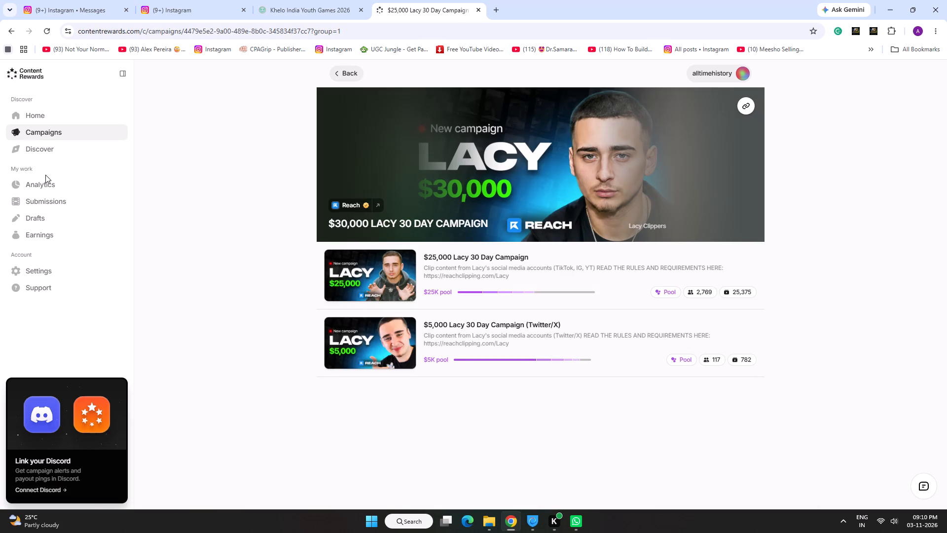
Open the list of submitted clips on Content Rewards.
click(44, 196)
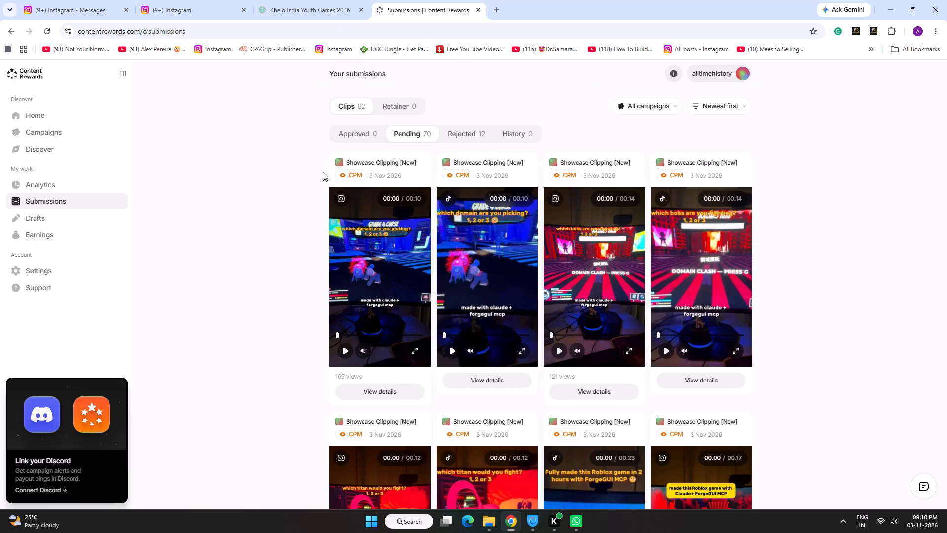
Check the payout details of the pending 3 Nov clips on Content Rewards: 17-second Instagram, 23-second TikTok and 12-second Instagram, rechecking the 17-second one.
scroll(323, 172, down, 3)
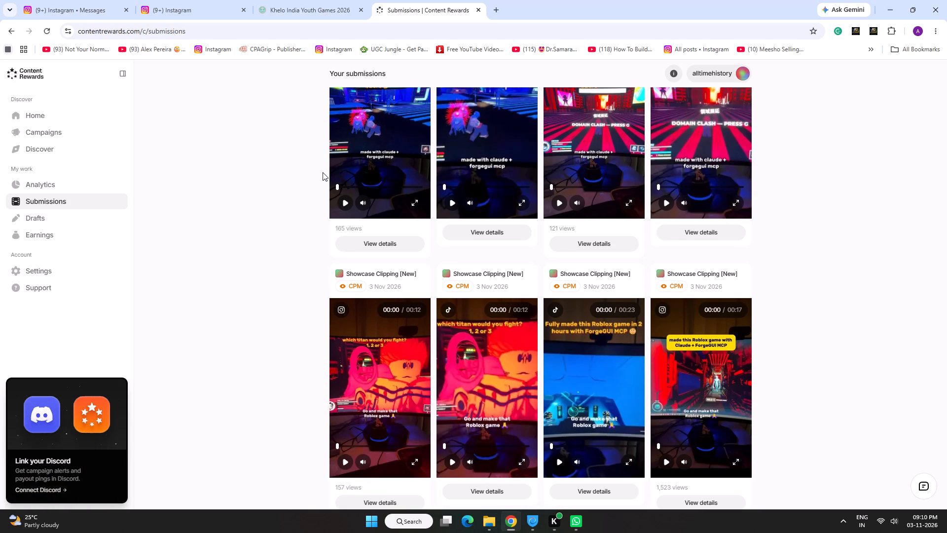
scroll(323, 172, down, 3)
click(685, 357)
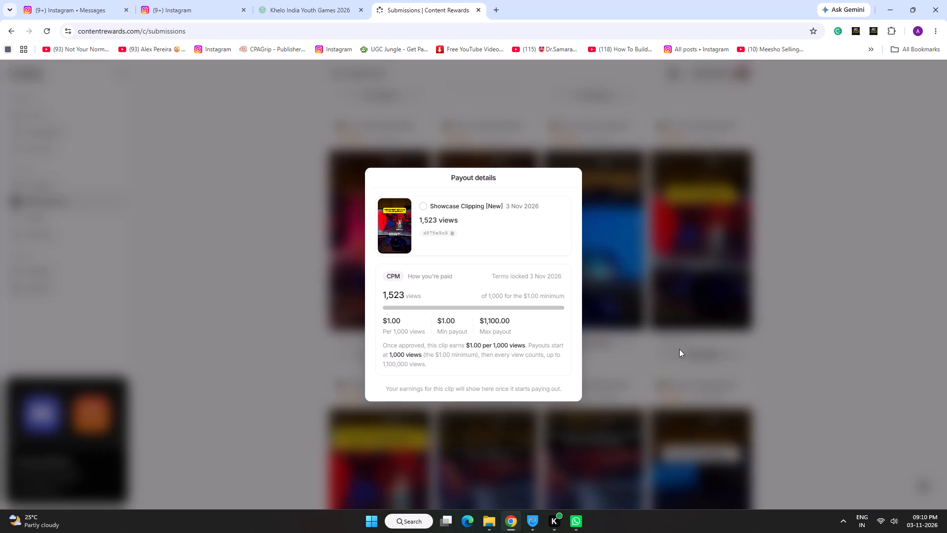
click(616, 264)
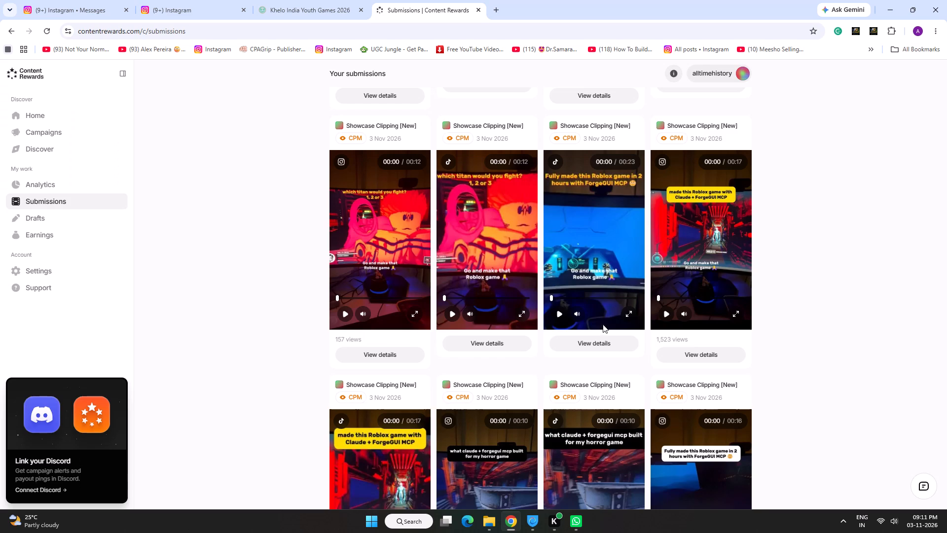
click(602, 345)
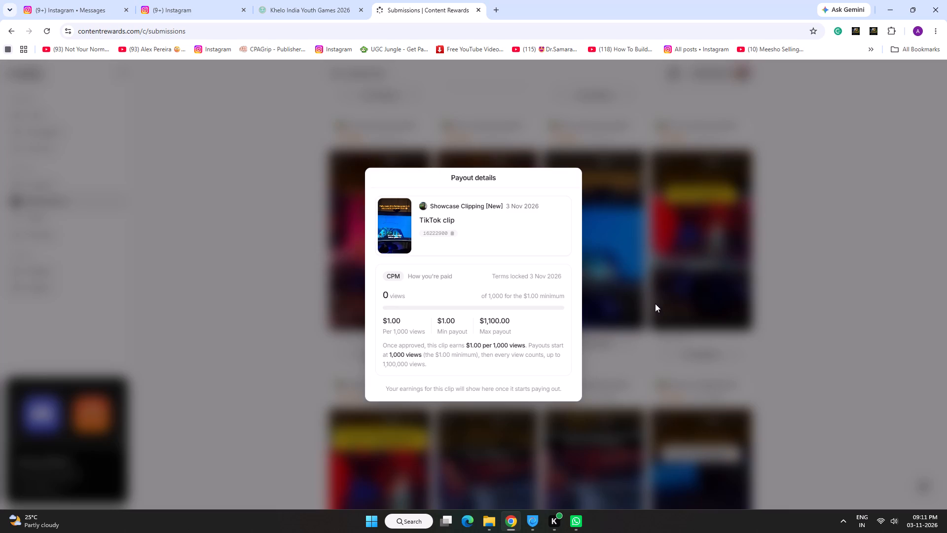
click(655, 304)
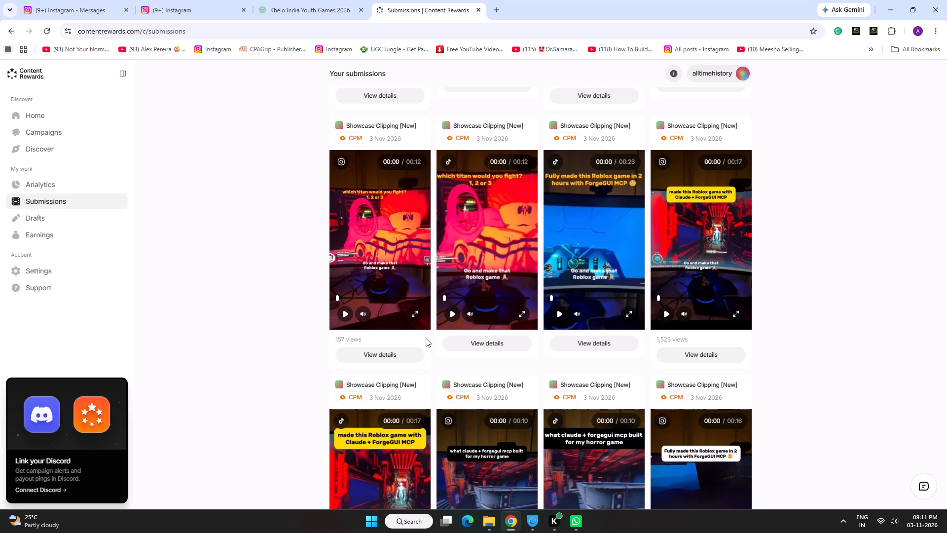
click(398, 351)
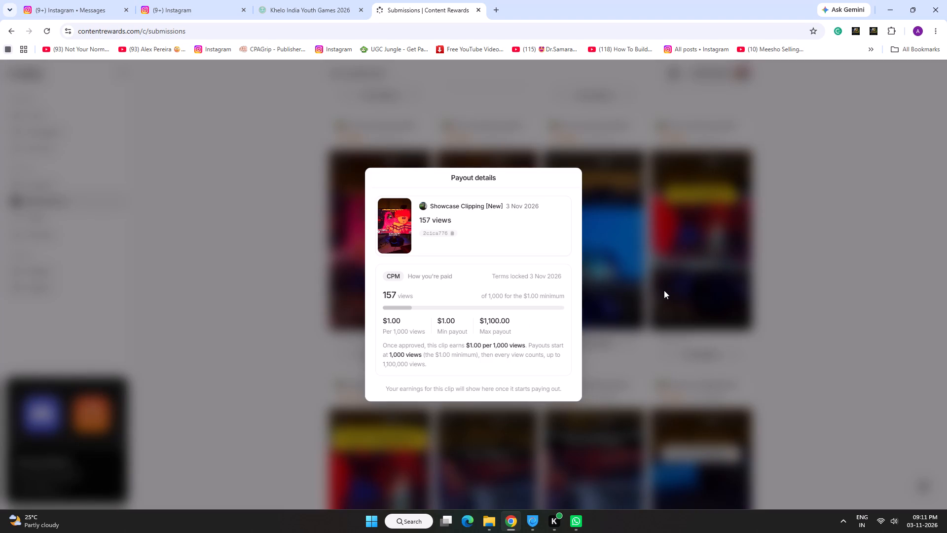
click(664, 290)
click(690, 356)
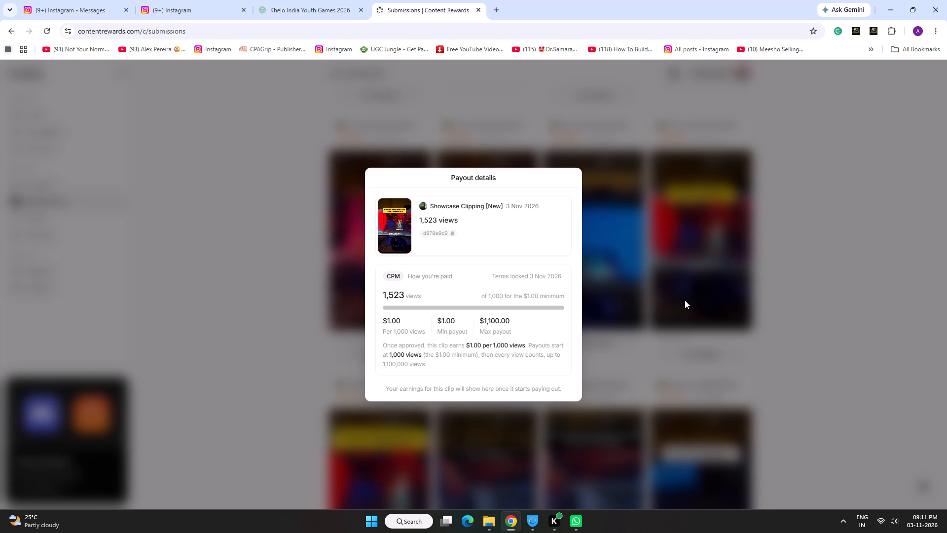
click(685, 300)
Check the payout details of the 16-second Instagram clip from 3 Nov and the first 19-second Instagram clip from 2 Nov.
scroll(671, 283, down, 6)
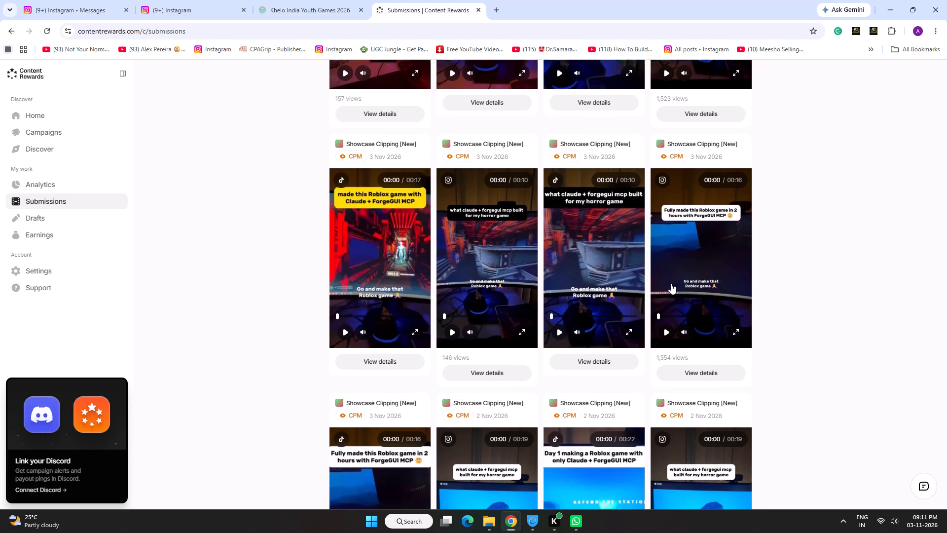
click(674, 321)
click(686, 305)
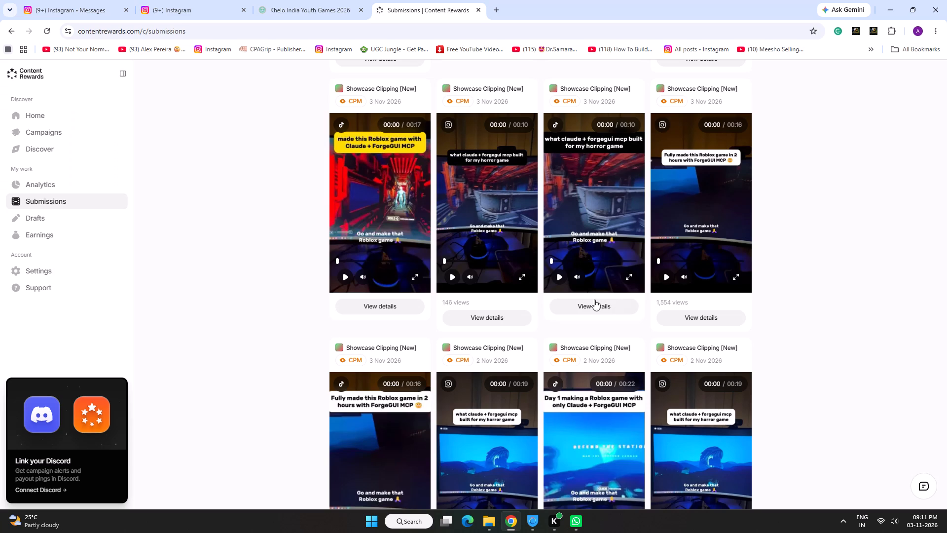
scroll(499, 319, down, 5)
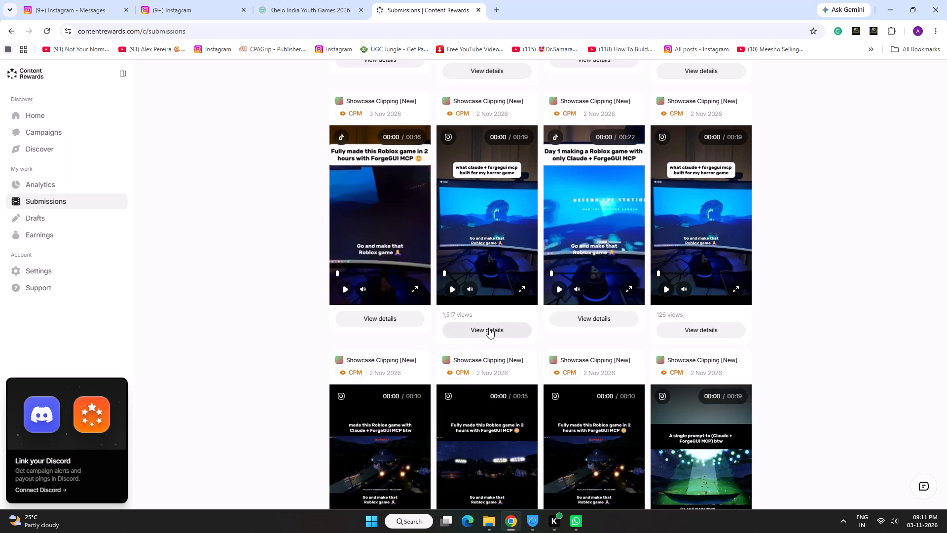
click(489, 328)
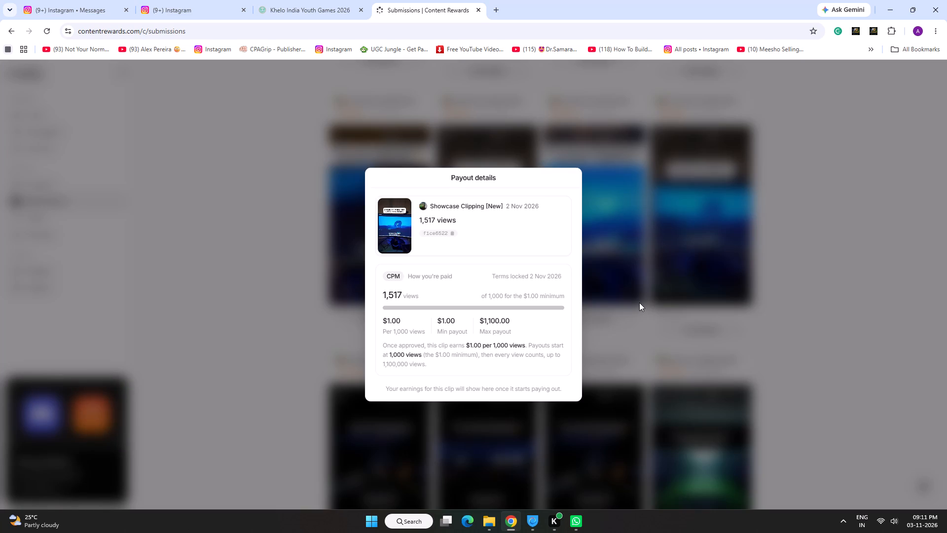
click(639, 303)
scroll(638, 295, down, 2)
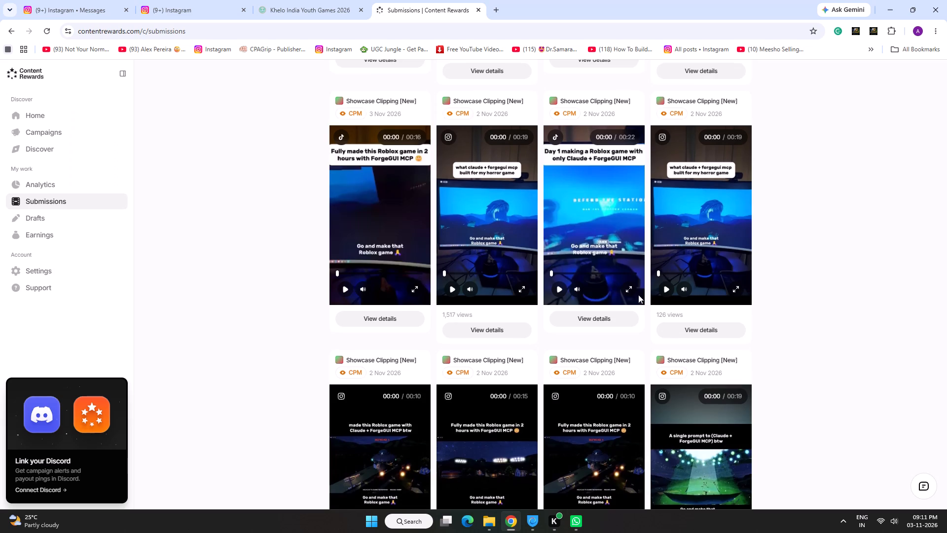
Check the payout details of the 19-second "Wait What !! Claude + 4 days + ForgeGUI MCP" Instagram clip from 2 Nov.
scroll(638, 295, down, 2)
scroll(581, 294, down, 3)
scroll(642, 243, down, 2)
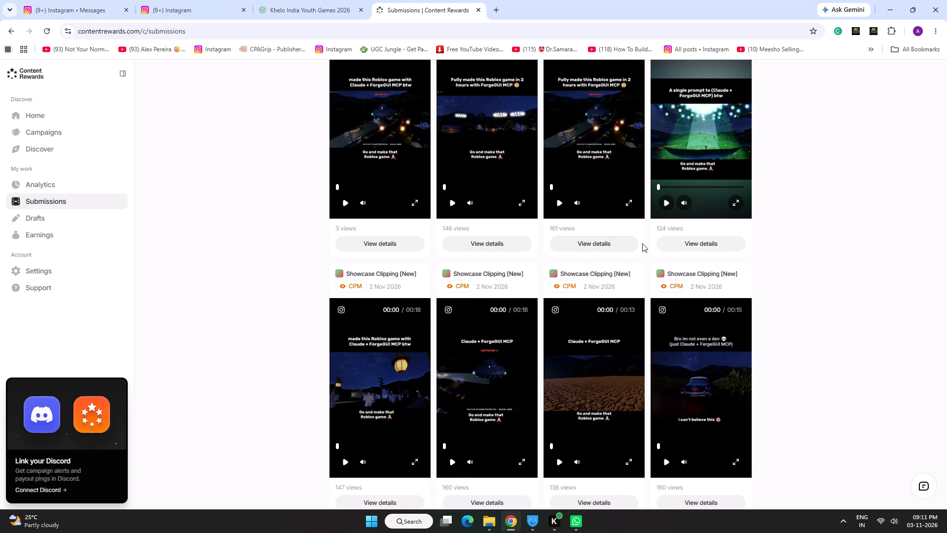
scroll(642, 243, down, 1)
scroll(665, 329, down, 3)
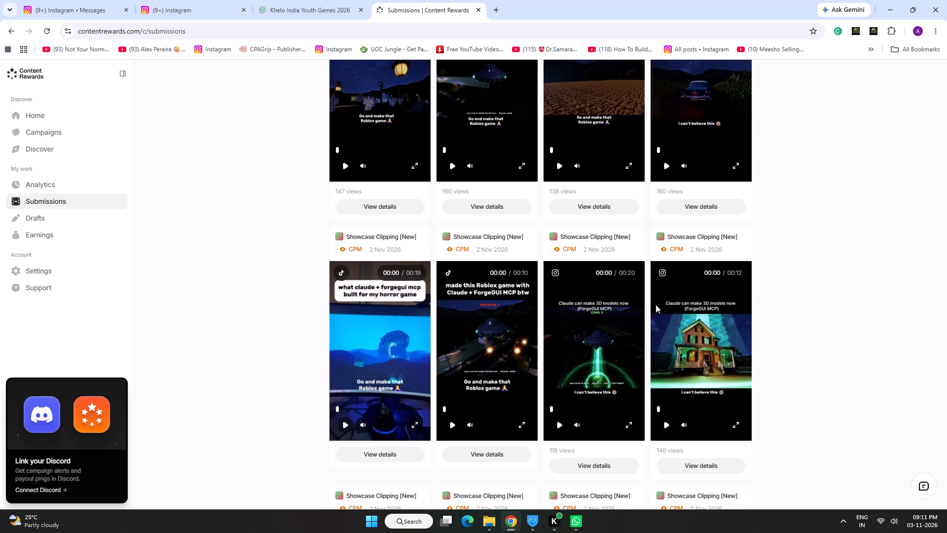
scroll(654, 302, down, 3)
scroll(737, 305, down, 3)
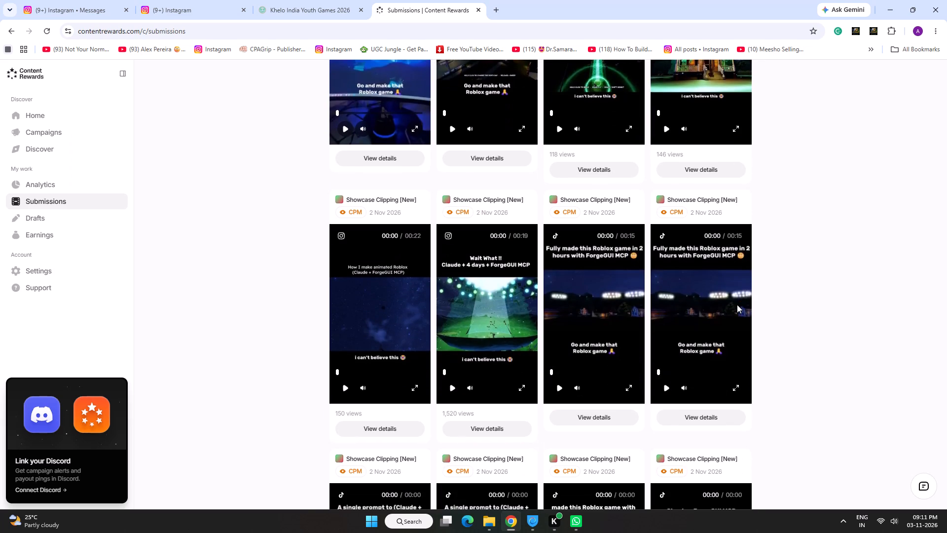
scroll(737, 305, down, 3)
click(504, 281)
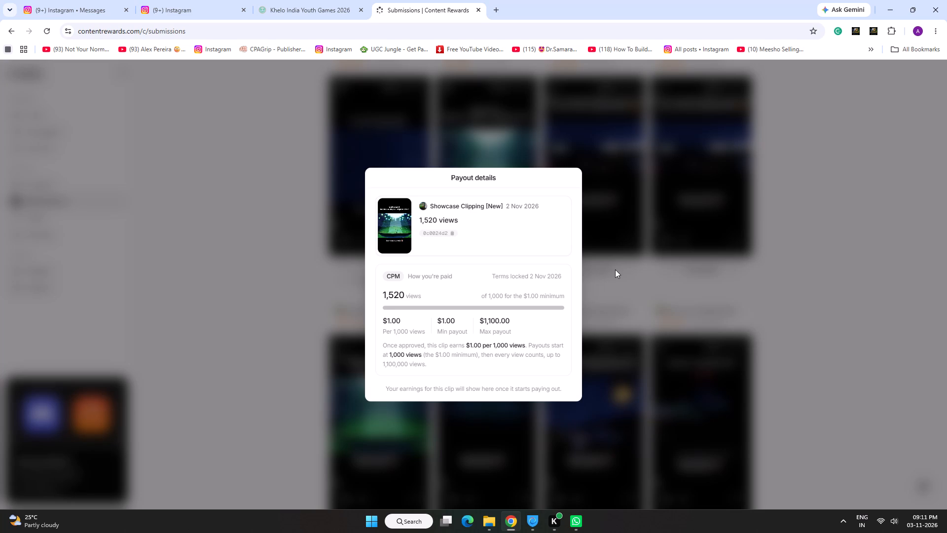
click(615, 269)
Check the payout details of the 15-second "Bro im not even a dev" TikTok clip from 2 Nov.
scroll(615, 269, down, 10)
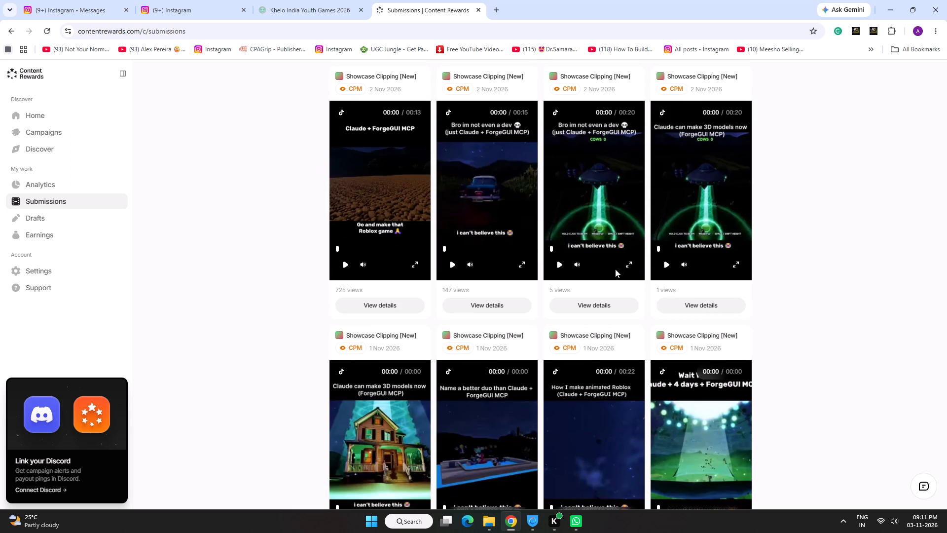
click(498, 301)
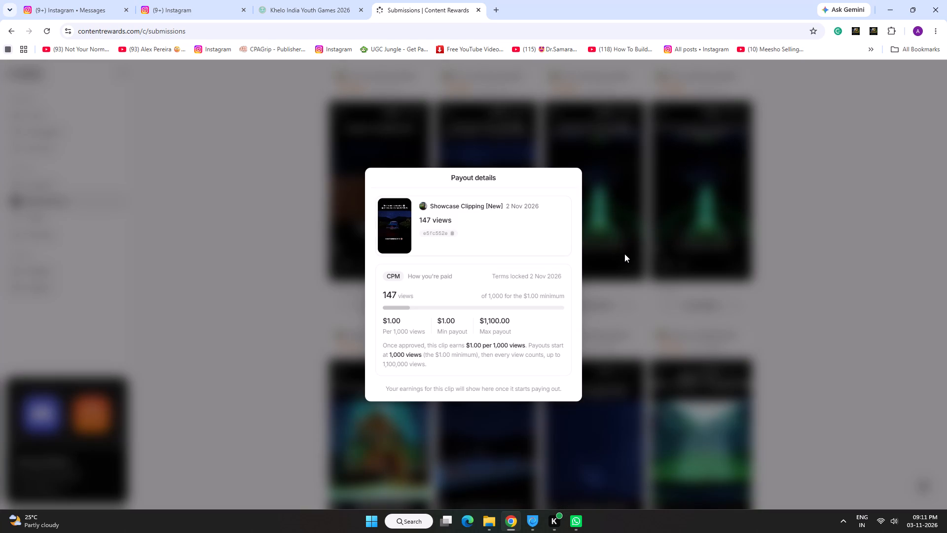
click(624, 254)
scroll(626, 246, up, 18)
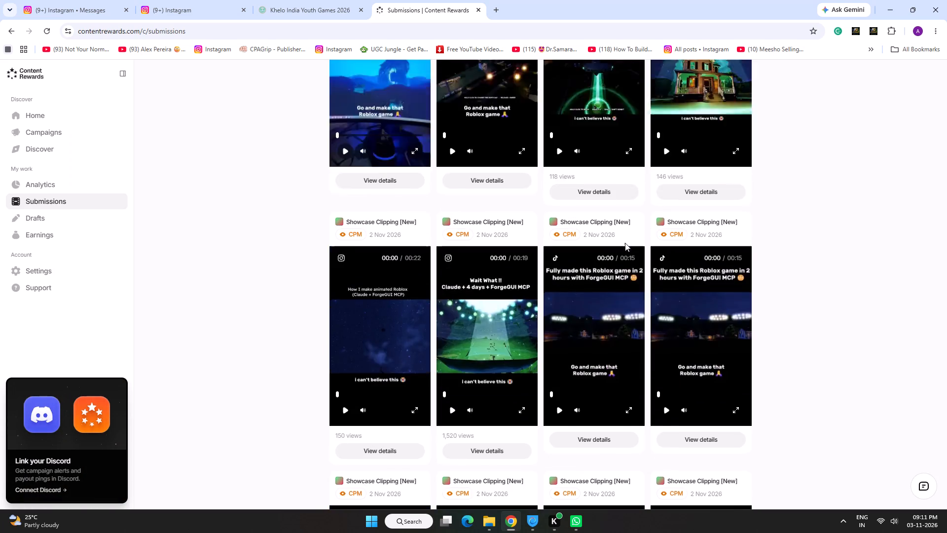
scroll(625, 243, up, 19)
scroll(625, 243, up, 6)
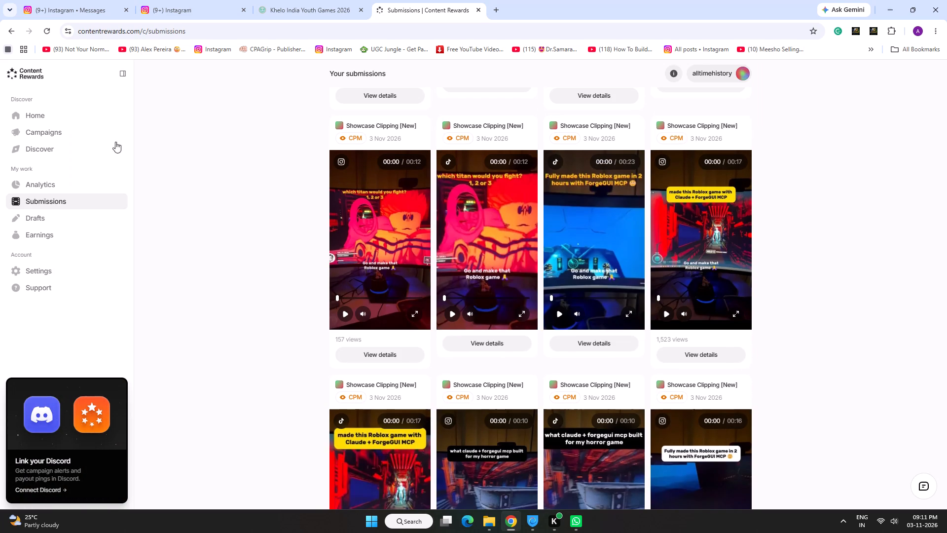
click(41, 114)
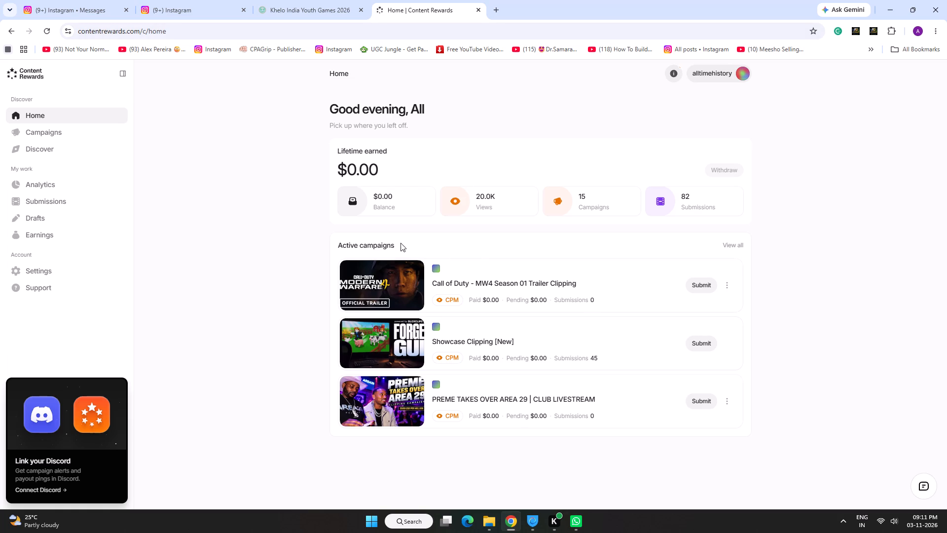
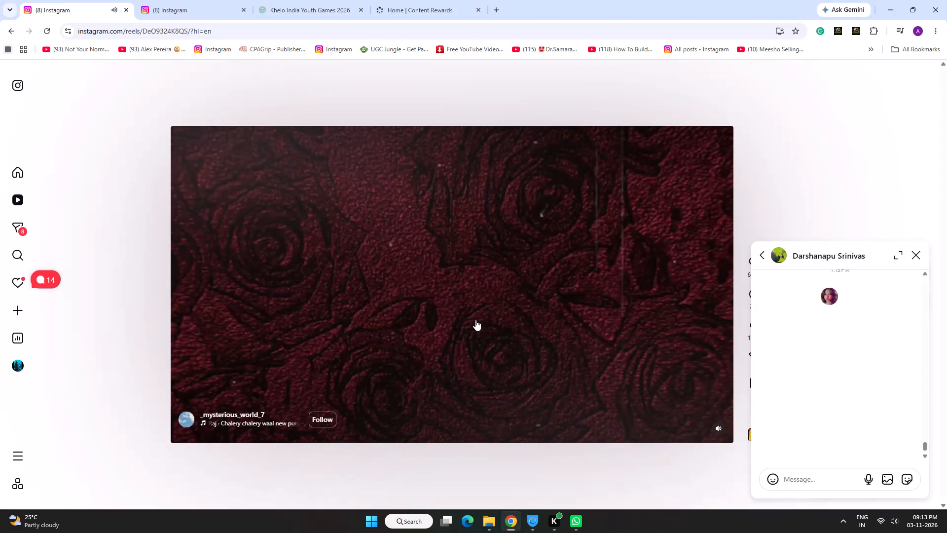
Close the open Instagram chat, check the chat with the new message reaction, and return to the playing reel.
click(916, 256)
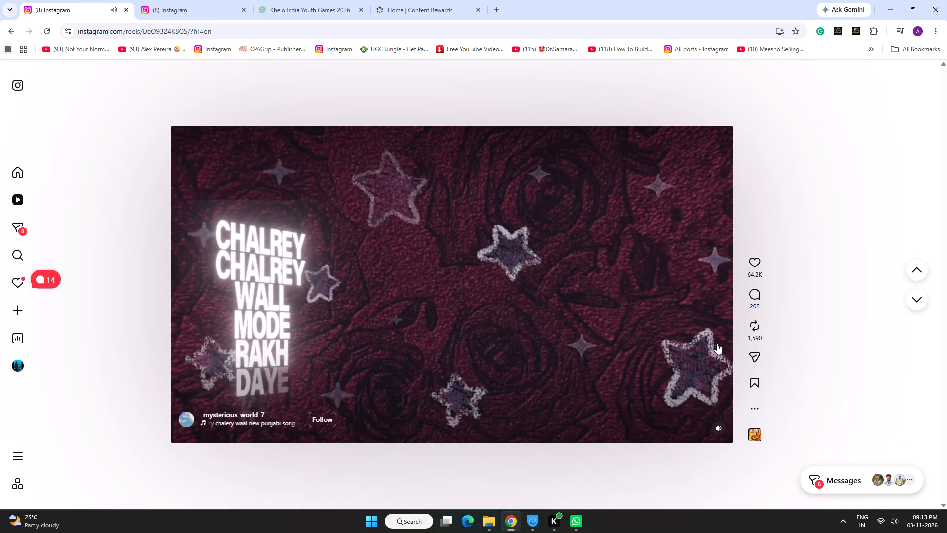
click(753, 299)
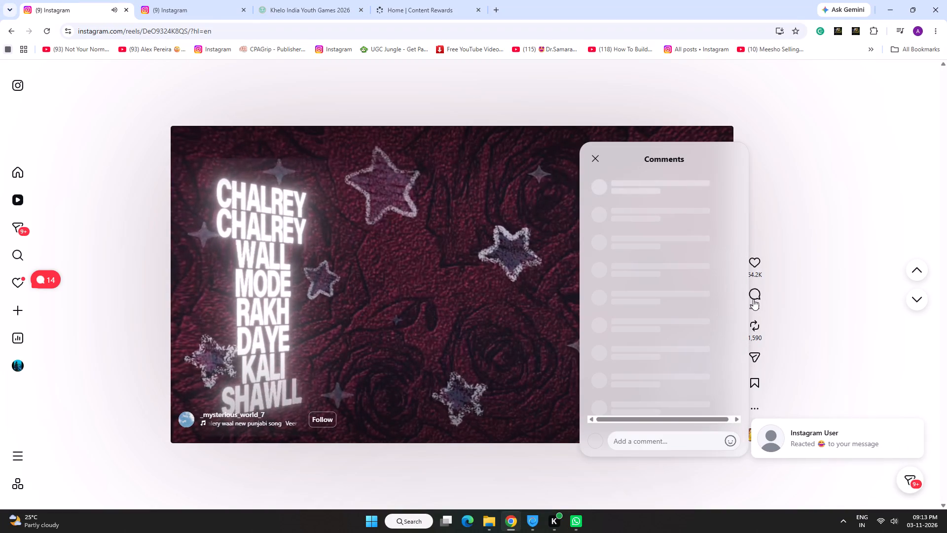
click(818, 439)
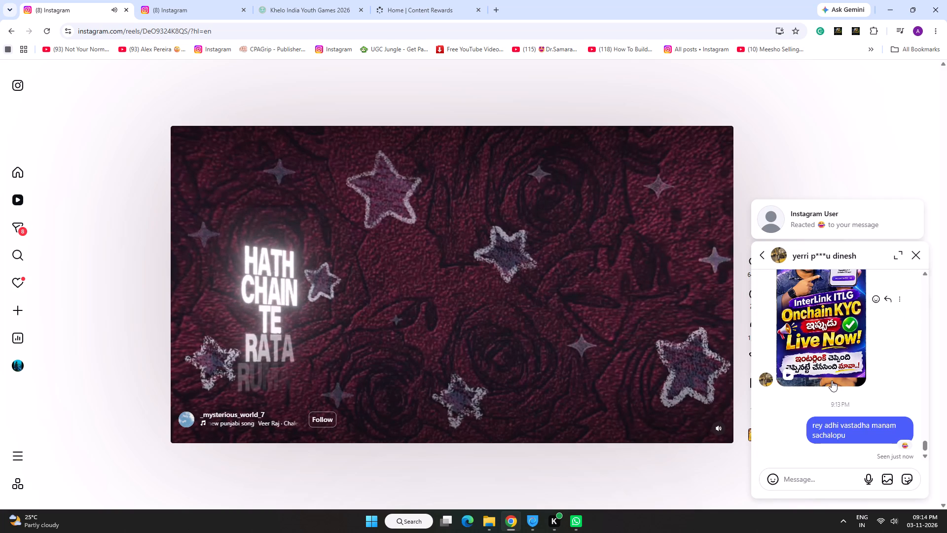
click(762, 258)
click(913, 255)
click(578, 343)
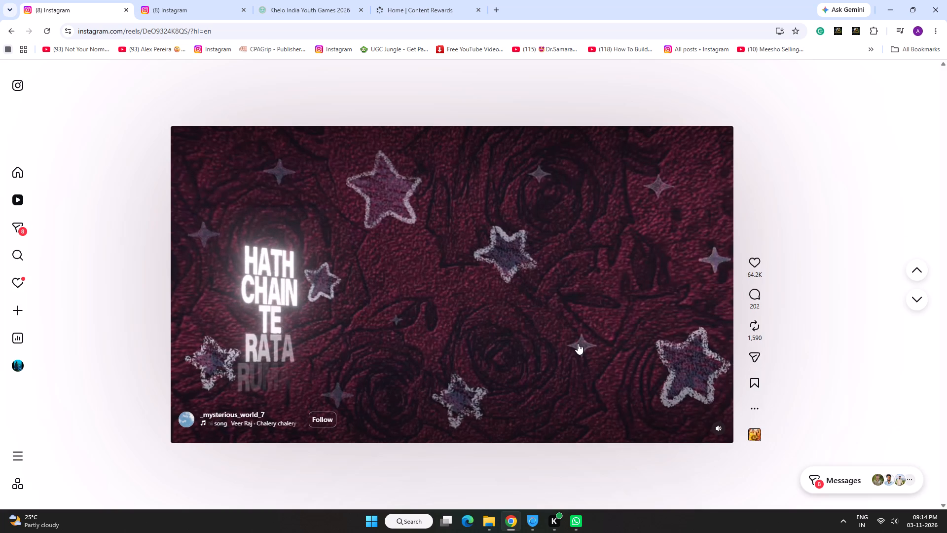
click(578, 343)
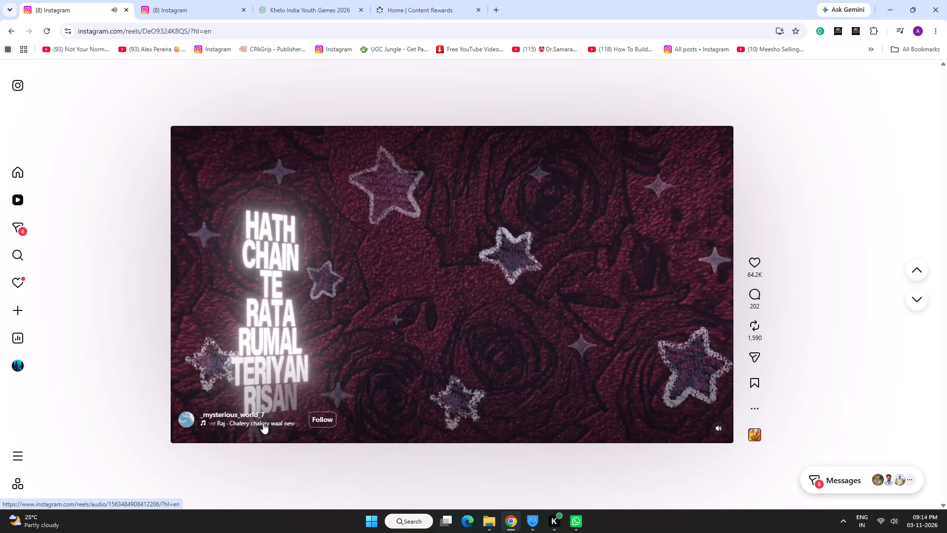
Open YouTube in a new tab.
click(496, 5)
click(401, 259)
Go back to Instagram and browse the next three reels.
click(37, 0)
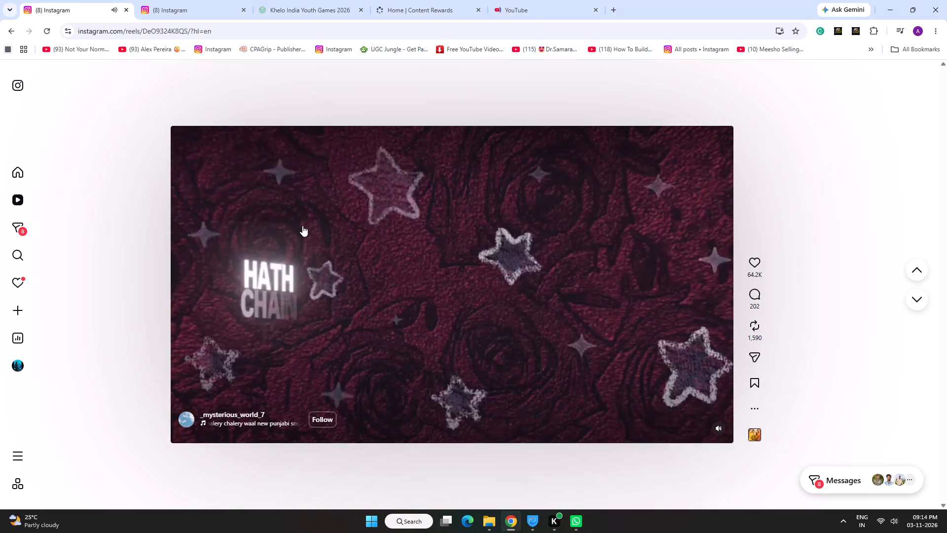
scroll(369, 211, down, 4)
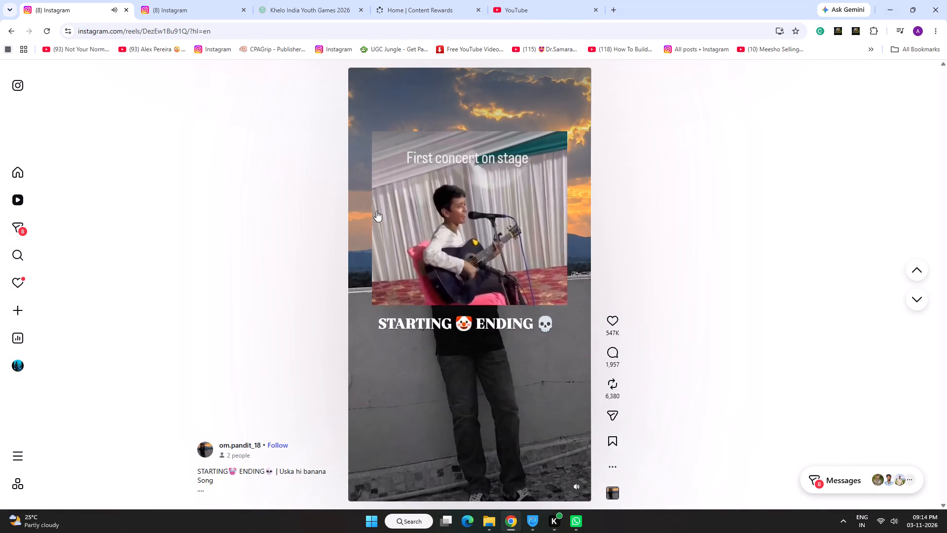
scroll(376, 211, down, 2)
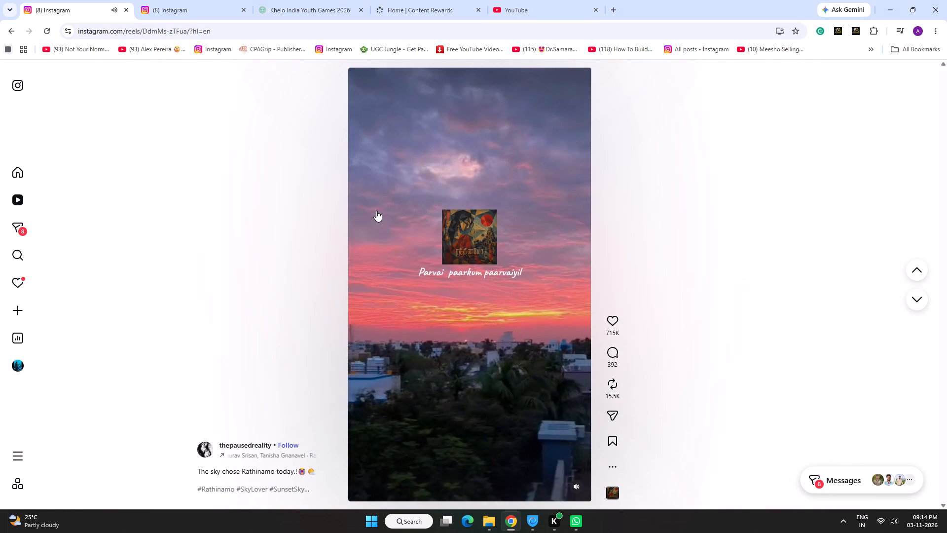
scroll(376, 211, down, 2)
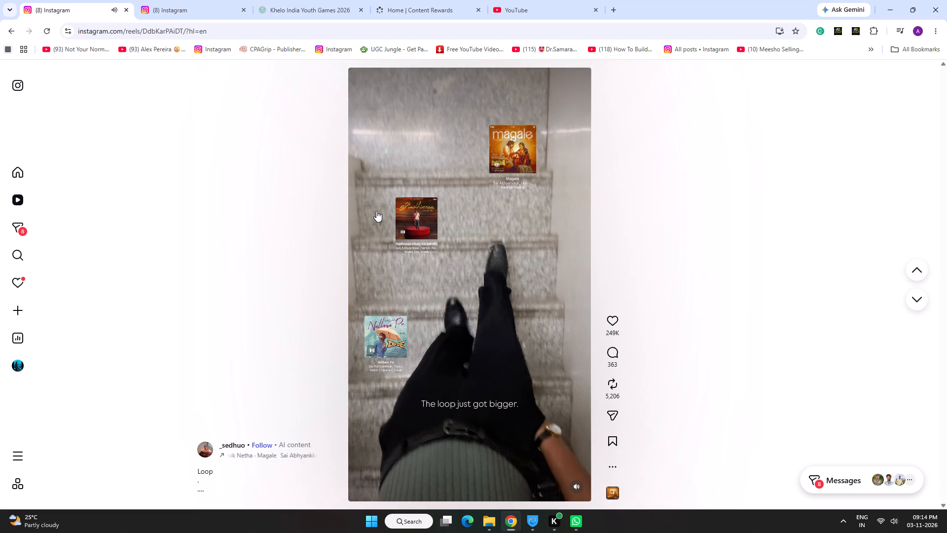
Search YouTube for "magle", rechecking the song title on the "The loop just got bigger" Instagram reel.
click(505, 0)
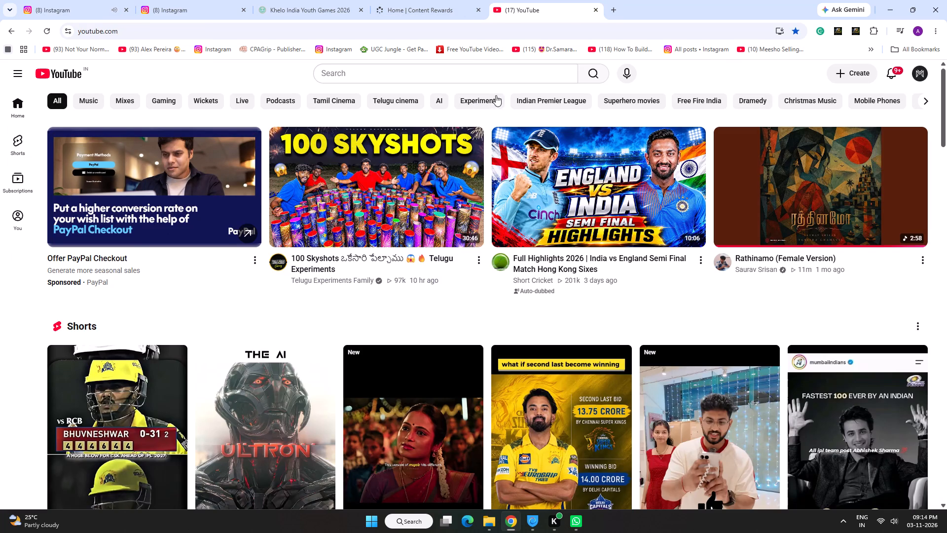
click(520, 76)
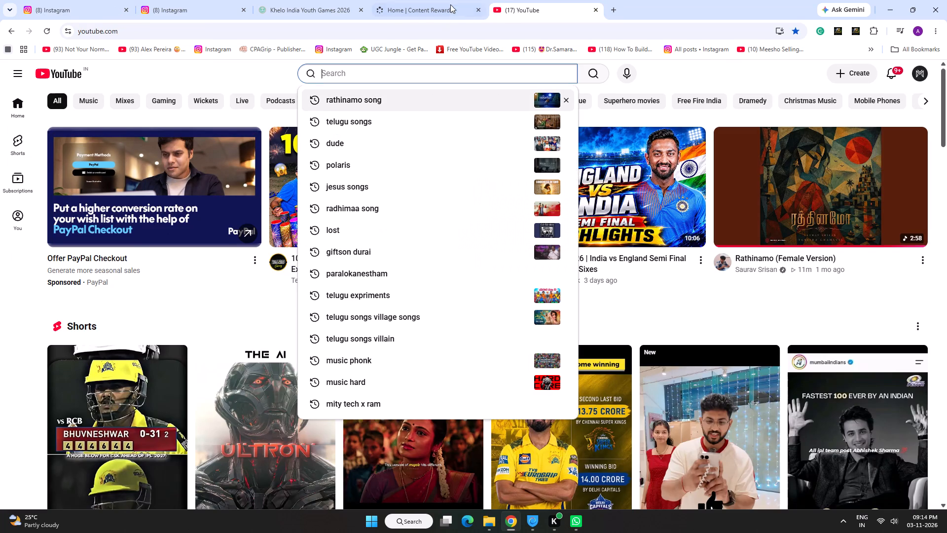
click(450, 3)
click(281, 0)
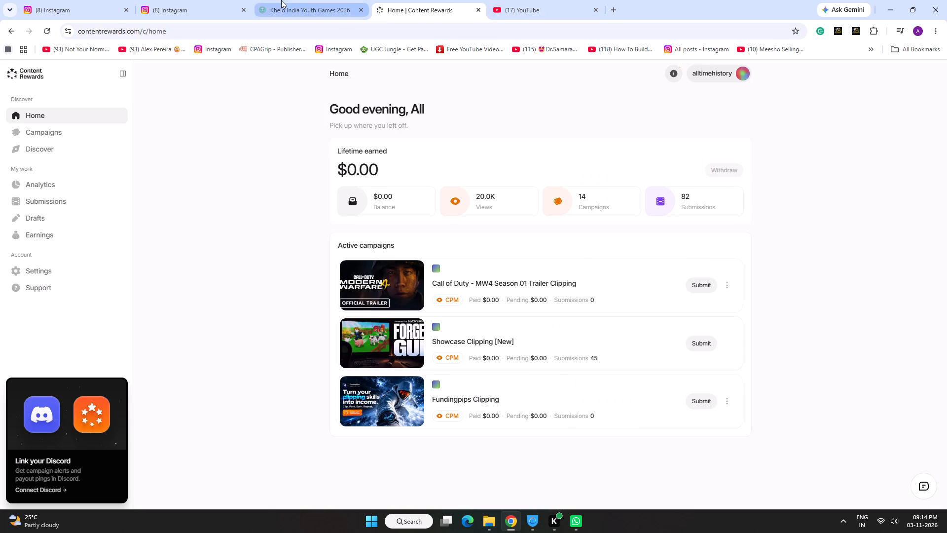
click(185, 0)
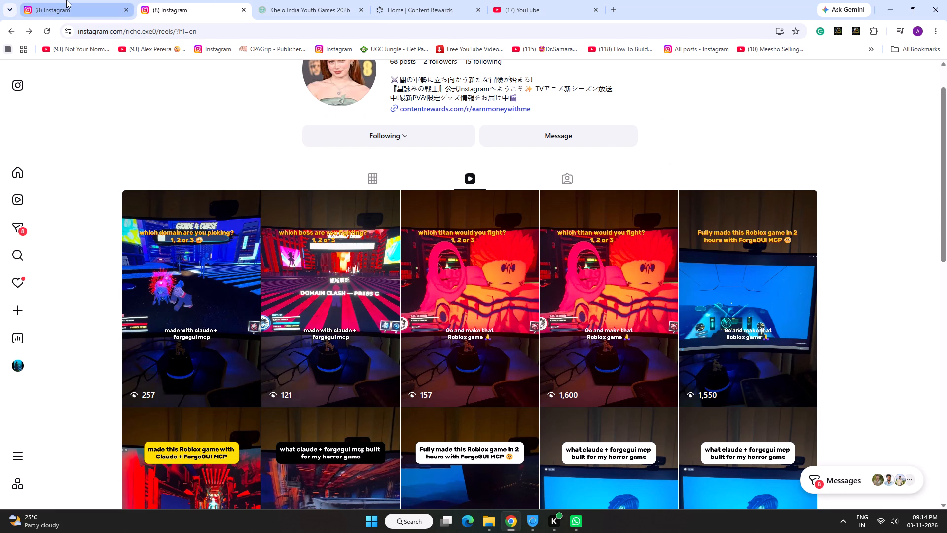
click(66, 0)
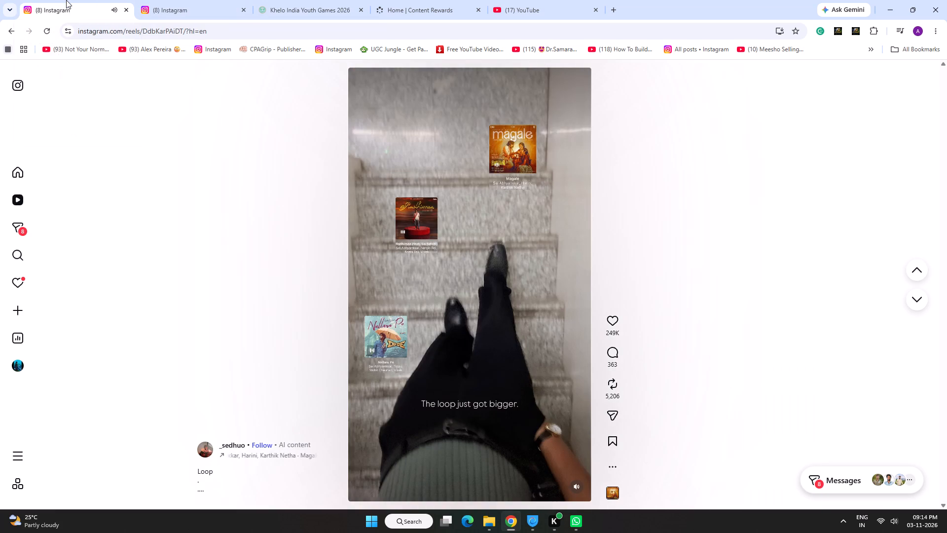
click(548, 0)
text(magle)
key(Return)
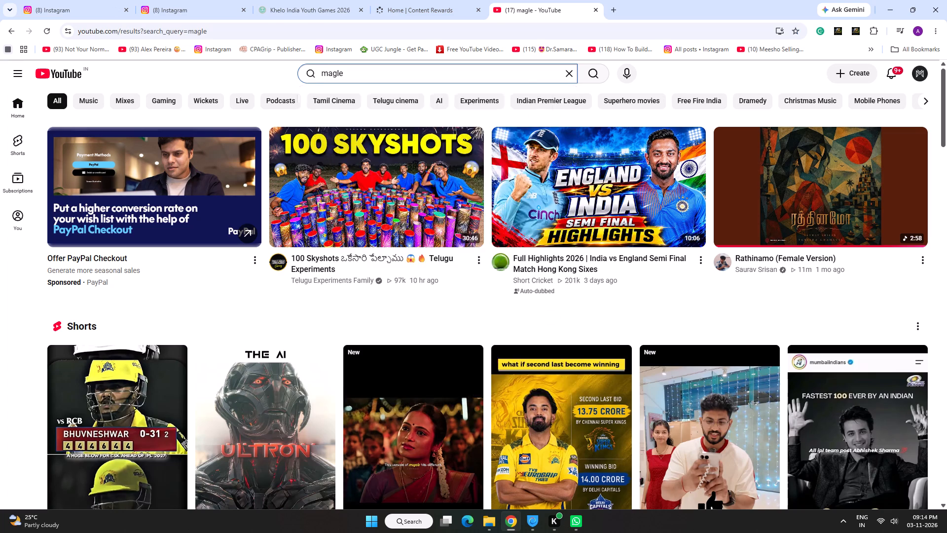
Look over the search results and play the "Magale" music video from Baththa.
scroll(432, 177, down, 3)
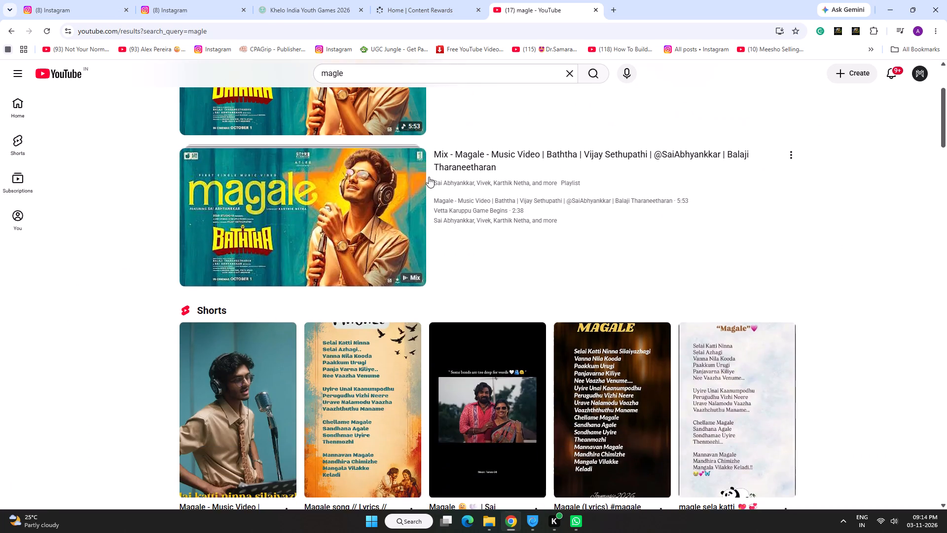
scroll(404, 162, up, 3)
click(365, 205)
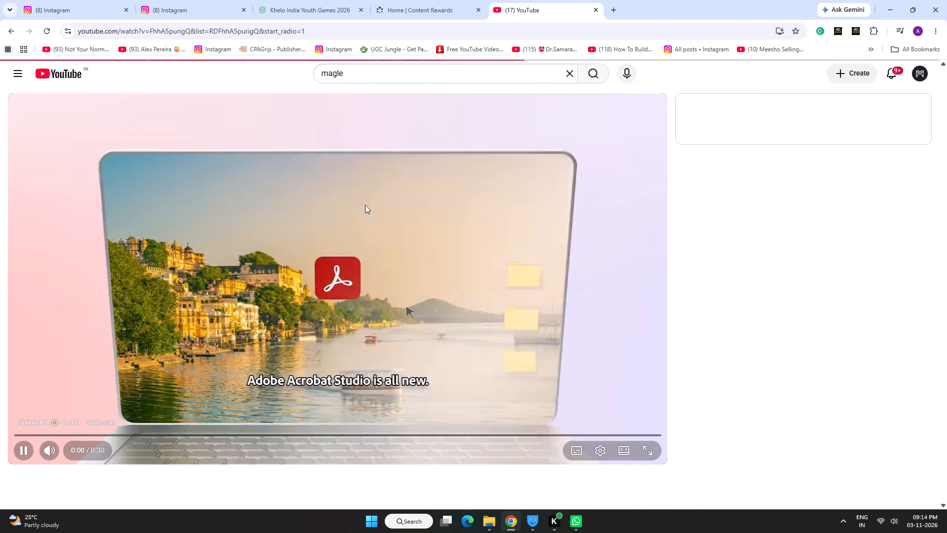
Open the playback settings of the Magale video.
click(600, 451)
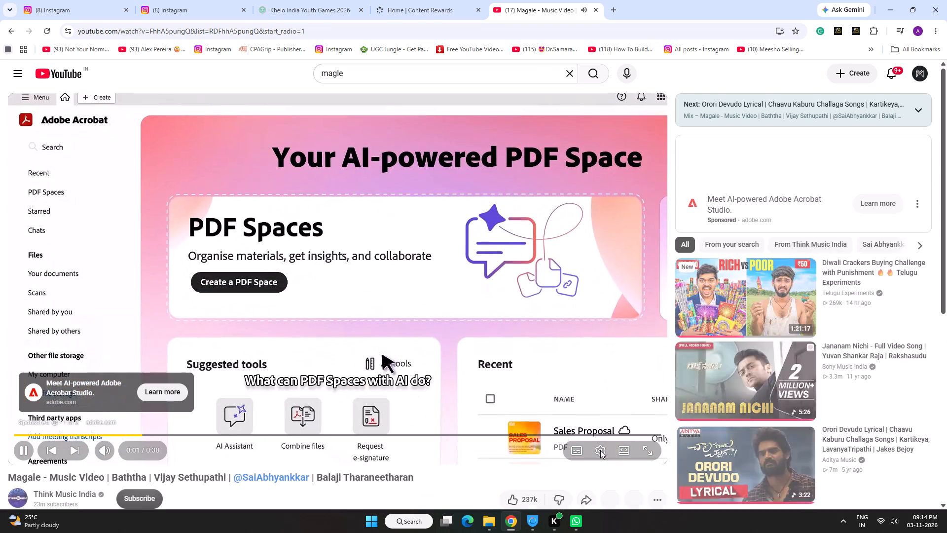
click(600, 450)
click(600, 450)
click(600, 450)
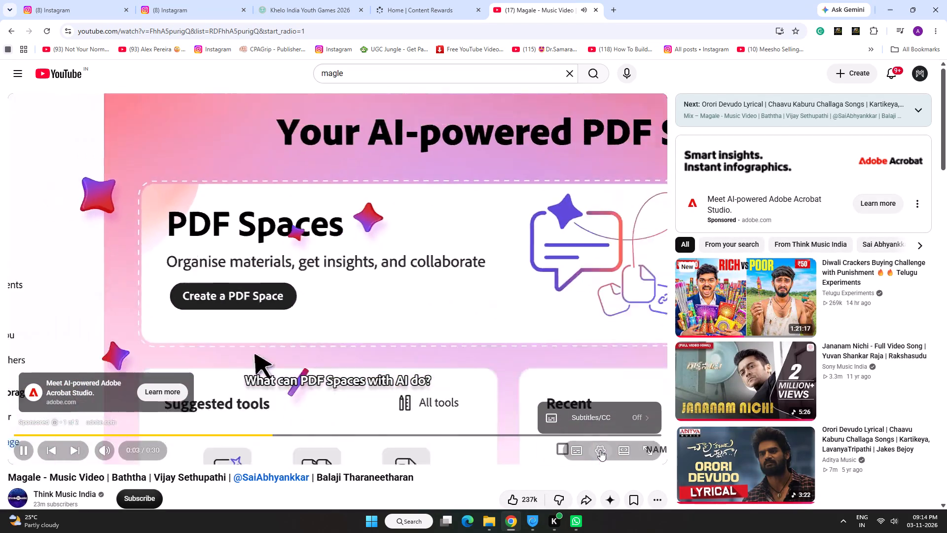
Skip the advertisement playing before the Magale music video.
click(600, 450)
click(600, 450)
click(600, 450)
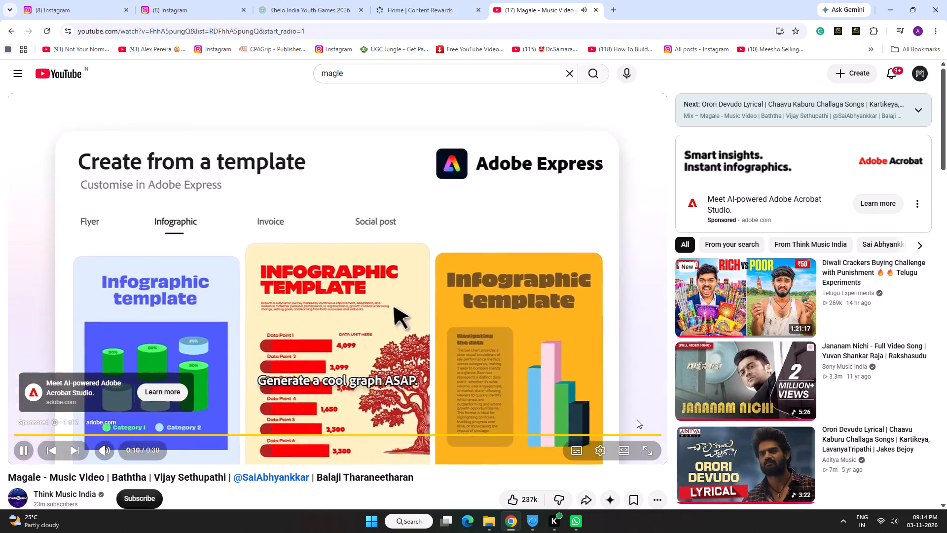
click(637, 419)
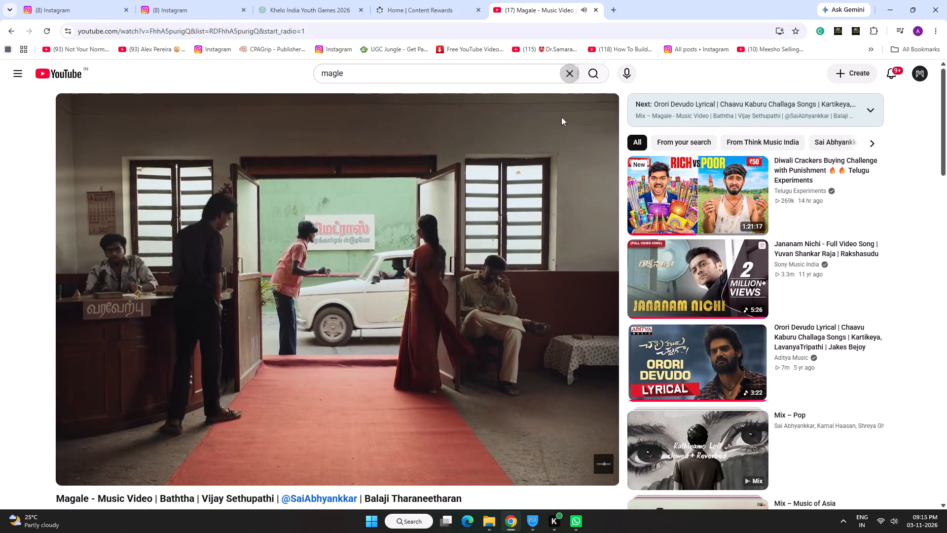
Open the Google Doc reference guide of the Showcase Clipping [New] campaign on Content Rewards, leaving no spare blank tab open.
click(611, 13)
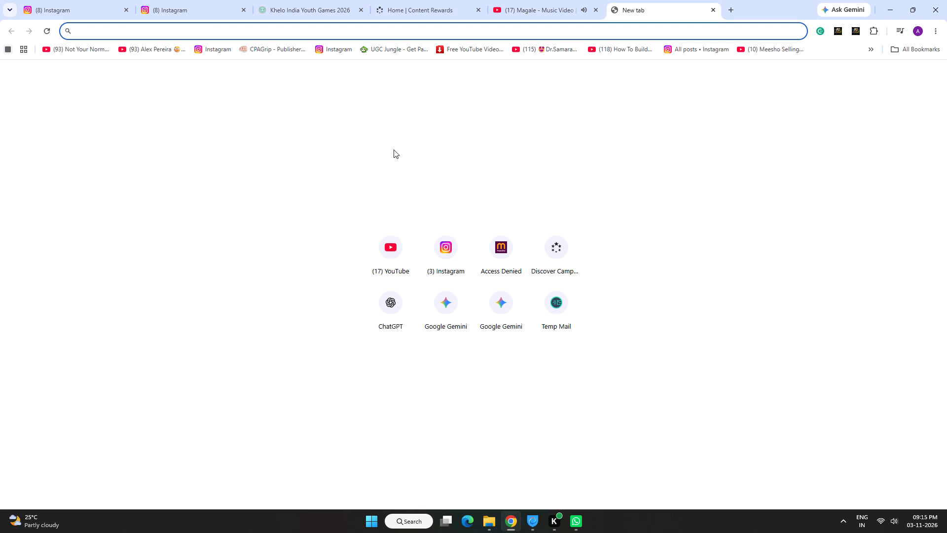
click(395, 0)
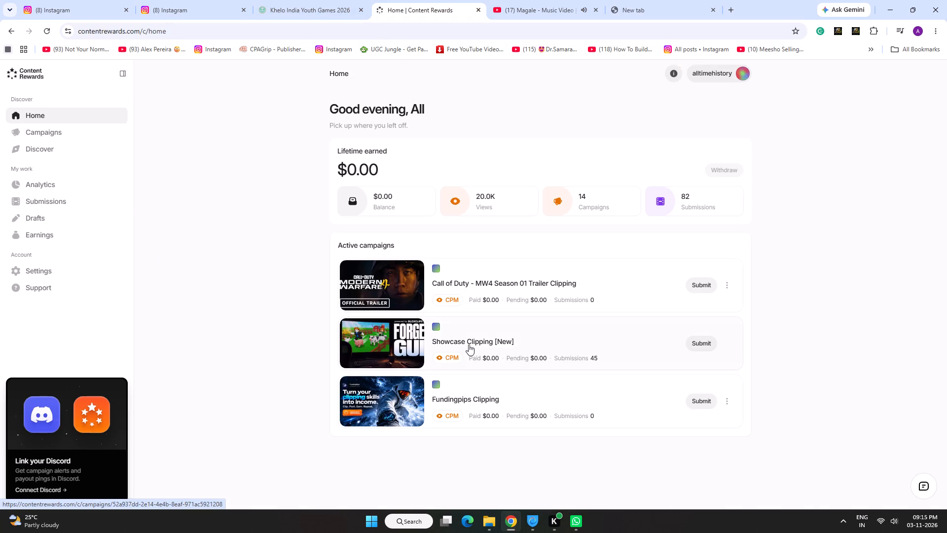
click(485, 326)
scroll(417, 299, down, 3)
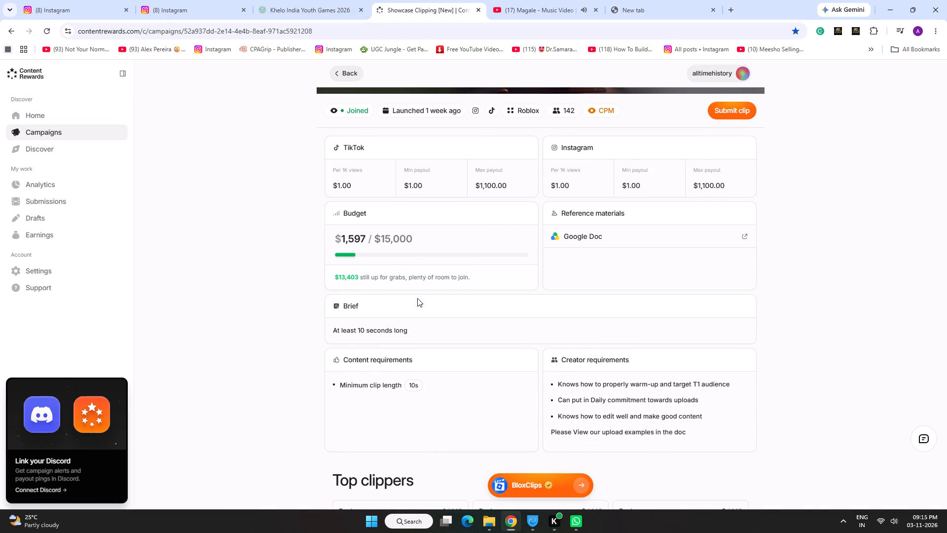
click(614, 228)
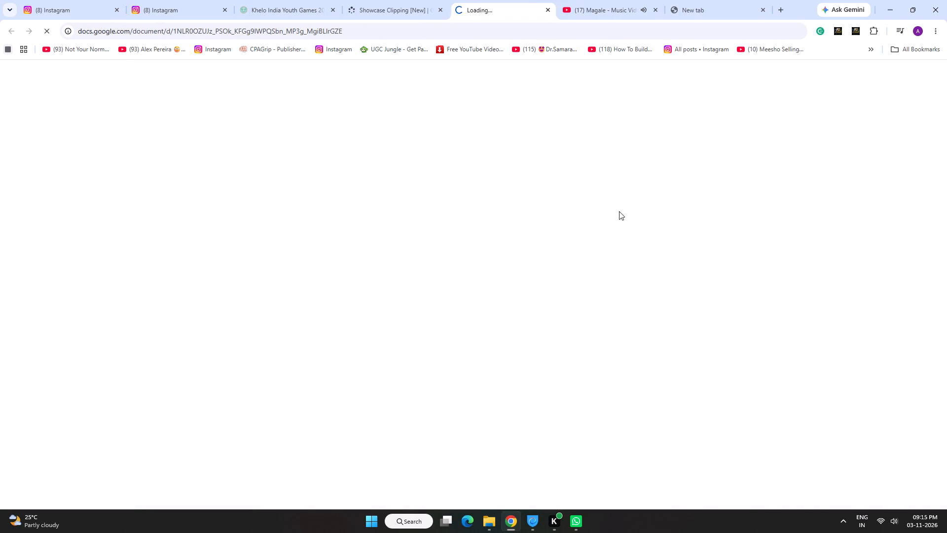
click(762, 8)
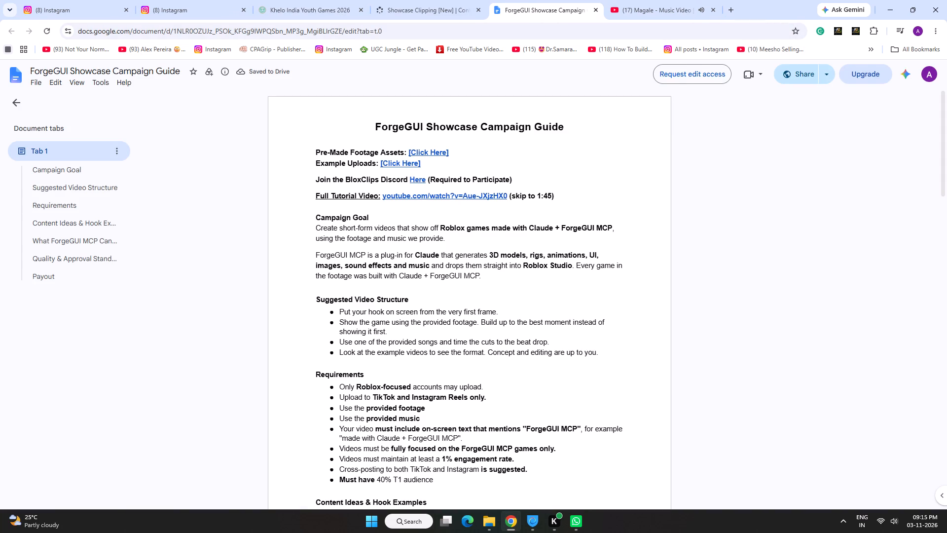
Open the Example Uploads page linked in the ForgeGUI Showcase Campaign Guide.
click(395, 163)
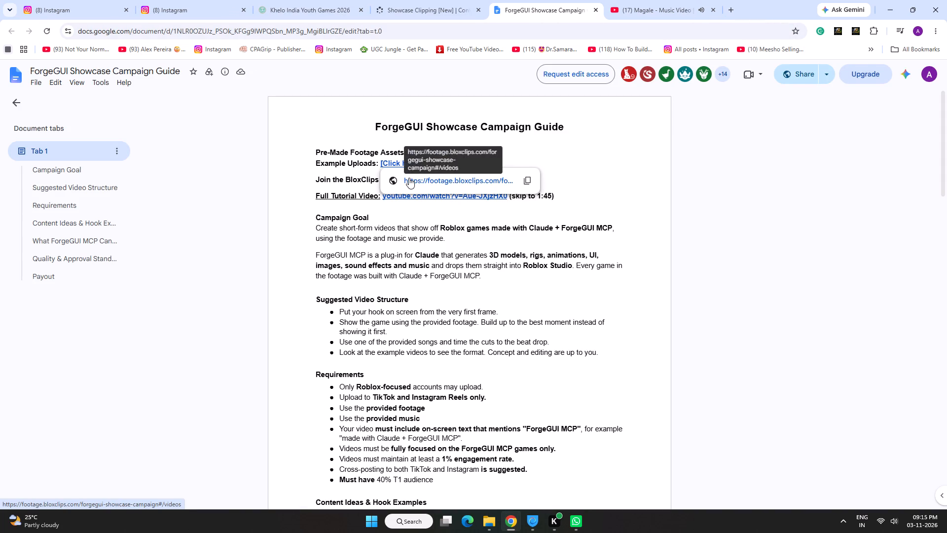
click(409, 178)
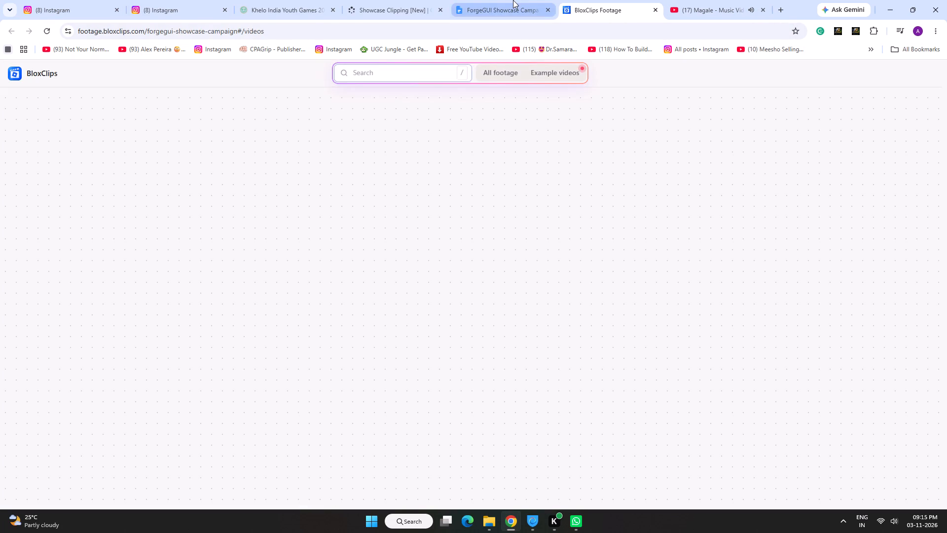
Open the full tutorial video linked in the campaign guide and skip to 1:45.
click(513, 0)
click(454, 194)
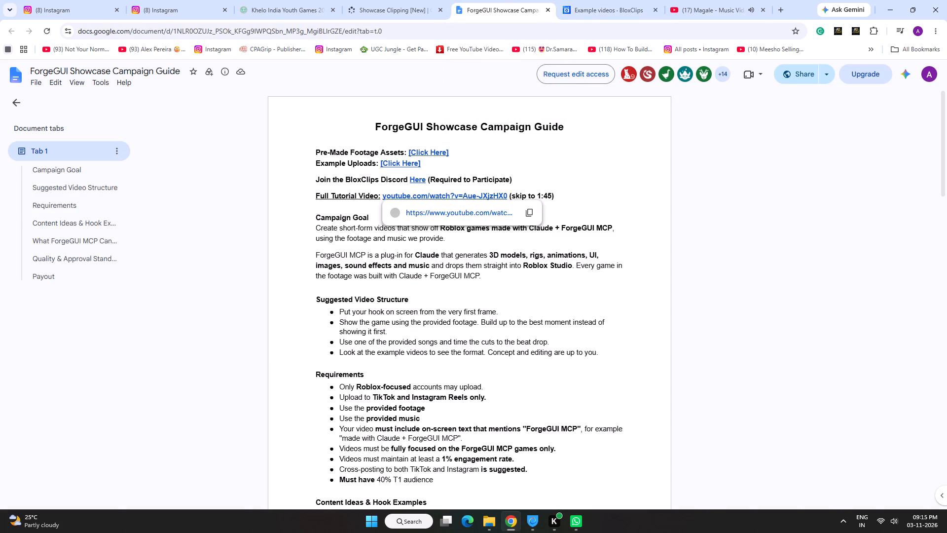
click(464, 212)
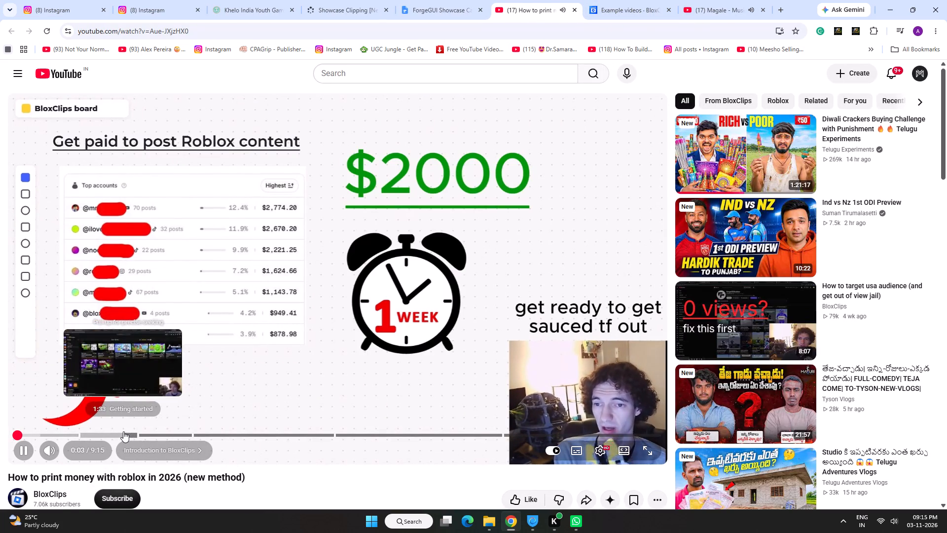
click(140, 434)
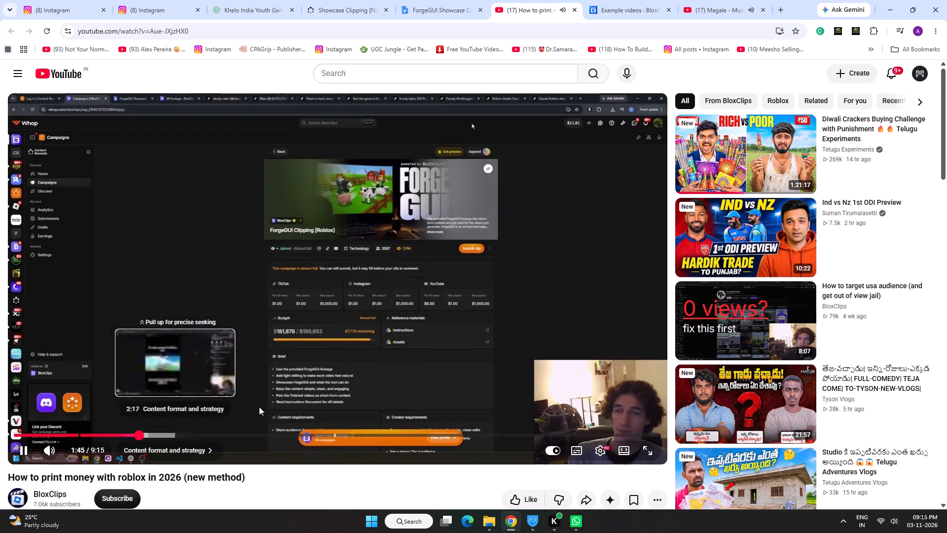
Pause the tutorial full screen at the TikTok example near 2:19 and capture its caption text, "Took Claude 30 minutes go and make your game".
key(Right)
key(Right)
key(Right)
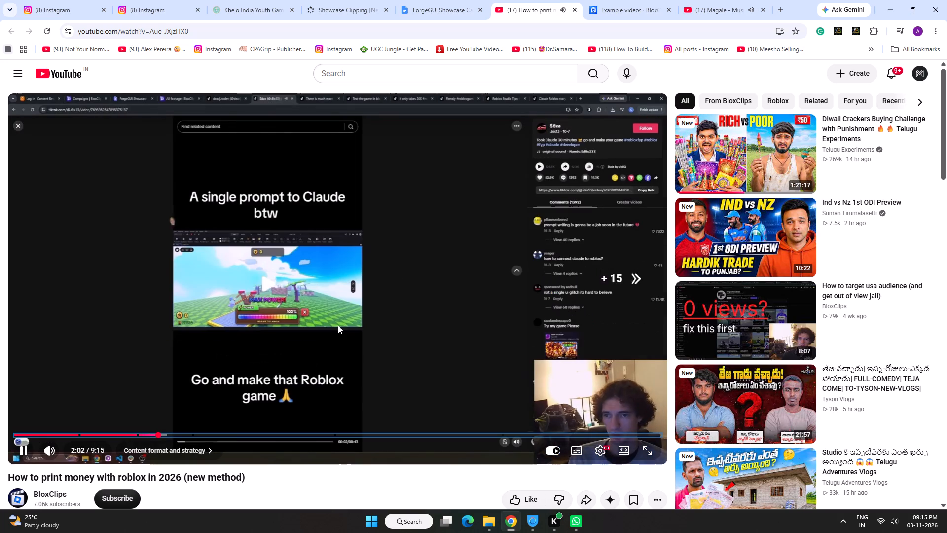
key(Right)
key(Right)
key(Right)
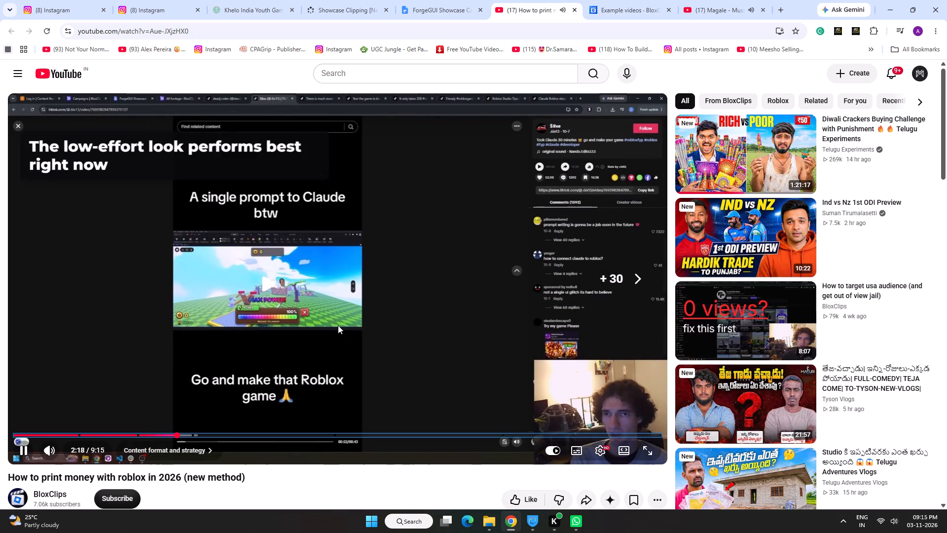
click(504, 253)
click(650, 448)
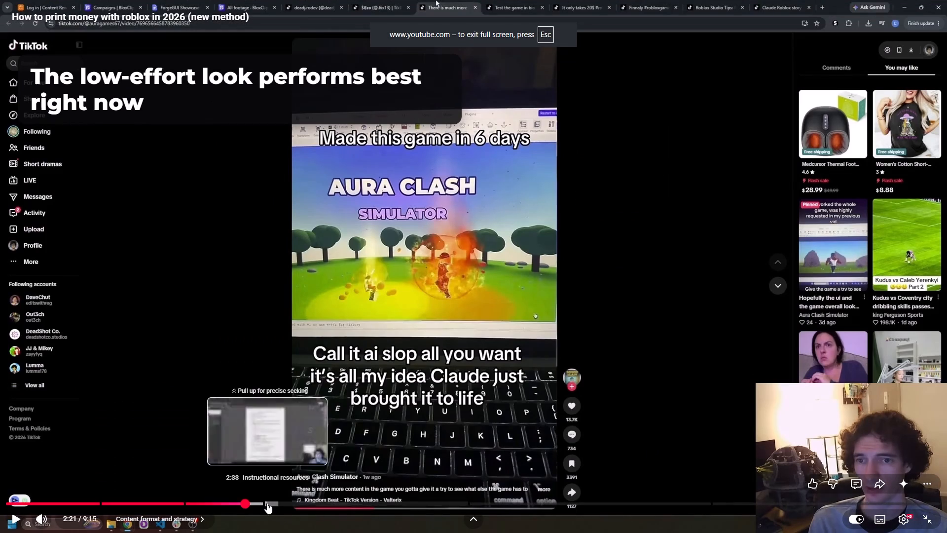
key(Left)
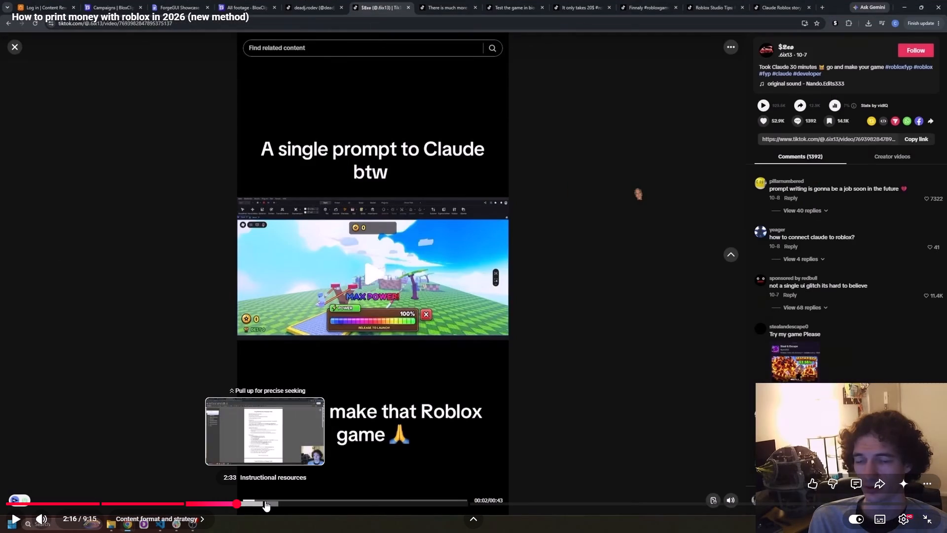
click(926, 521)
click(400, 337)
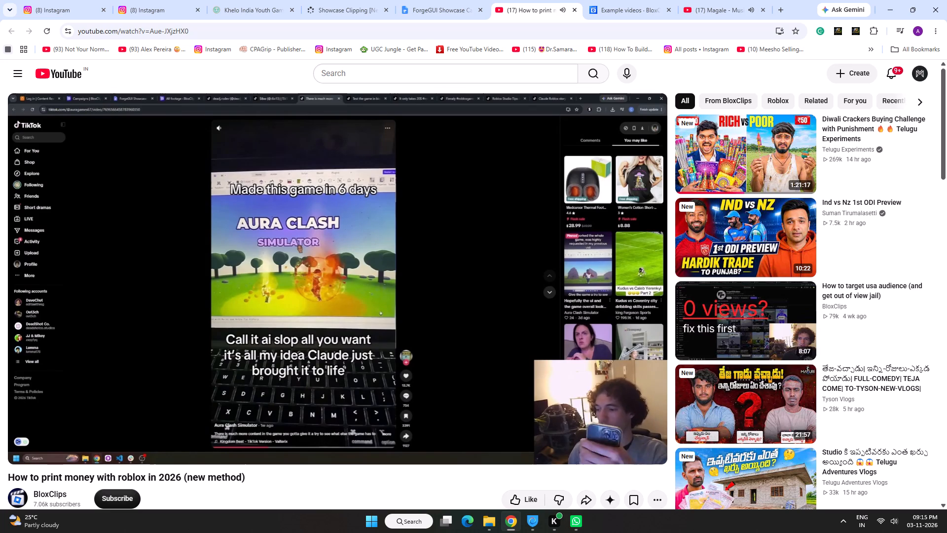
click(400, 337)
click(648, 457)
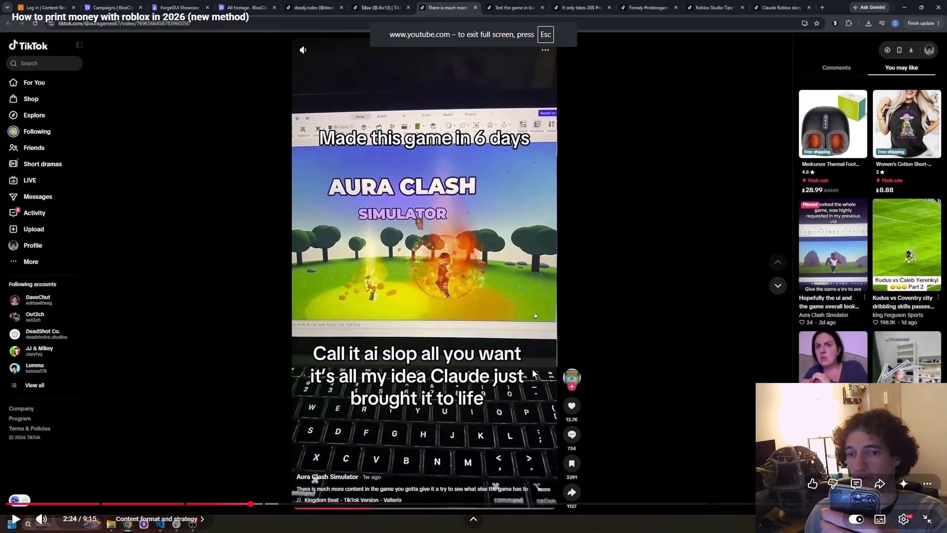
key(Left)
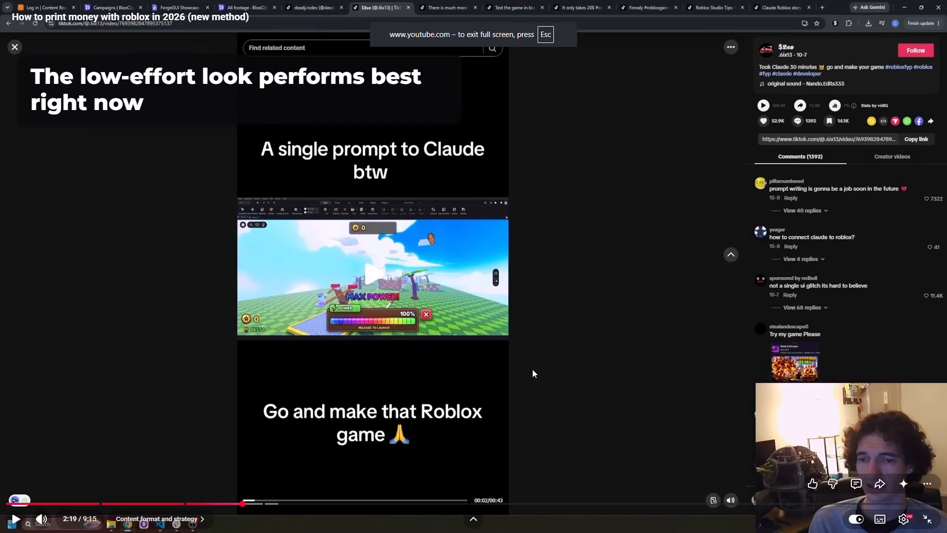
key(shift+super+t)
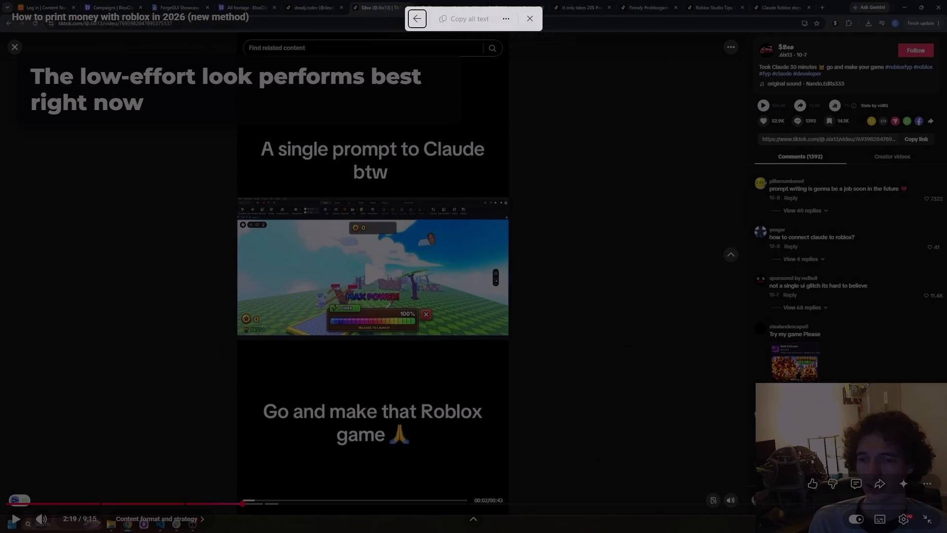
Copy the caption text "Took Claude 30 minutes go and make your game" from the captured frame and leave the full-screen tutorial.
drag(692, 36, 946, 137)
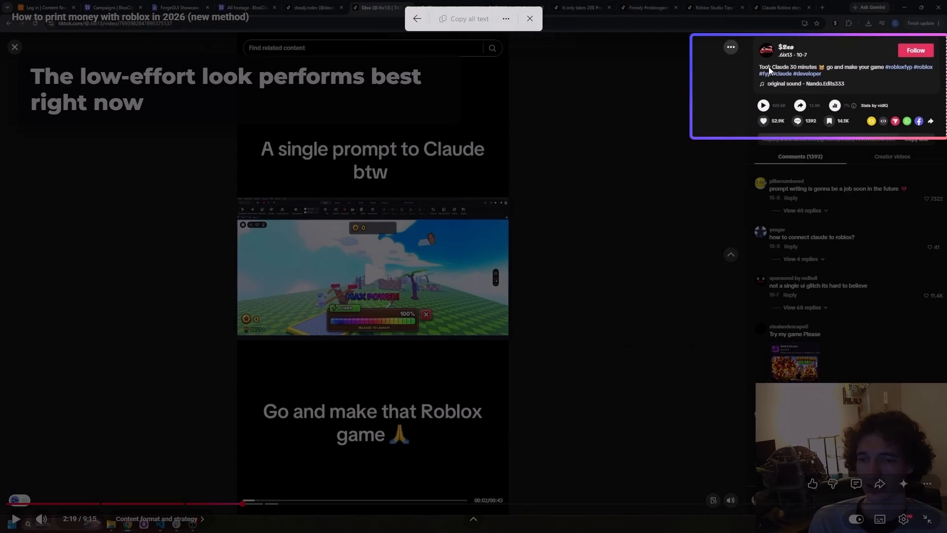
drag(759, 64, 876, 69)
click(882, 80)
key(Escape)
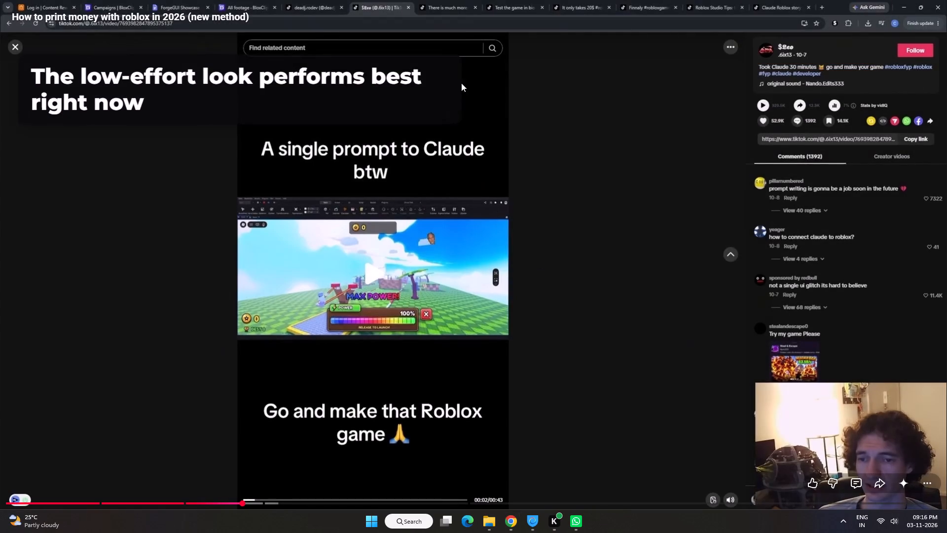
key(Escape)
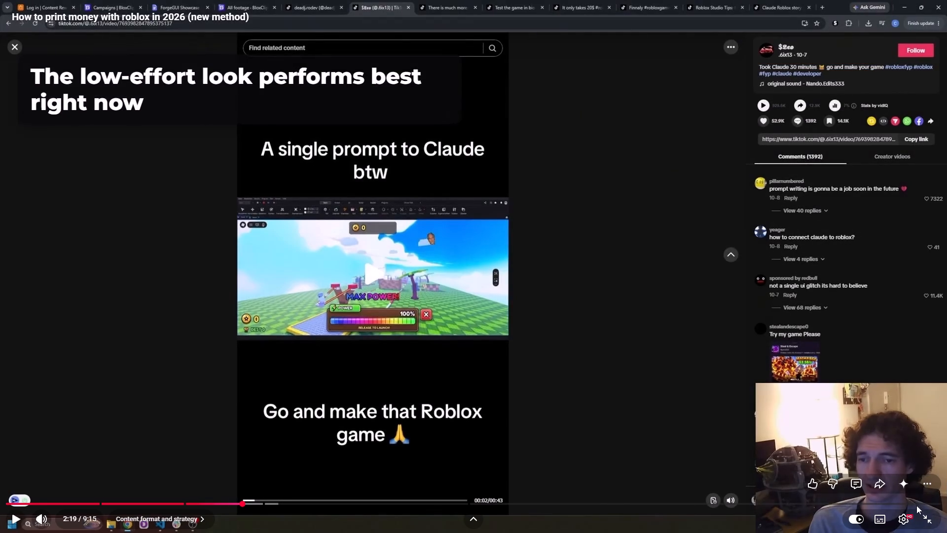
click(922, 520)
click(153, 0)
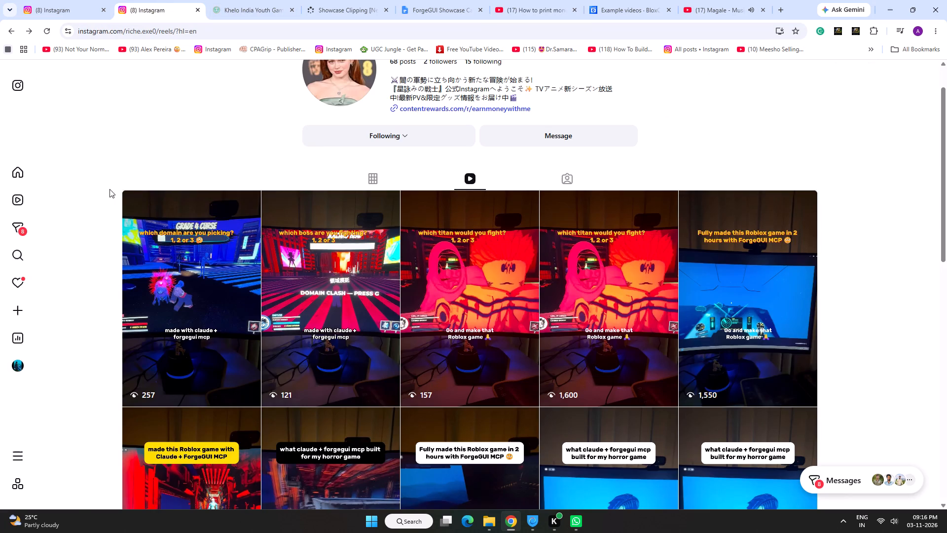
click(12, 455)
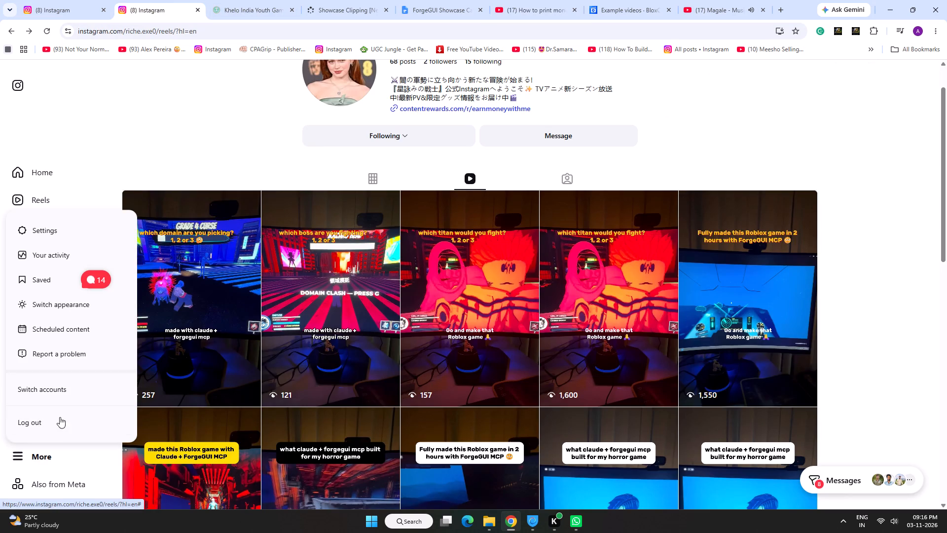
click(66, 385)
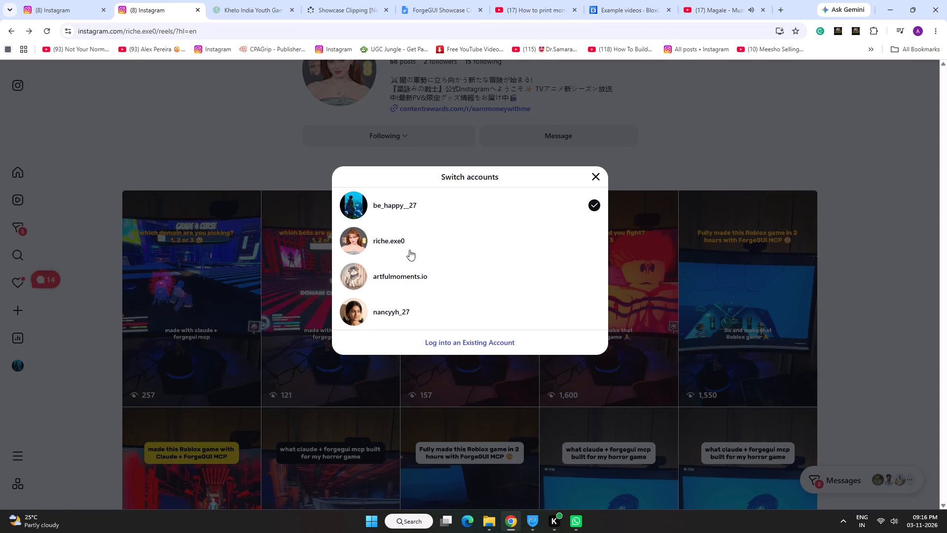
click(409, 240)
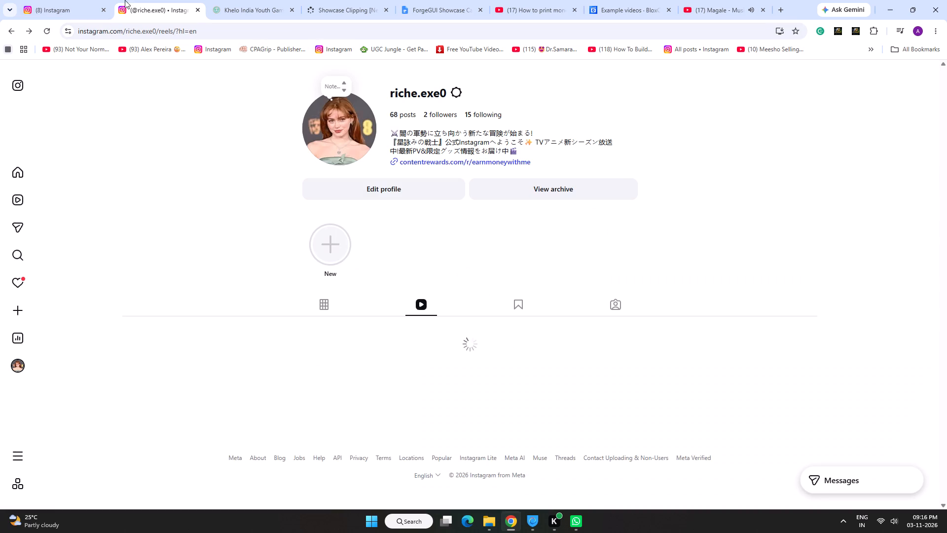
Add "Took Claude 30 minutes go and make your game" before the caption of the 1,600-view "which titan would you fight?" reel and save it.
scroll(424, 212, down, 3)
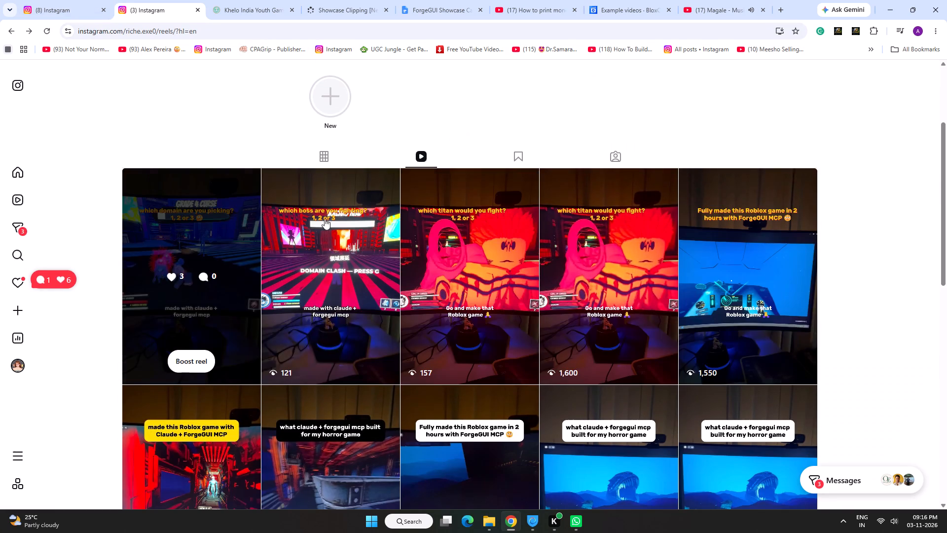
scroll(790, 269, down, 2)
click(645, 240)
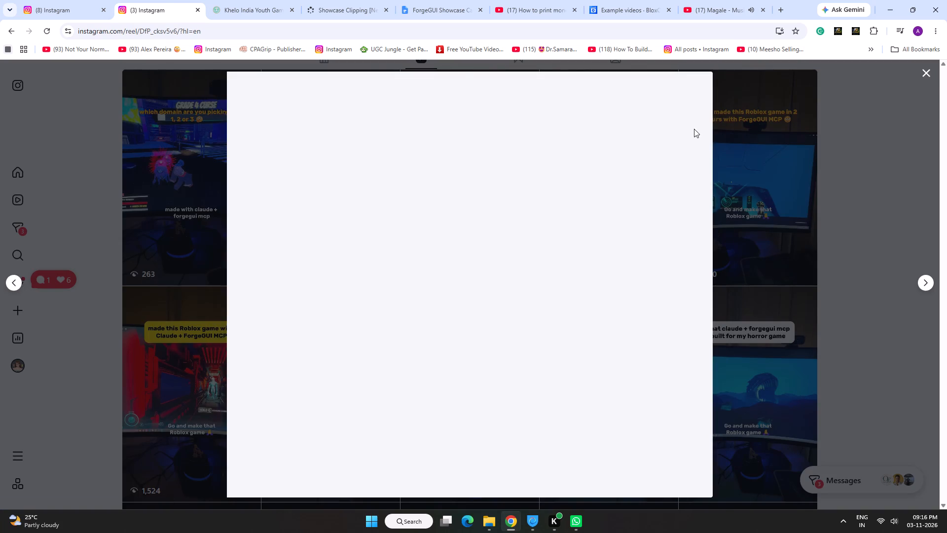
click(701, 91)
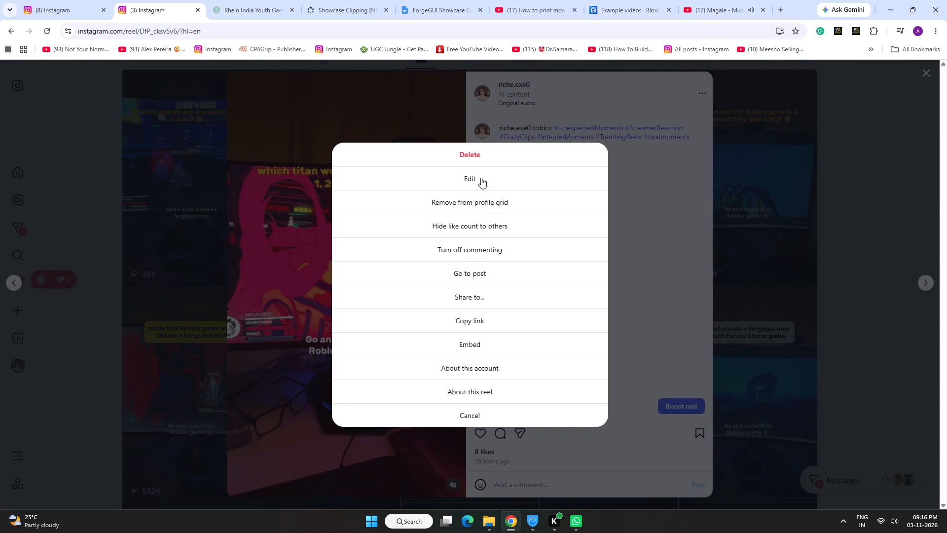
click(486, 170)
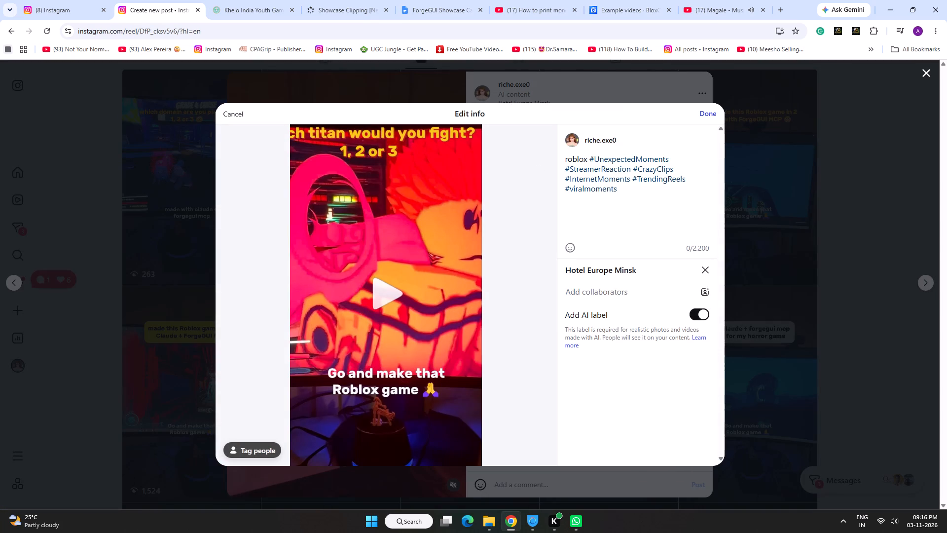
click(563, 159)
key(ctrl+v)
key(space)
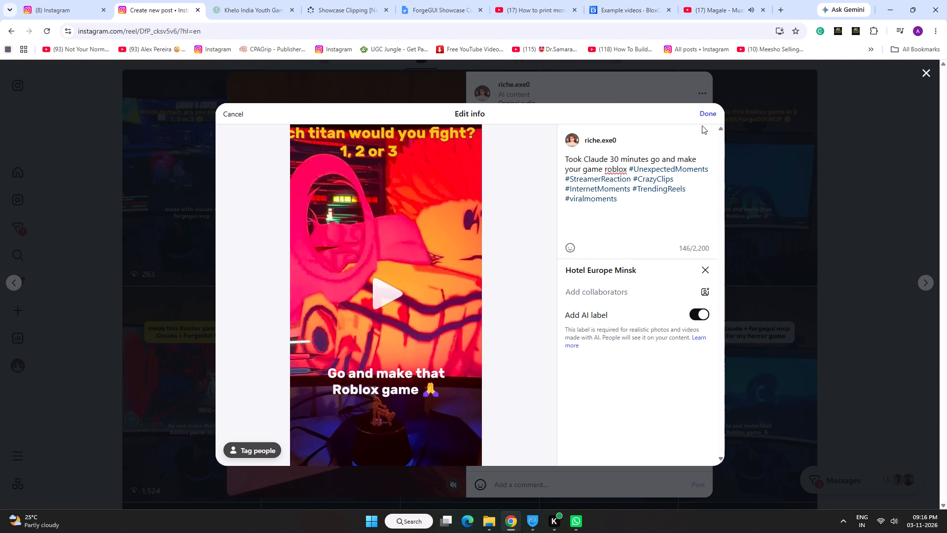
click(709, 114)
click(780, 130)
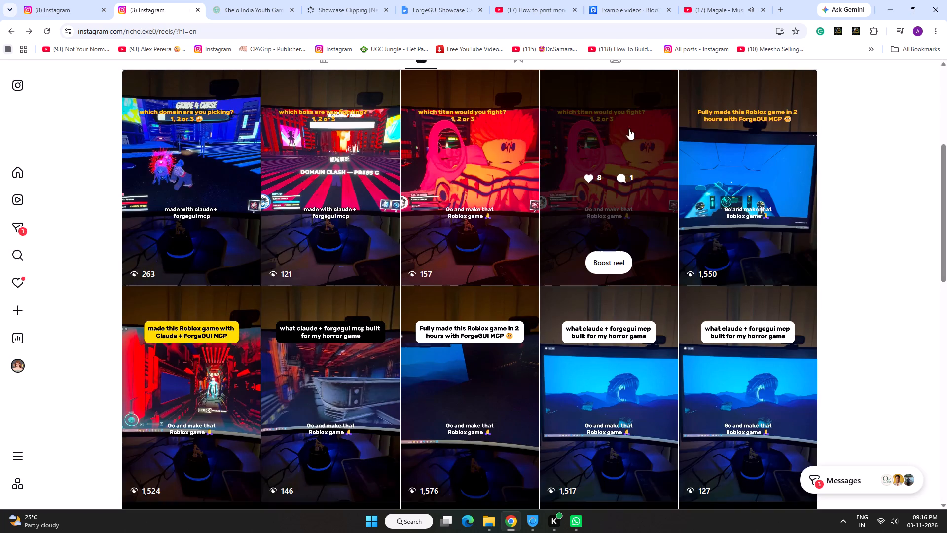
Insert the copied Claude text before the caption of the 1,550-view "Fully made this Roblox game in 2 hours with ForgeGUI MCP" reel and save.
click(741, 161)
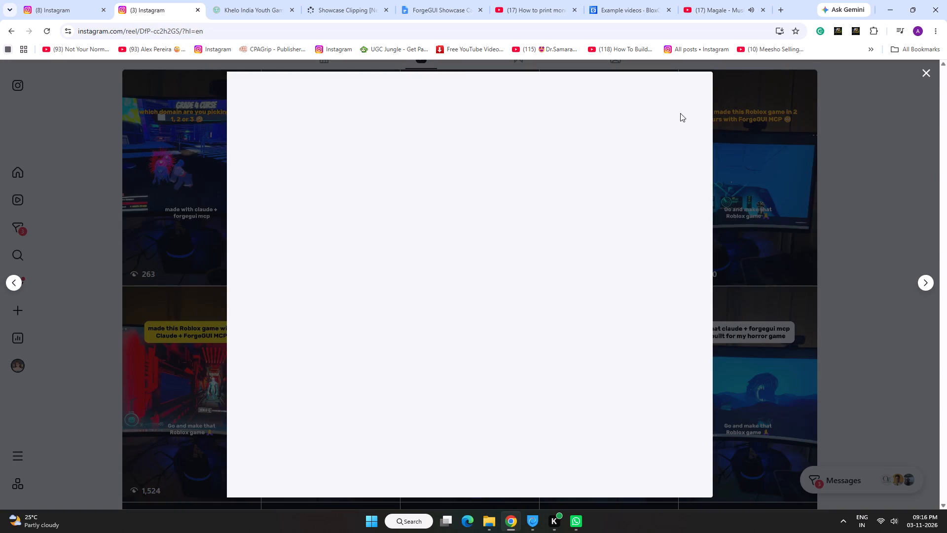
click(699, 90)
click(485, 182)
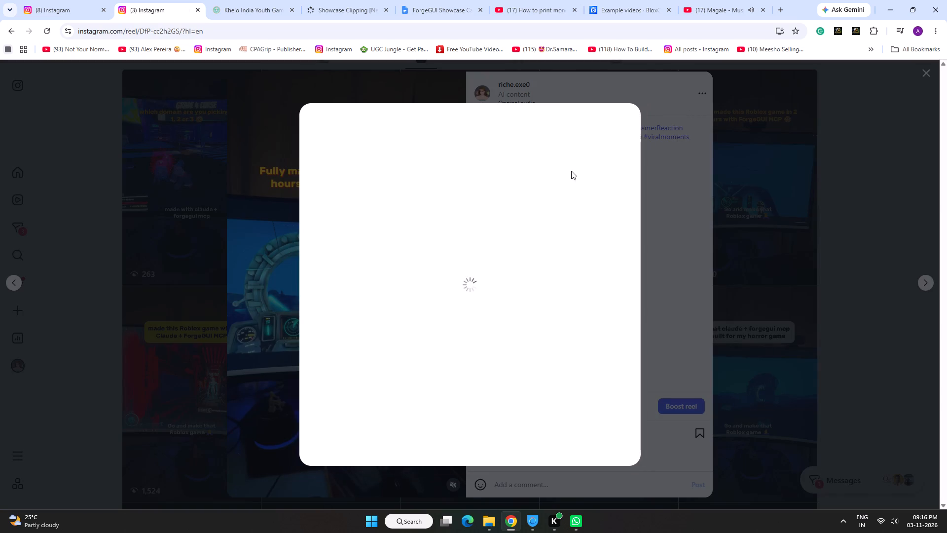
click(566, 160)
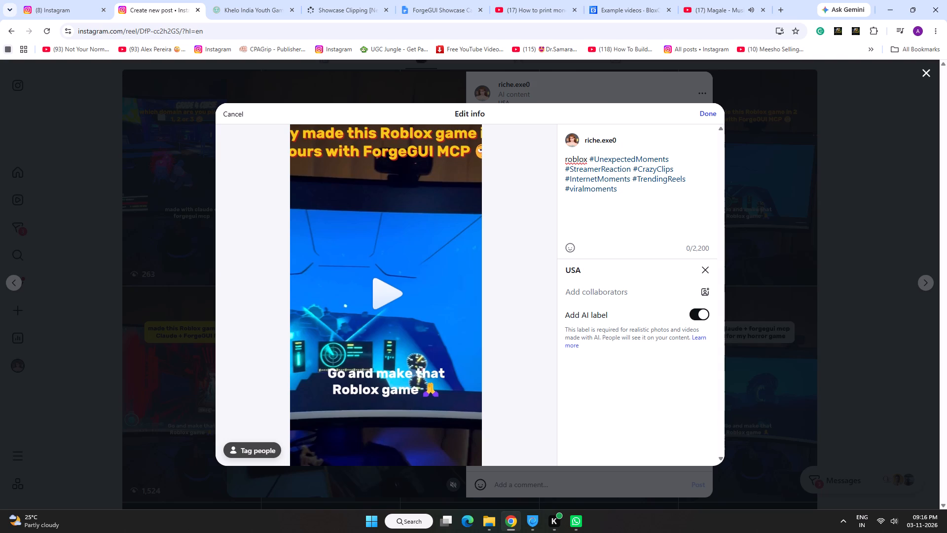
key(ctrl+v)
key(ctrl+space)
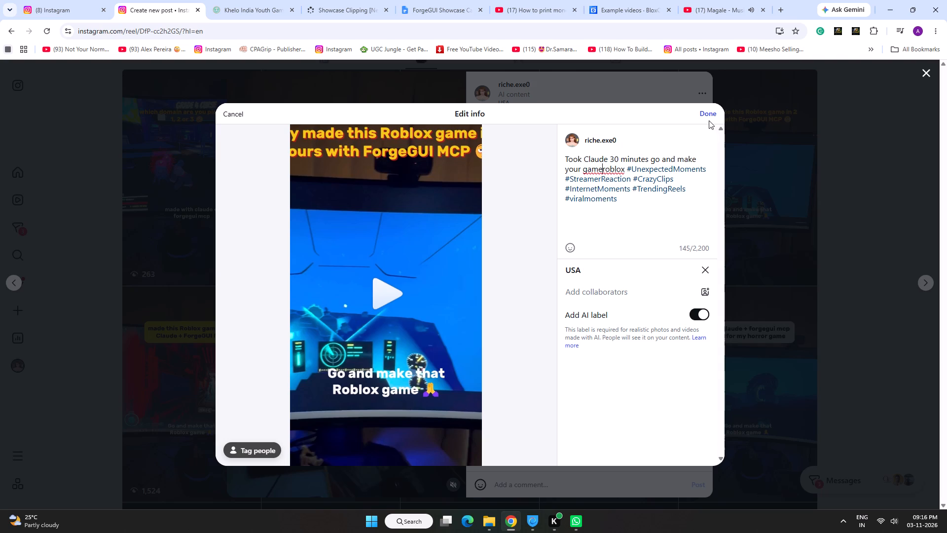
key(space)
click(707, 113)
click(757, 192)
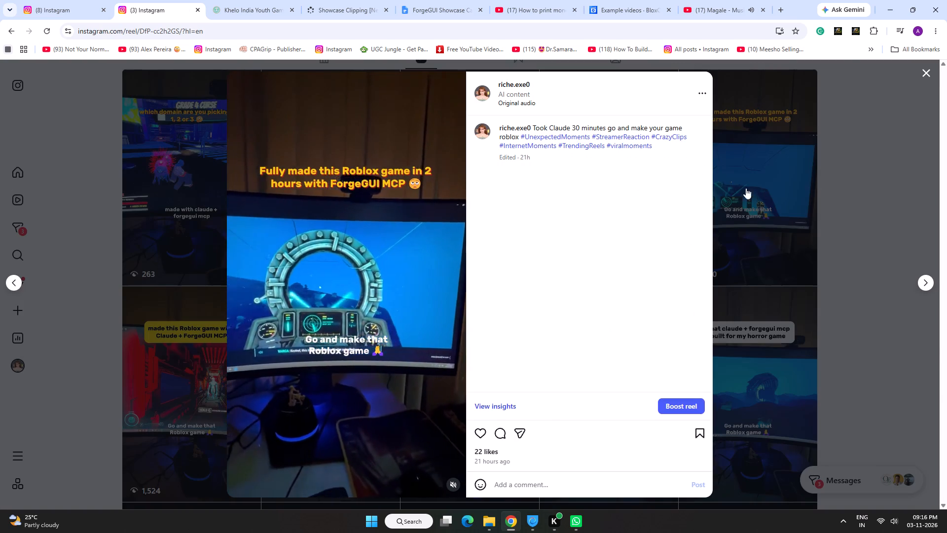
Insert the copied Claude text before "roblox" in the caption of the "which domain are you picking?" reel and save it.
click(214, 169)
click(700, 90)
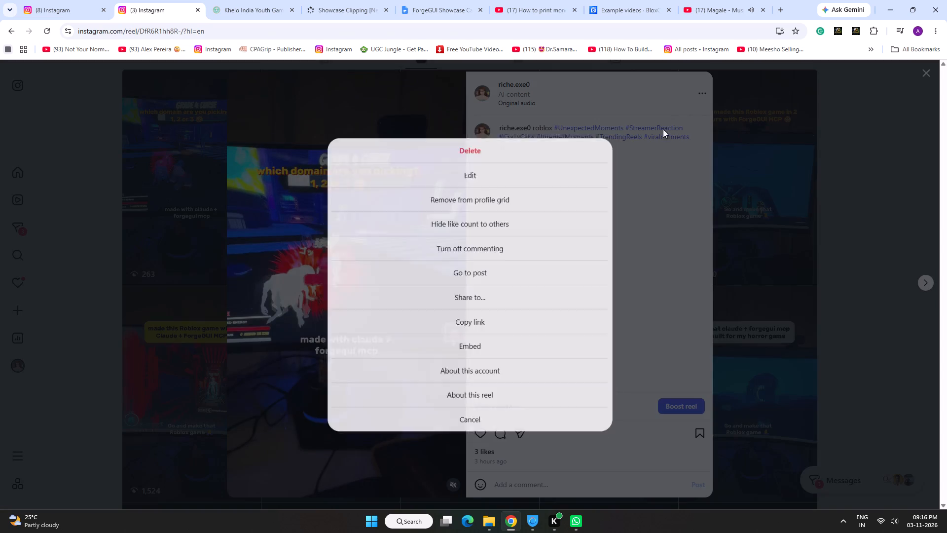
click(497, 183)
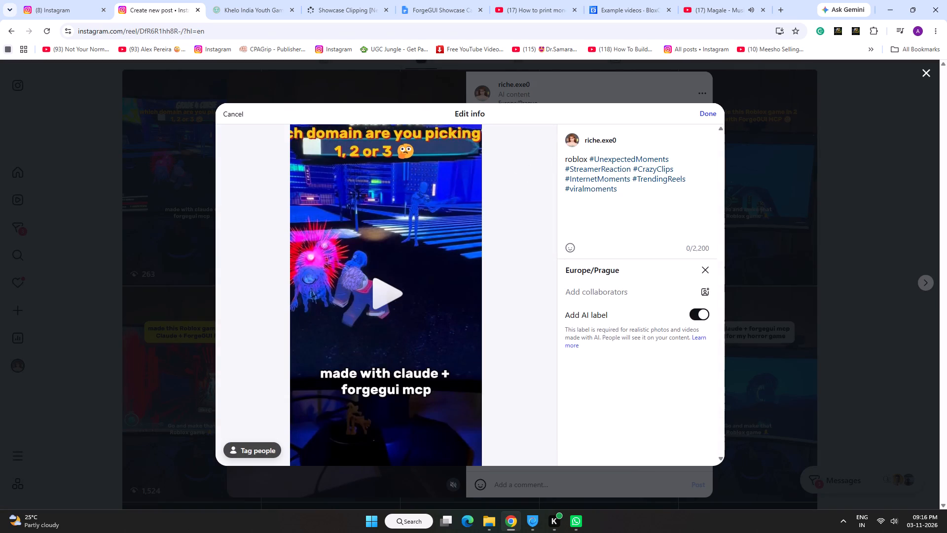
click(566, 160)
key(ctrl+v)
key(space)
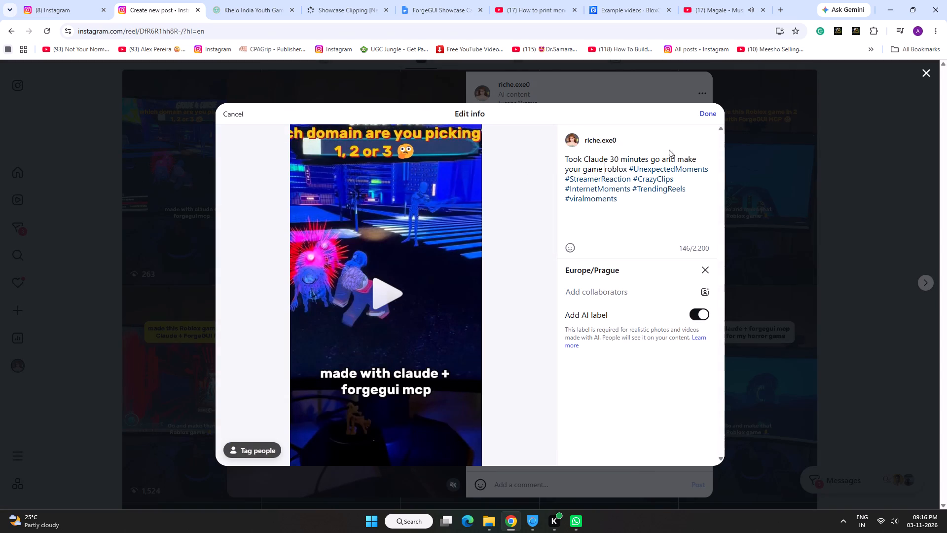
click(699, 114)
click(703, 114)
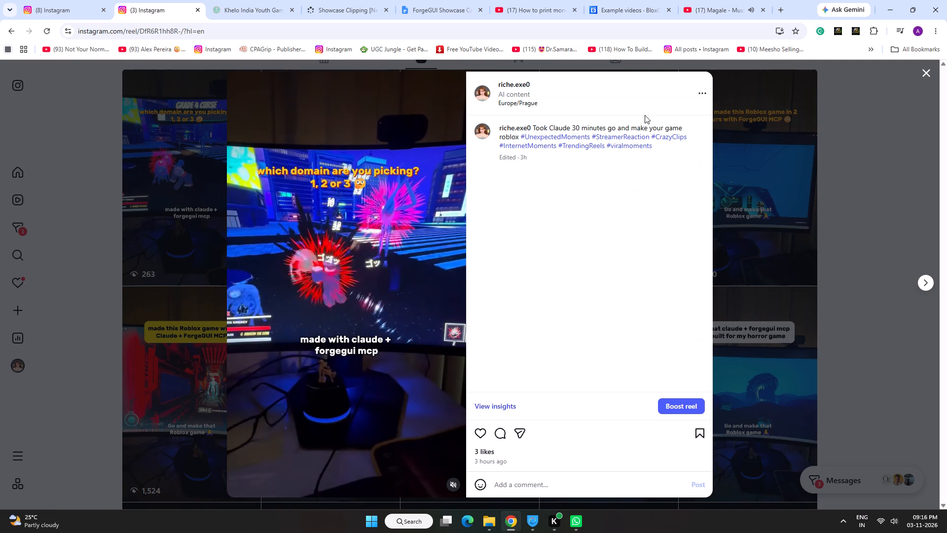
click(741, 120)
Insert the copied Claude text before "roblox" in the caption of the "which boss are you fighting?" reel and save it.
click(323, 142)
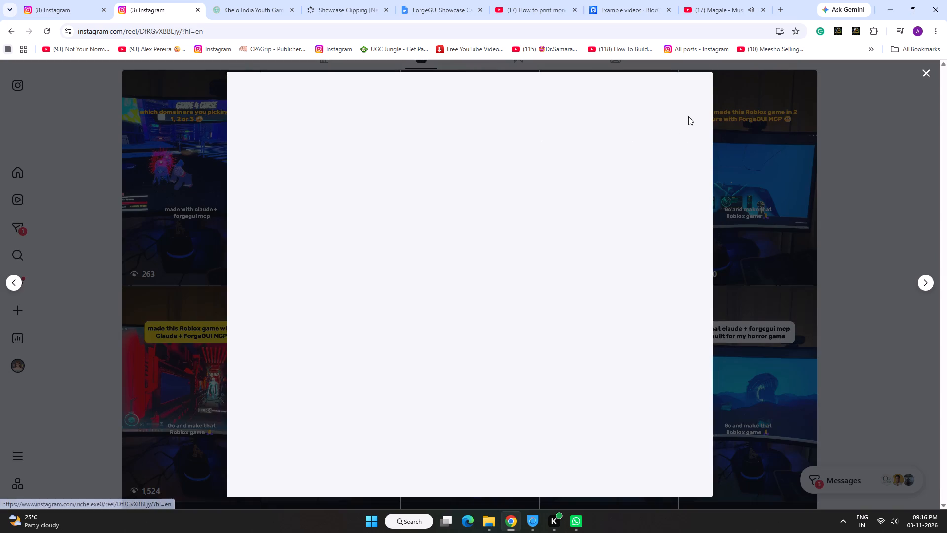
click(699, 92)
click(471, 180)
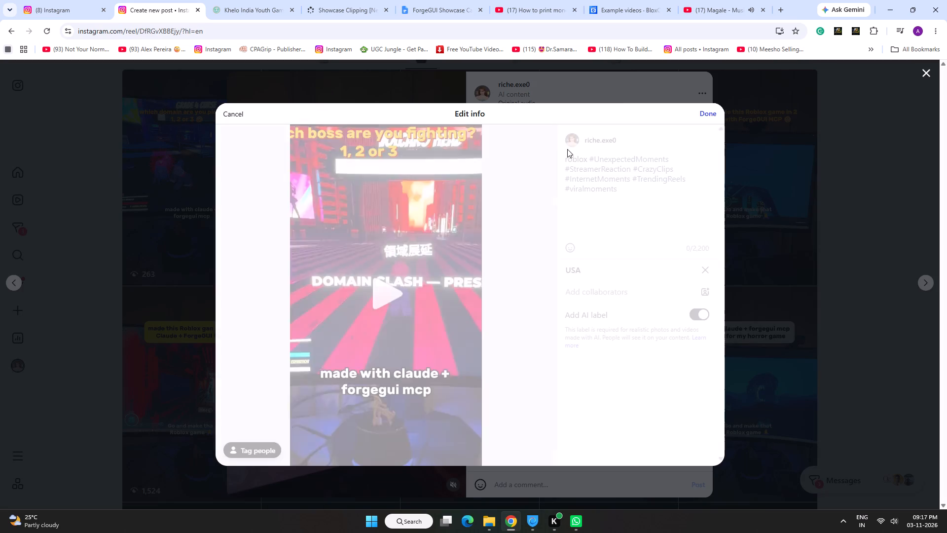
click(565, 158)
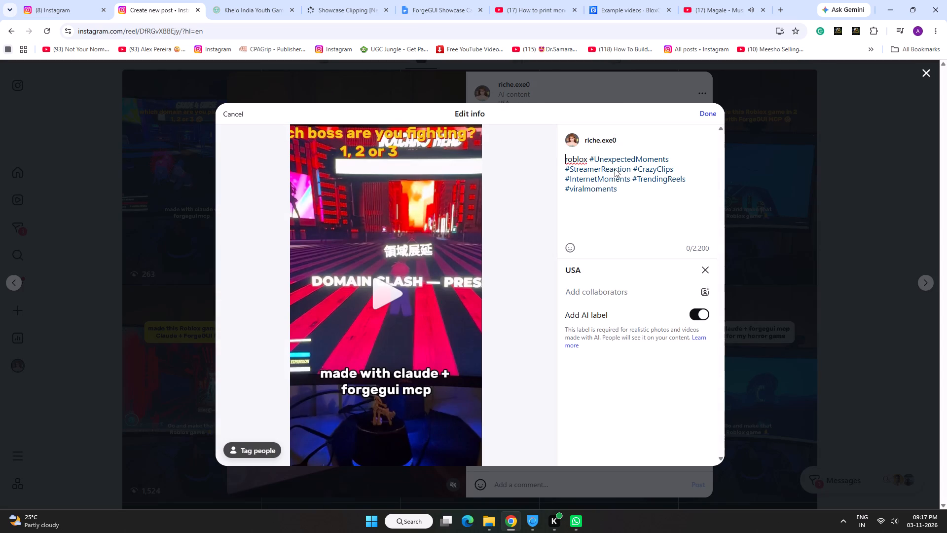
key(ctrl+v)
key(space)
click(708, 114)
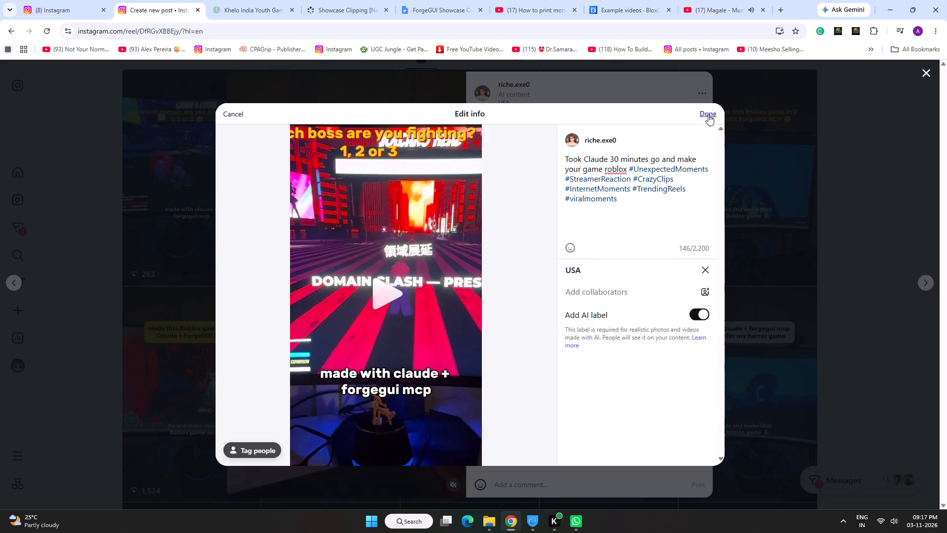
click(752, 143)
Insert the copied Claude text before "roblox" in the caption of the 157-view "which titan would you fight?" reel and save it.
click(507, 174)
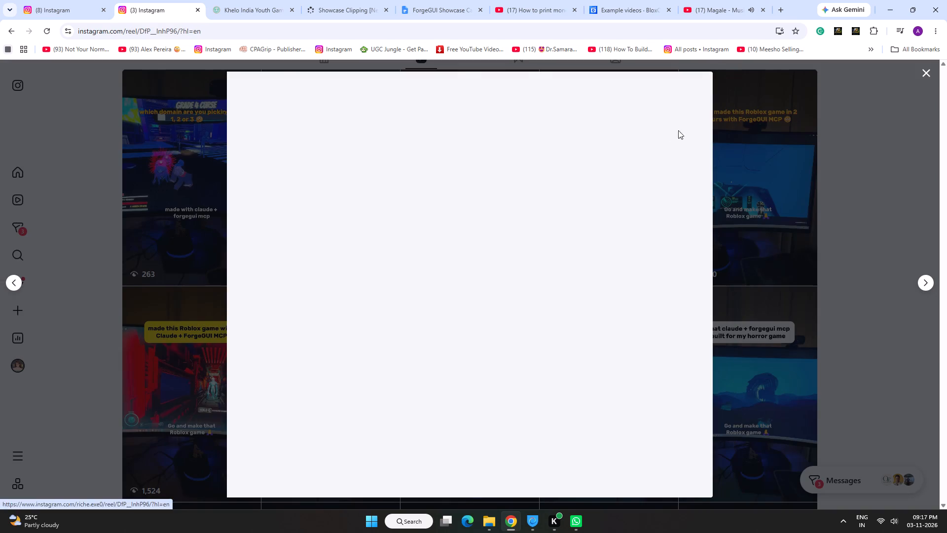
click(699, 92)
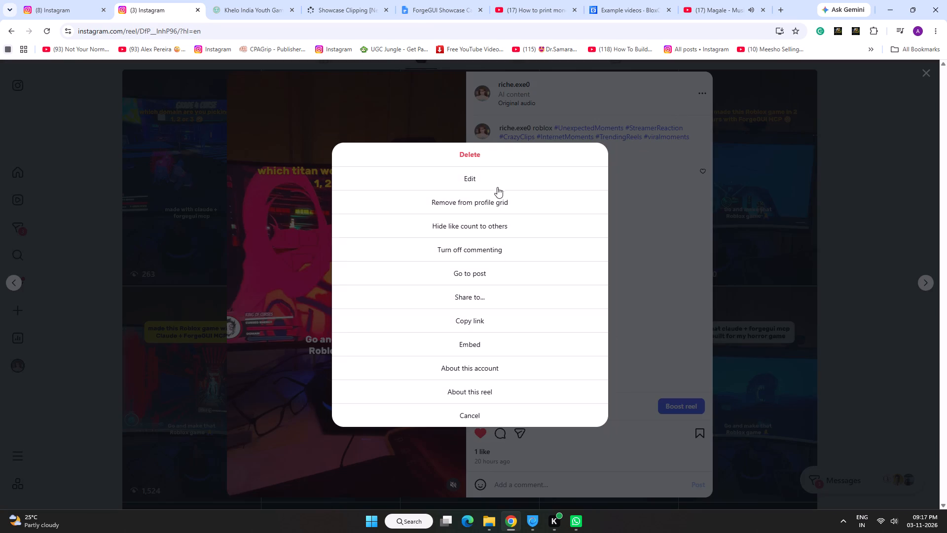
click(488, 178)
click(565, 160)
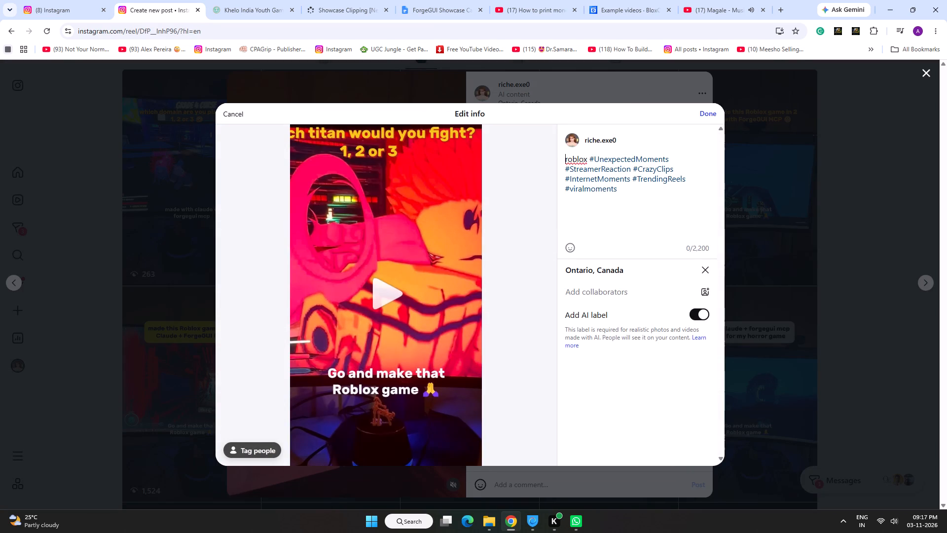
key(ctrl+v)
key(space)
click(709, 115)
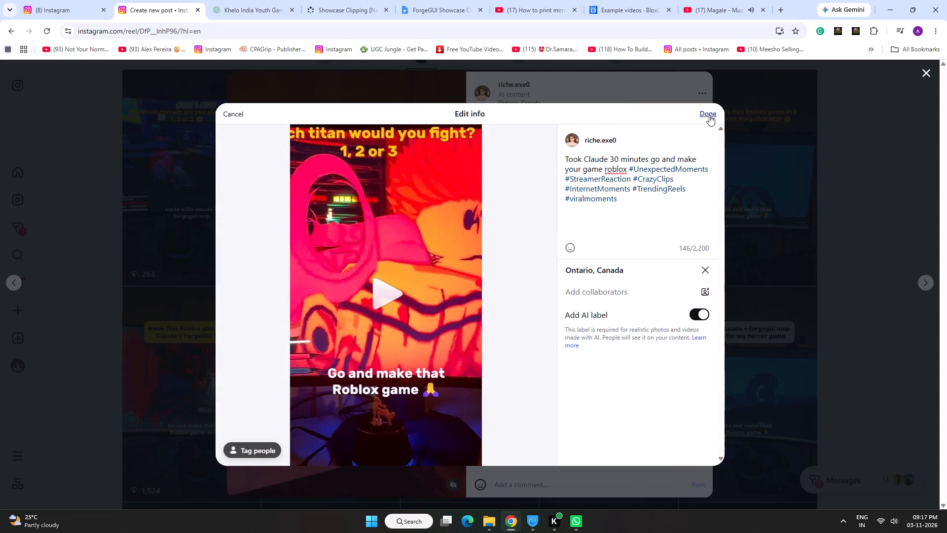
click(702, 182)
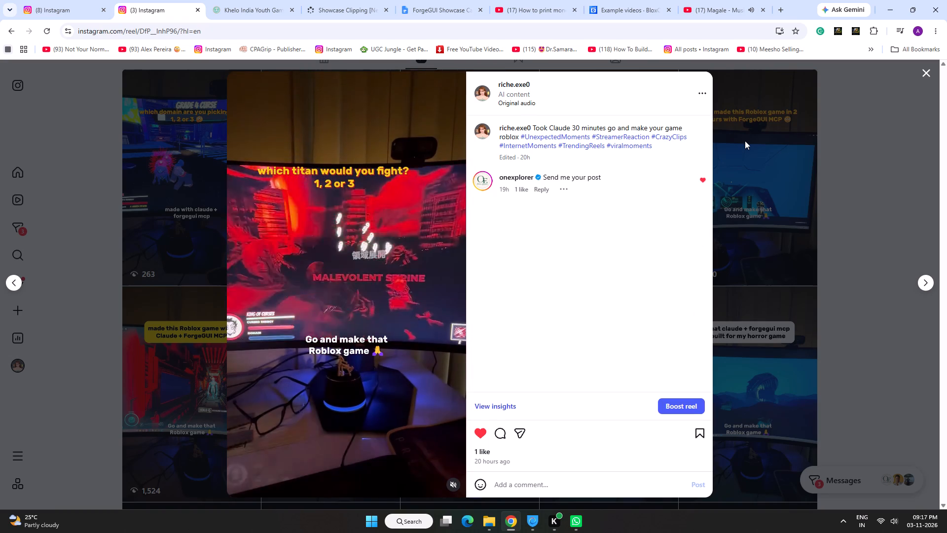
click(745, 141)
Check the captions of the 1,600-view "which titan would you fight?" reel and the 1,550-view "Fully made this Roblox game" reel.
click(587, 166)
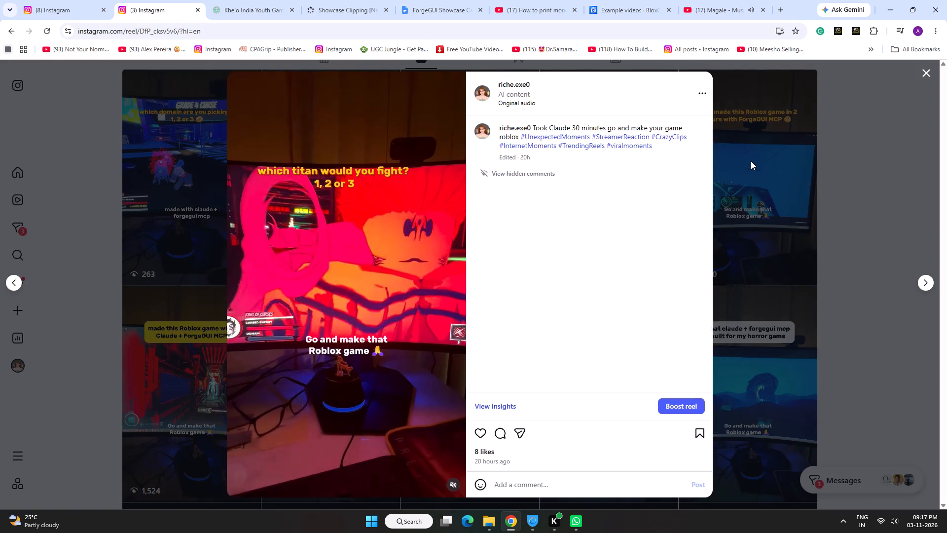
click(751, 161)
click(746, 162)
click(829, 179)
Insert the copied Claude text at the start of the caption of the "made this Roblox game with Claude + ForgeGUI MCP" reel and save it.
double_click(182, 343)
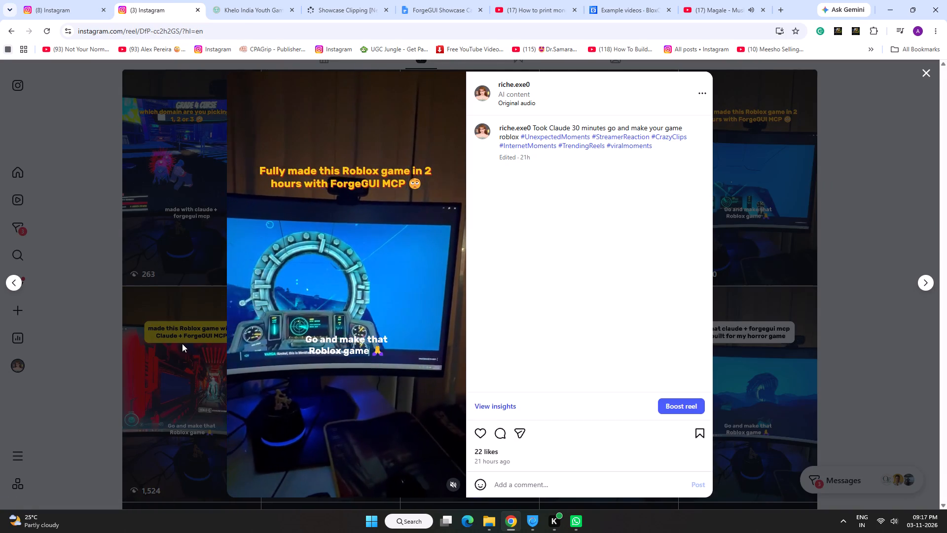
click(700, 87)
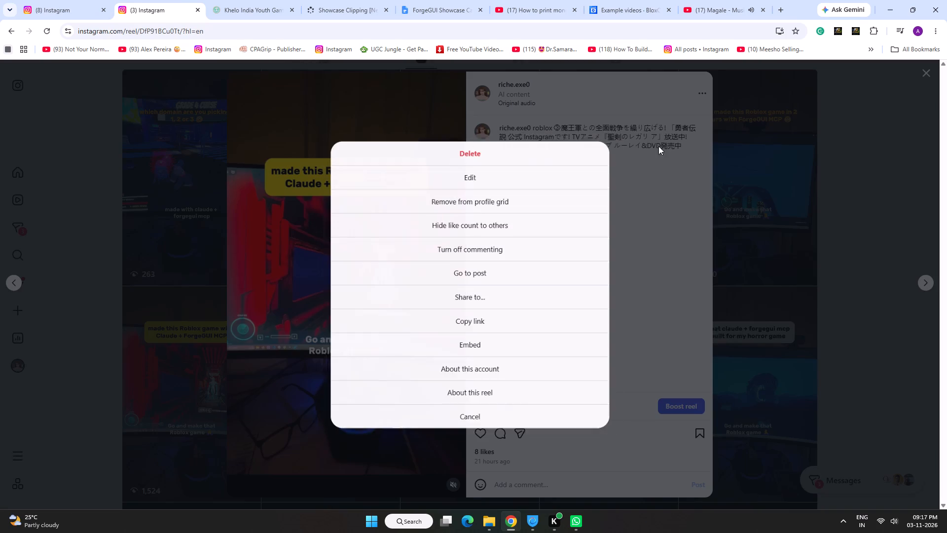
click(471, 181)
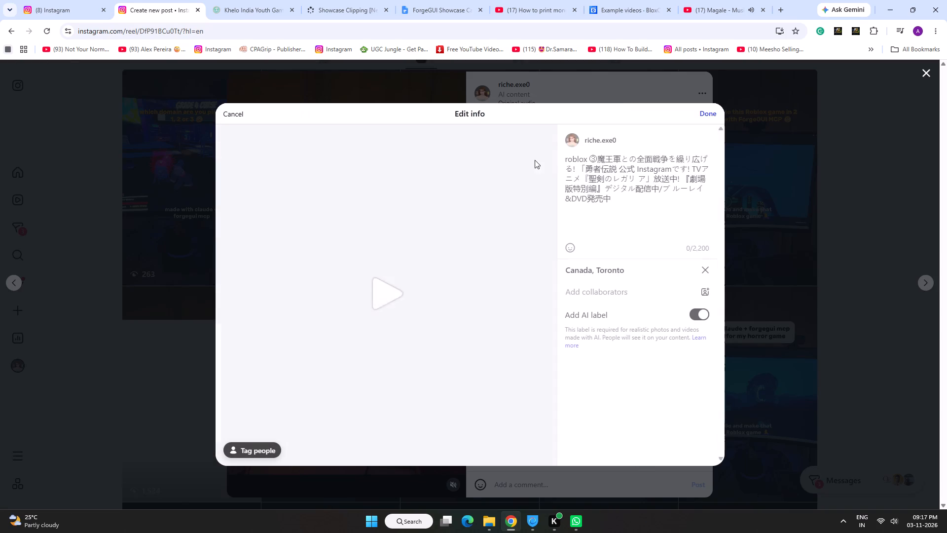
click(564, 160)
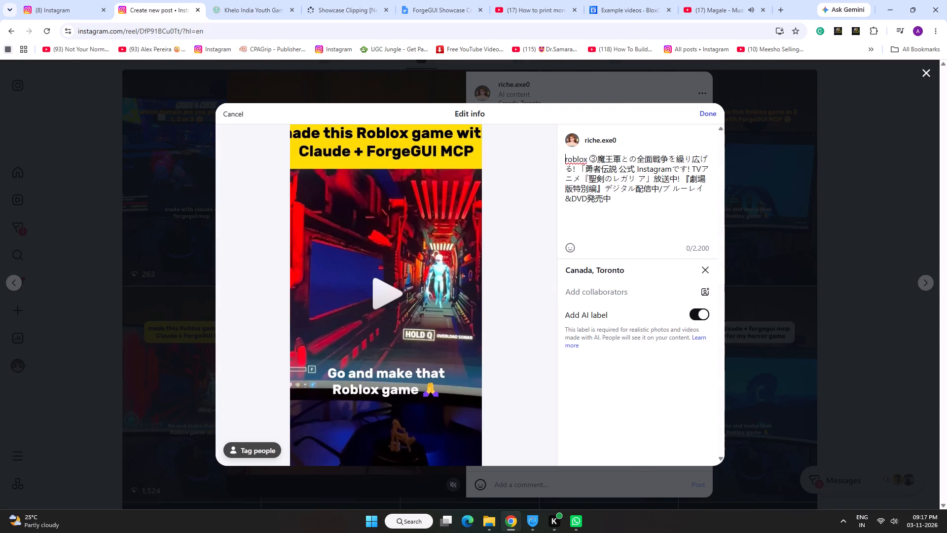
key(ctrl+v)
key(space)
click(704, 115)
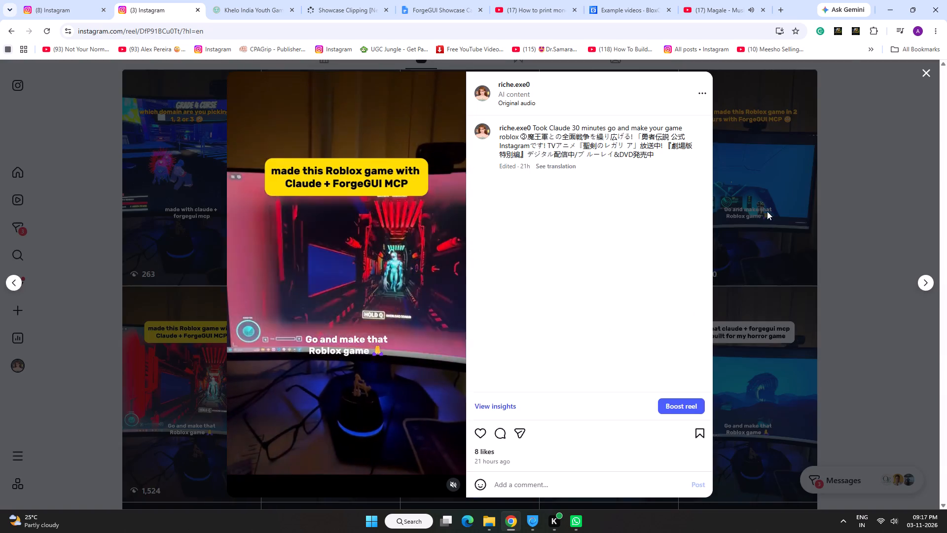
click(767, 211)
Open the 146-view "what claude + forgegui mcp built for my horror game" reel and its post options.
click(360, 349)
click(699, 90)
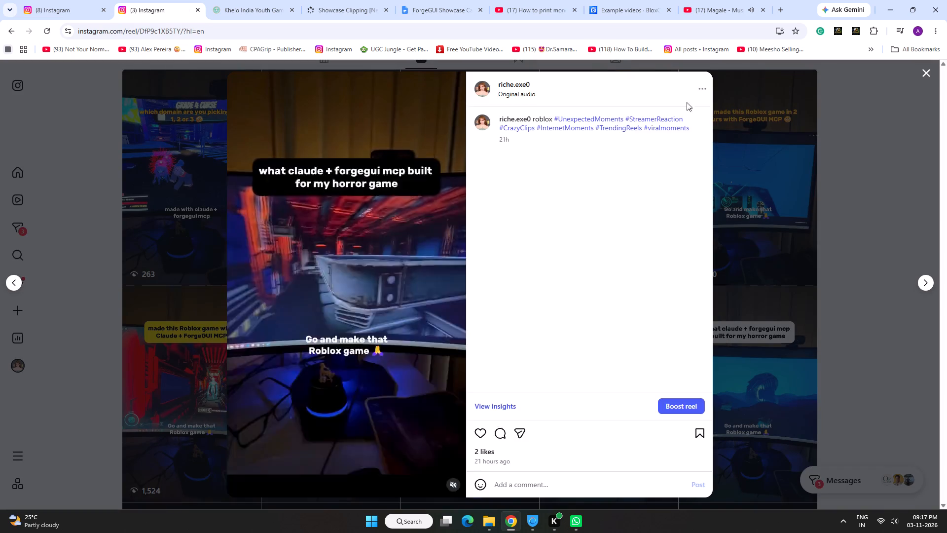
Add "Took Claude 30 minutes go and make your game" before "roblox" in the caption of the horror game Instagram reel and save it.
click(483, 193)
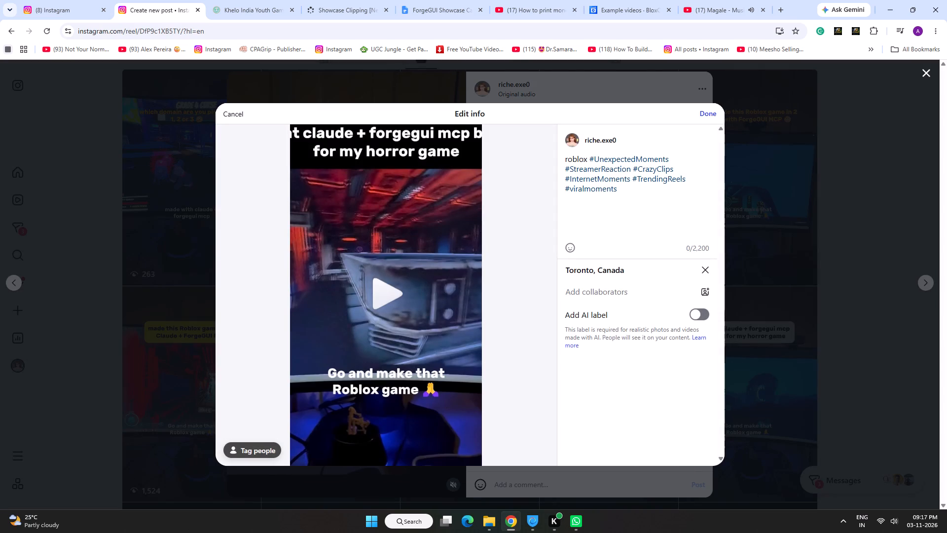
click(566, 161)
key(ctrl+v)
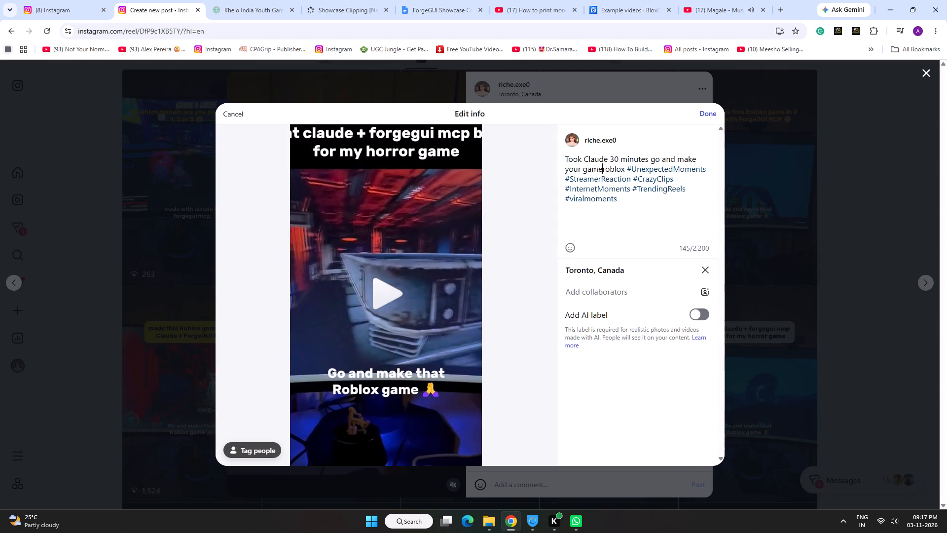
key(ctrl+space)
key(space)
click(711, 110)
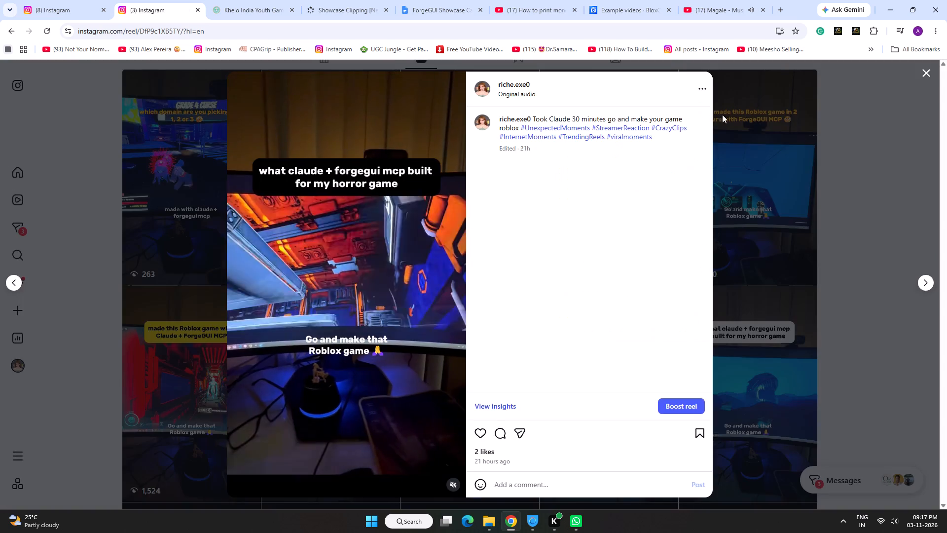
Open the info of the "Fully made this Roblox game in 2 hours with ForgeGUI MCP" Instagram reel for editing.
click(764, 129)
click(422, 339)
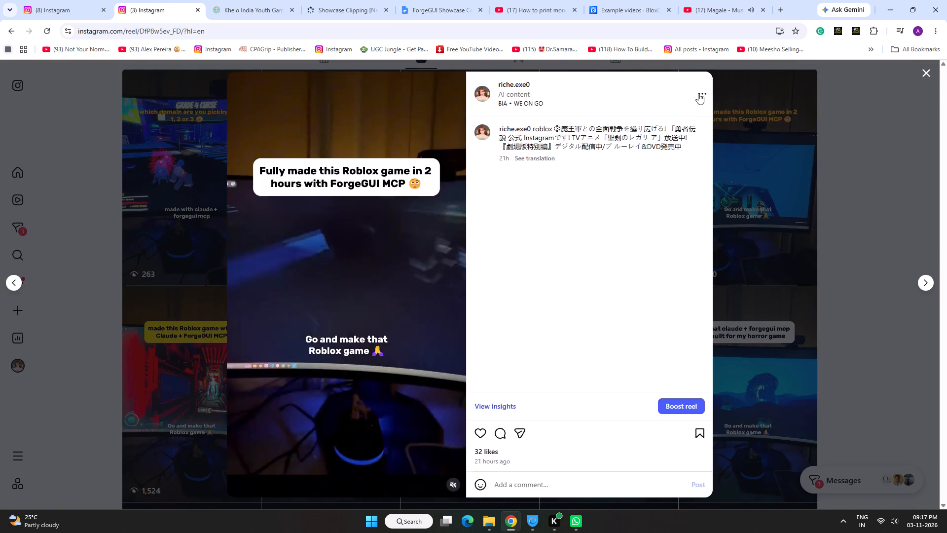
click(698, 93)
click(462, 183)
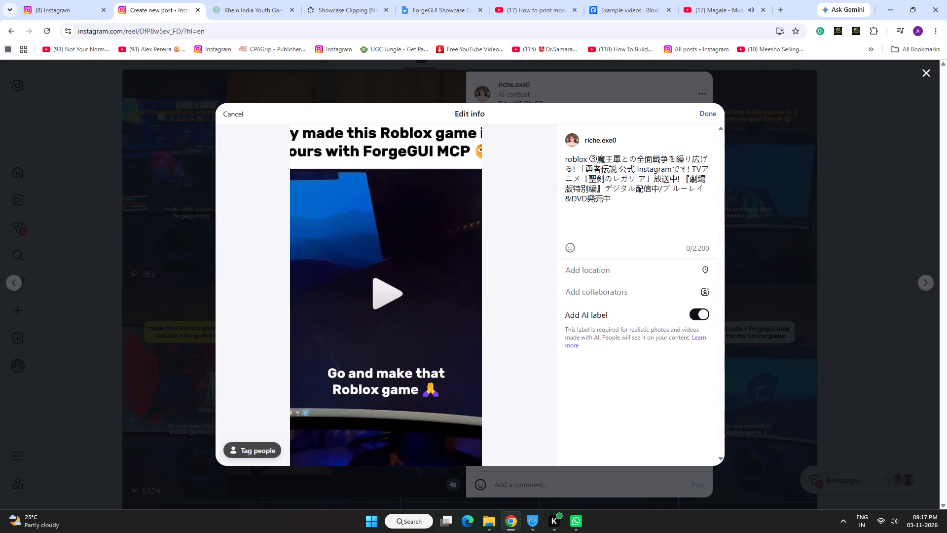
Add "Took Claude 30 minutes go and make your game" before "roblox" in this reel's caption, save it and close the reel.
click(565, 161)
key(ctrl+v)
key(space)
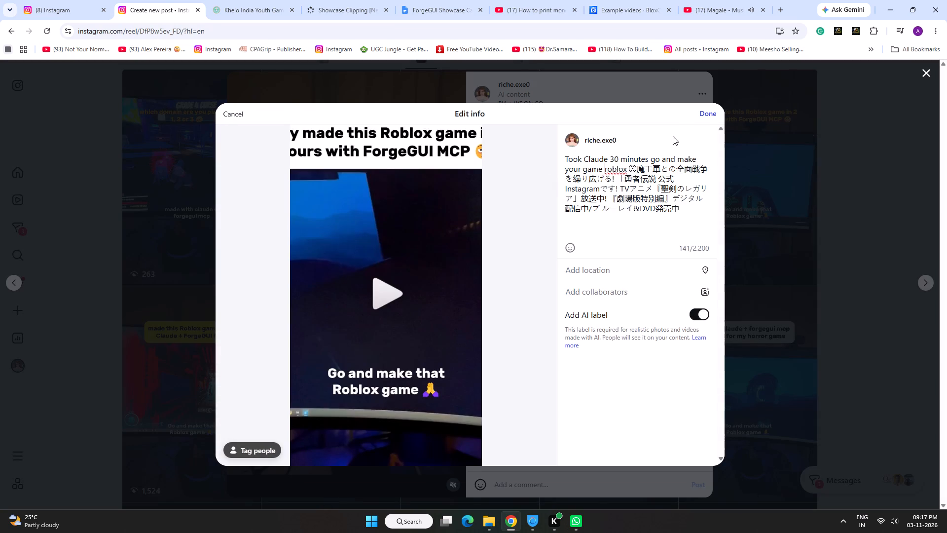
click(708, 113)
click(806, 188)
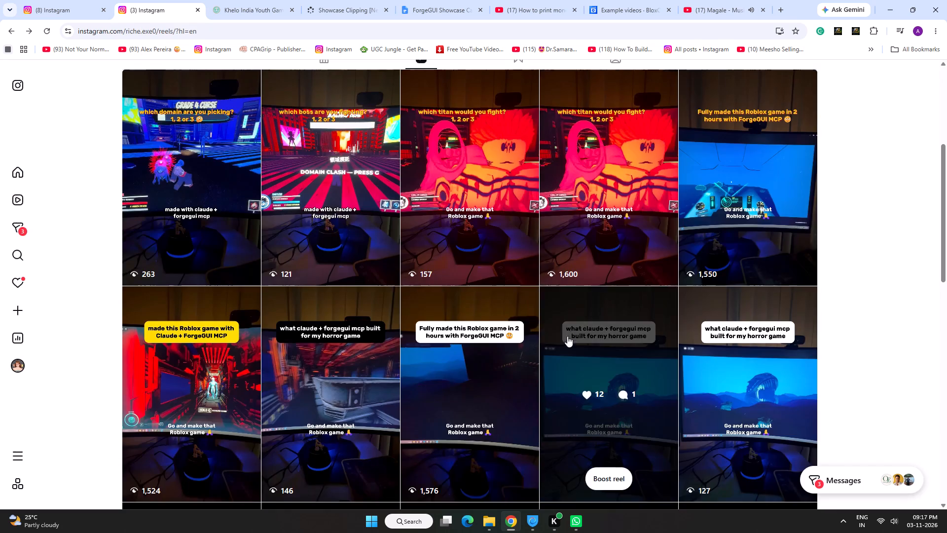
click(501, 365)
click(781, 236)
Add "Took Claude 30 minutes go and make your game" before "roblox" in the caption of the horror game reel with 1,517 views and save it.
click(635, 325)
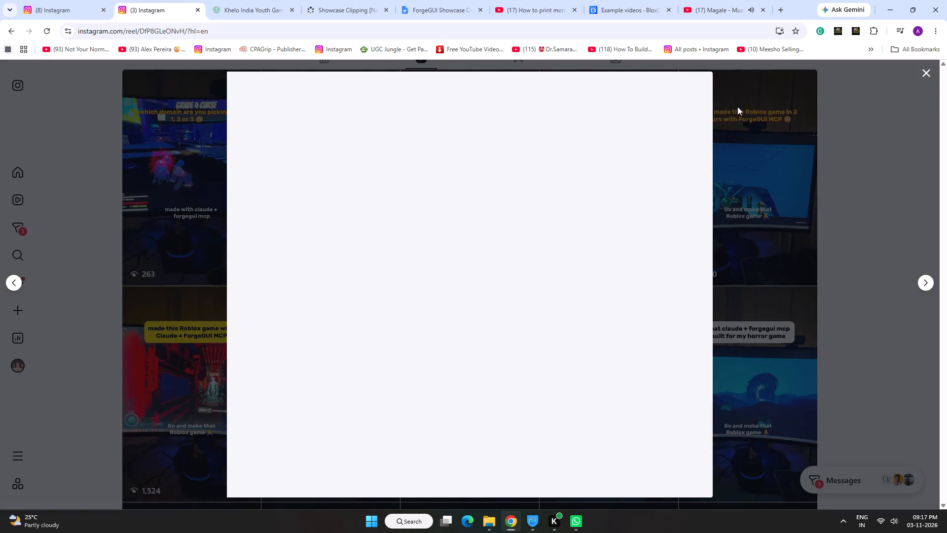
click(704, 90)
click(496, 181)
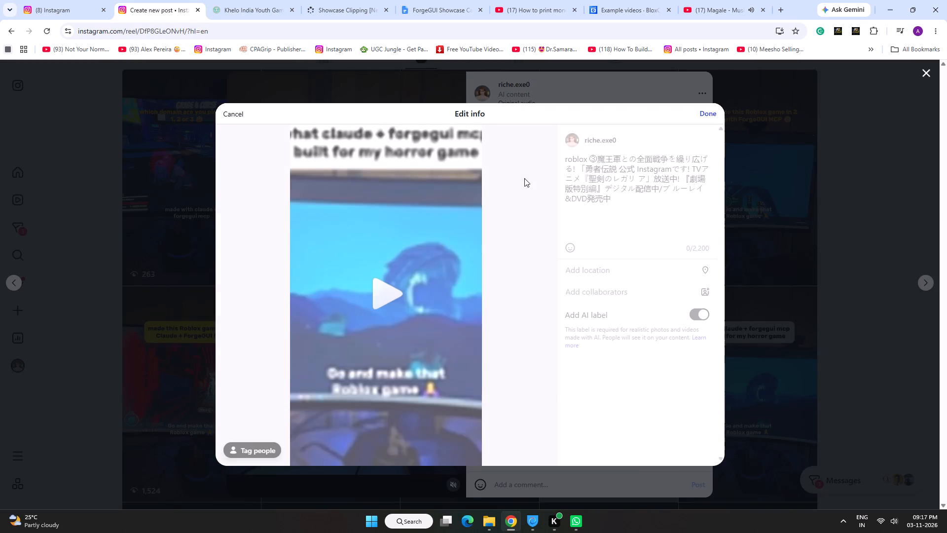
click(565, 159)
key(ctrl+v)
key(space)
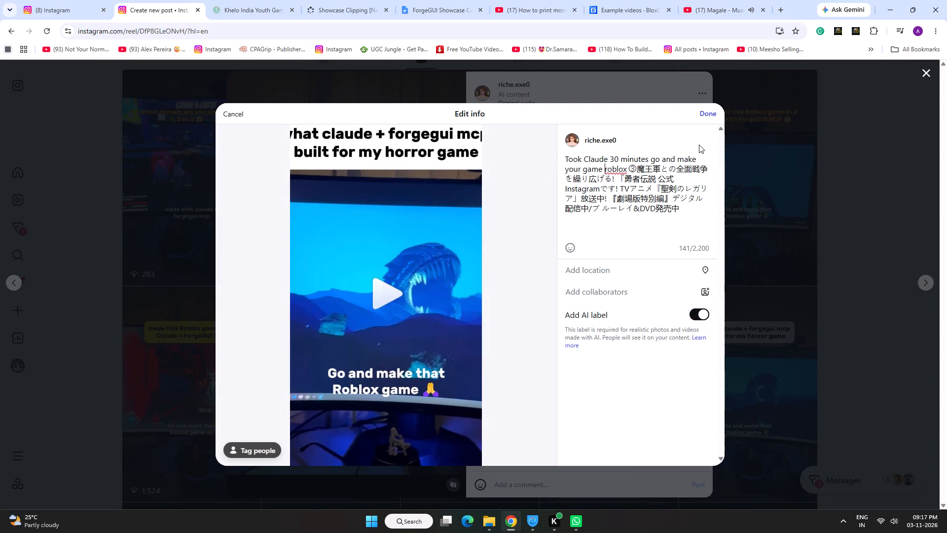
click(715, 113)
click(782, 201)
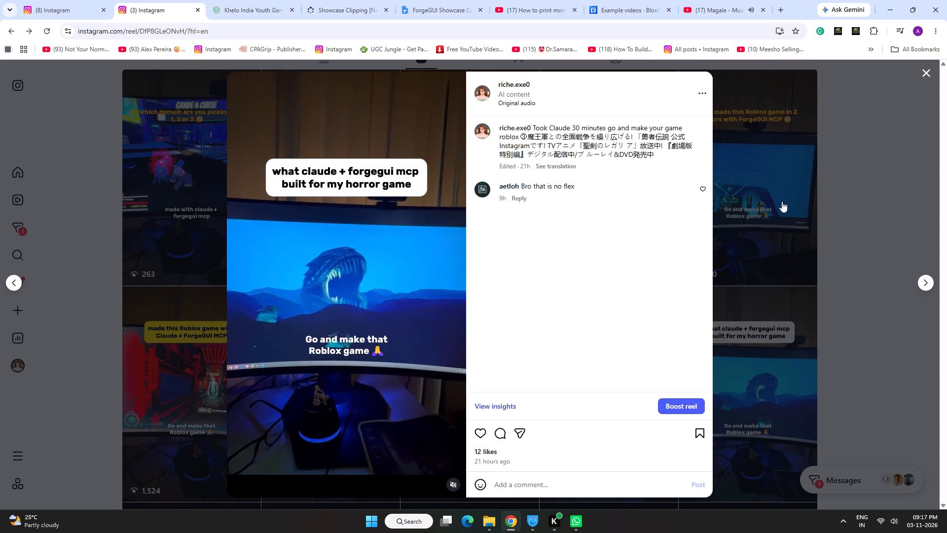
click(641, 322)
click(755, 126)
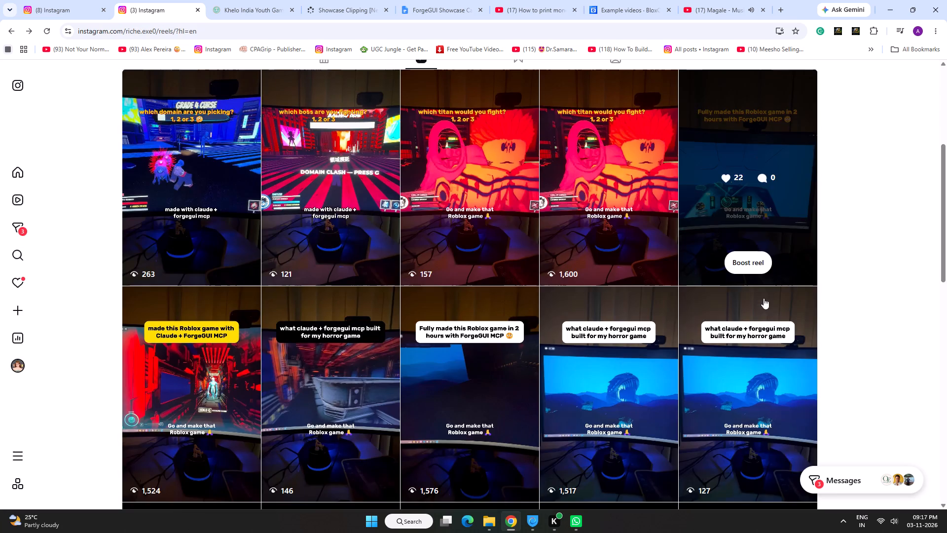
Add "Took Claude 30 minutes go and make your game" before "roblox #new" in the caption of the horror game reel with 127 views; save it.
click(760, 311)
click(702, 90)
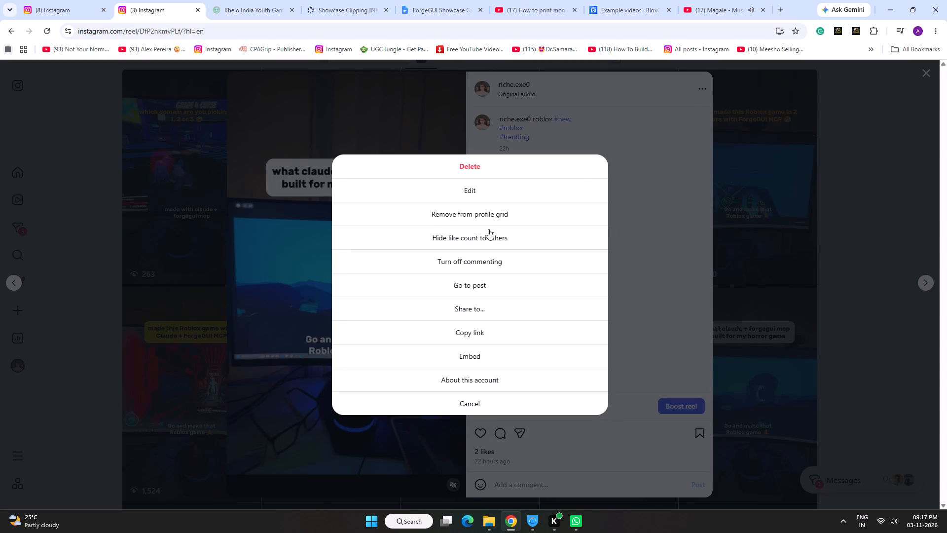
click(476, 192)
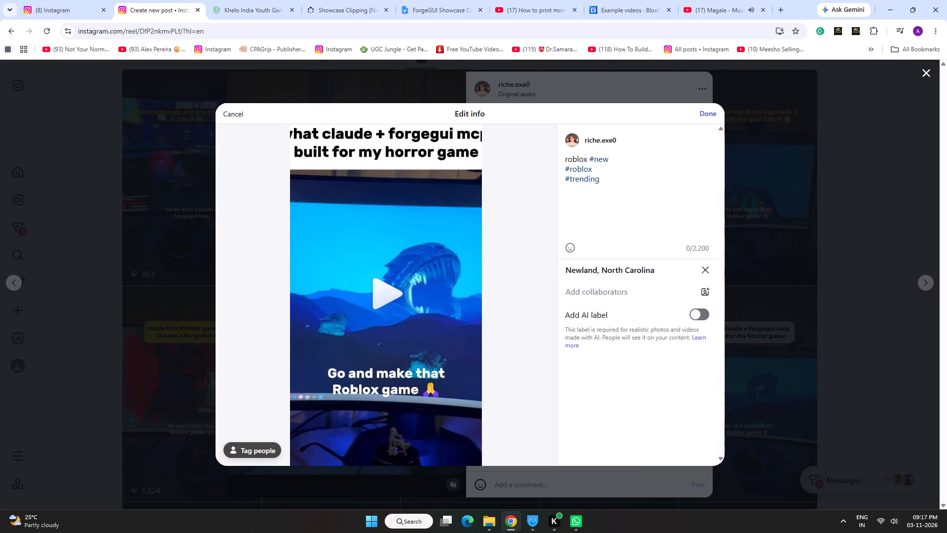
click(565, 160)
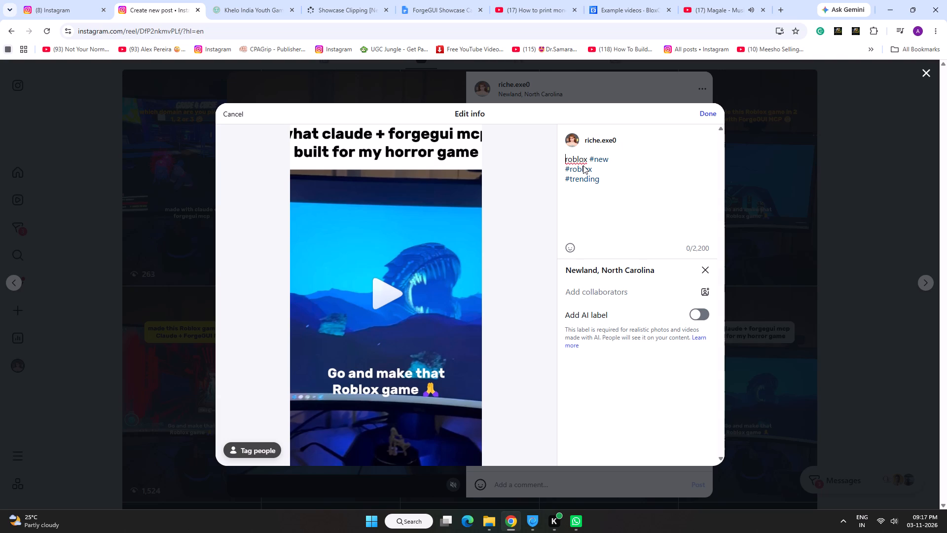
key(ctrl+v)
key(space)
click(715, 113)
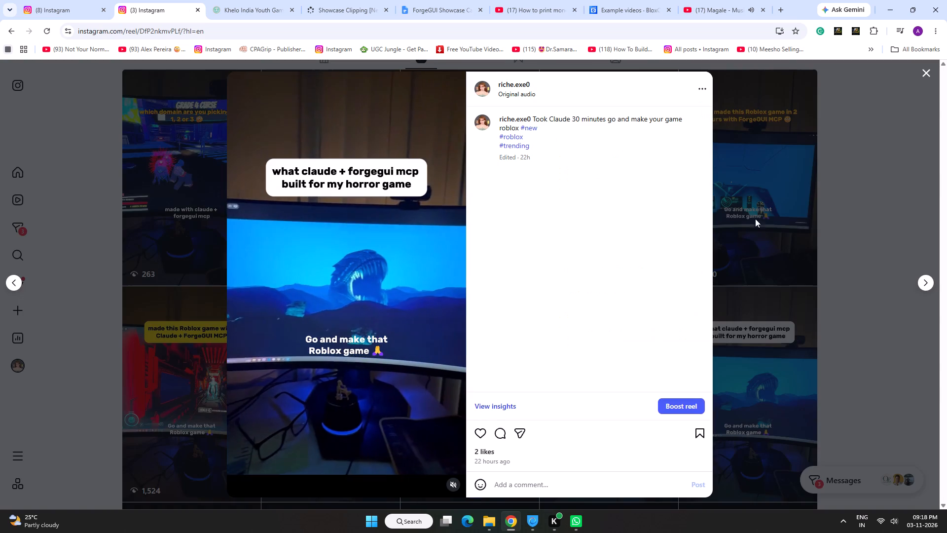
click(773, 235)
click(776, 346)
click(834, 262)
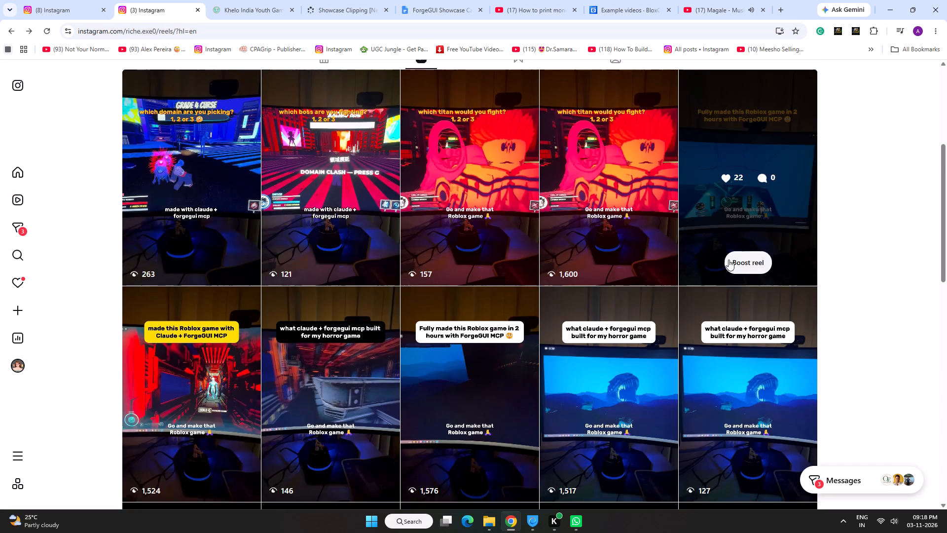
Insert "Took Claude 30 minutes go and make your game" at the caption start of the UFO reel titled "made this Roblox game" and save it.
scroll(719, 261, down, 4)
scroll(628, 249, down, 3)
scroll(347, 211, down, 2)
click(211, 177)
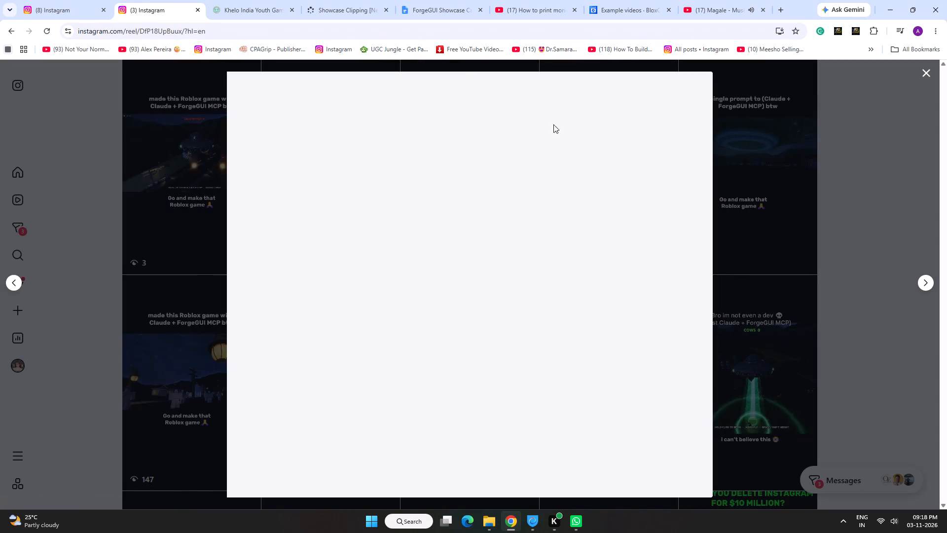
click(699, 91)
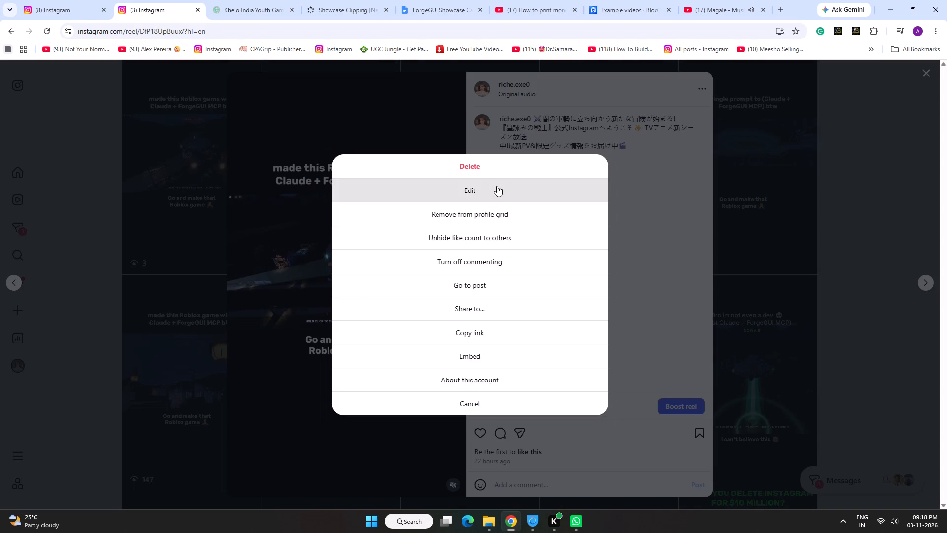
click(497, 186)
click(566, 158)
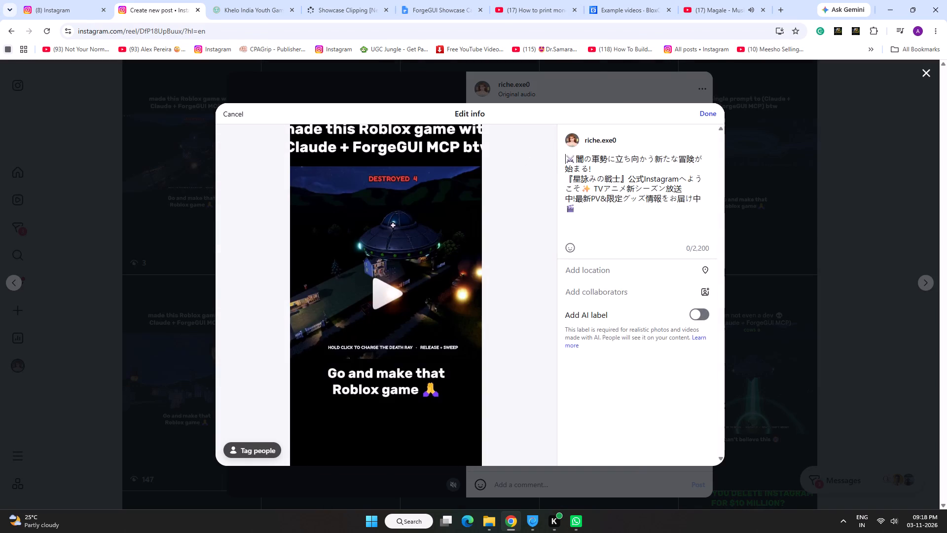
key(ctrl+v)
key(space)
click(711, 109)
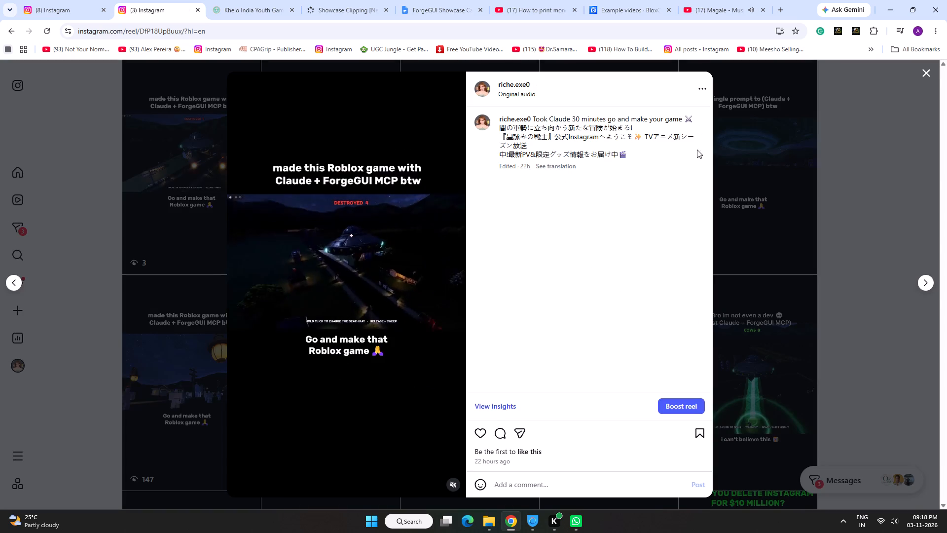
click(761, 180)
Insert "Took Claude 30 minutes go and make your game" before #tiktokusa in the caption of the 146-view "Fully made this Roblox game" reel; save it.
click(351, 199)
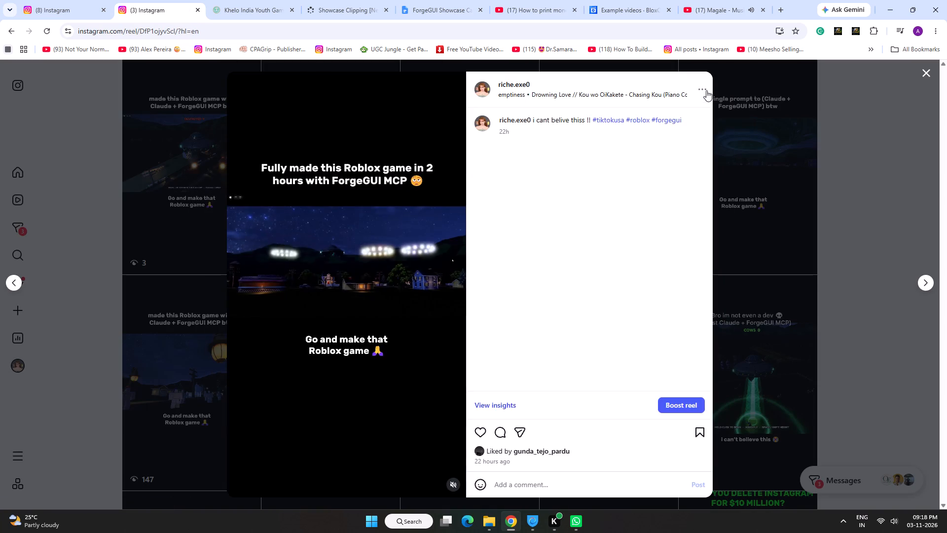
click(706, 90)
click(491, 194)
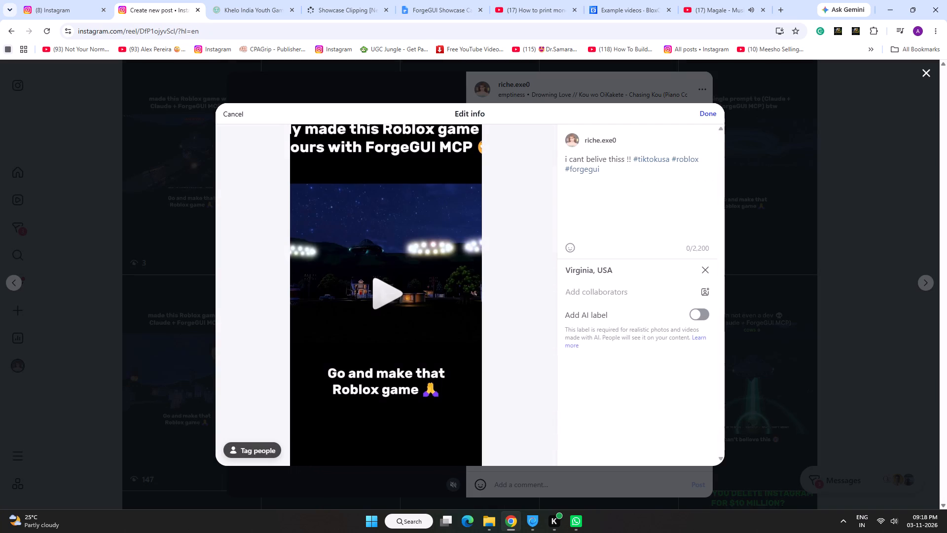
click(632, 158)
key(ctrl+v)
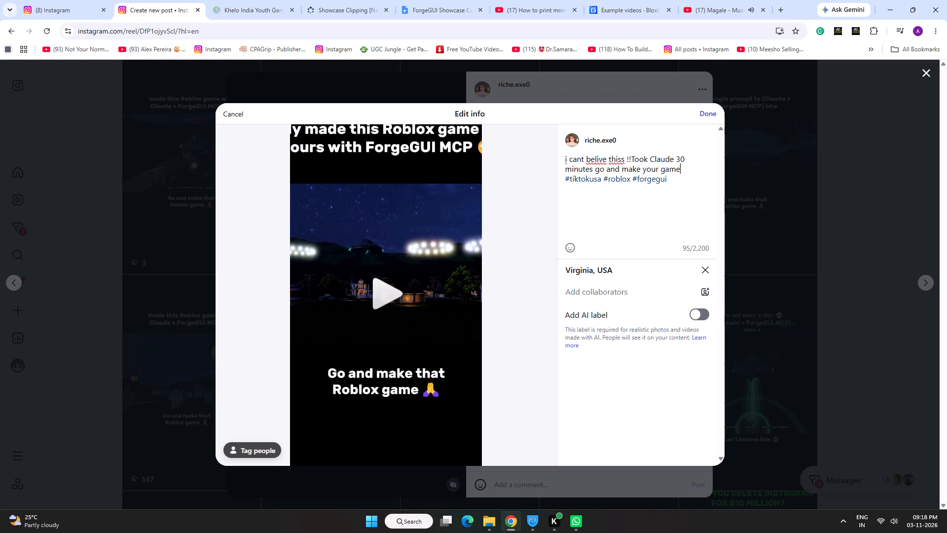
key(ctrl+space)
click(706, 114)
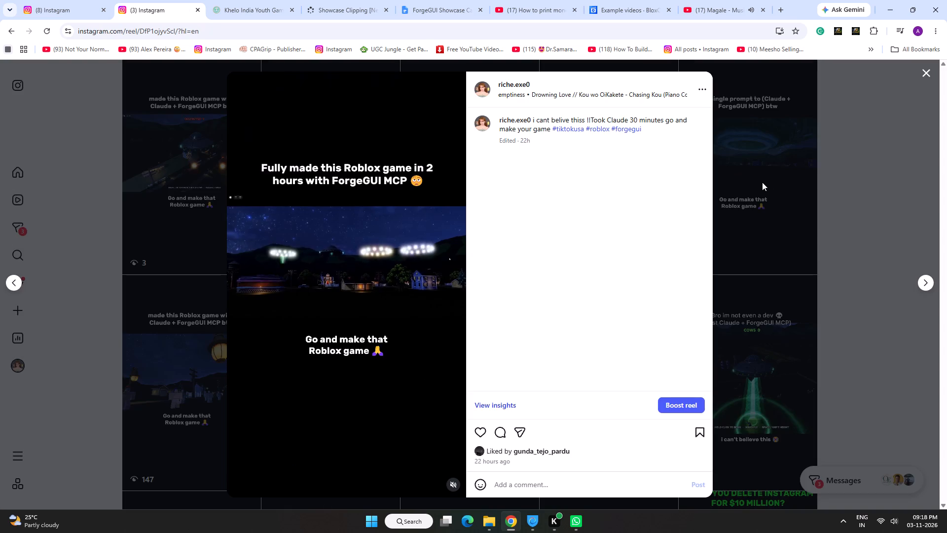
click(765, 183)
Reopen the "Fully made this Roblox game in 2 hours" reel with the #tiktokusa caption and check its edited caption.
click(500, 216)
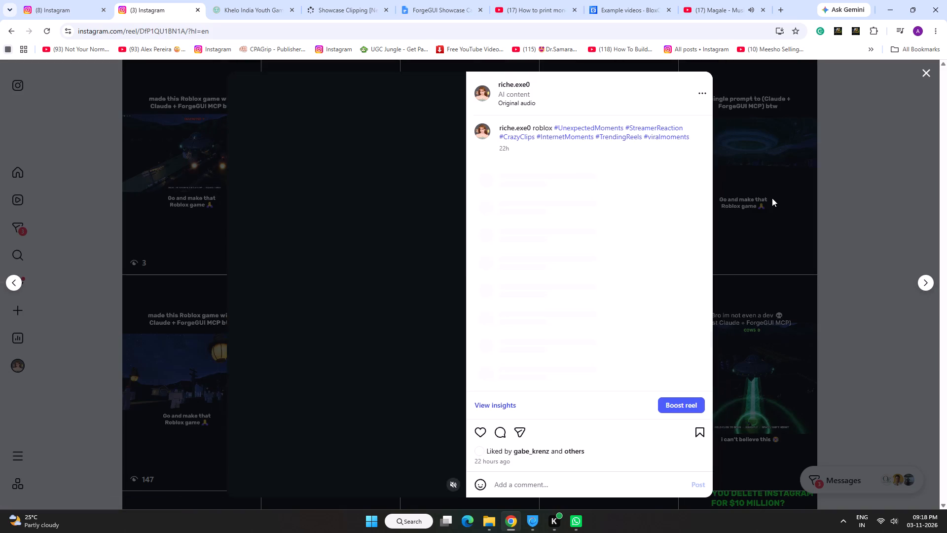
click(772, 197)
click(840, 176)
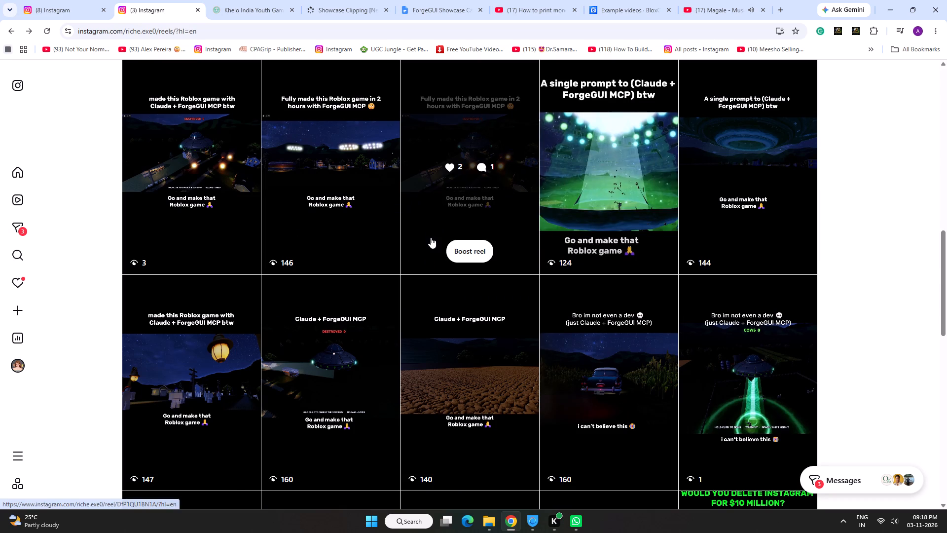
click(352, 223)
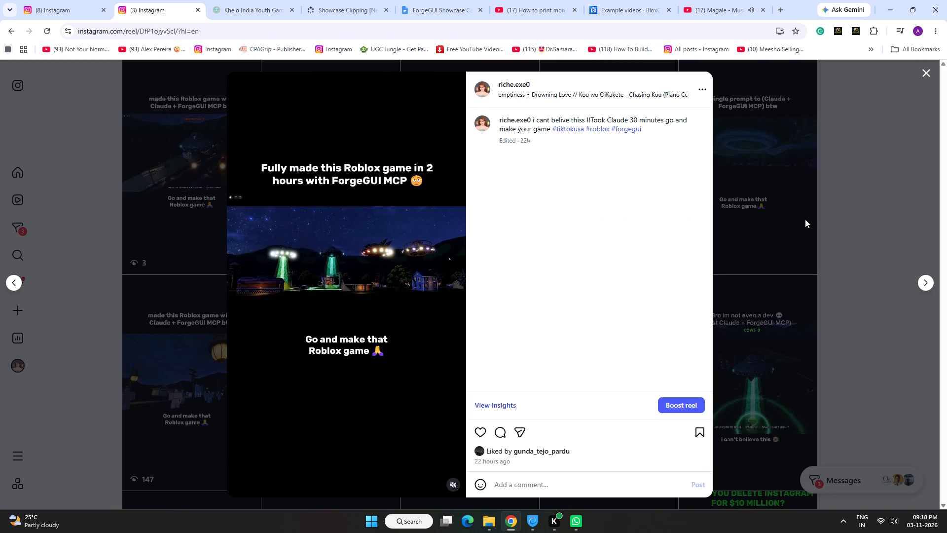
click(805, 219)
click(773, 178)
click(779, 134)
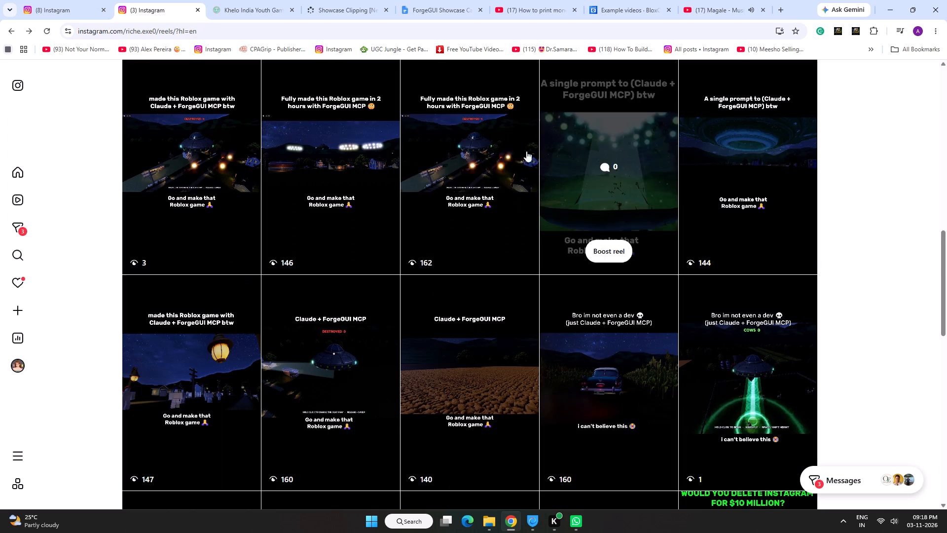
Add "Took Claude 30 minutes go and make your game" before "roblox" in the caption of the 162-view "Fully made this Roblox game" reel; save it.
click(437, 180)
click(706, 92)
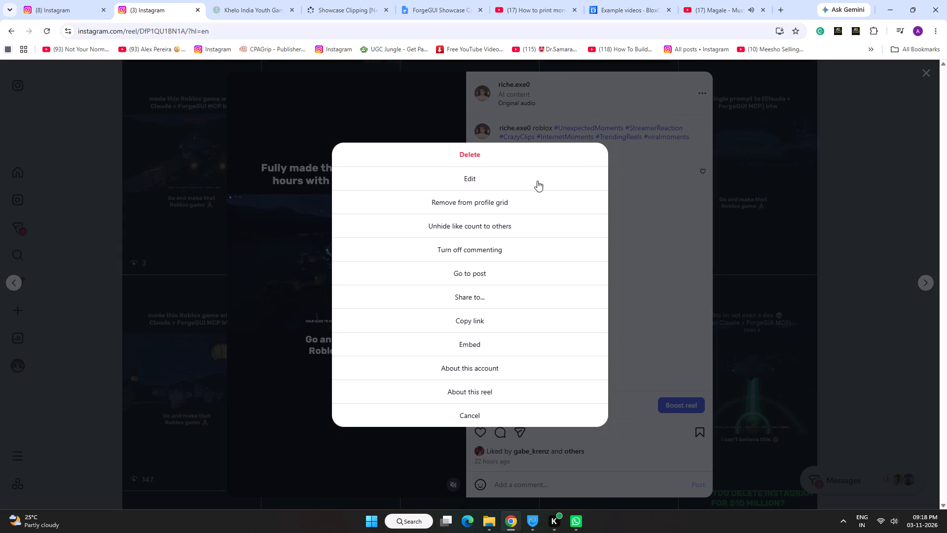
click(533, 182)
click(565, 160)
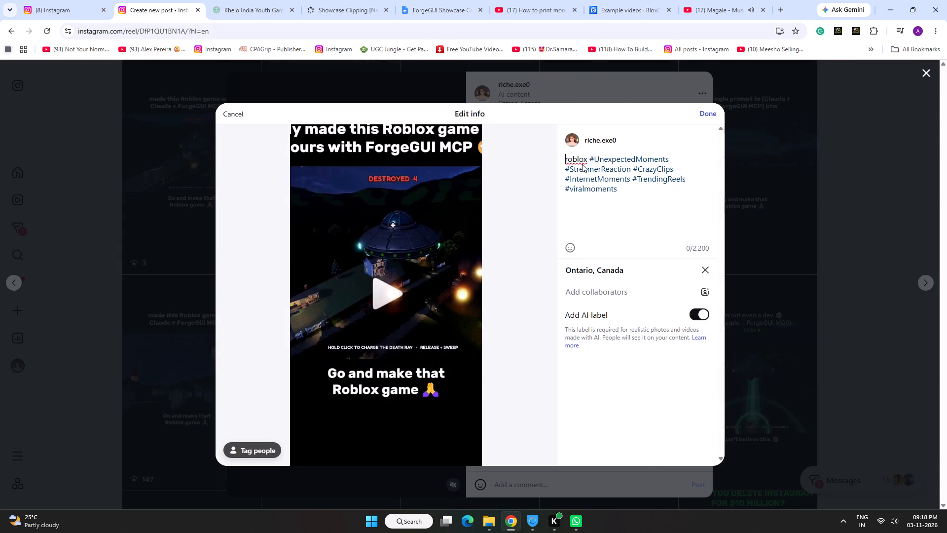
key(ctrl+v)
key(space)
click(708, 116)
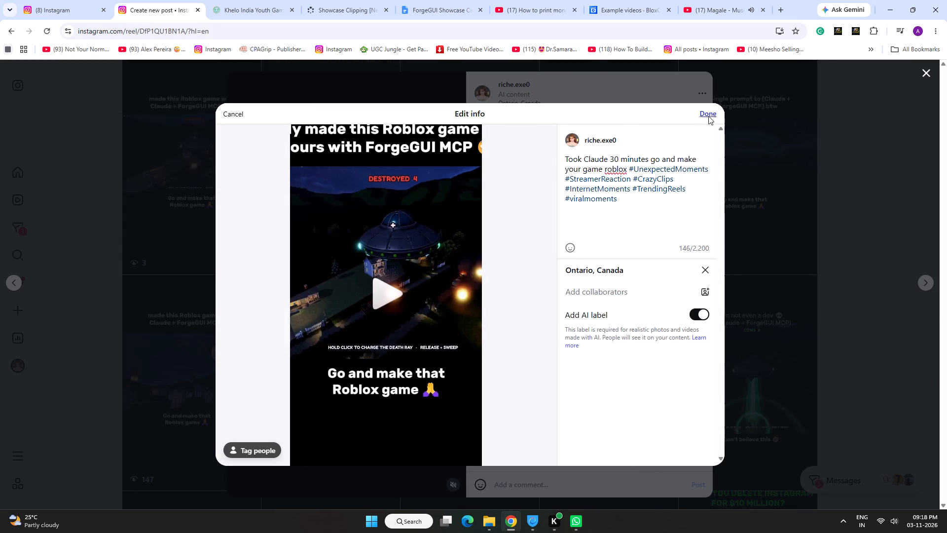
click(764, 162)
Add "Took Claude 30 minutes go and make your game" before "roblox" in the green-lit "A single prompt" reel's caption, save it and check it.
click(591, 159)
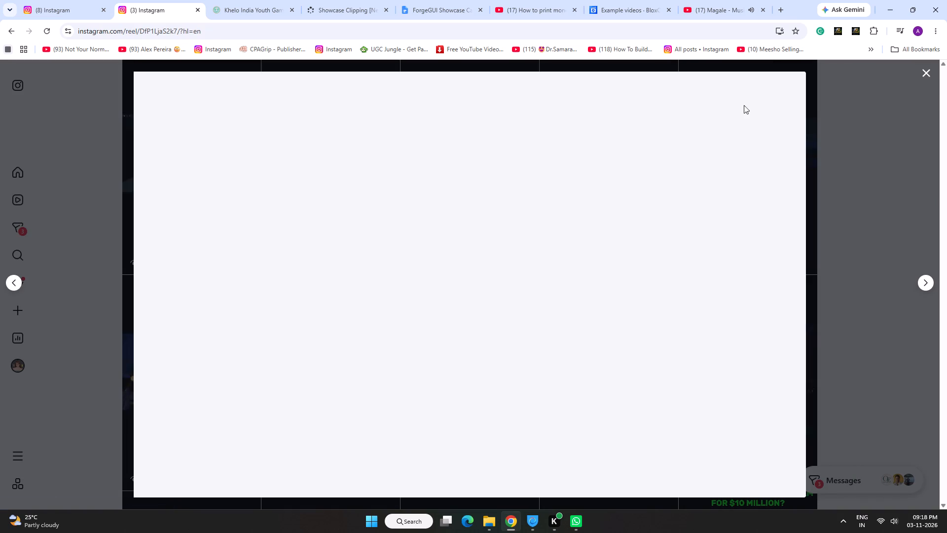
click(795, 94)
click(466, 178)
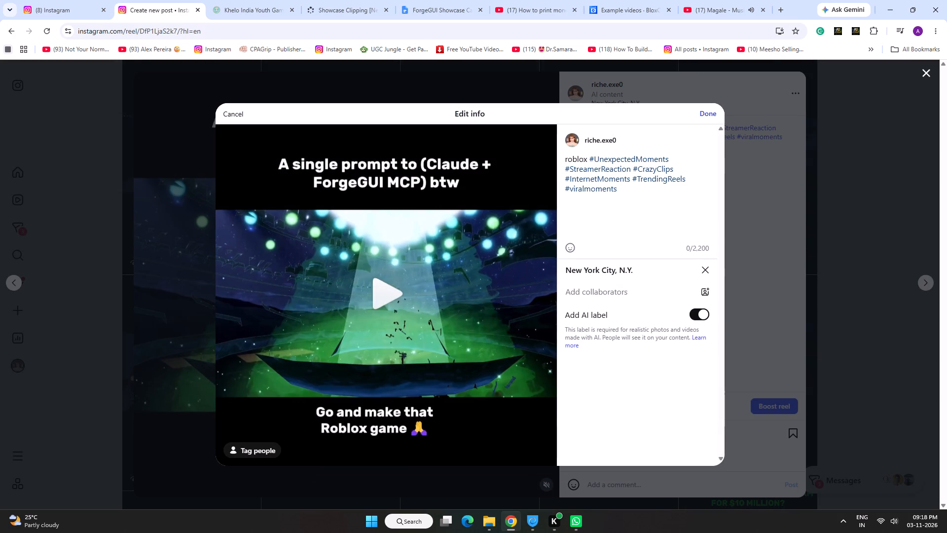
click(564, 159)
key(ctrl+v)
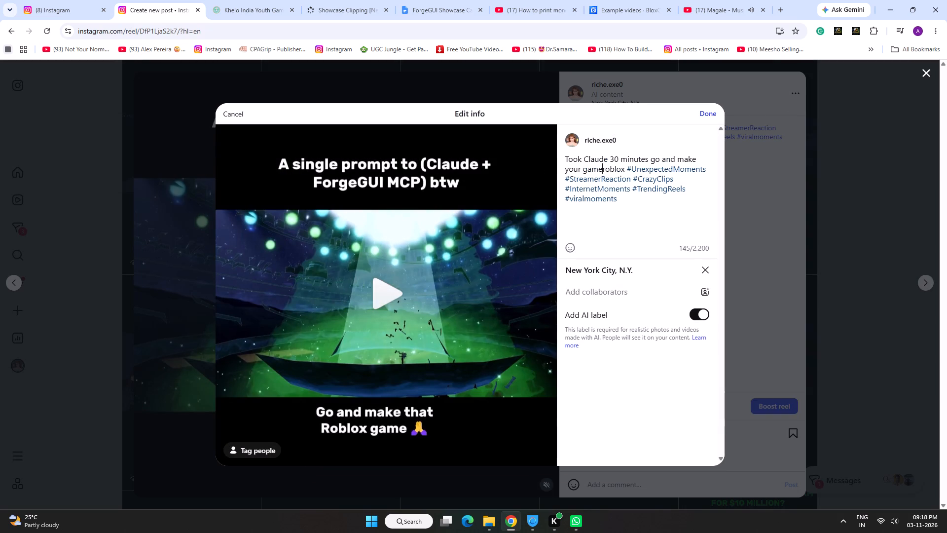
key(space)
click(707, 117)
click(859, 162)
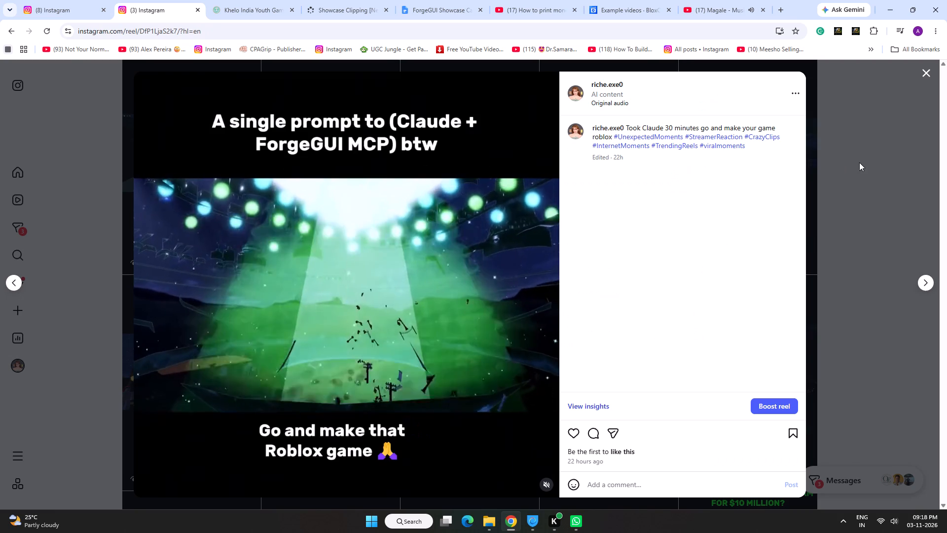
click(600, 181)
click(846, 128)
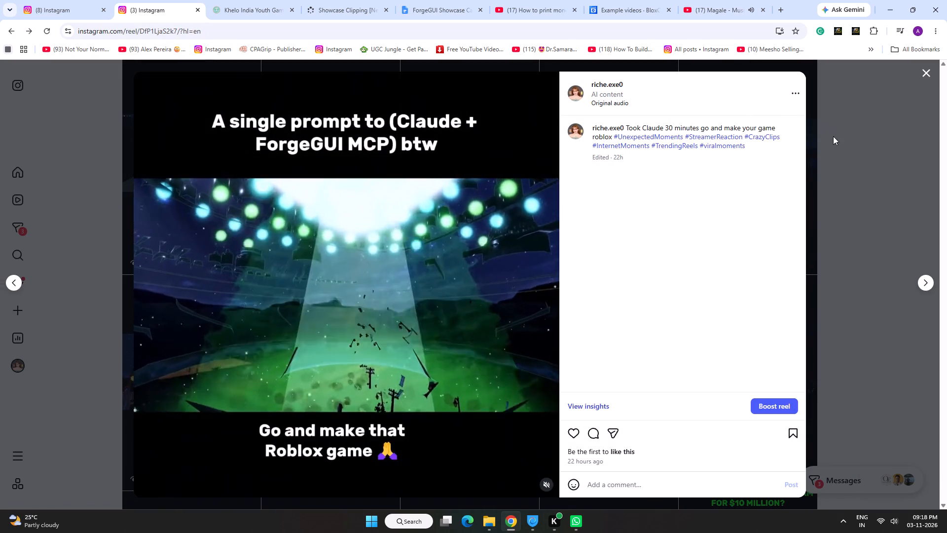
Add "Took Claude 30 minutes go and make your game" before "roblox" in the caption of the 144-view "A single prompt" reel; save it.
click(744, 158)
click(705, 87)
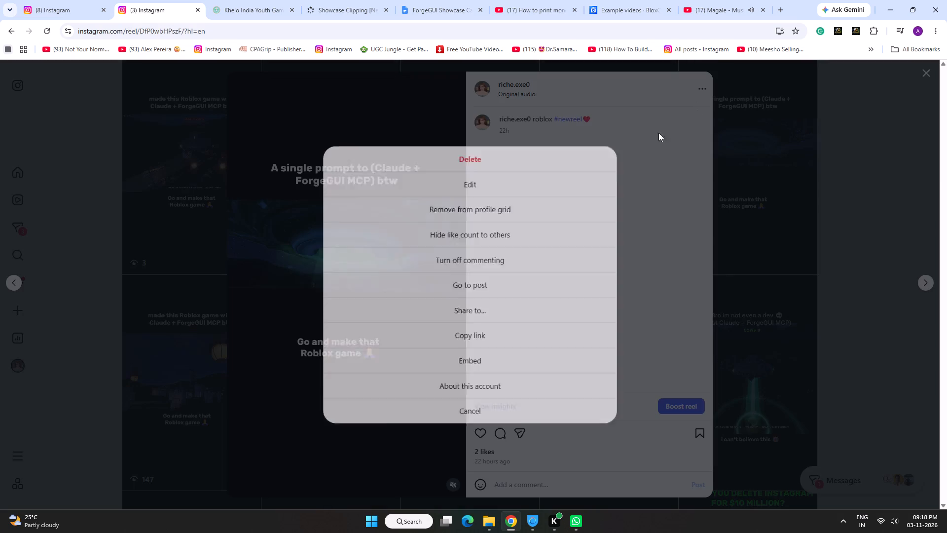
click(494, 191)
click(565, 160)
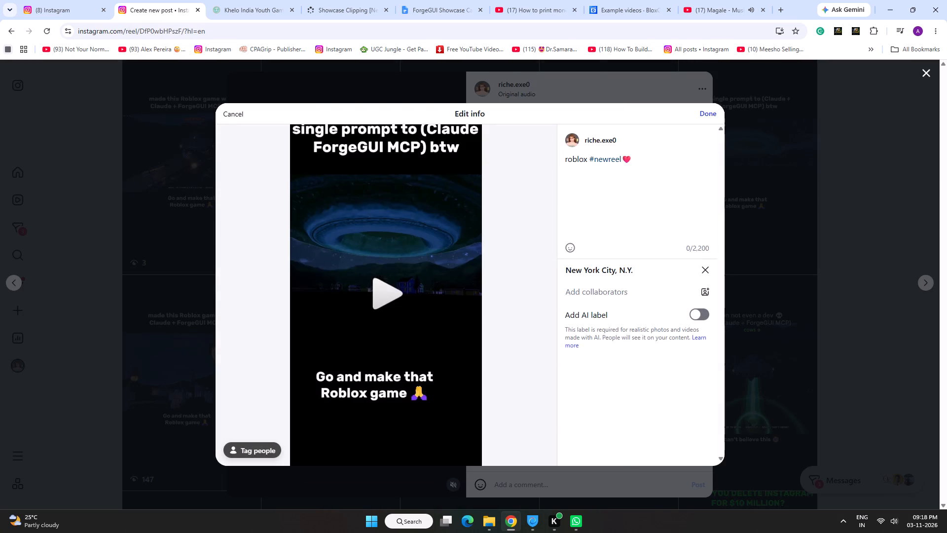
key(ctrl+v)
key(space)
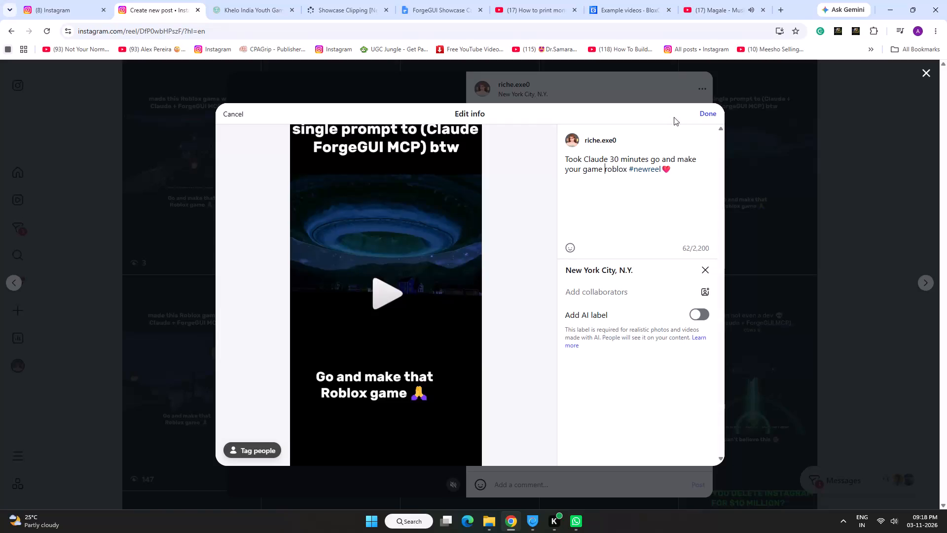
click(704, 114)
click(786, 205)
Add "Took Claude 30 minutes go and make your game" before "roblox" in the 147-view "made this Roblox game" reel's caption; save it.
click(227, 334)
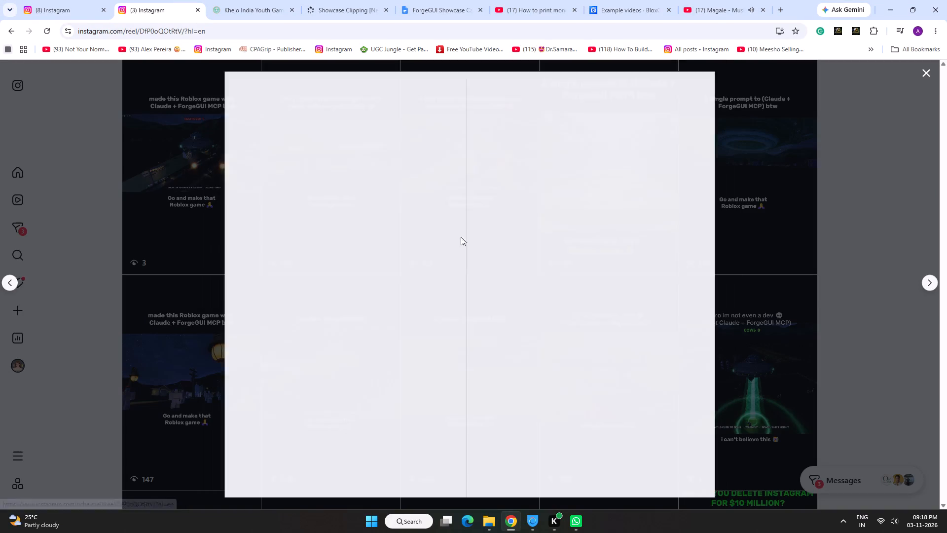
click(698, 93)
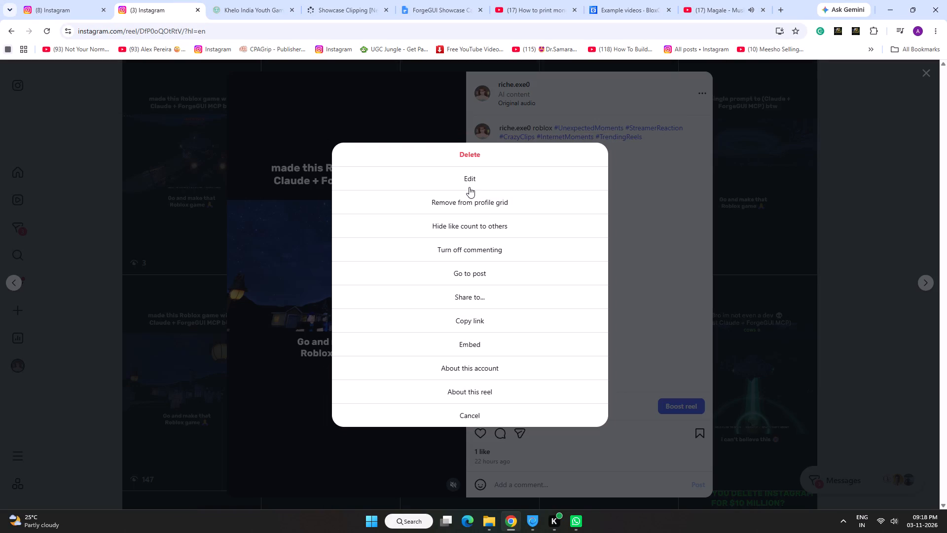
click(468, 182)
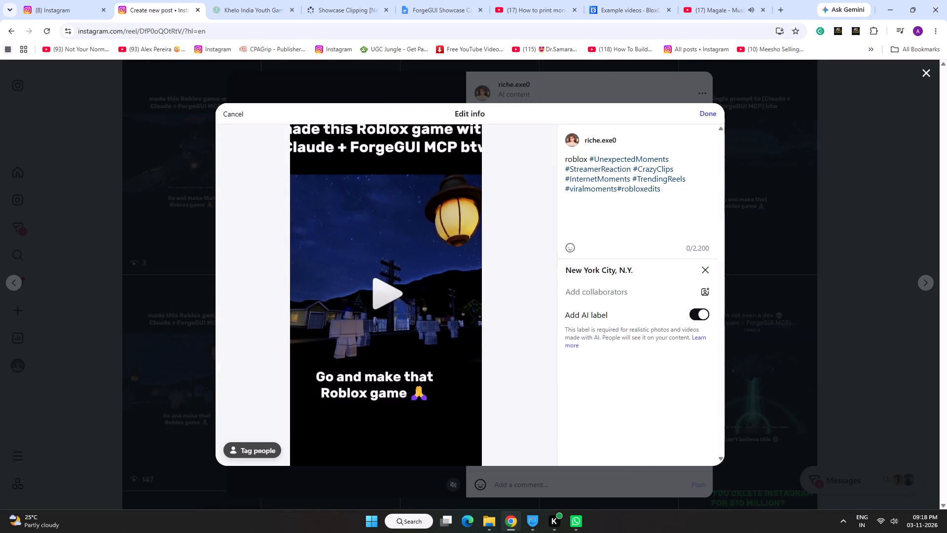
click(566, 159)
key(ctrl+v)
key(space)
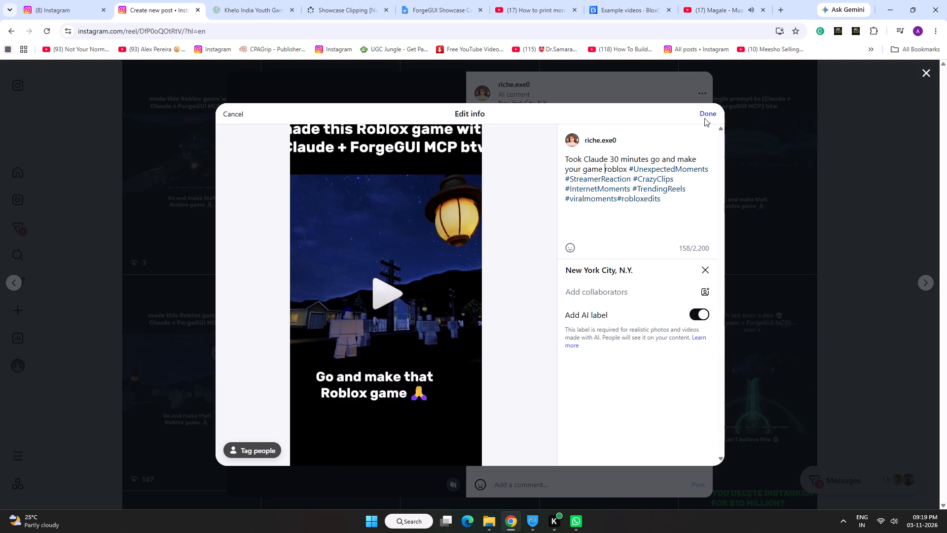
click(707, 116)
click(746, 227)
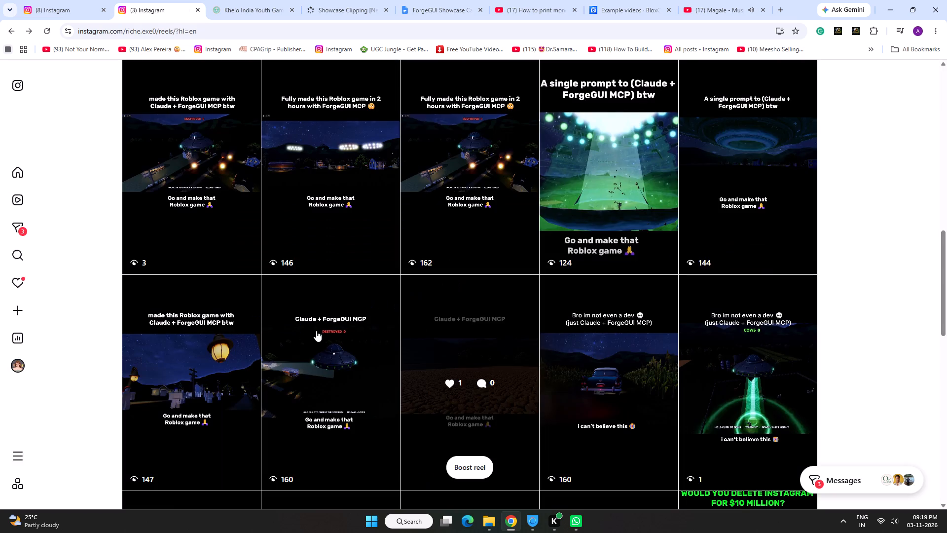
Add "Took Claude 30 minutes go and make your game" before "roblox" in the caption of the UFO "Claude + ForgeGUI MCP" reel; save it.
click(312, 332)
click(697, 90)
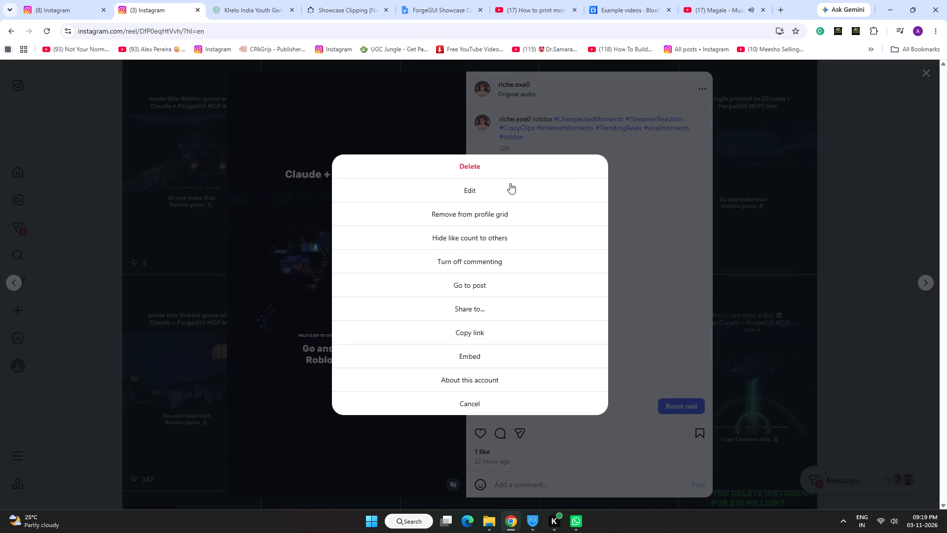
click(510, 183)
click(562, 158)
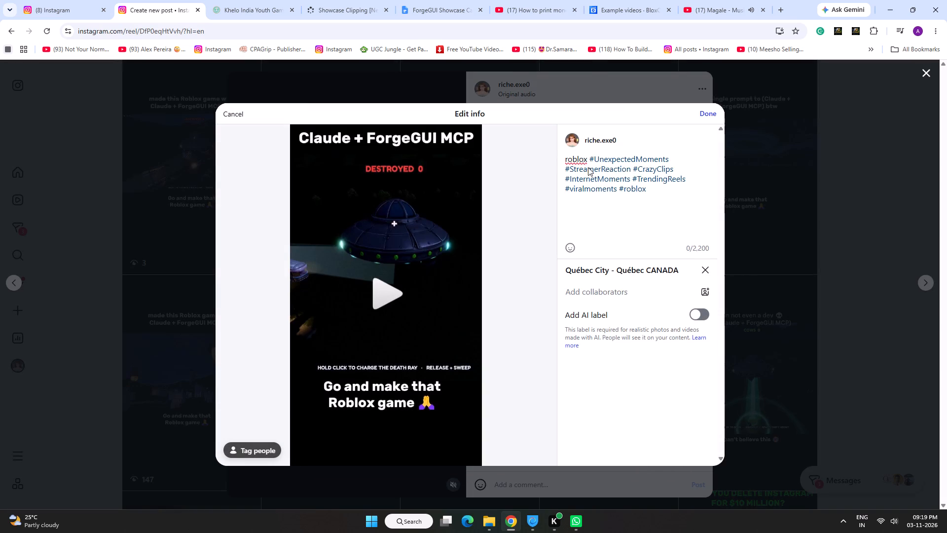
key(ctrl+v)
key(ctrl+space)
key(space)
click(703, 112)
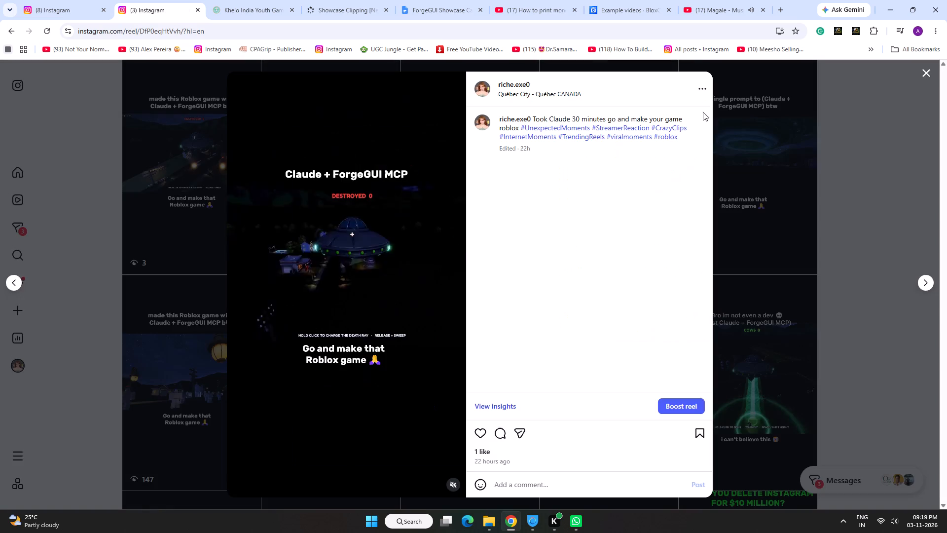
click(770, 189)
Add "Took Claude 30 minutes go and make your game" before "roblox" in the brown-field "Claude + ForgeGUI MCP" reel's caption, save and recheck it.
click(476, 331)
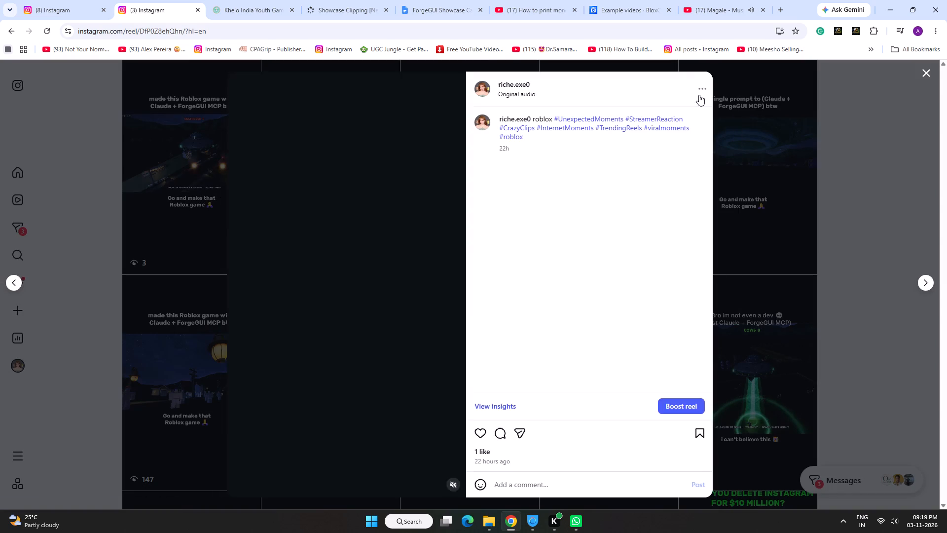
click(701, 88)
click(492, 184)
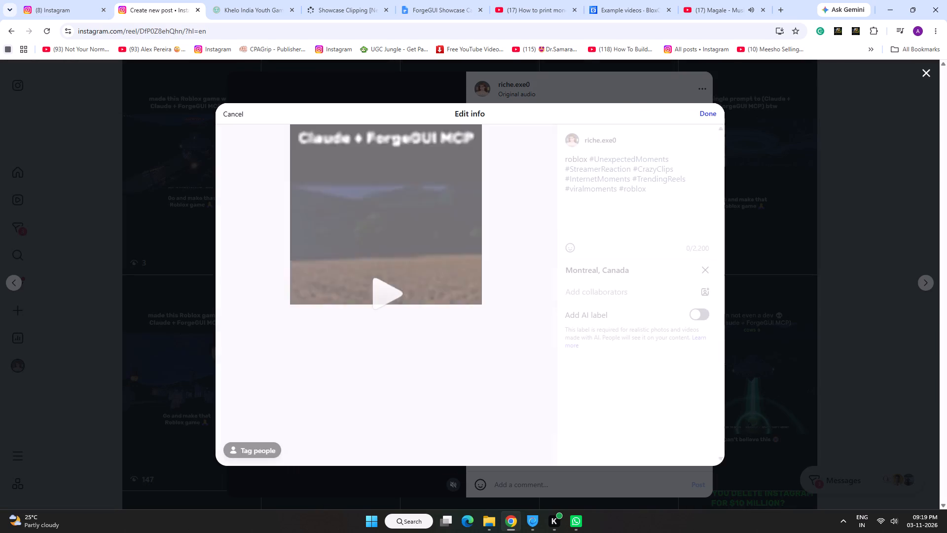
click(565, 159)
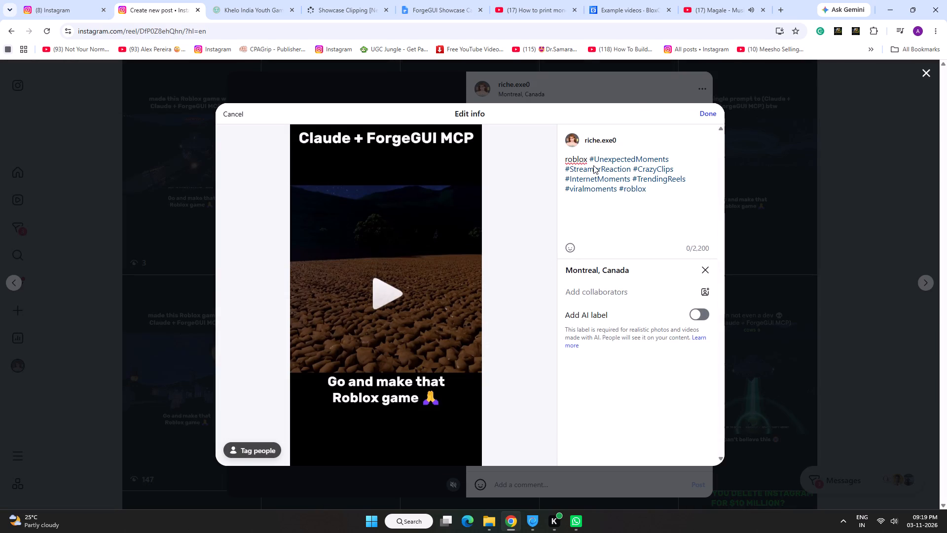
key(ctrl+v)
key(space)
click(706, 113)
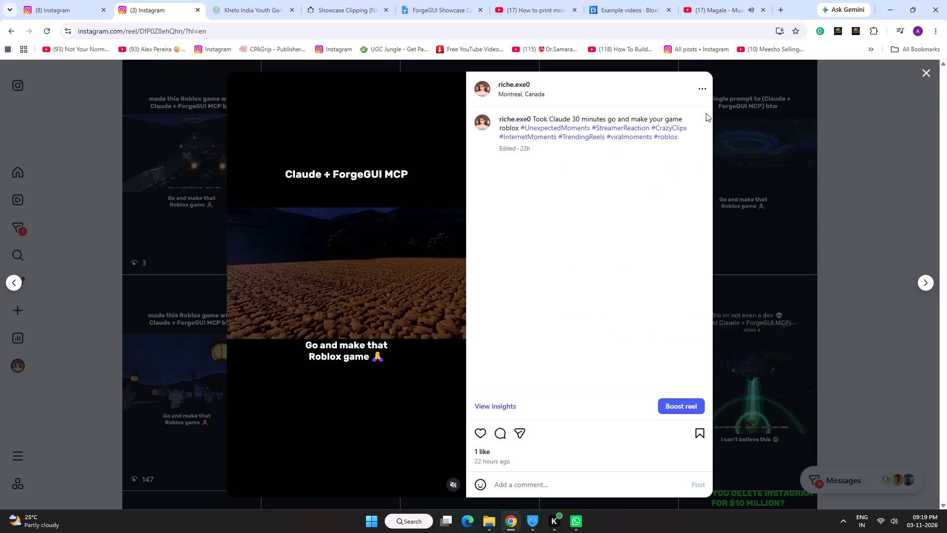
click(766, 186)
click(496, 332)
click(806, 207)
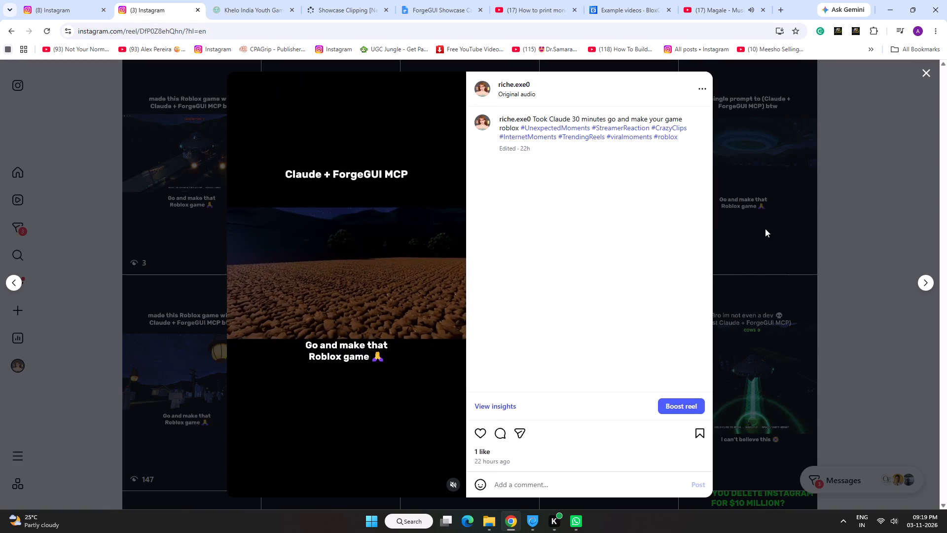
click(772, 269)
Insert "Took Claude 30 minutes go and make your game" before #robloxmemes in the blue-car "Bro im not even a dev" reel's caption, save and recheck it.
click(564, 367)
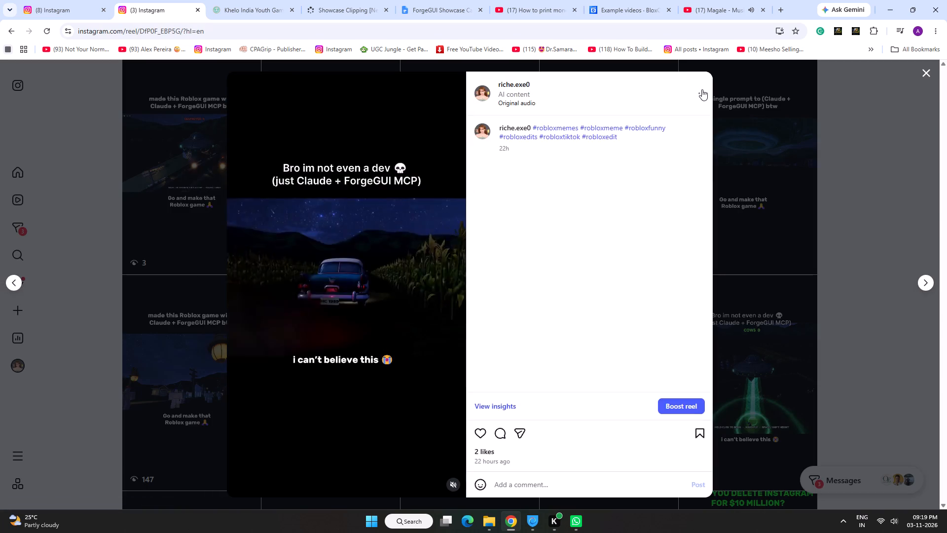
click(702, 89)
click(535, 177)
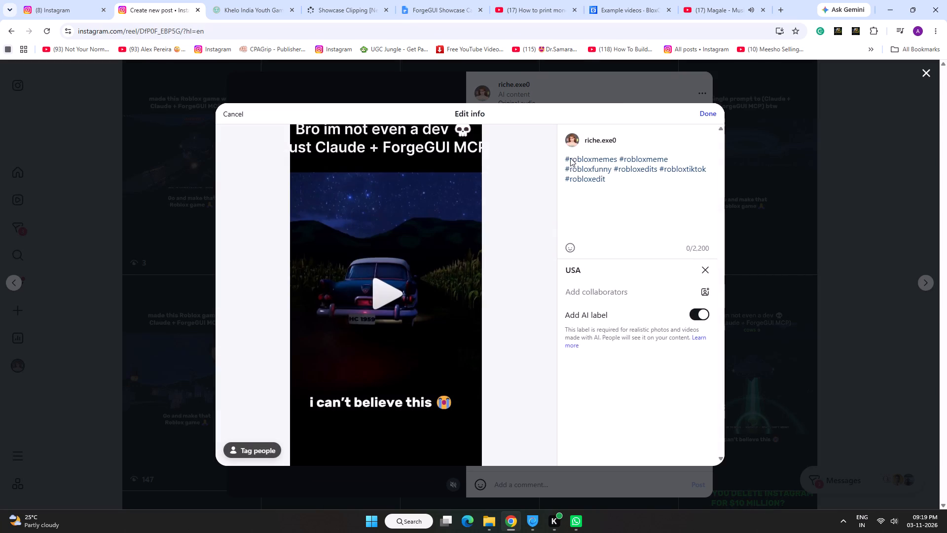
click(564, 159)
key(ctrl+v)
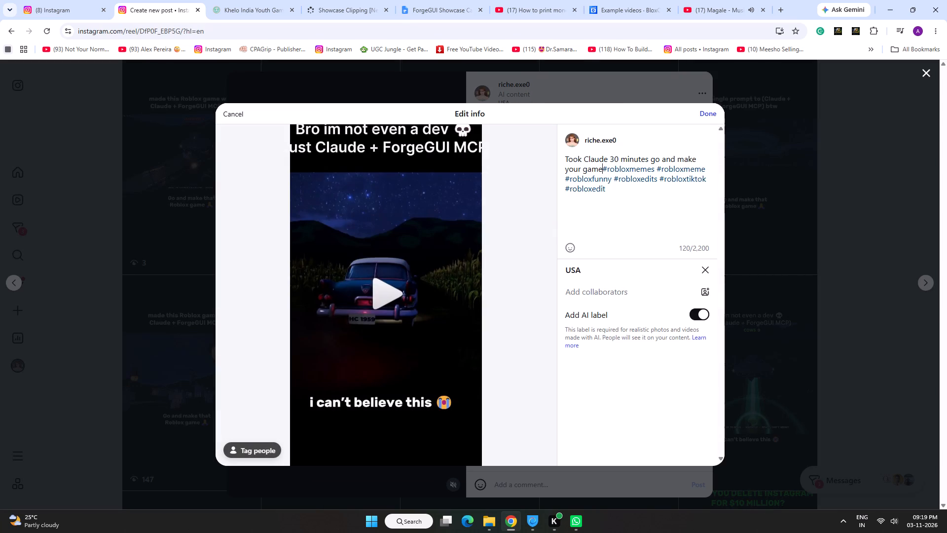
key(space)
click(710, 113)
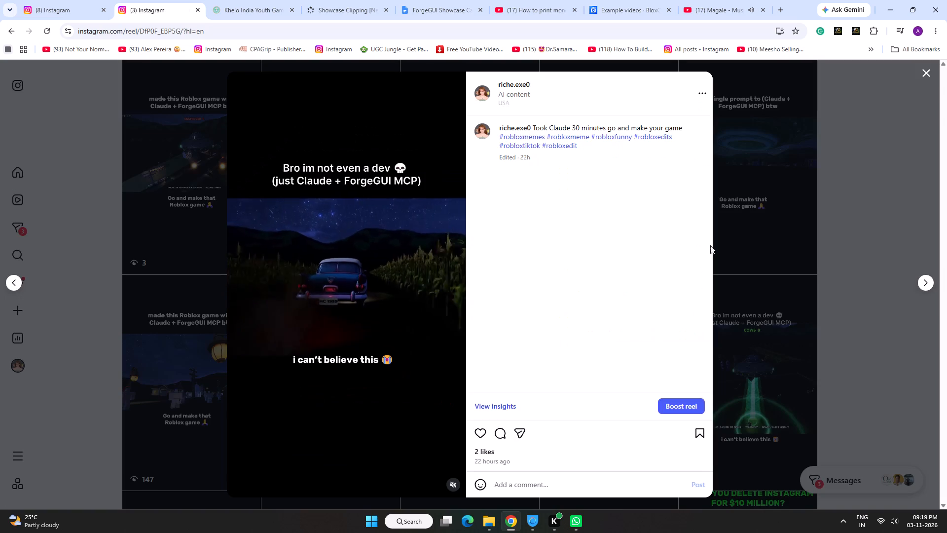
click(777, 307)
click(759, 343)
click(646, 377)
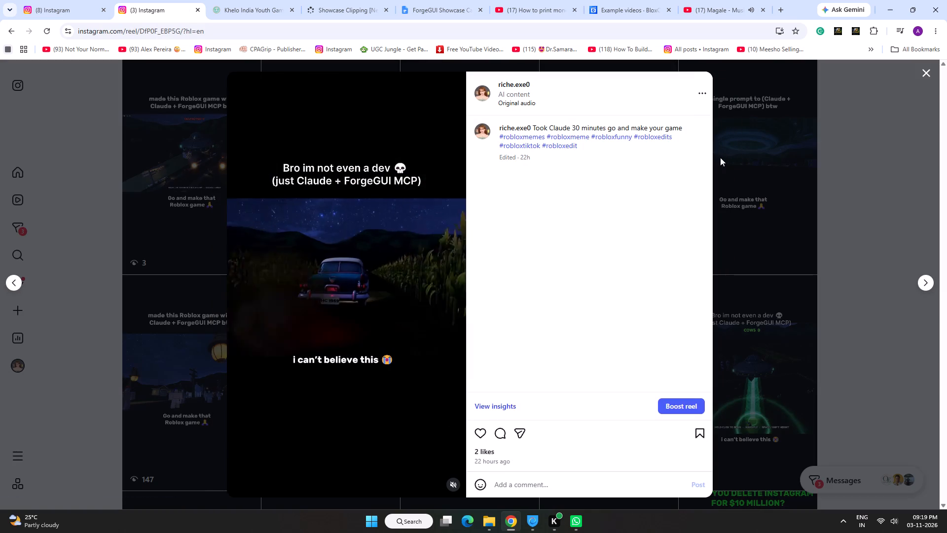
click(800, 277)
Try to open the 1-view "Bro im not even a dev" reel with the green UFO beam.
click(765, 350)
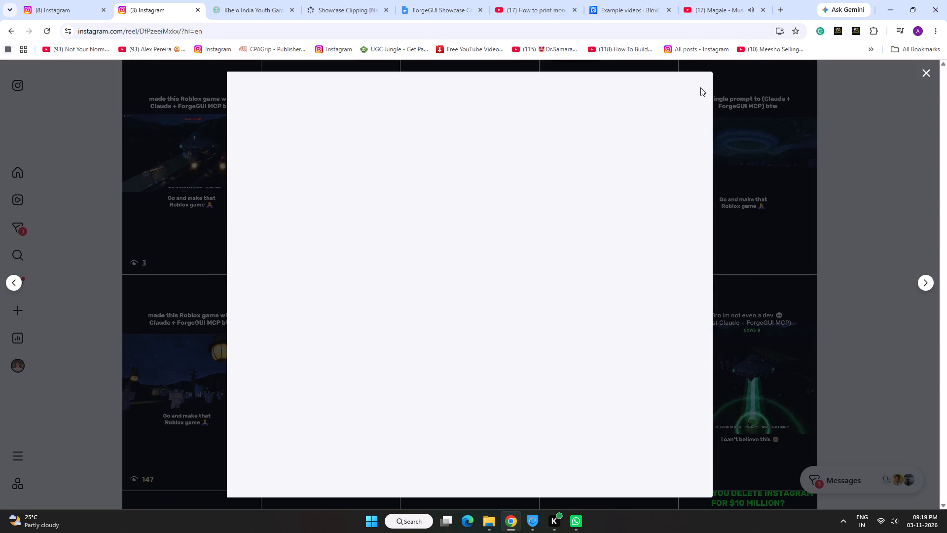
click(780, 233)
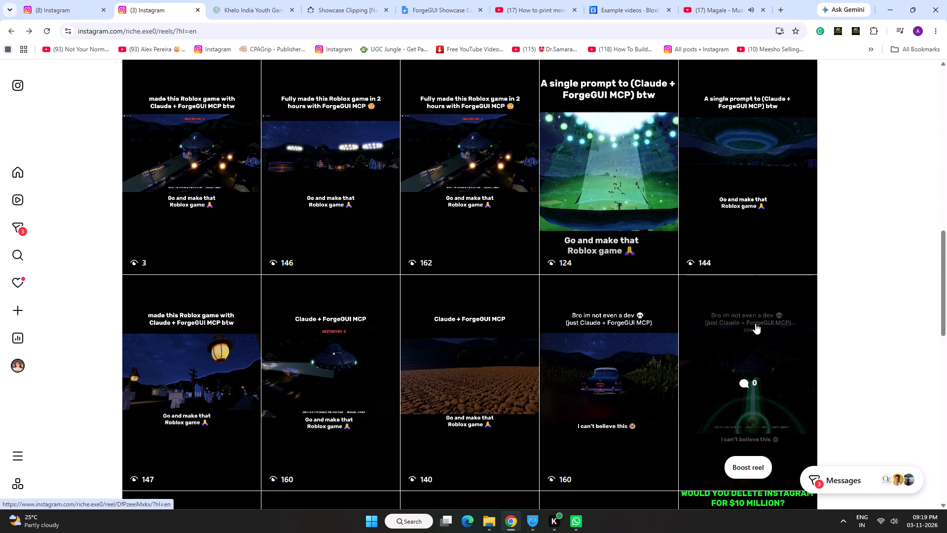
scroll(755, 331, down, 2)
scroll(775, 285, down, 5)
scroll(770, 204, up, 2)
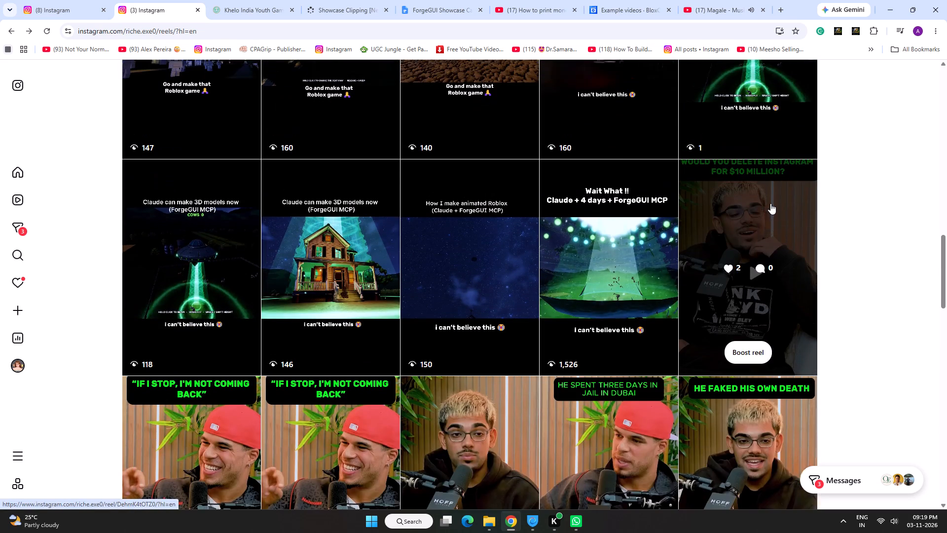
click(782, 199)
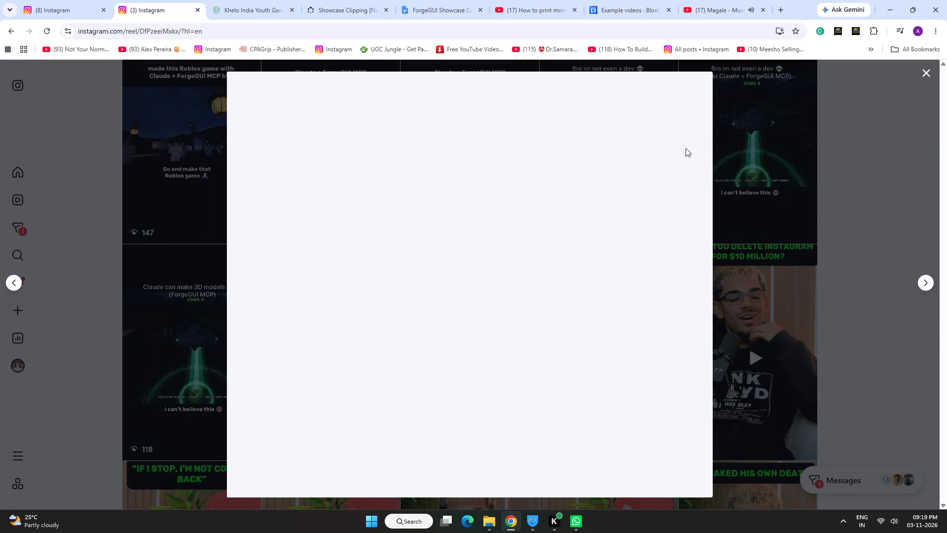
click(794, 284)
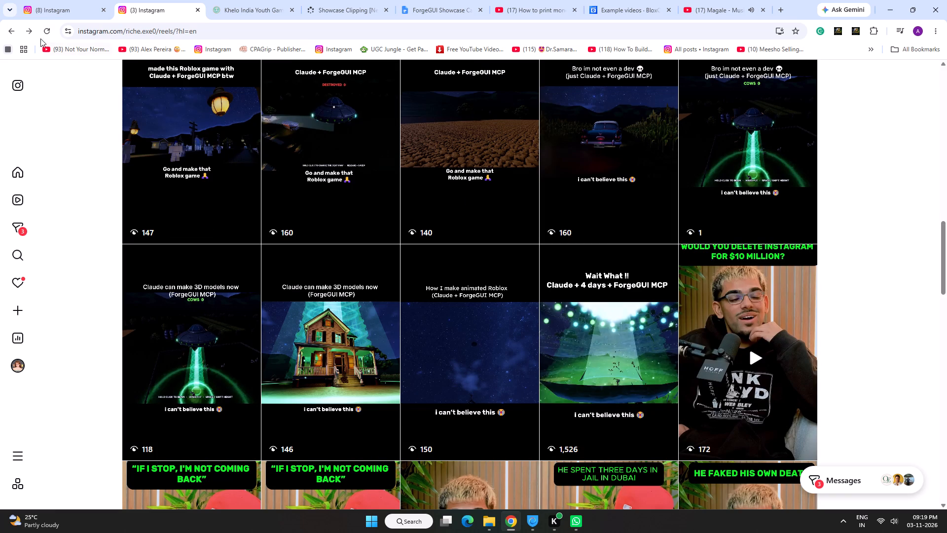
click(48, 31)
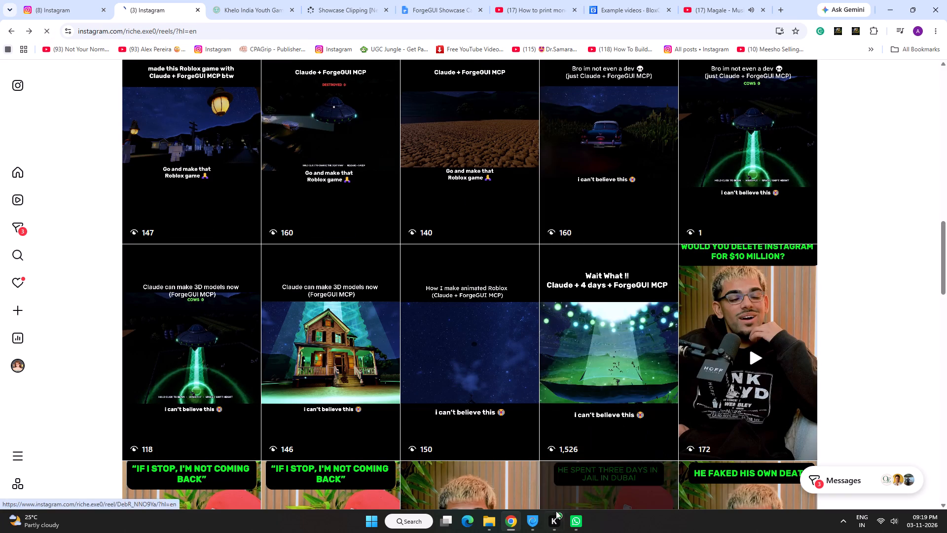
click(536, 521)
click(536, 521)
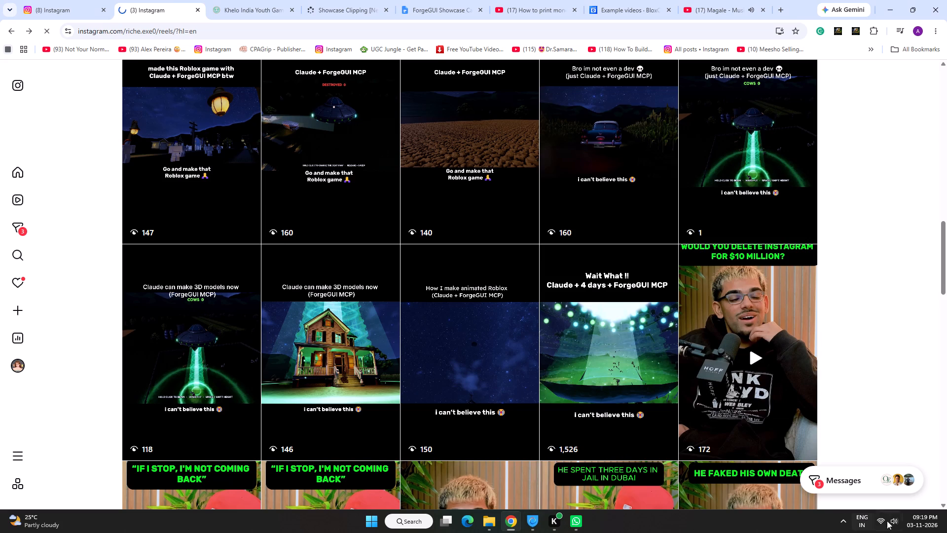
click(898, 521)
click(787, 358)
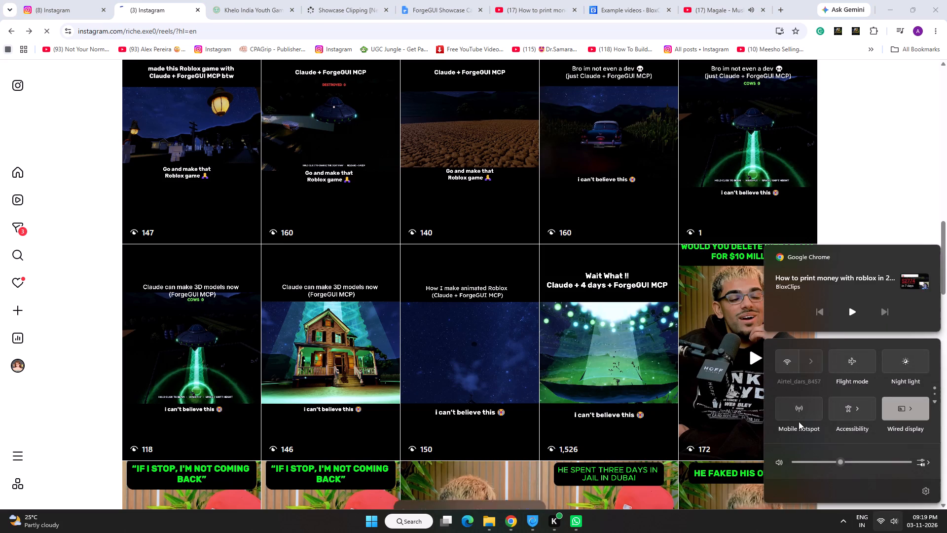
click(790, 367)
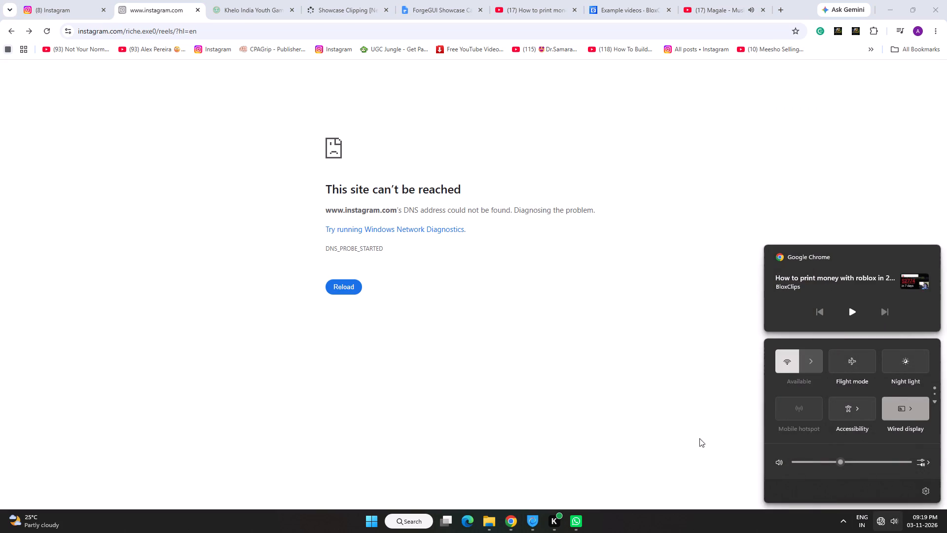
click(699, 438)
Switch to Hotspot Shield and connect the VPN using the New York virtual location.
click(528, 524)
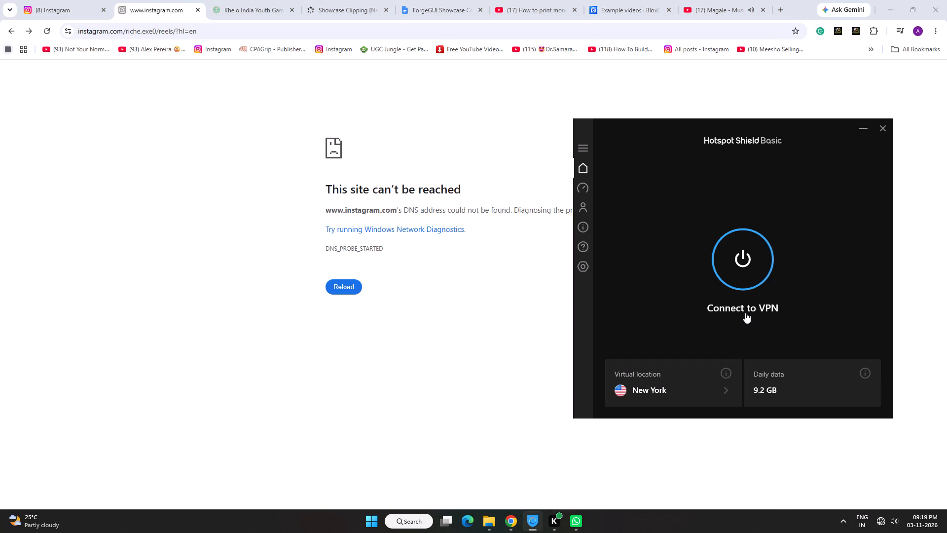
click(746, 308)
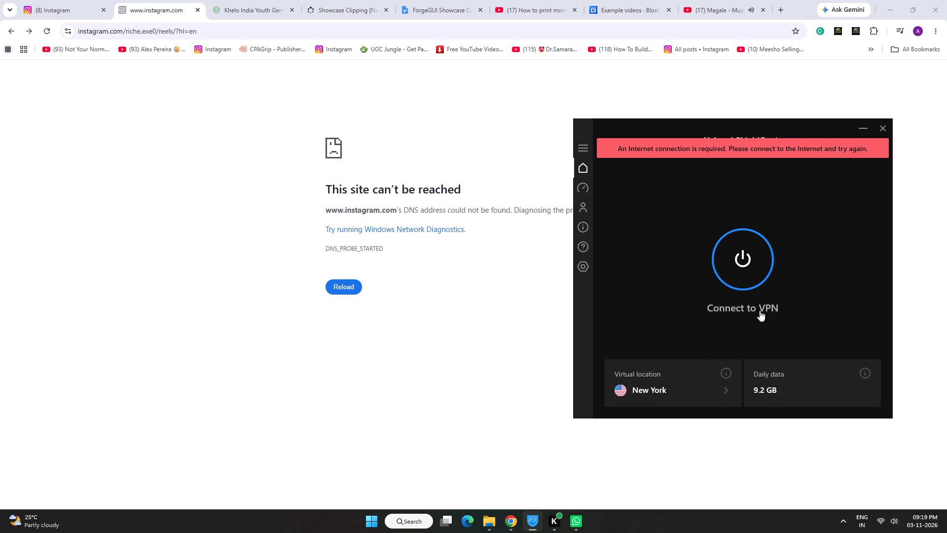
click(722, 312)
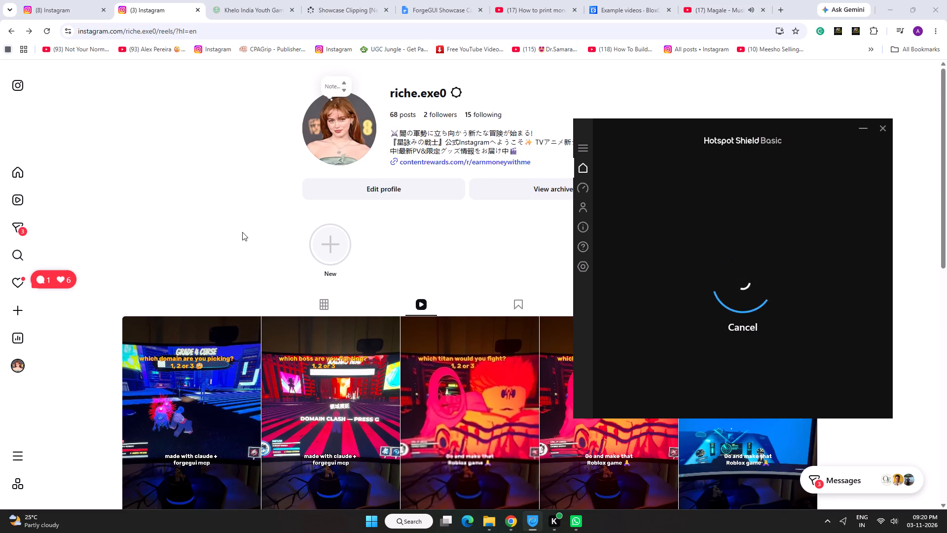
scroll(242, 232, down, 14)
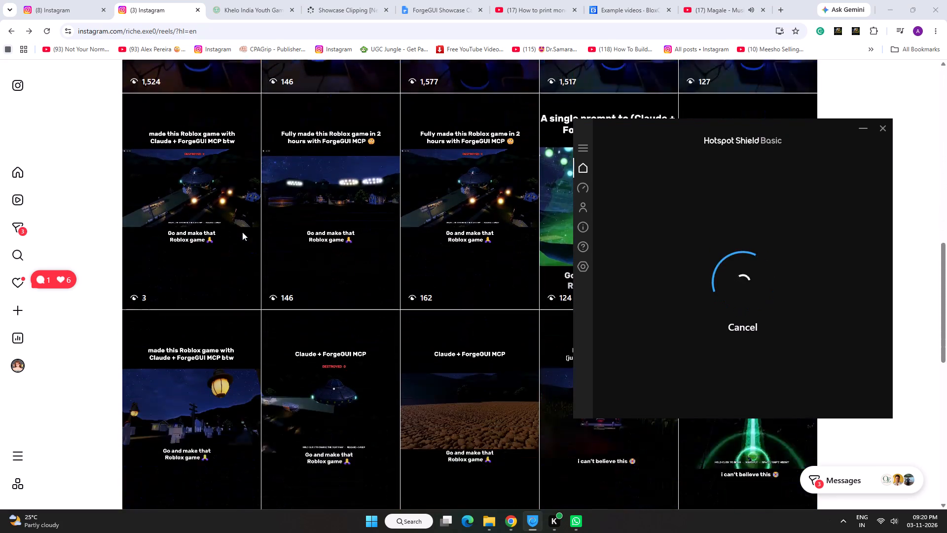
scroll(242, 232, down, 9)
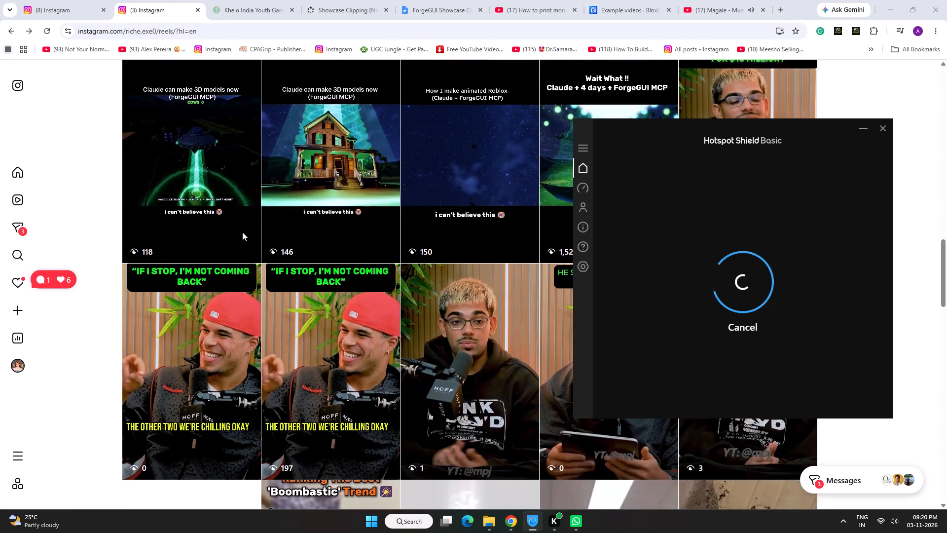
scroll(242, 232, up, 6)
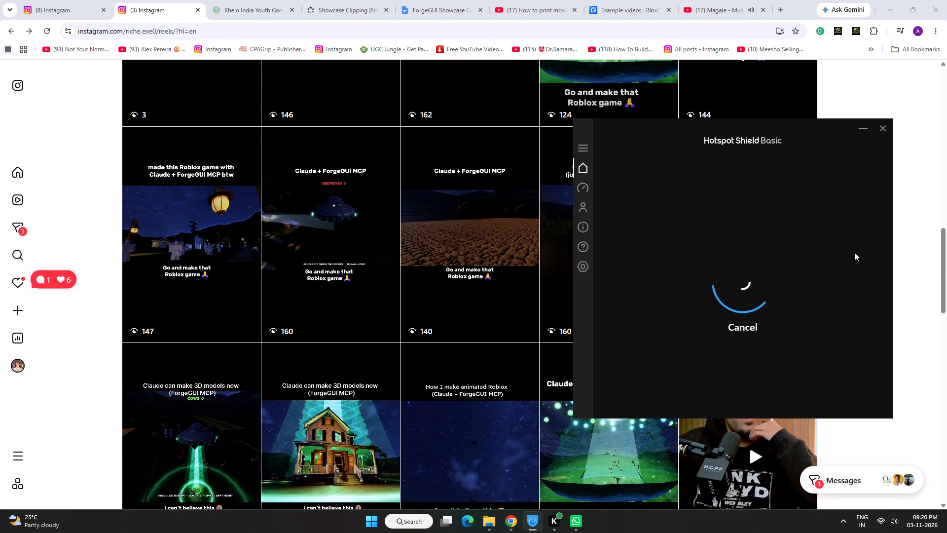
click(904, 282)
click(657, 261)
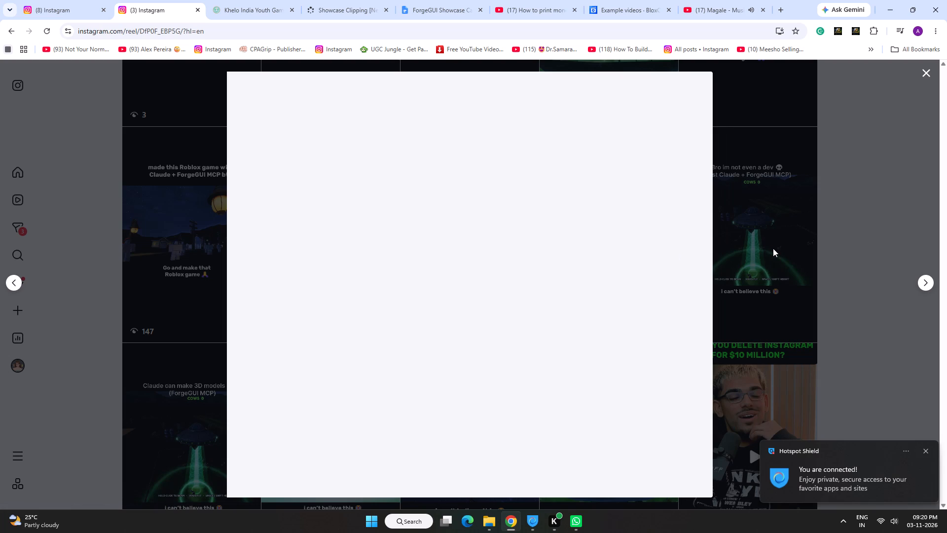
click(773, 248)
click(515, 271)
click(765, 246)
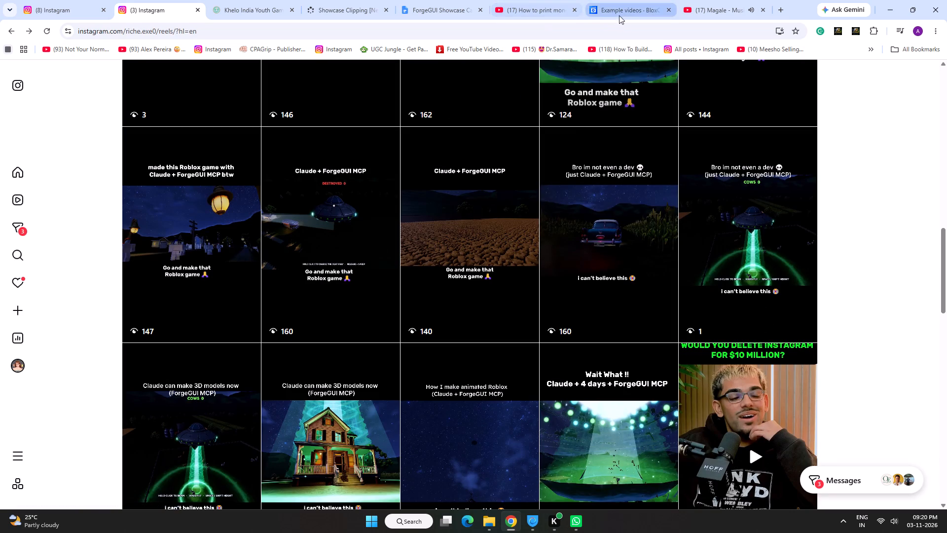
Watch part of the BloxClips tutorial on YouTube, glance at the ForgeGUI Showcase Campaign Guide and campaign page, and return to the reels.
click(561, 10)
click(456, 218)
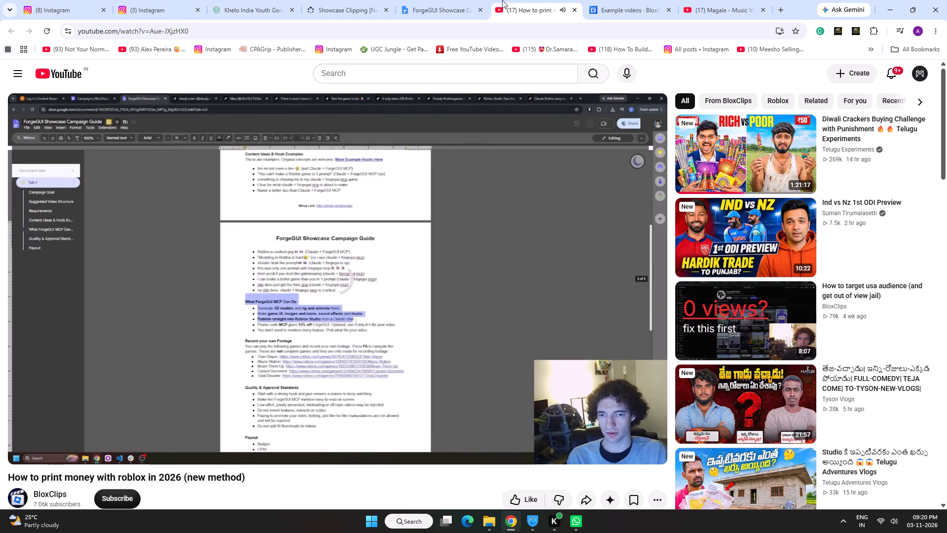
click(459, 3)
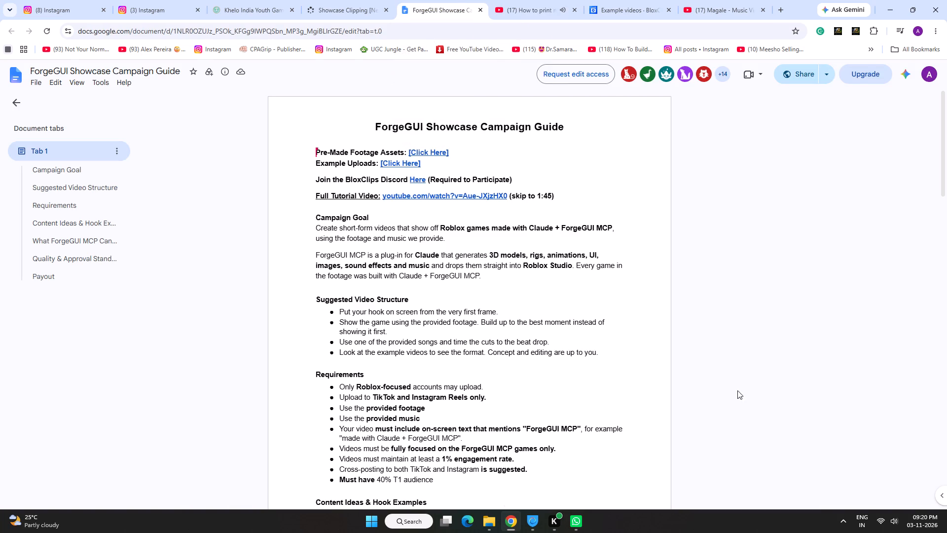
click(363, 0)
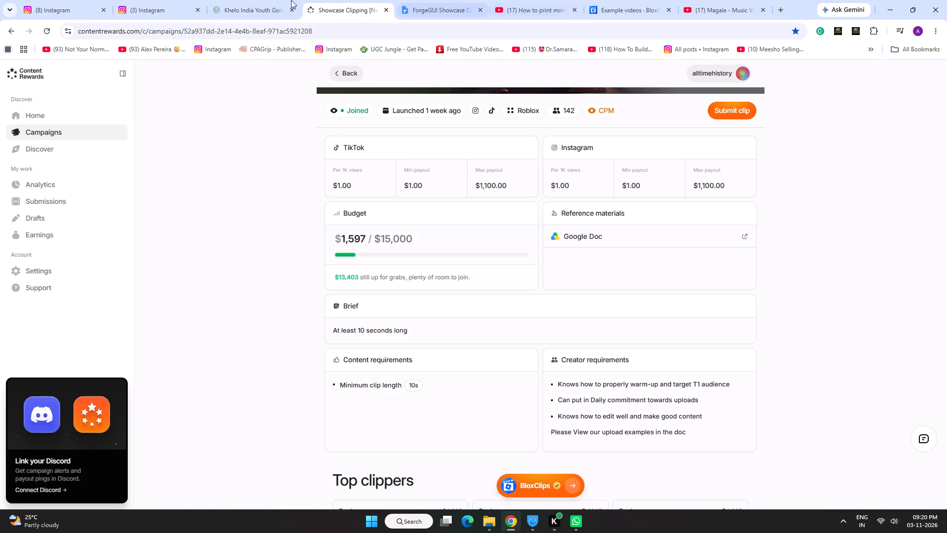
click(273, 0)
click(168, 0)
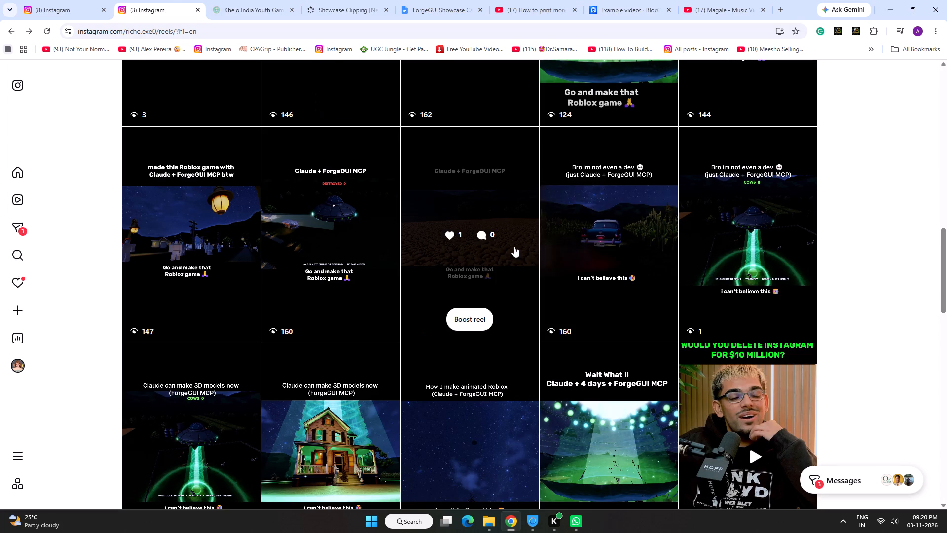
Insert "Took Claude 30 minutes go and make your game" before #robloxmemes in the blue-car "Bro im not even a dev" reel's caption, save and recheck.
click(513, 246)
click(755, 235)
click(632, 254)
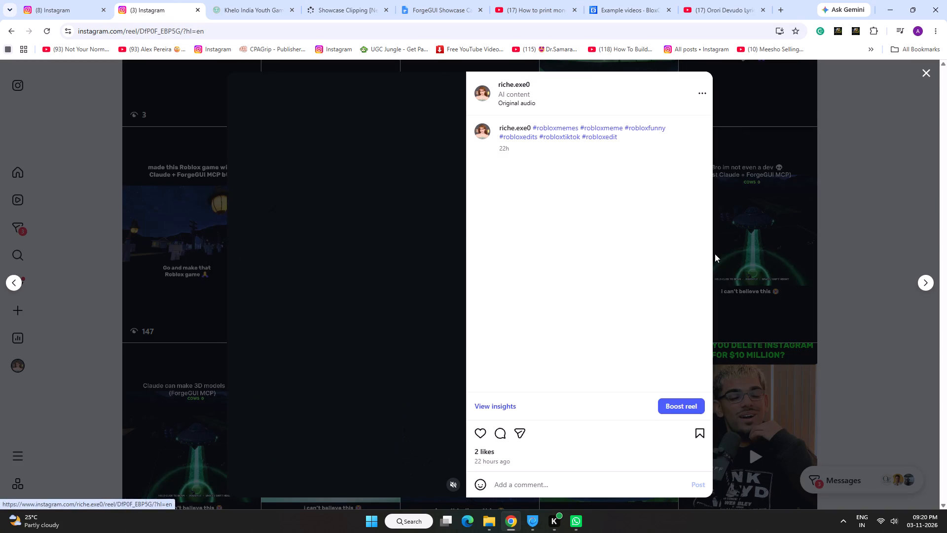
click(749, 240)
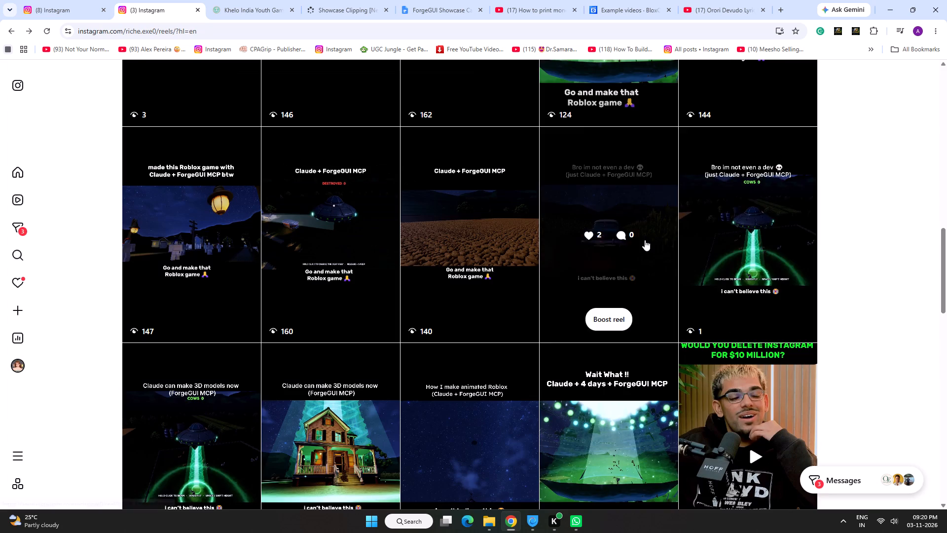
click(645, 240)
click(700, 90)
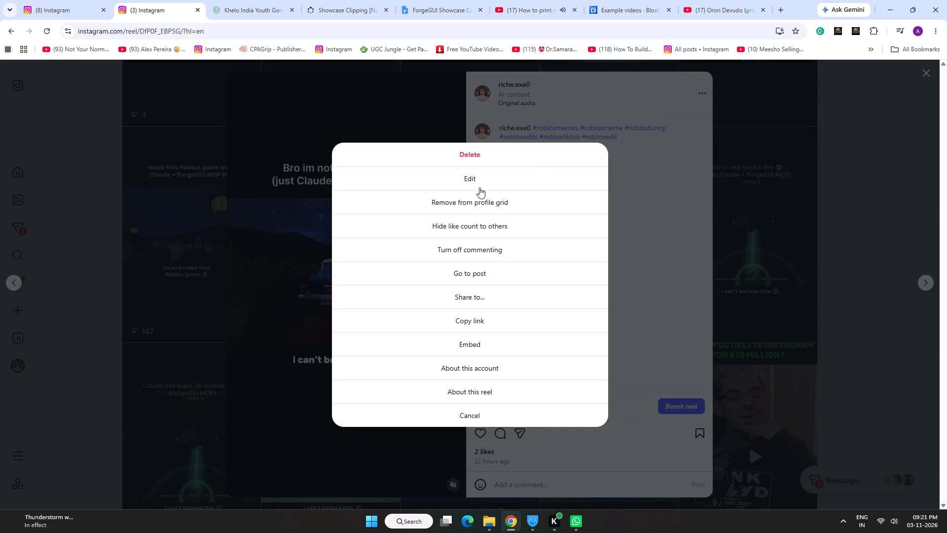
click(486, 178)
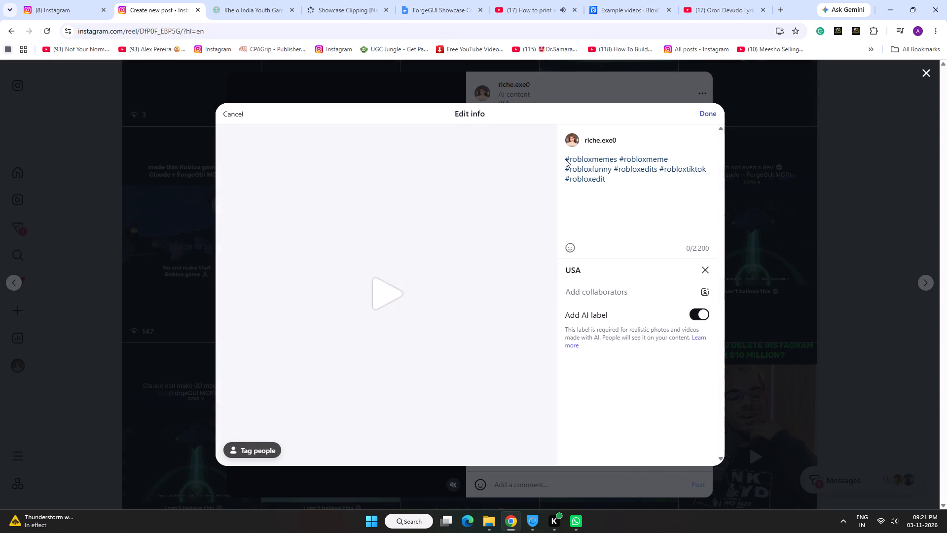
click(565, 159)
key(ctrl+v)
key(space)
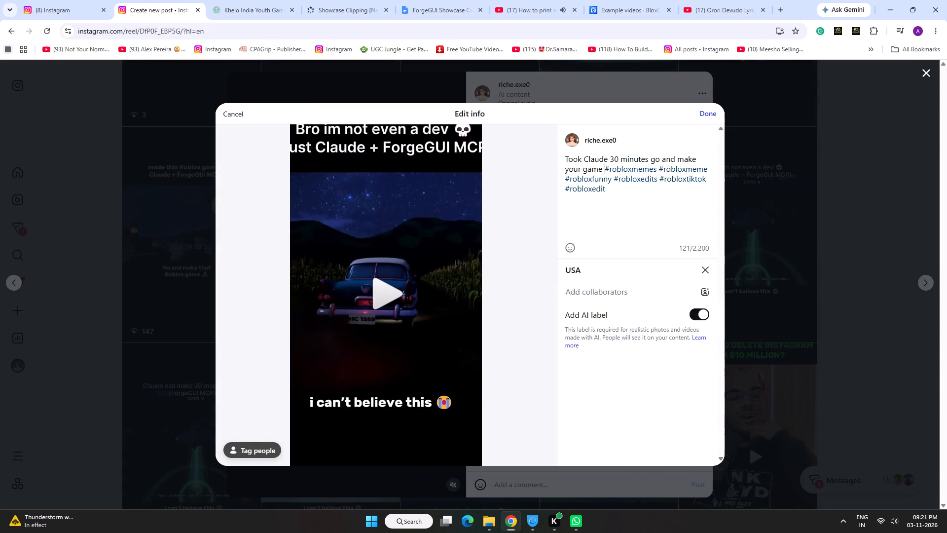
click(709, 113)
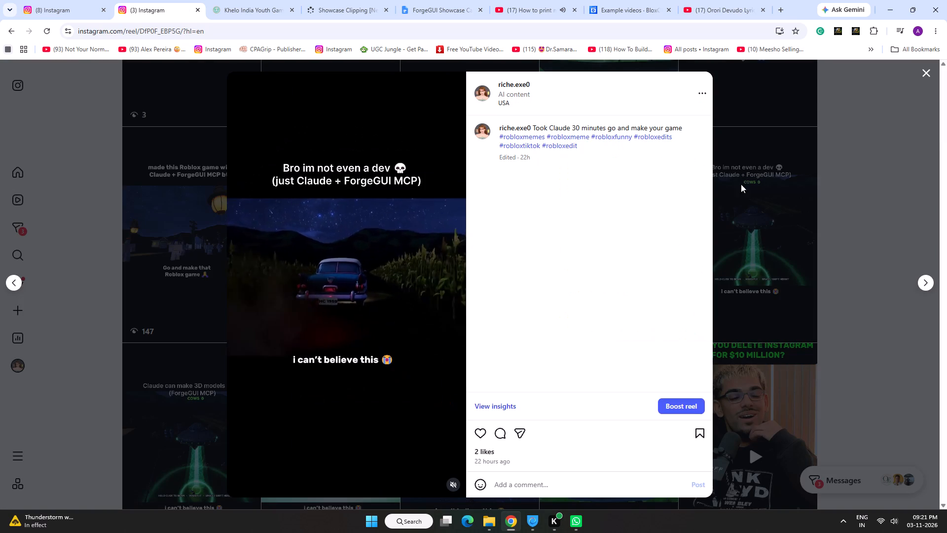
click(749, 184)
click(466, 212)
click(765, 187)
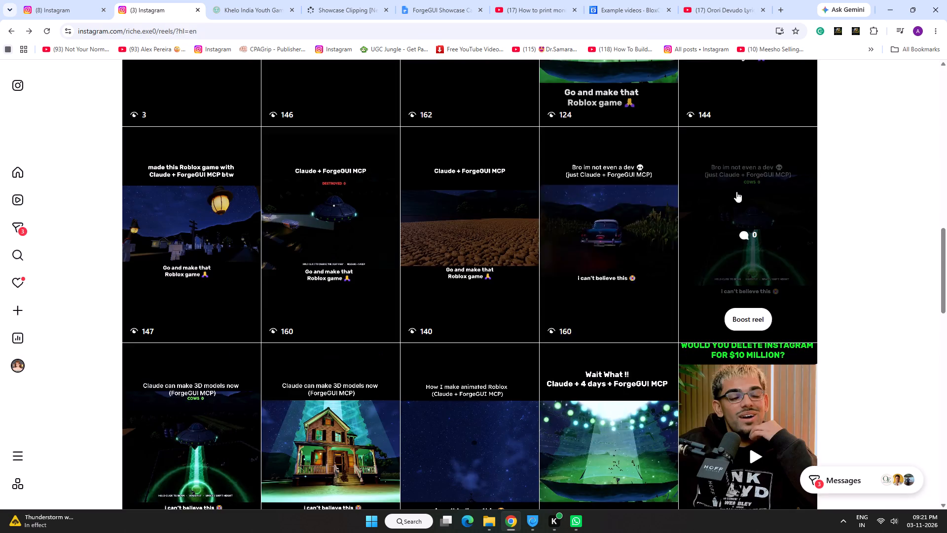
click(654, 190)
click(736, 191)
Insert "Took Claude 30 minutes go and make your game" before the Japanese caption of the green-beam UFO "Bro im not even a dev" reel and save.
click(737, 194)
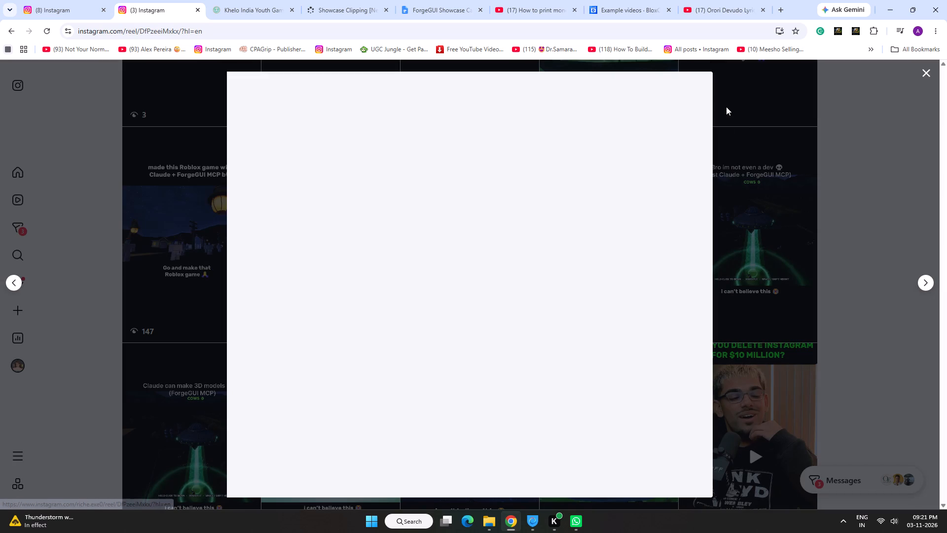
click(759, 170)
click(165, 405)
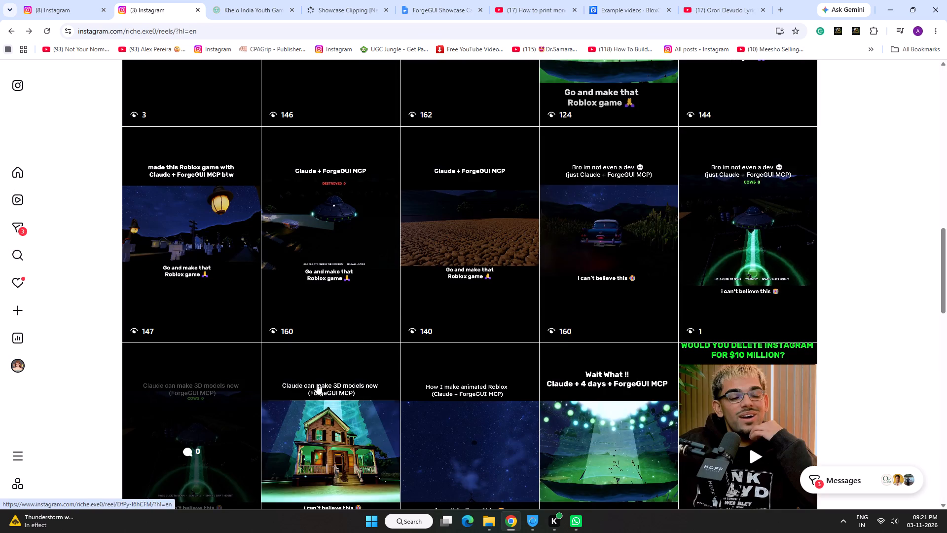
click(708, 283)
click(705, 87)
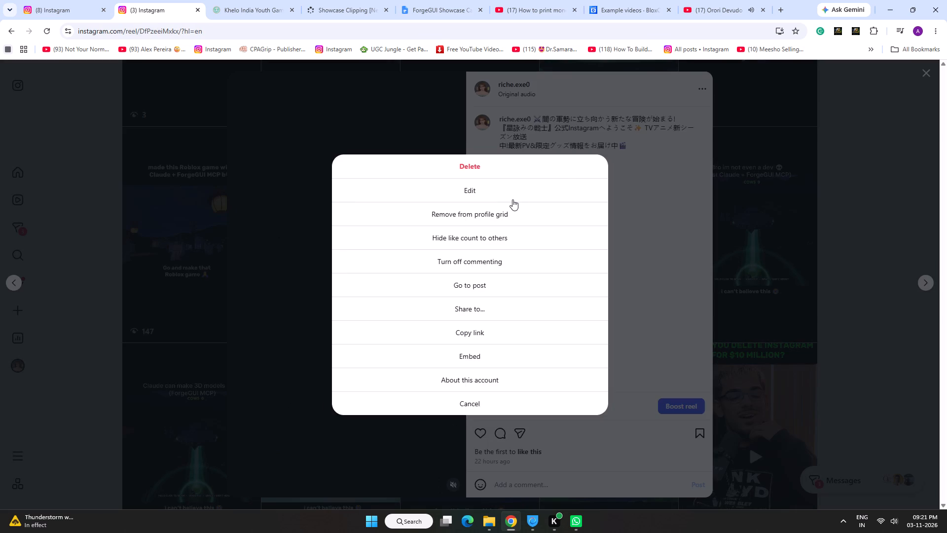
click(512, 199)
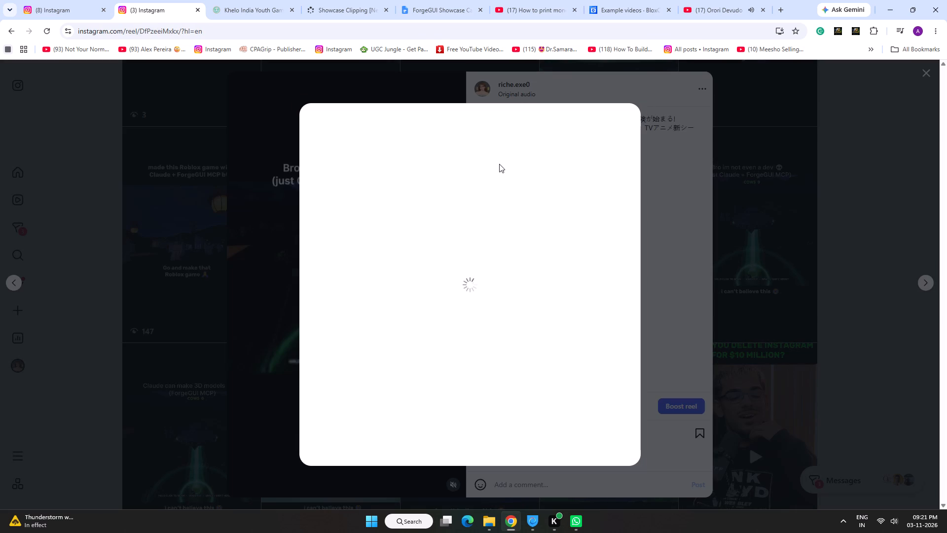
click(563, 157)
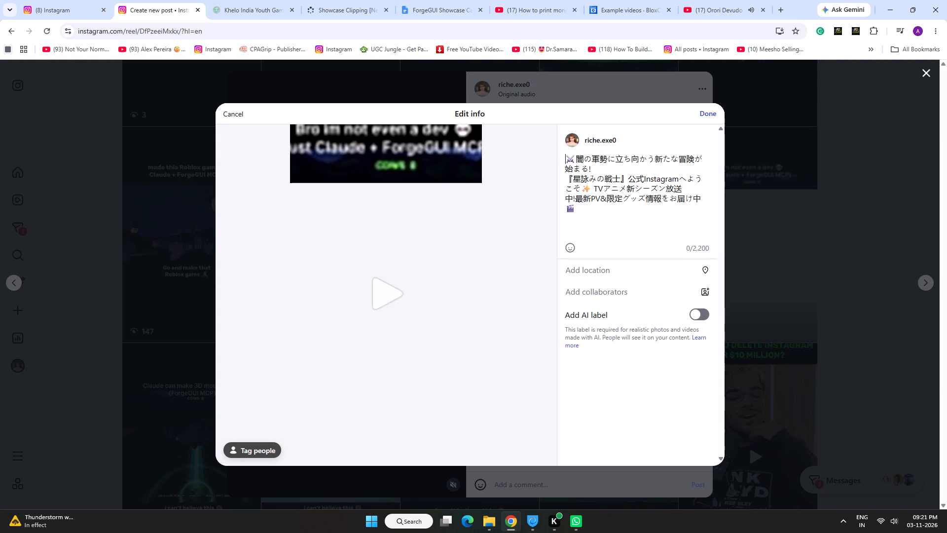
key(ctrl+v)
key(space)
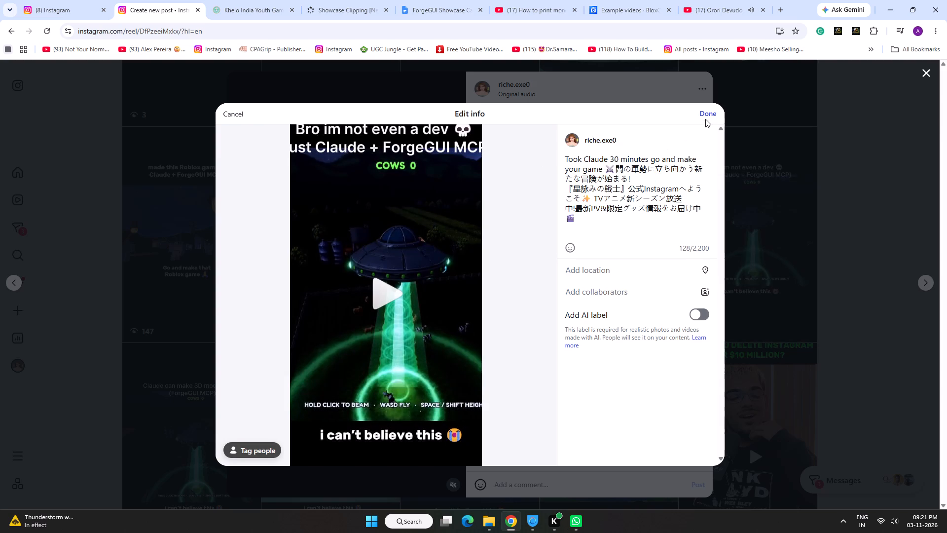
click(707, 117)
click(783, 195)
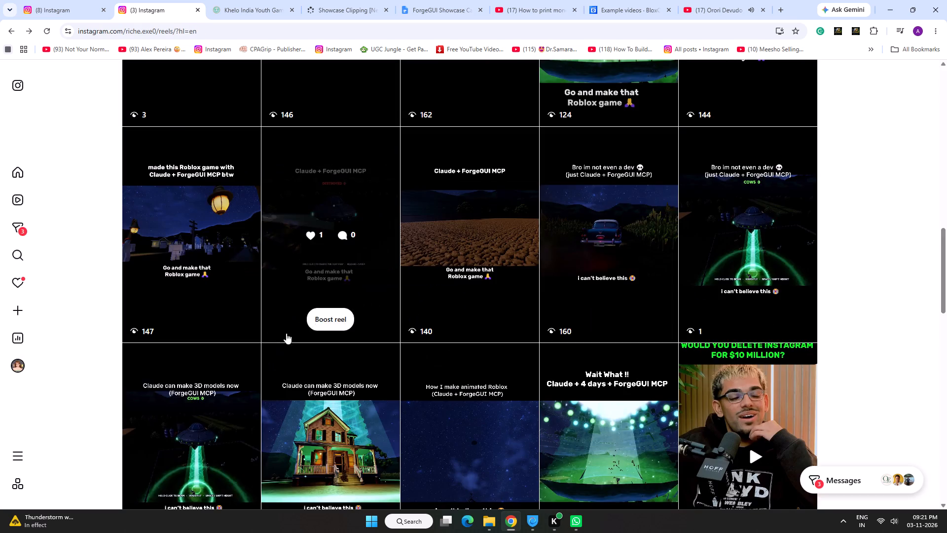
Open the green-beam UFO "Claude can make 3D models now" reel.
click(191, 393)
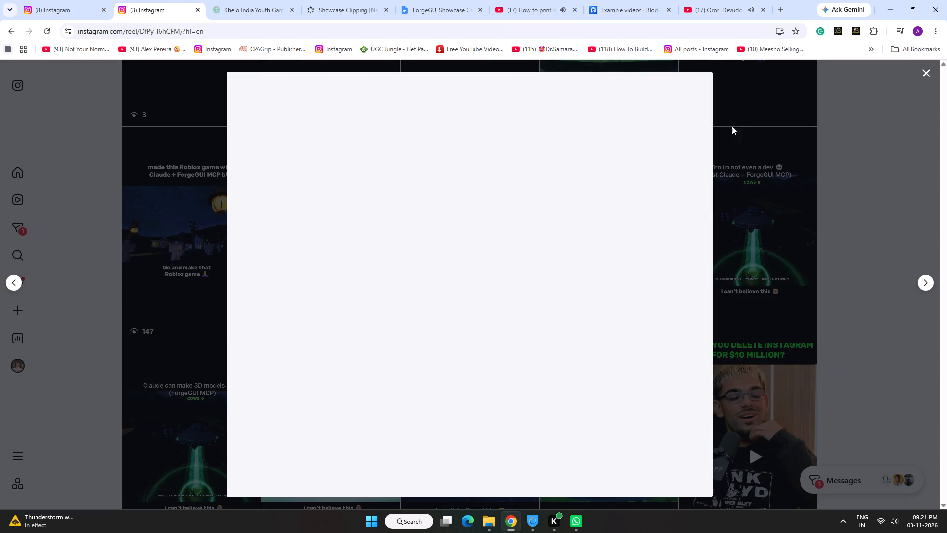
Watch more of the "How to print money with roblox in 2026" tutorial and pause it.
click(537, 0)
click(488, 214)
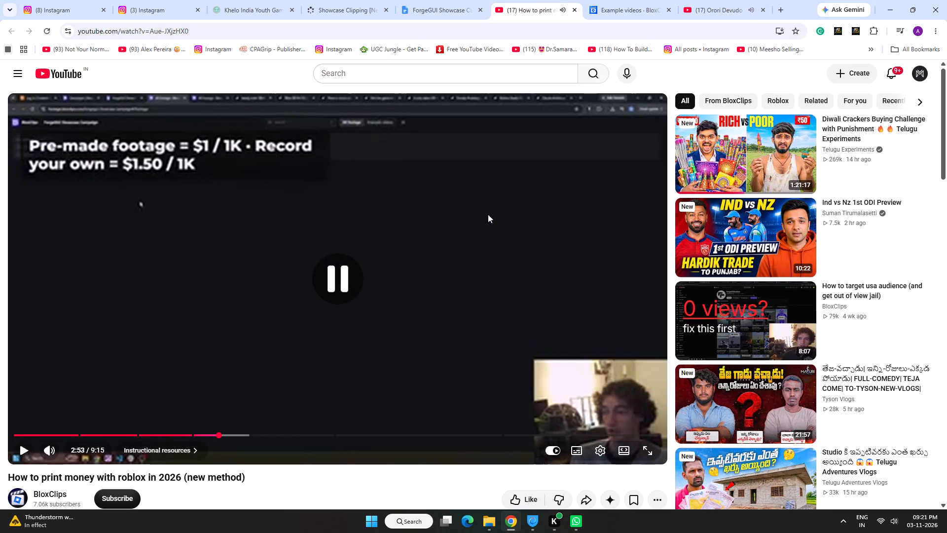
click(488, 214)
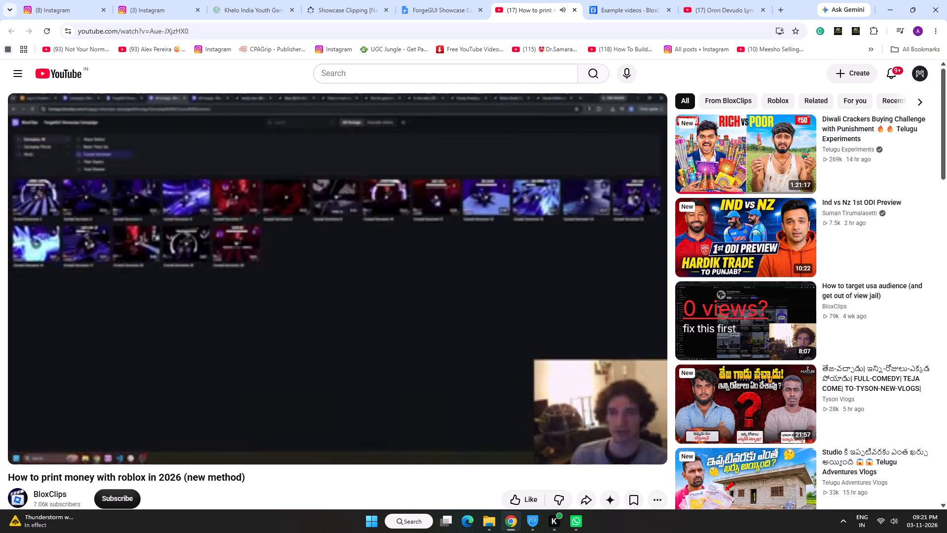
click(488, 212)
Play the Jananam Nichi full video song in the YouTube music tab and return to the opened Instagram reel.
click(749, 0)
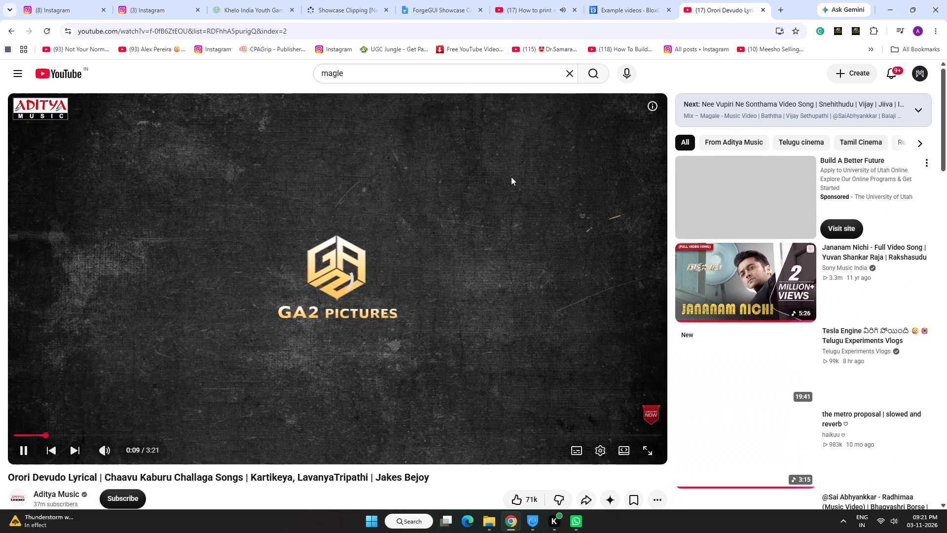
scroll(437, 228, down, 1)
click(724, 214)
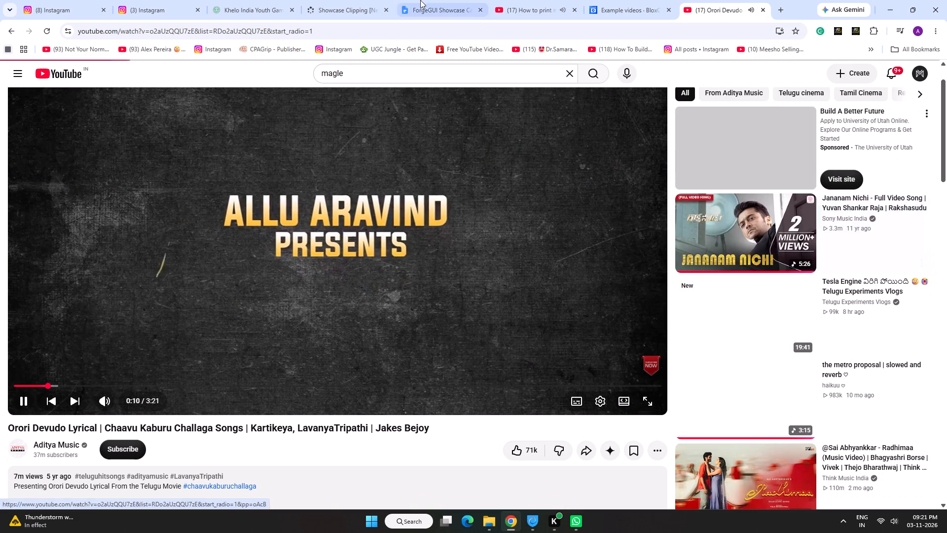
click(435, 0)
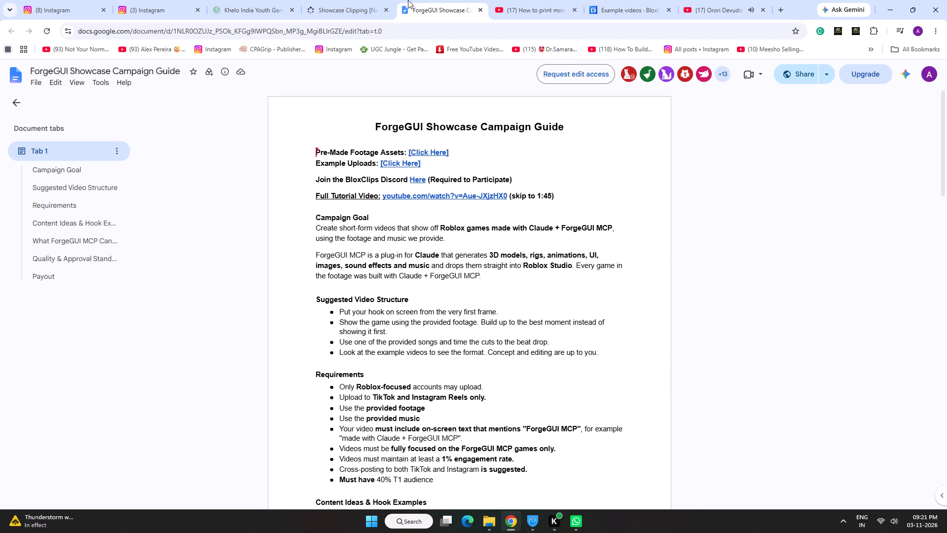
click(343, 0)
click(274, 0)
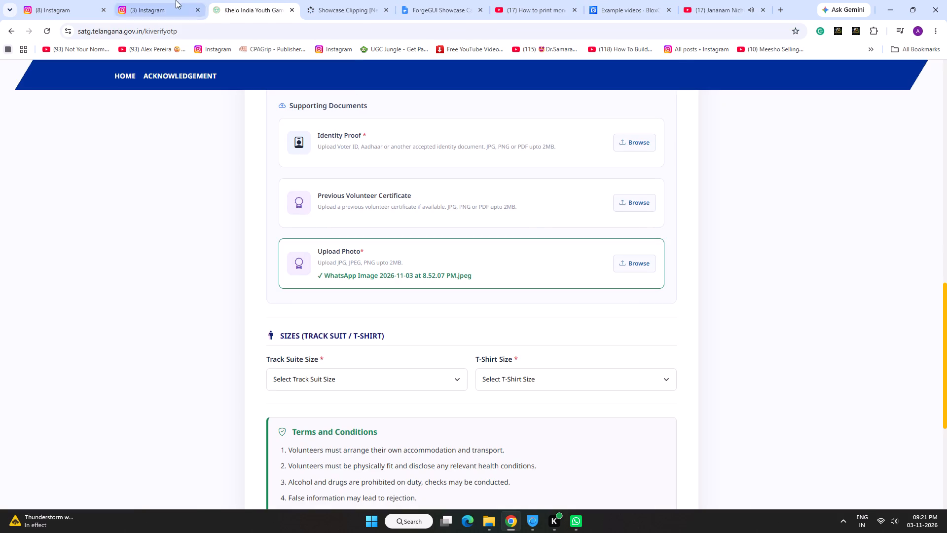
click(176, 0)
Insert "Took Claude 30 minutes go and make your game" before #roblox in the UFO "Claude can make 3D models now" reel's caption, save and close it.
click(699, 90)
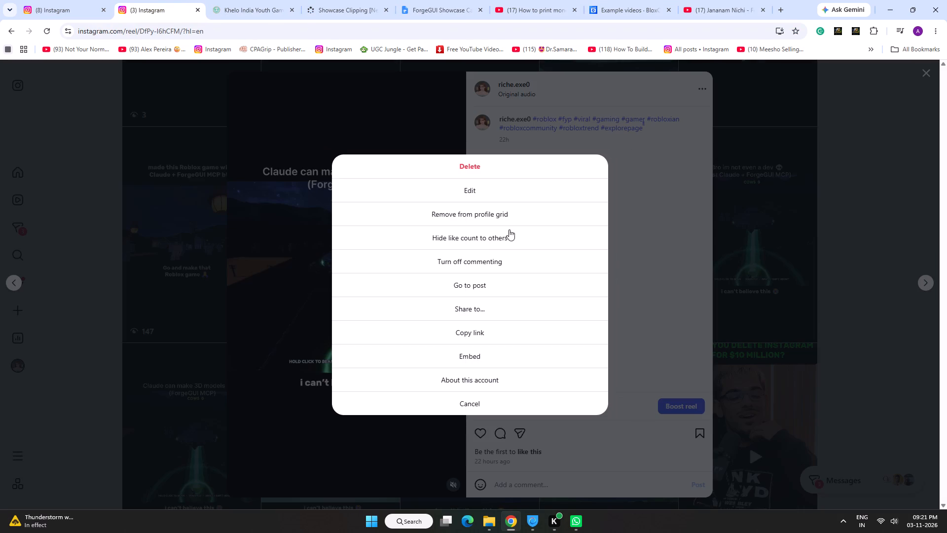
click(490, 198)
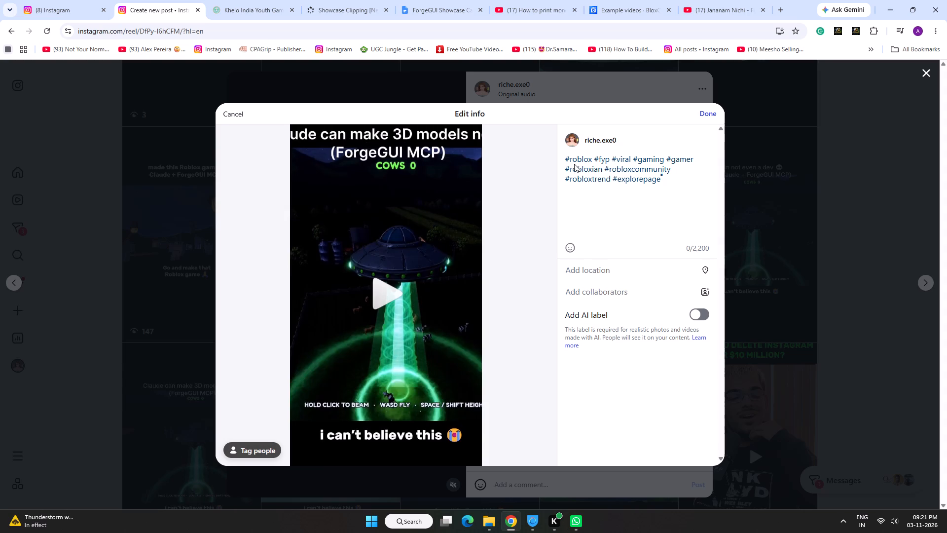
click(565, 159)
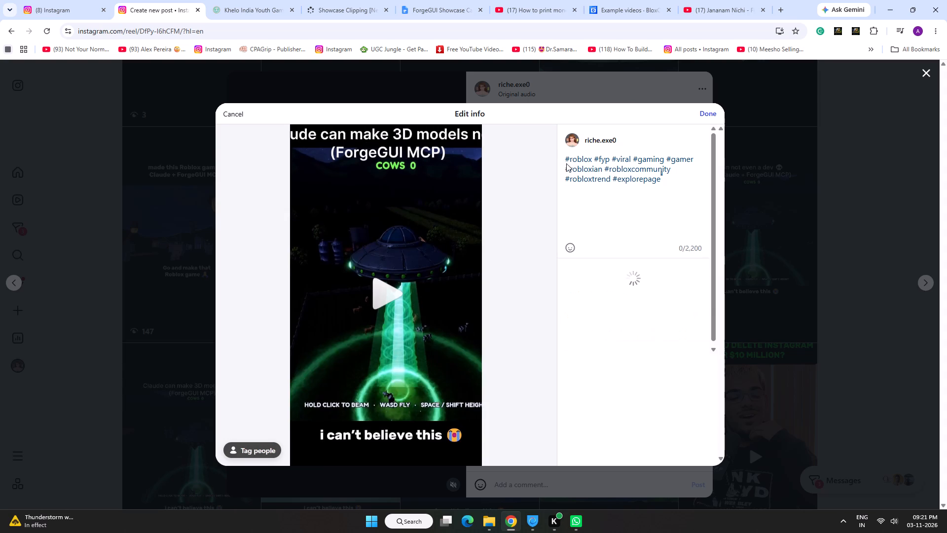
key(ctrl+v)
key(ctrl+space)
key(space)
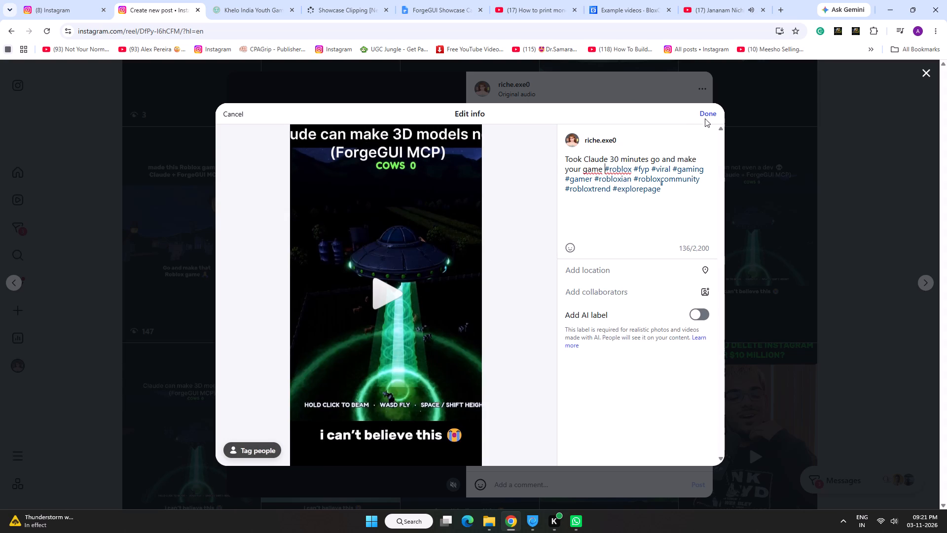
click(710, 110)
click(787, 205)
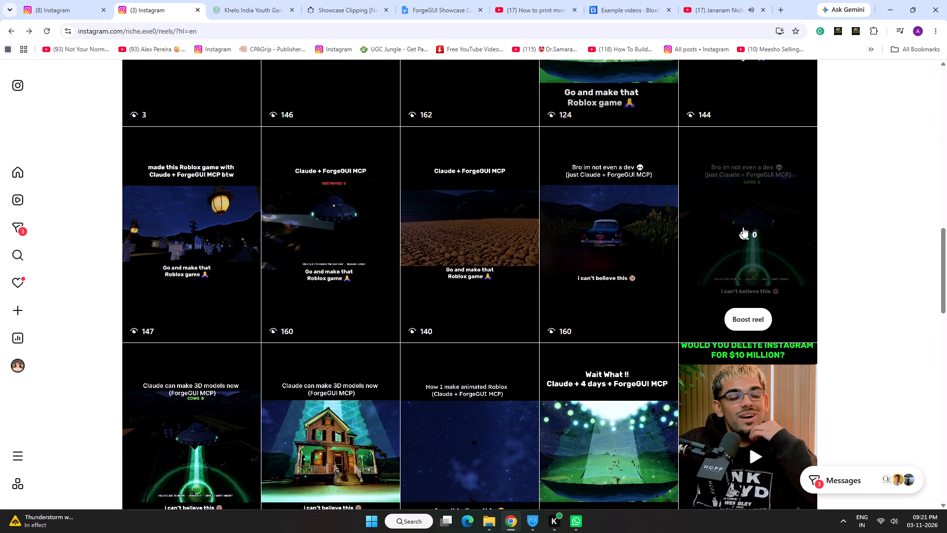
Insert "Took Claude 30 minutes go and make your game" before the Japanese text in the house "Claude can make 3D models now" reel's caption, save and close it.
click(715, 235)
click(766, 223)
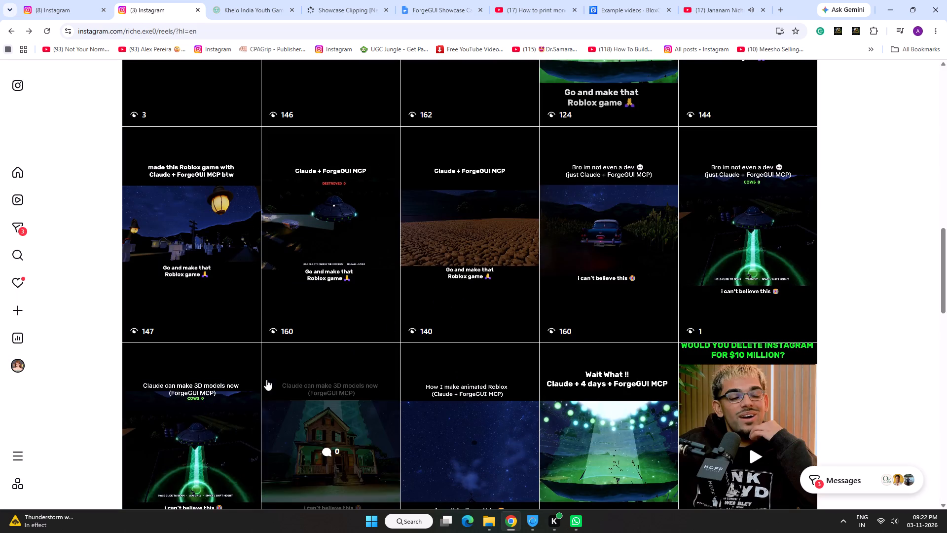
click(234, 379)
click(863, 259)
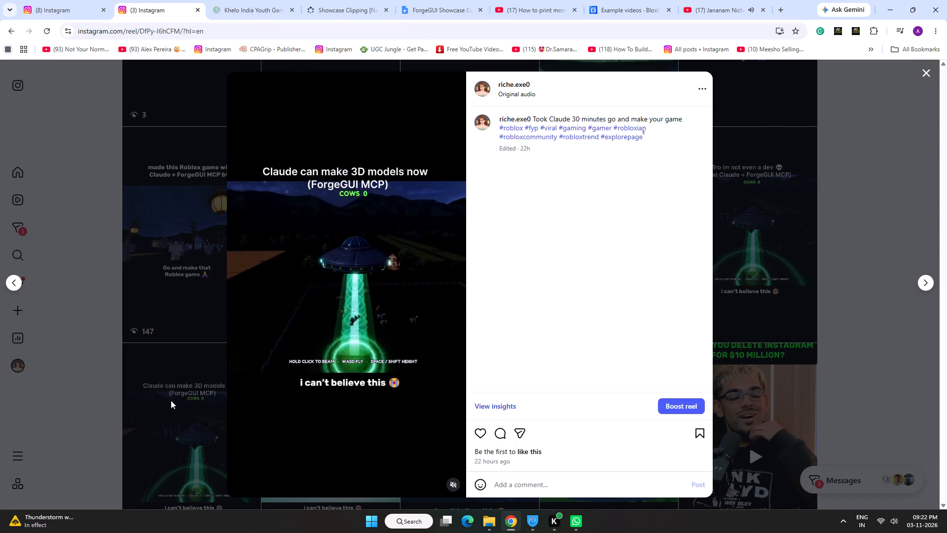
click(171, 400)
click(307, 431)
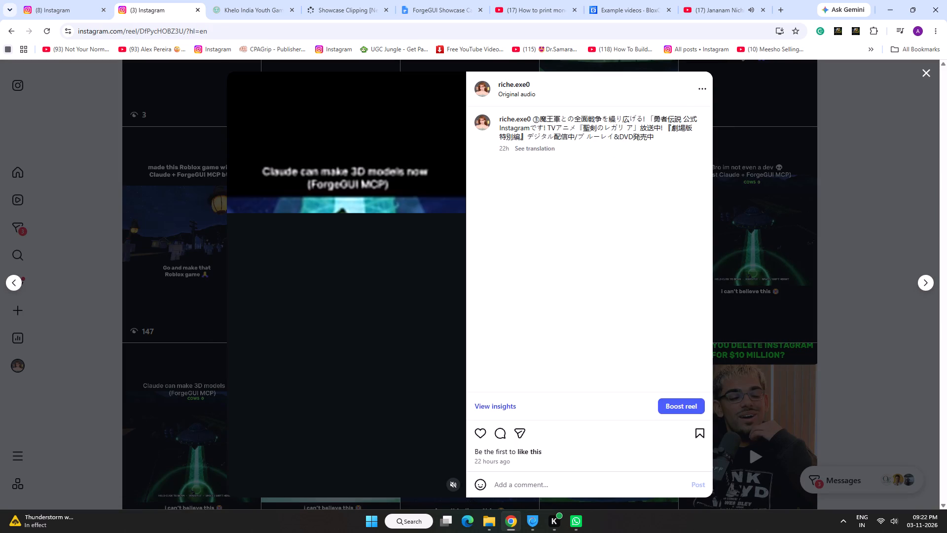
click(699, 91)
click(535, 186)
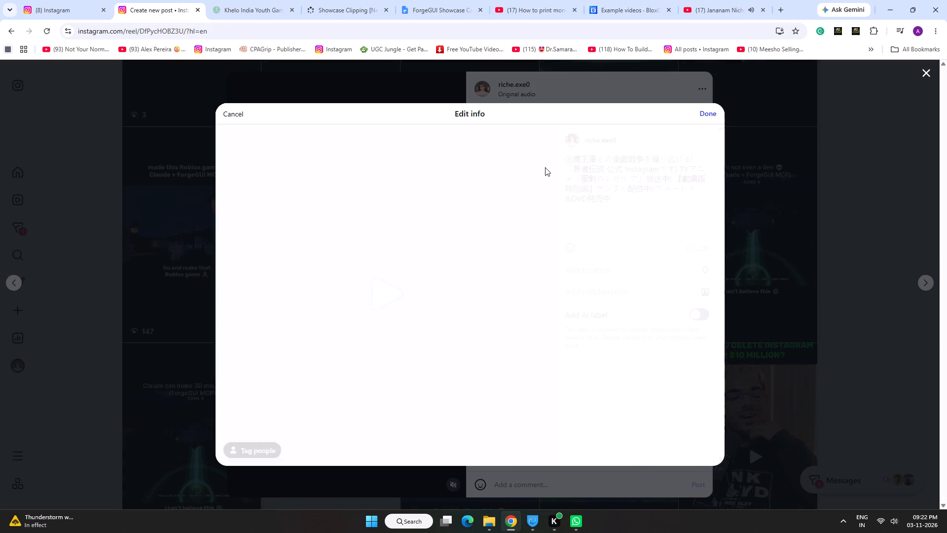
click(566, 159)
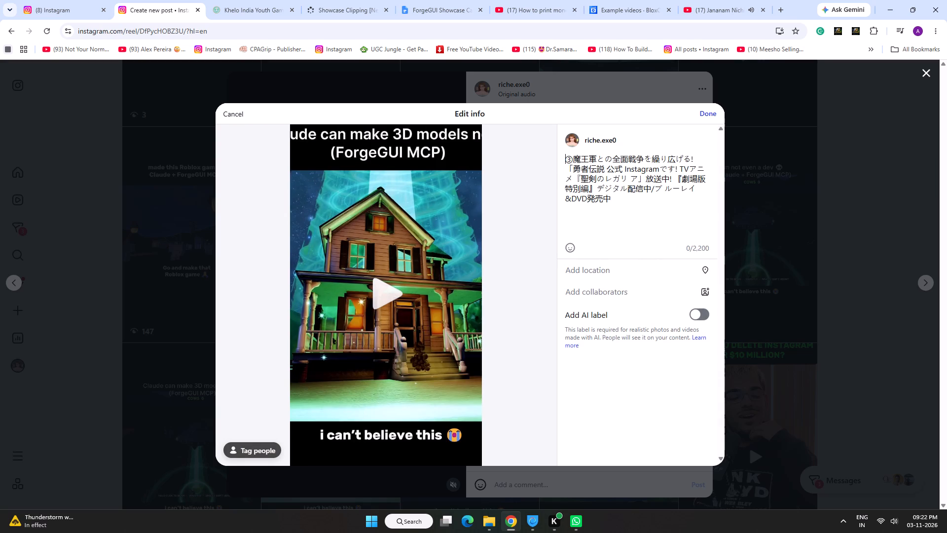
key(ctrl+v)
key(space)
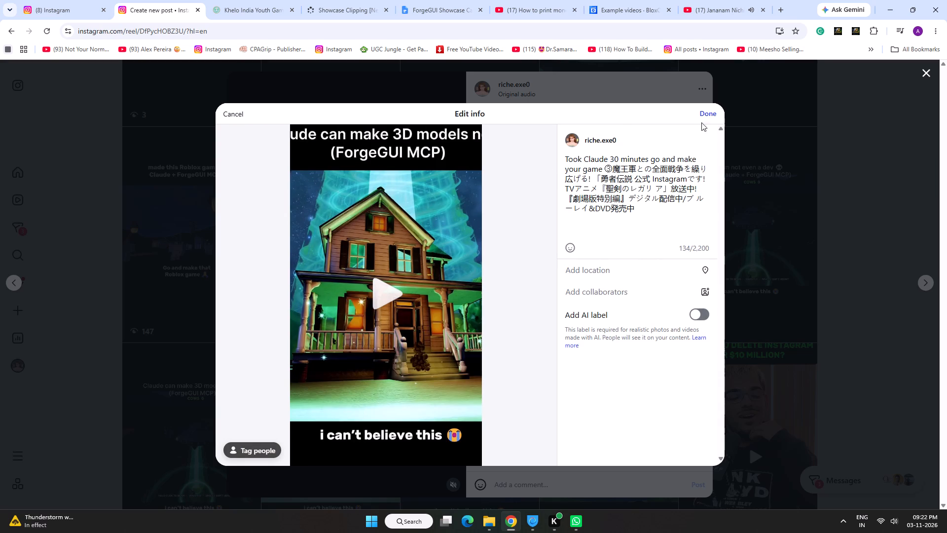
click(708, 113)
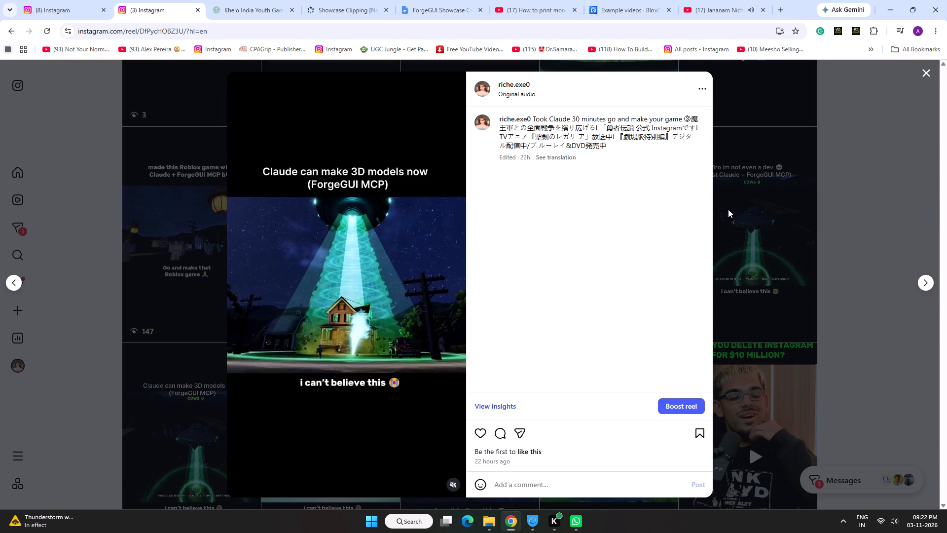
click(772, 227)
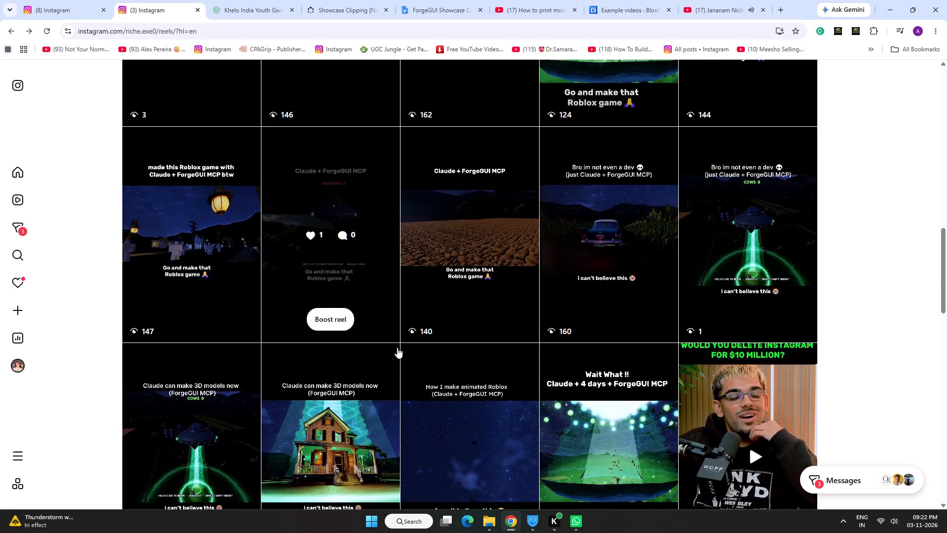
Insert "Took Claude 30 minutes go and make your game" at the start of the "How I make animated Roblox" reel's caption, save and close it.
click(365, 376)
click(782, 236)
click(507, 380)
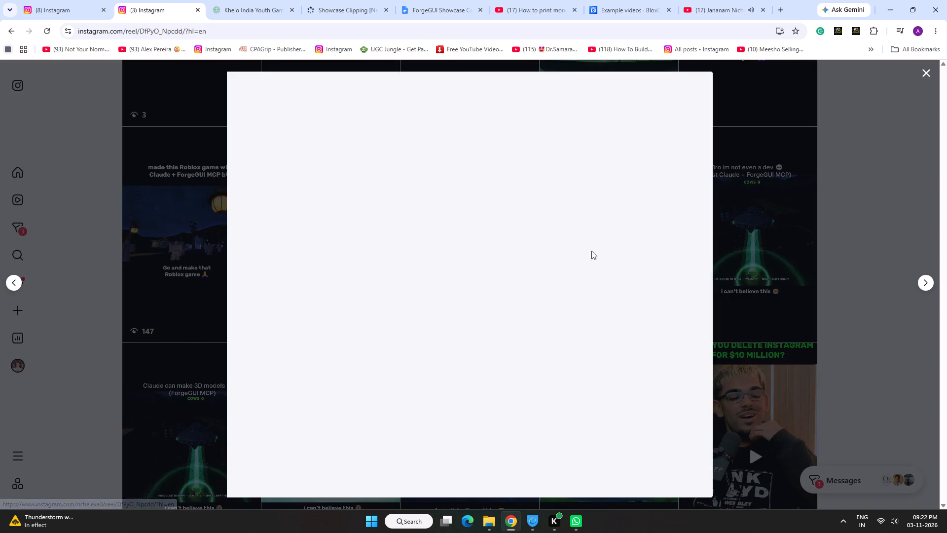
click(701, 90)
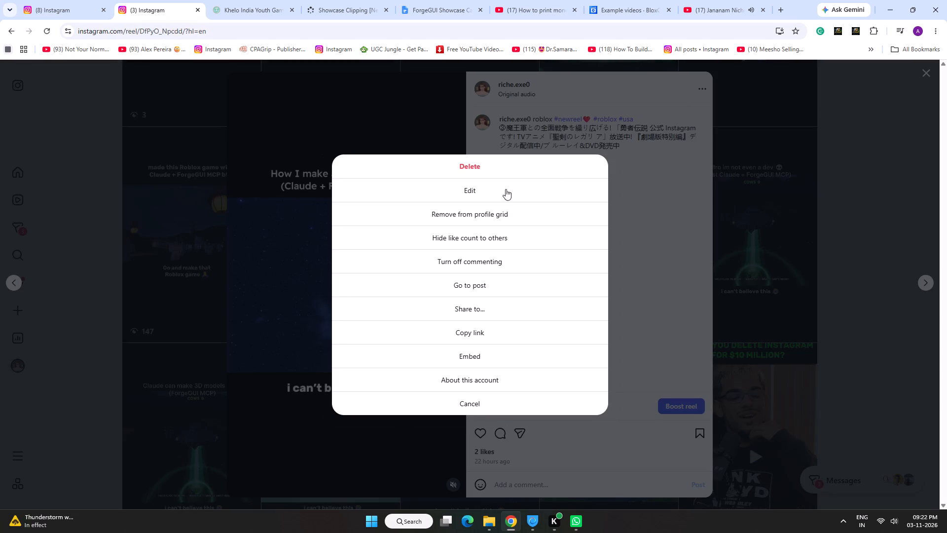
click(496, 195)
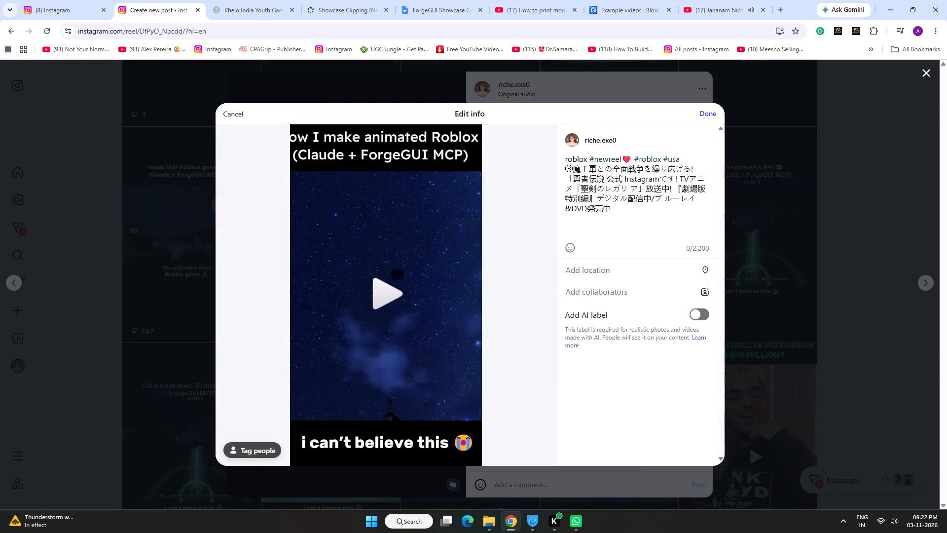
click(565, 159)
key(ctrl+v)
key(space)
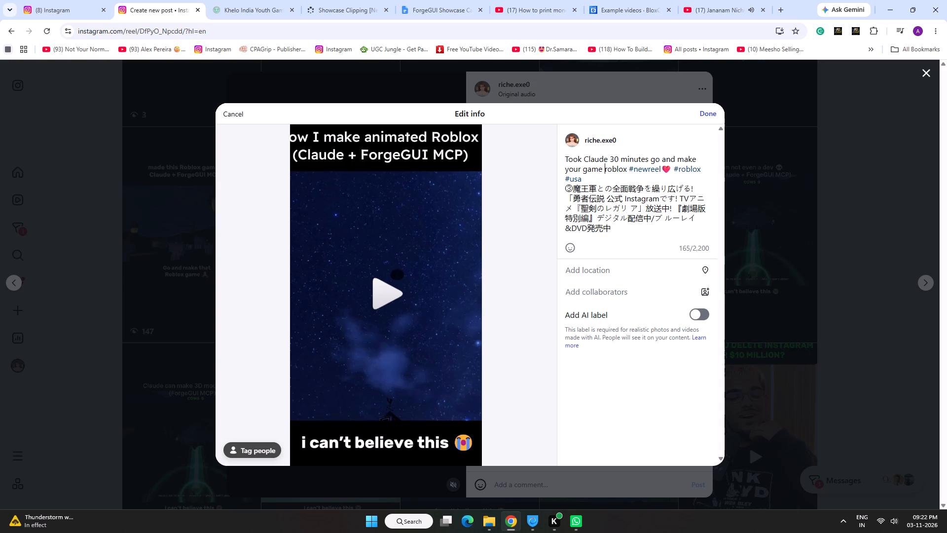
click(707, 115)
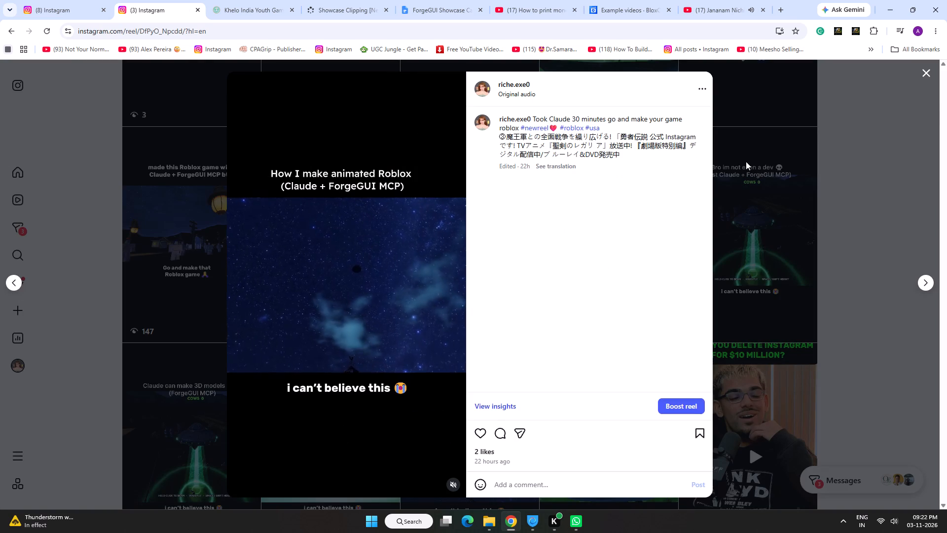
click(746, 162)
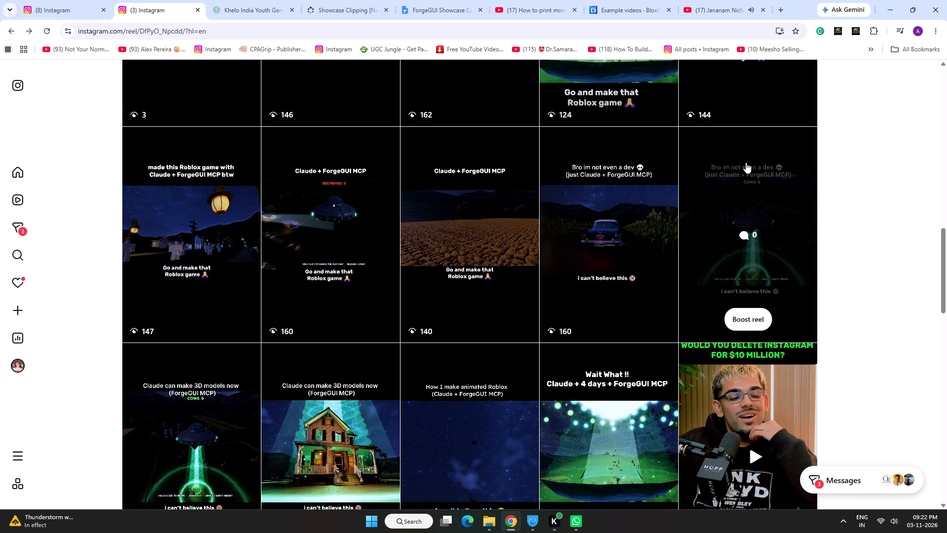
Insert "Took Claude 30 minutes go and make your game" before roblox in the "Wait What !! Claude + 4 days + ForgeGUI MCP" reel's caption.
click(483, 378)
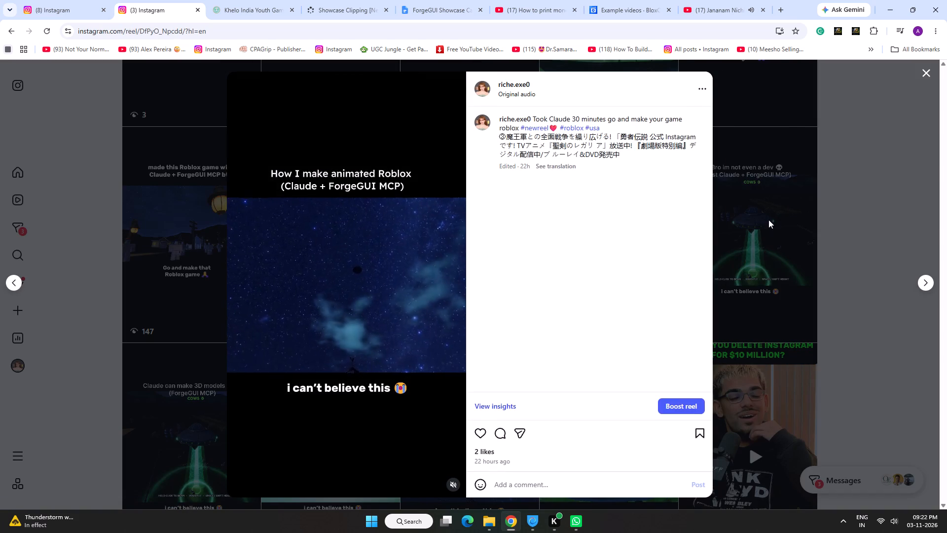
click(768, 220)
click(368, 441)
click(755, 245)
click(474, 433)
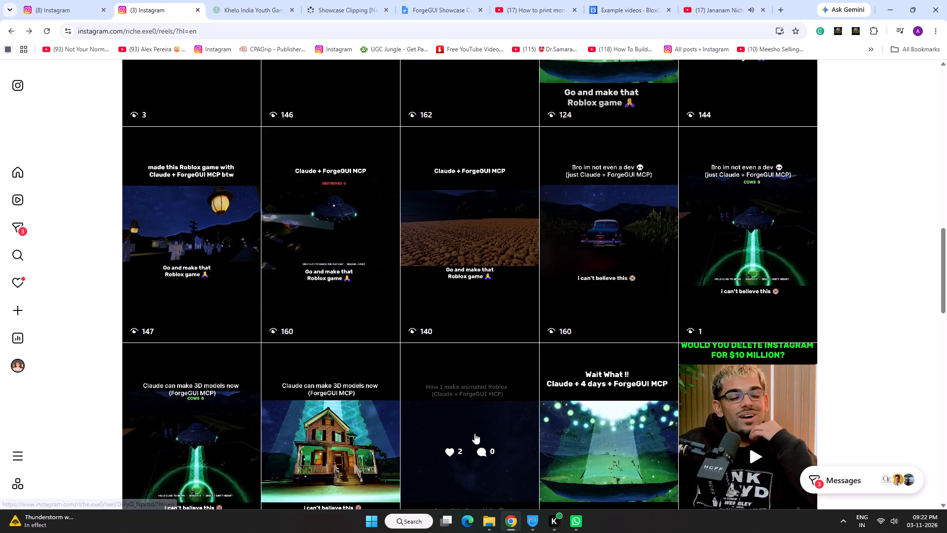
click(797, 249)
click(617, 411)
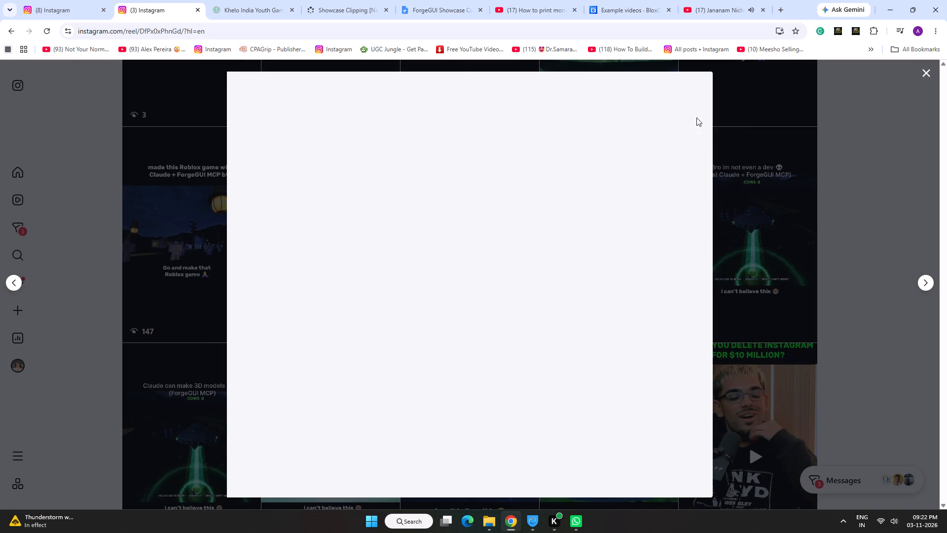
click(705, 90)
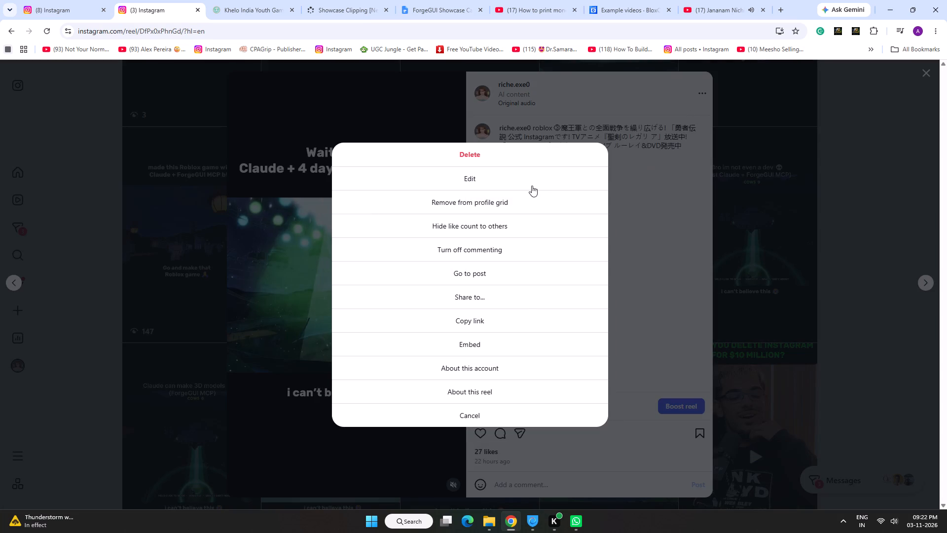
click(532, 186)
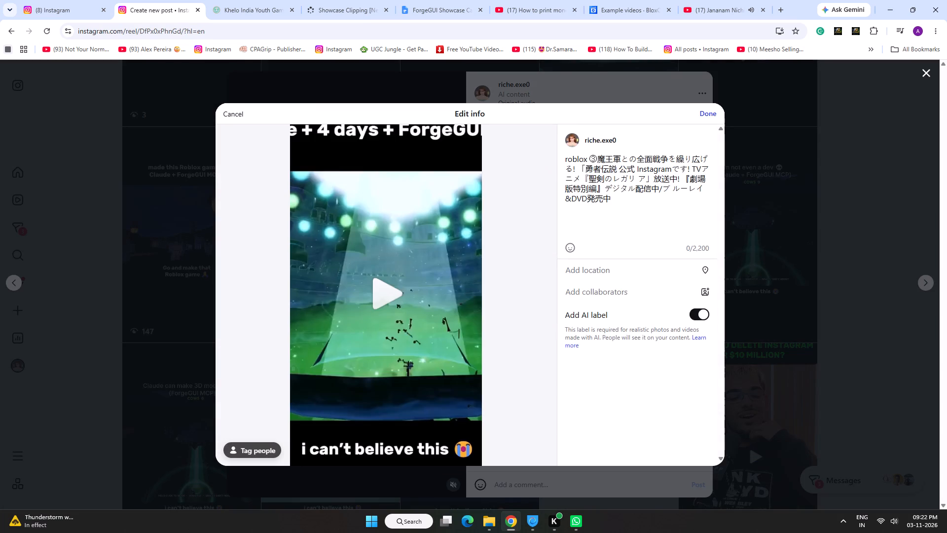
click(564, 159)
key(ctrl+v)
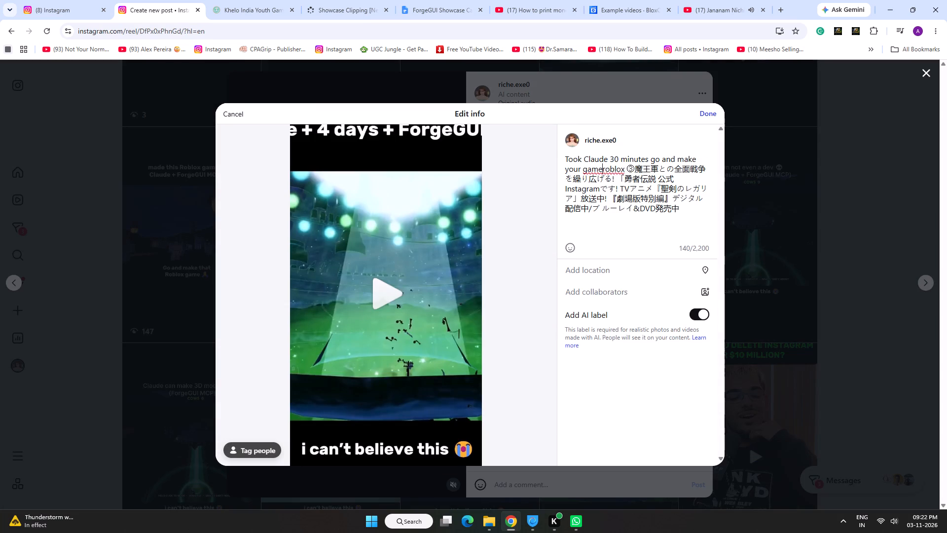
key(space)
Delete the Japanese text after roblox in the "Wait What !!" reel's caption and save it.
drag(627, 169, 690, 223)
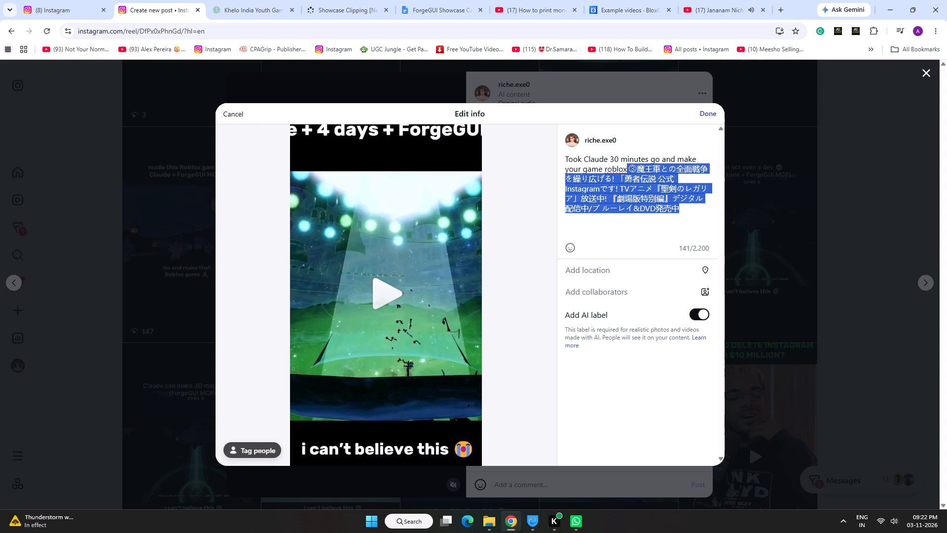
key(BackSpace)
click(704, 110)
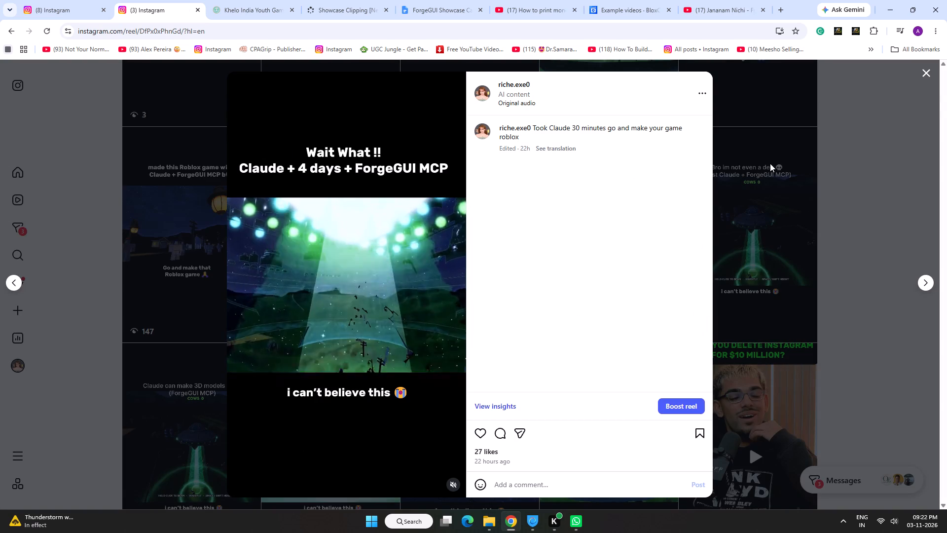
Append the hashtag #roblox to the end of the "Wait What !!" reel's caption, save and close the reel.
click(701, 95)
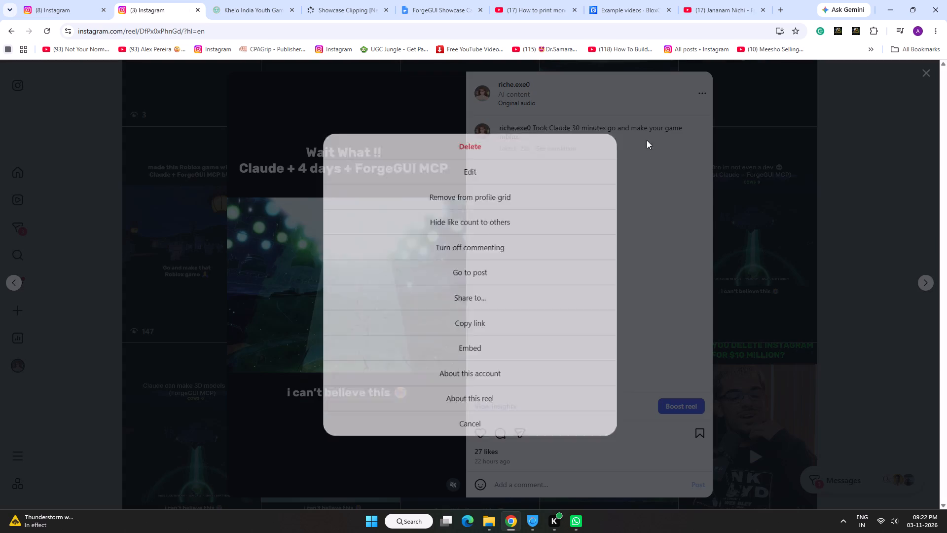
click(514, 178)
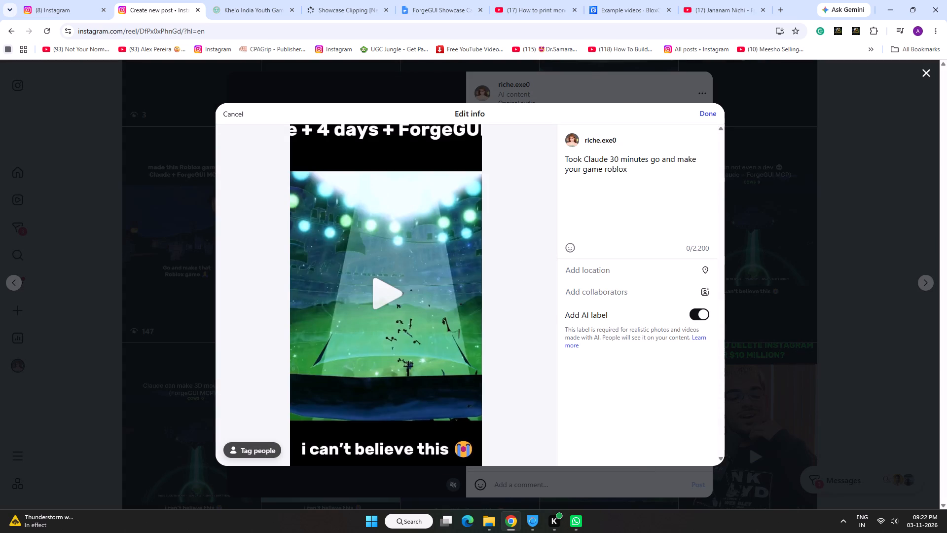
click(635, 175)
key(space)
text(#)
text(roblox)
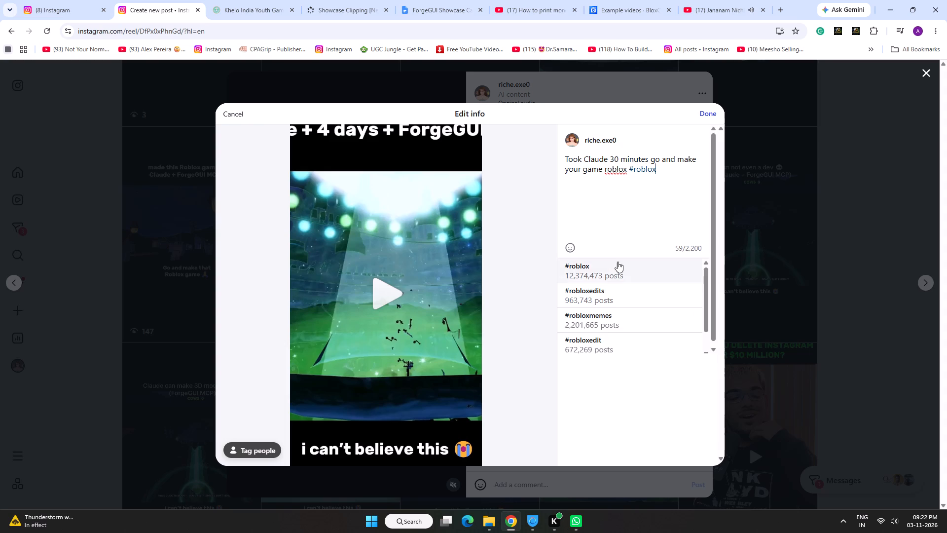
click(617, 264)
click(698, 114)
click(703, 113)
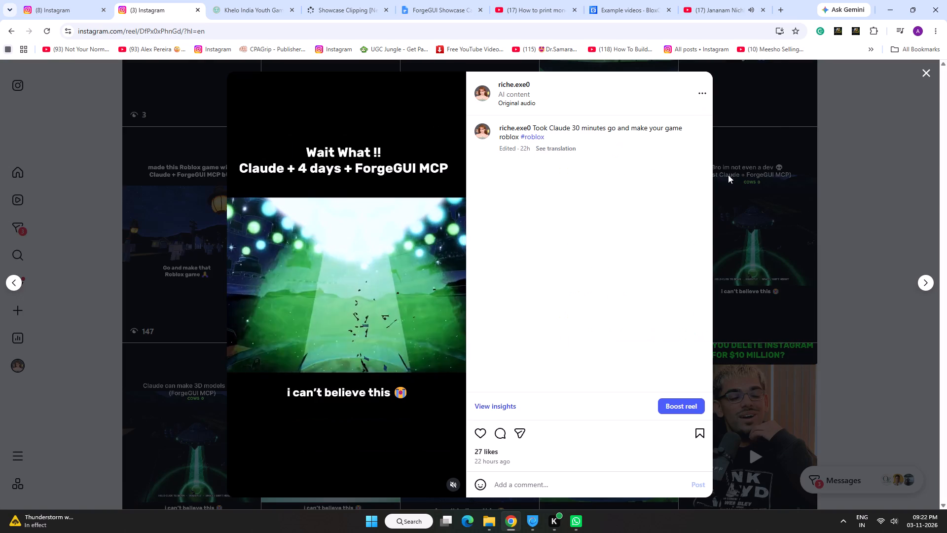
click(779, 213)
scroll(678, 233, down, 4)
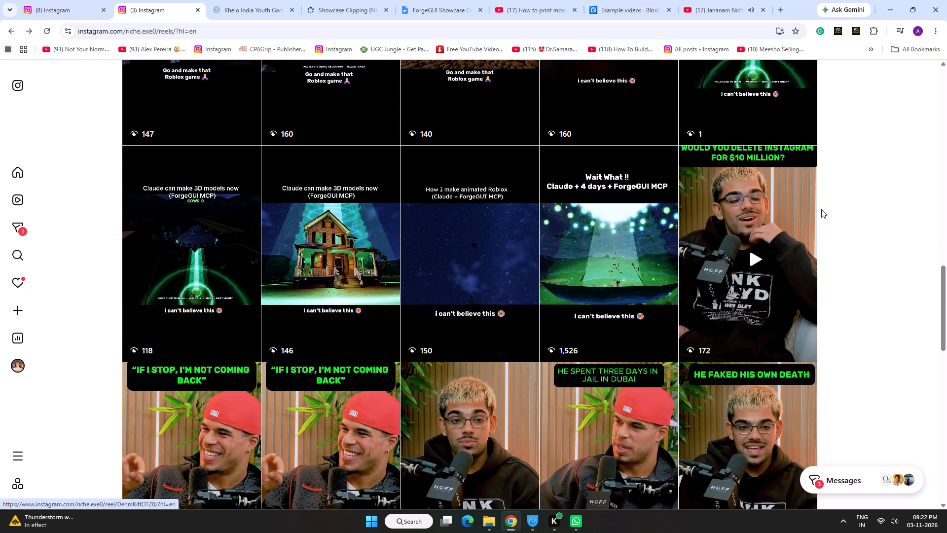
scroll(819, 225, up, 5)
scroll(745, 182, up, 4)
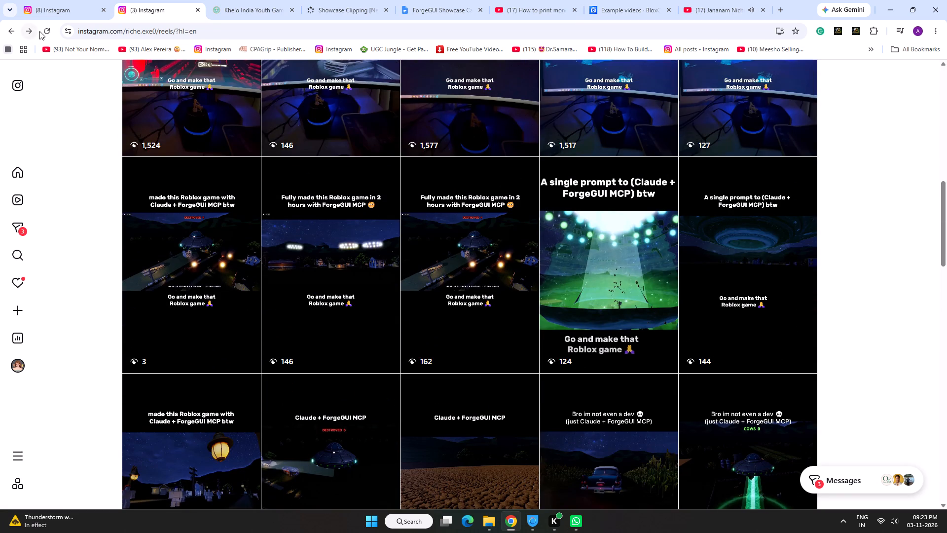
click(43, 30)
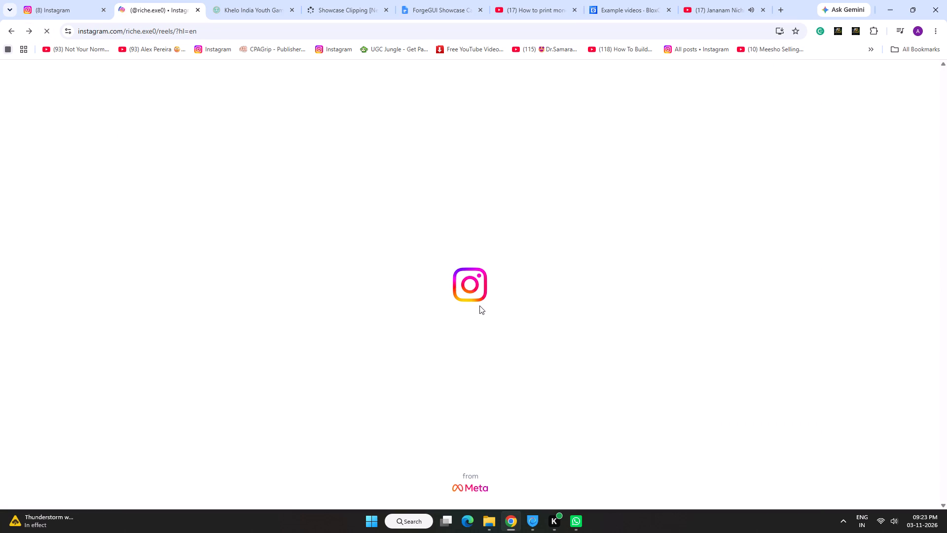
Close the "How to print money with roblox in 2026" YouTube tutorial tab.
click(574, 11)
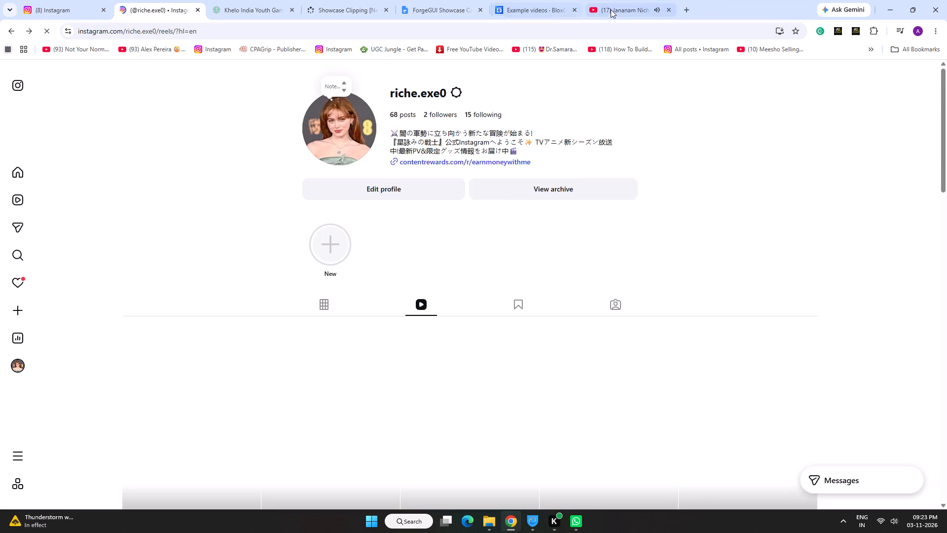
click(611, 8)
click(618, 419)
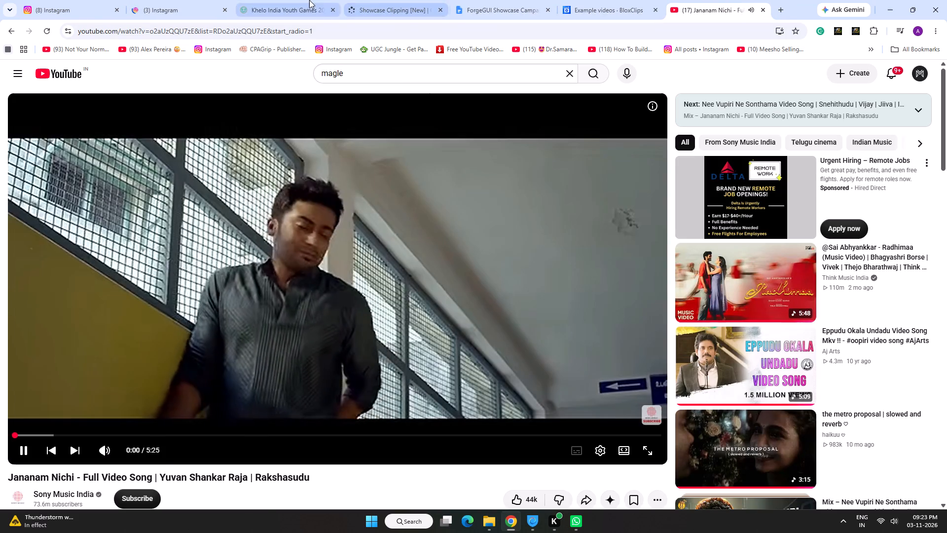
click(307, 0)
click(159, 0)
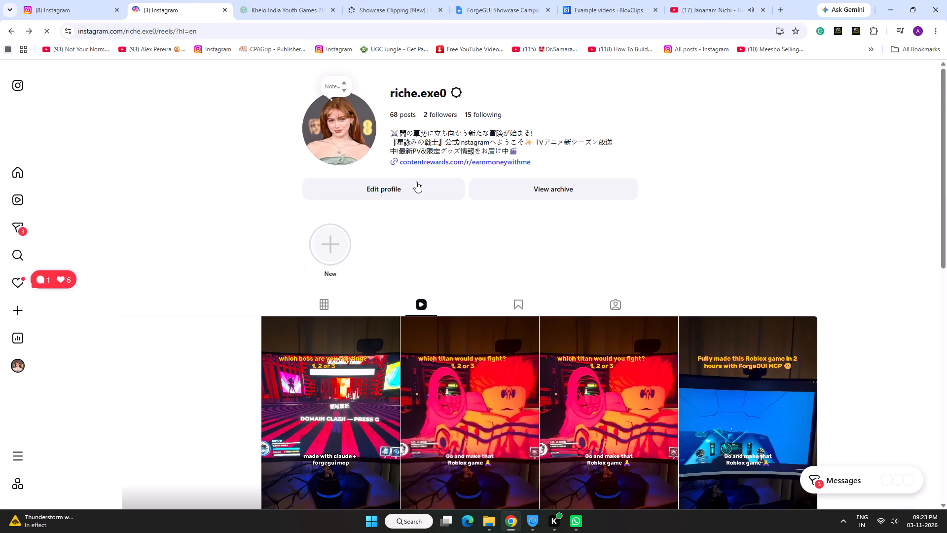
scroll(541, 221, down, 3)
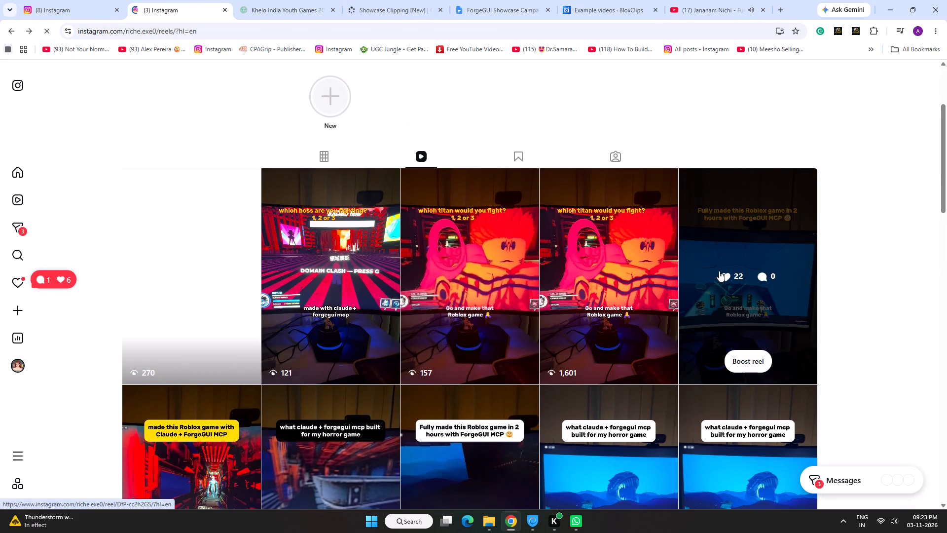
scroll(793, 300, down, 3)
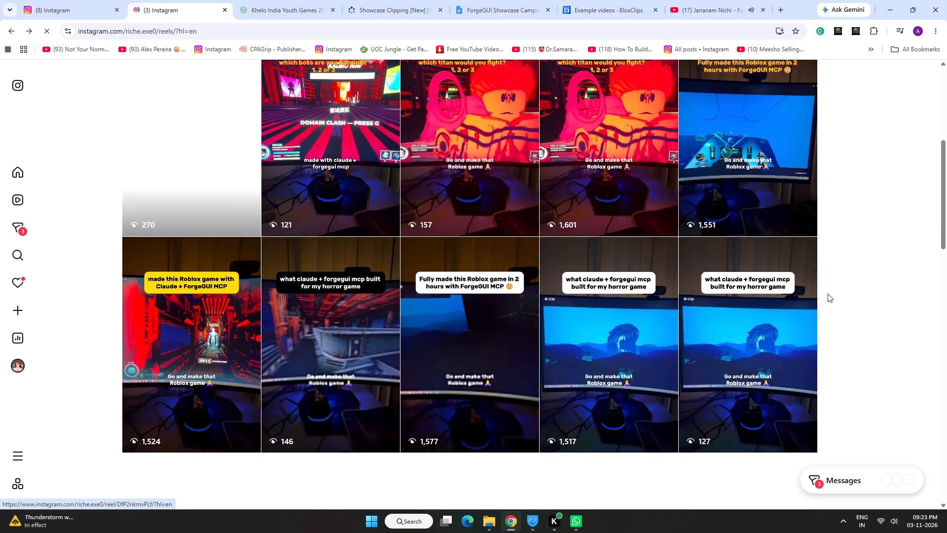
scroll(830, 293, down, 2)
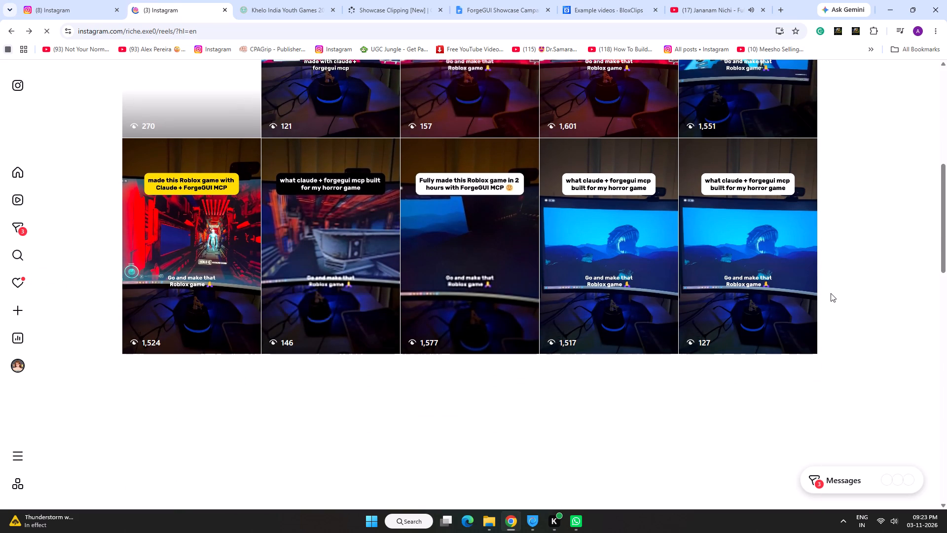
scroll(831, 293, down, 4)
scroll(831, 293, up, 11)
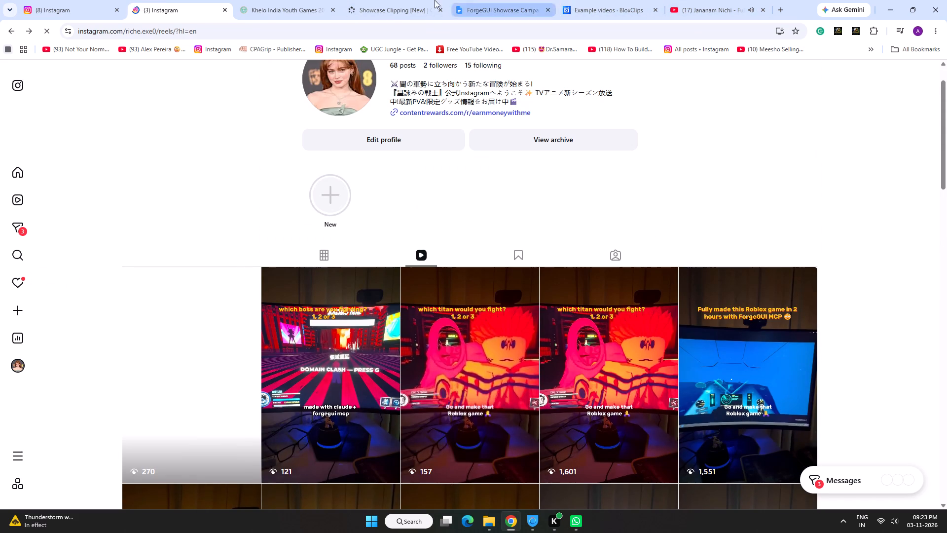
Open the full tutorial video linked in the ForgeGUI Showcase Campaign Guide document.
click(405, 0)
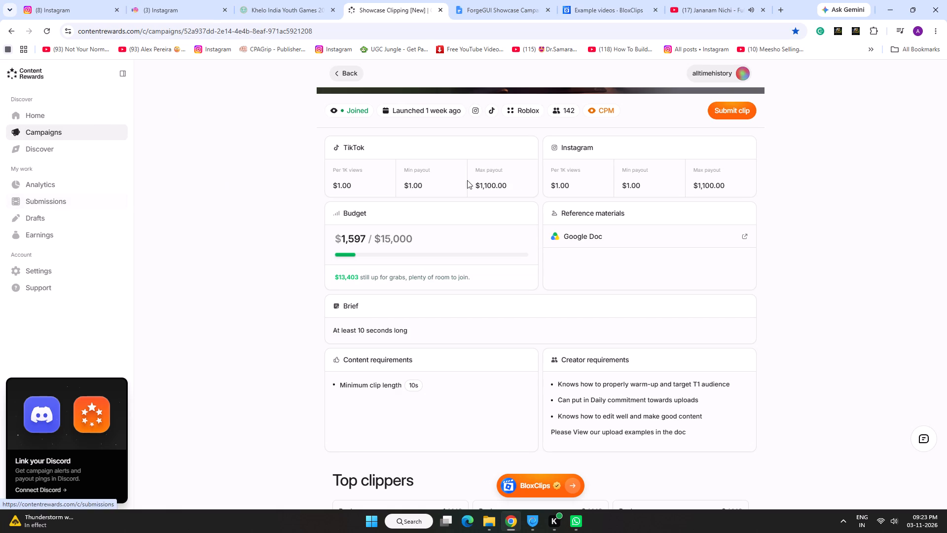
click(505, 1)
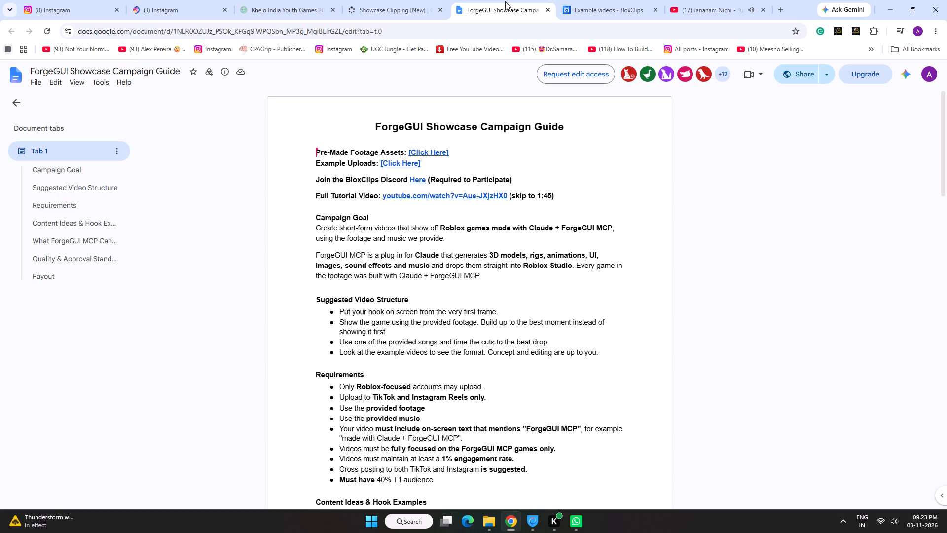
click(619, 0)
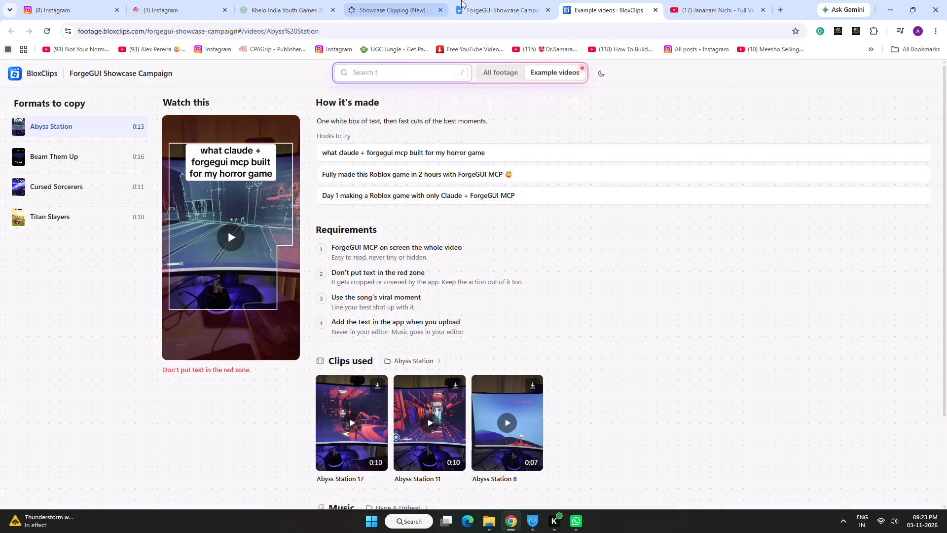
click(491, 0)
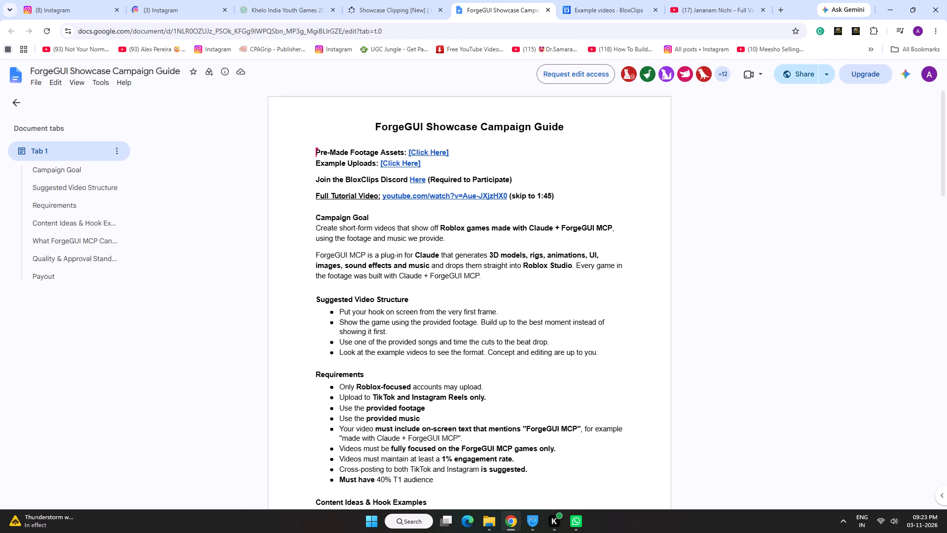
click(406, 194)
click(416, 216)
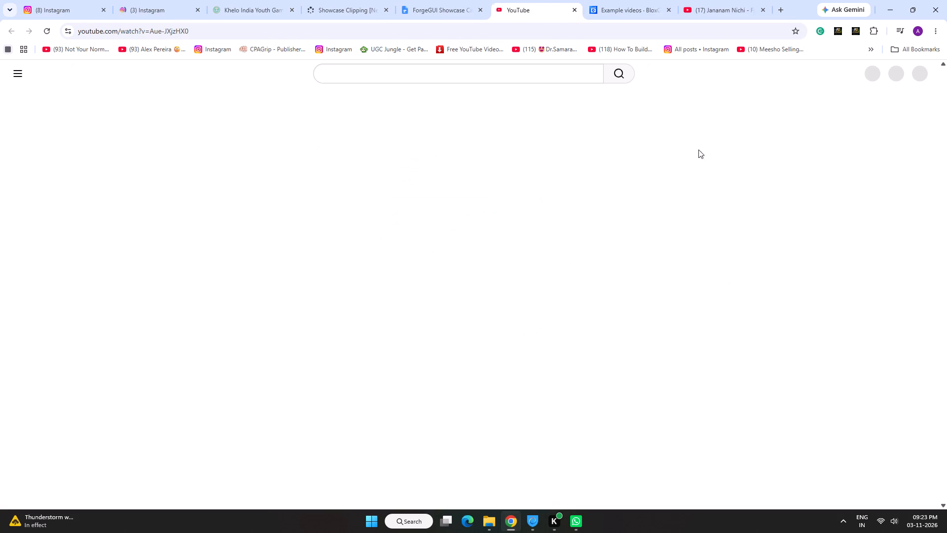
Restart the computer's internet connection by turning Wi-Fi off and back on.
click(883, 513)
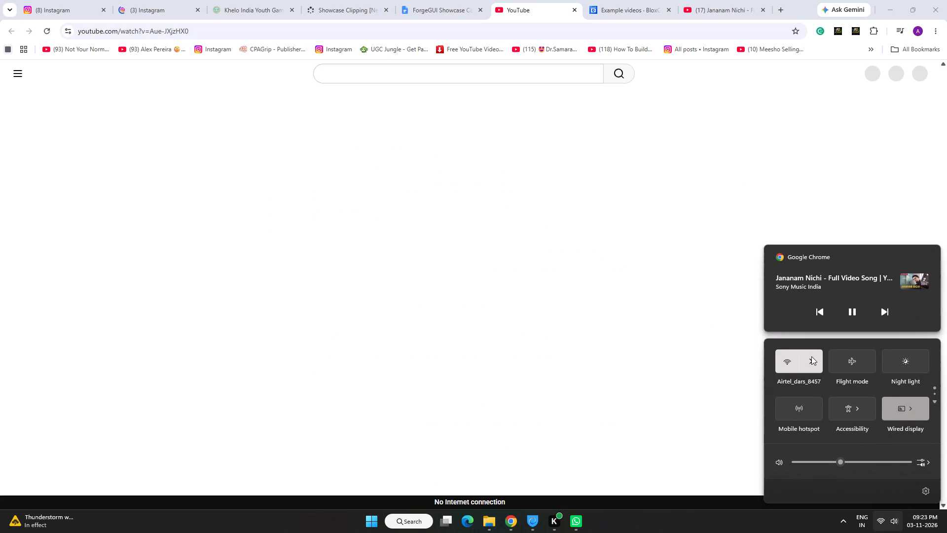
click(811, 356)
click(925, 315)
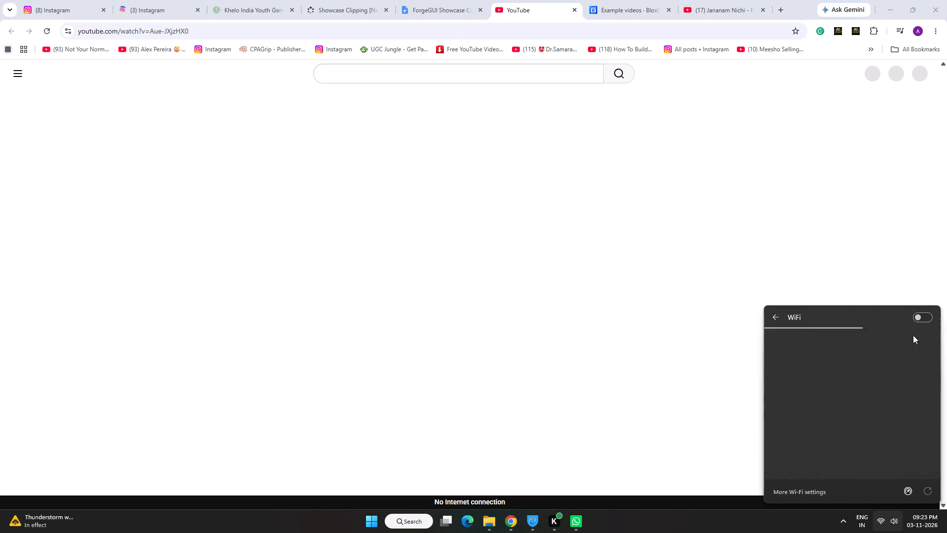
click(923, 321)
click(554, 348)
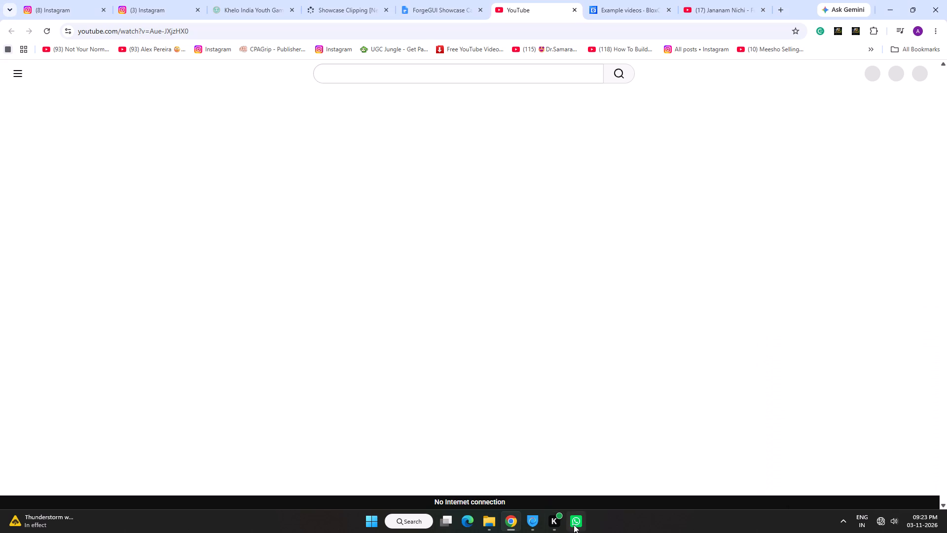
Check the VPN connection status in Hotspot Shield and return to the YouTube tutorial page in Chrome.
click(541, 526)
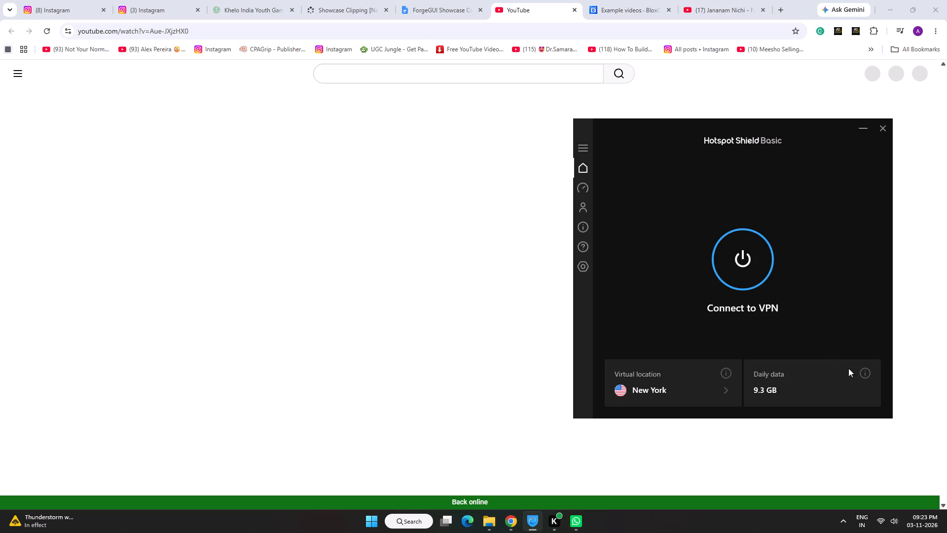
click(498, 336)
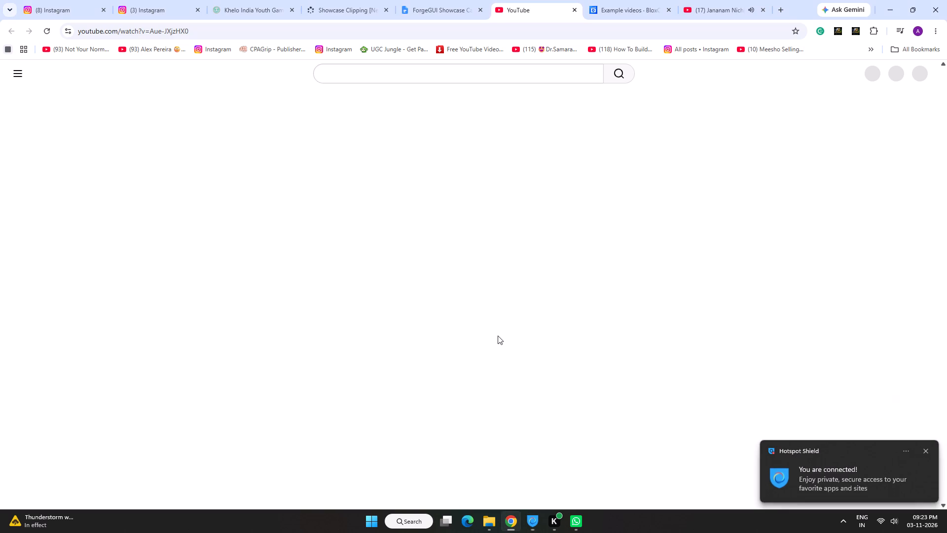
Reload the YouTube tutorial video page.
click(47, 33)
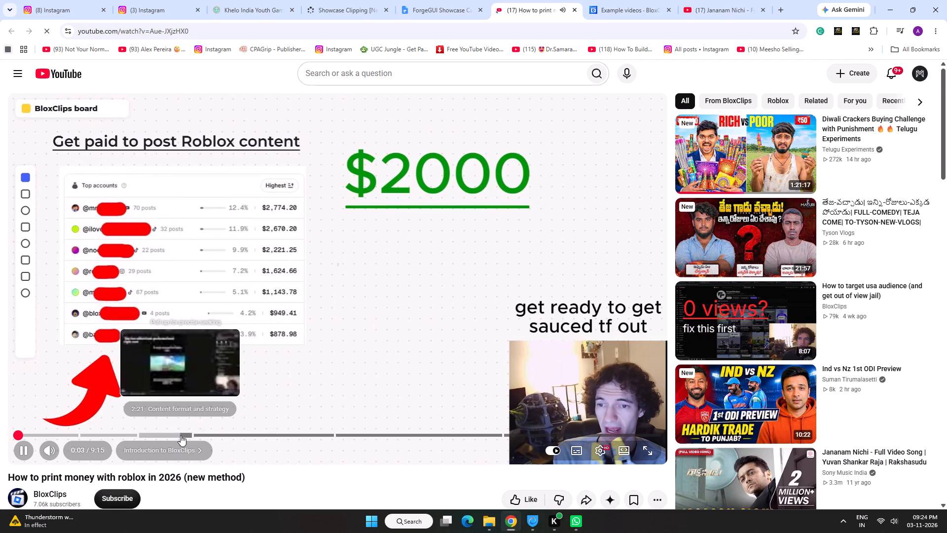
Skip the BloxClips tutorial video to about 2:23, and close its tab.
click(182, 435)
click(182, 435)
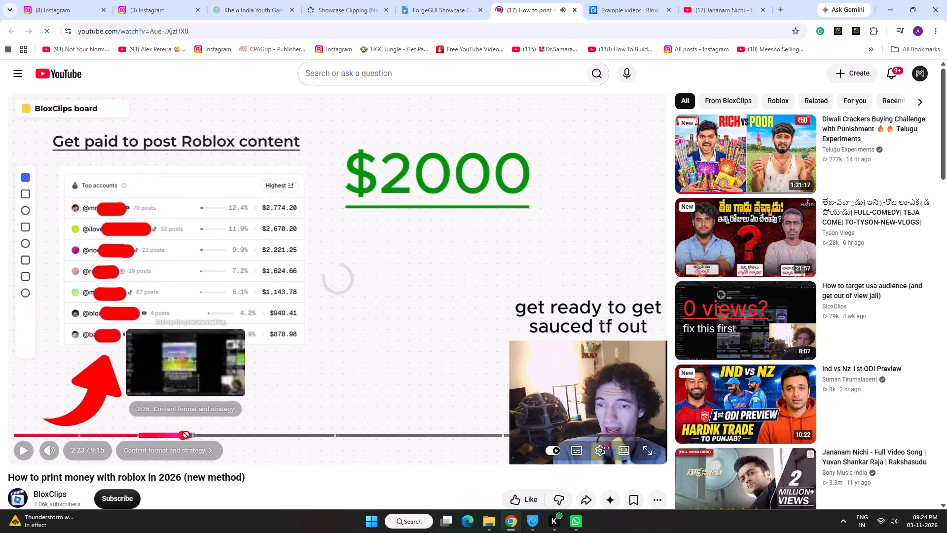
click(574, 12)
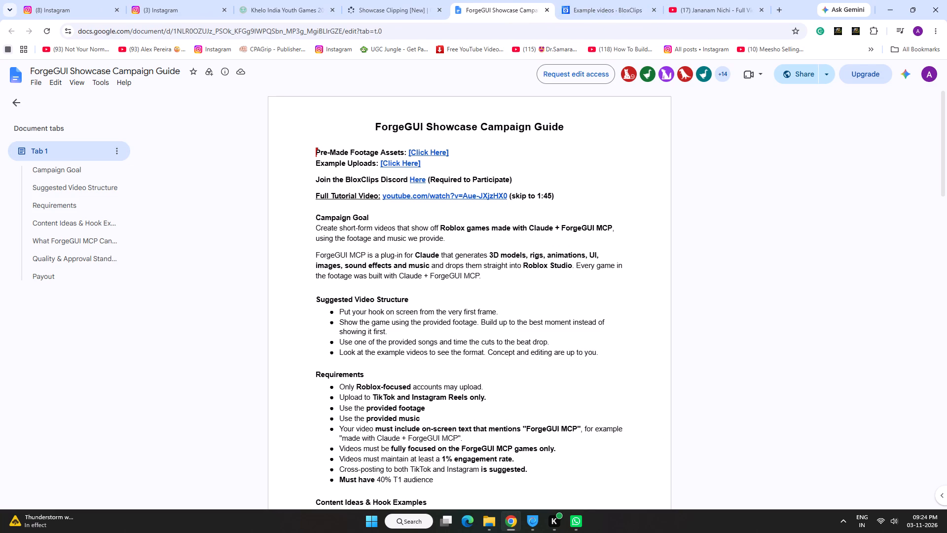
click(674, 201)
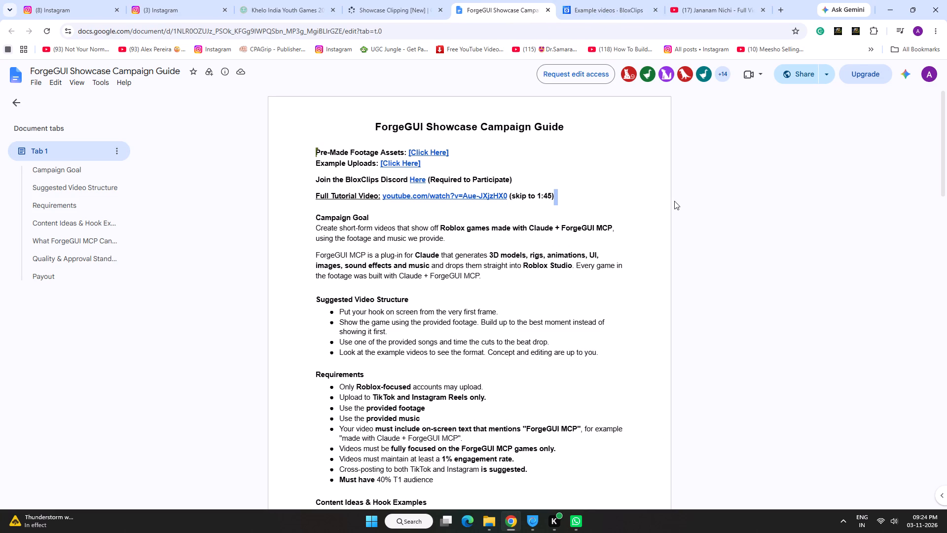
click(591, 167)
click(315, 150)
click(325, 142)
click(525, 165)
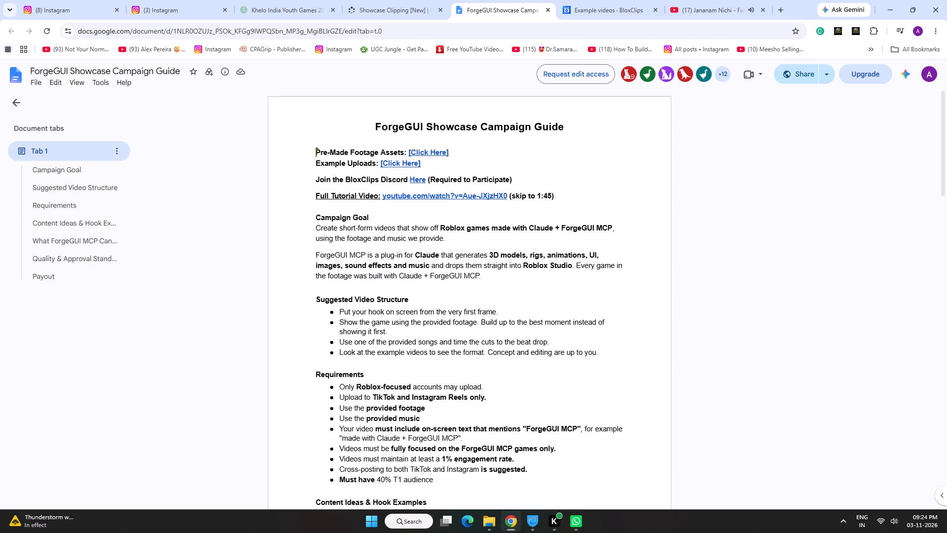
Review the Beam Them Up example format with its gameplay clips folder and the Cursed Sorcerers format on the BloxClips example videos page.
click(600, 0)
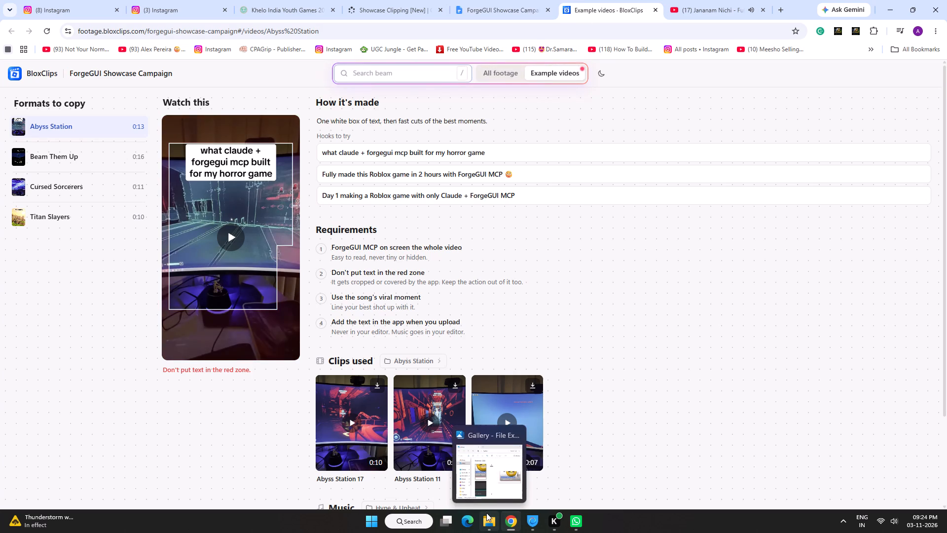
click(105, 156)
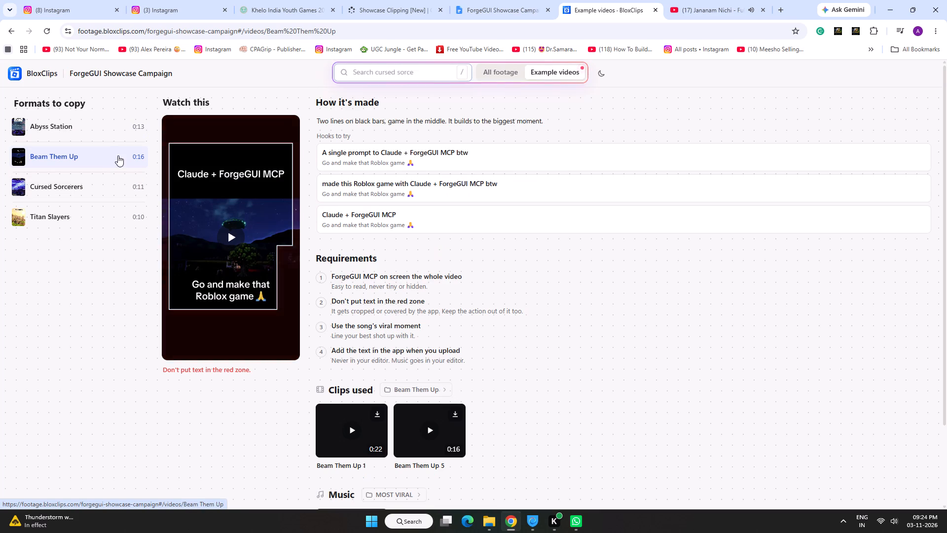
click(413, 386)
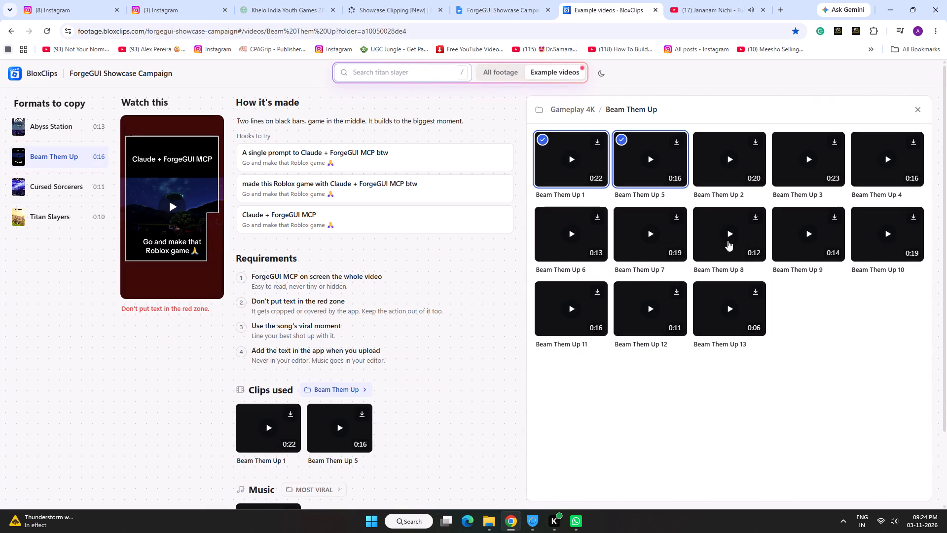
click(62, 187)
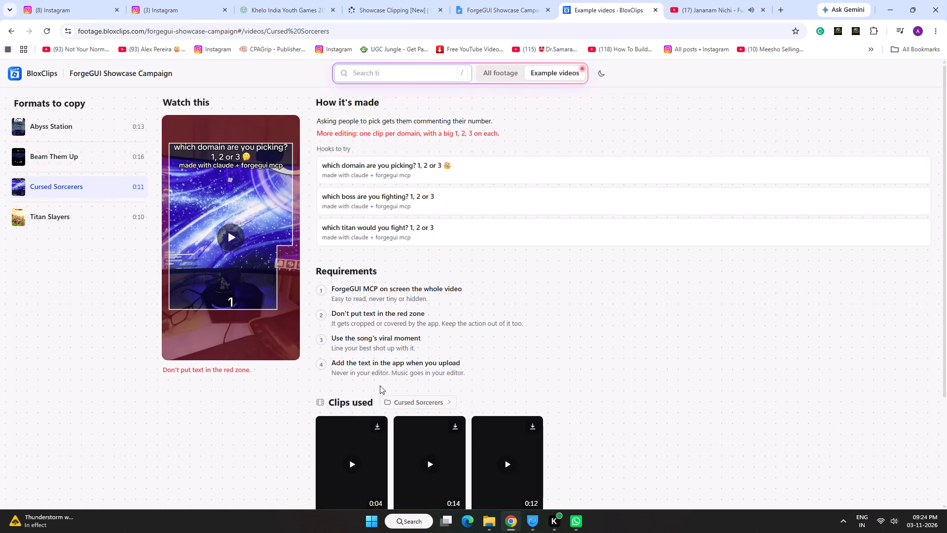
Review the Cursed Sorcerers gameplay clips folder and the MOST VIRAL music folder, previewing the Crush - iROVANE track.
click(392, 403)
scroll(610, 303, down, 4)
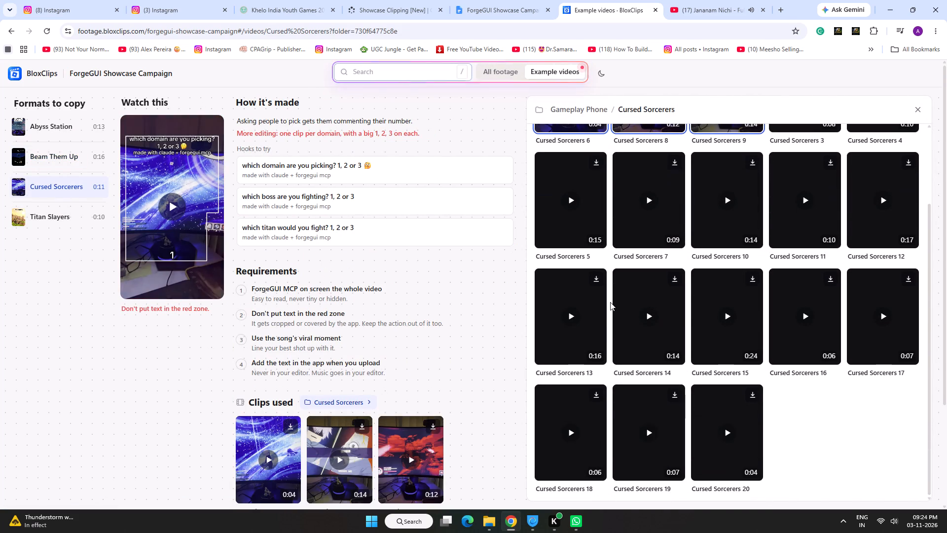
scroll(421, 292, down, 6)
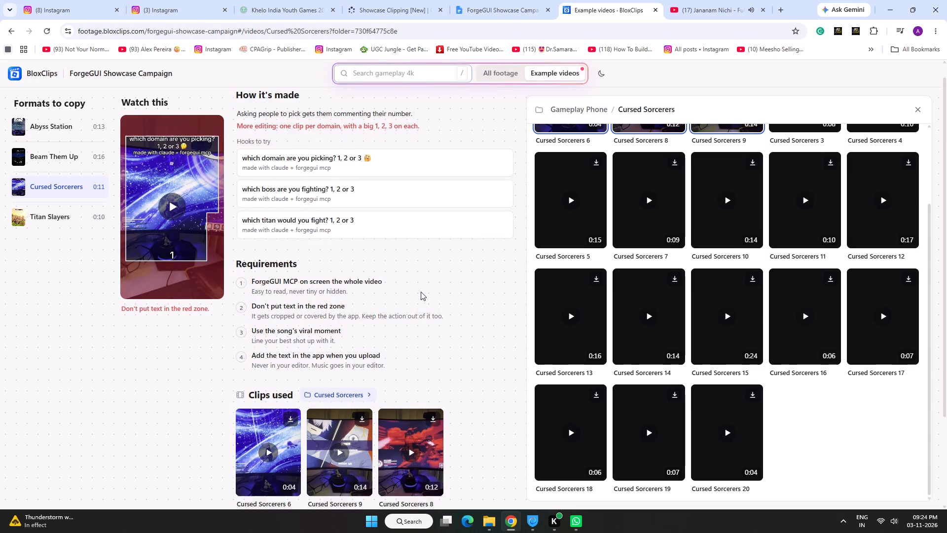
scroll(344, 353, down, 3)
click(319, 410)
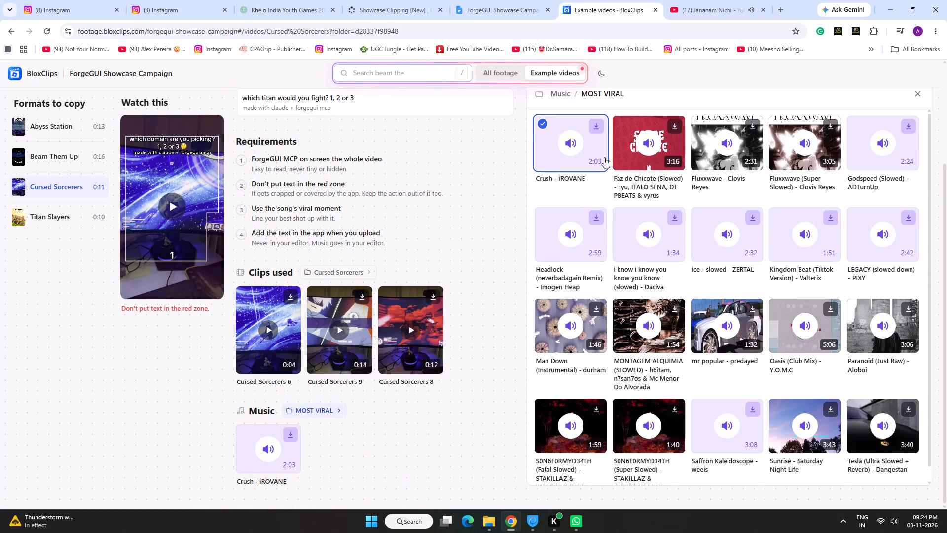
click(567, 143)
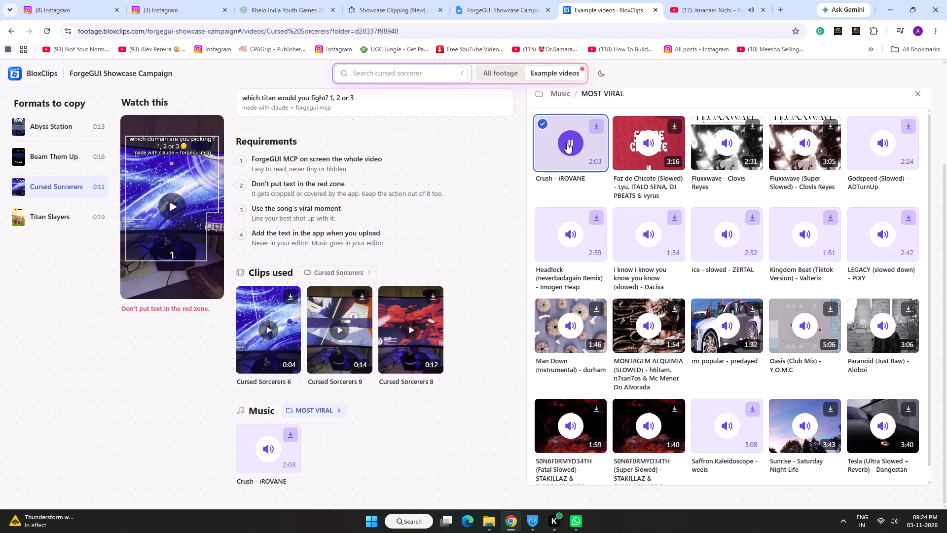
scroll(567, 143, down, 5)
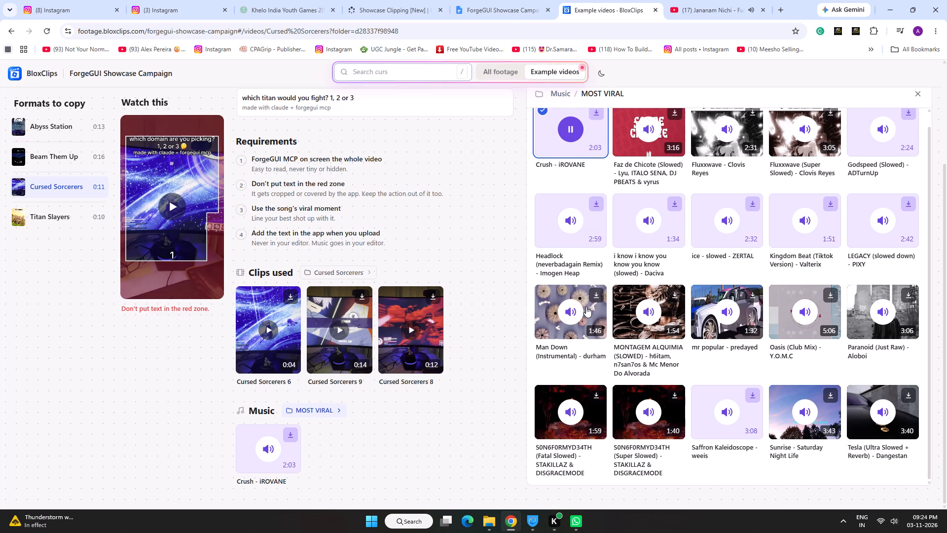
scroll(586, 306, up, 3)
In File Explorer, create a folder named "campppp" inside the cap folder in Downloads, and close the window.
click(483, 518)
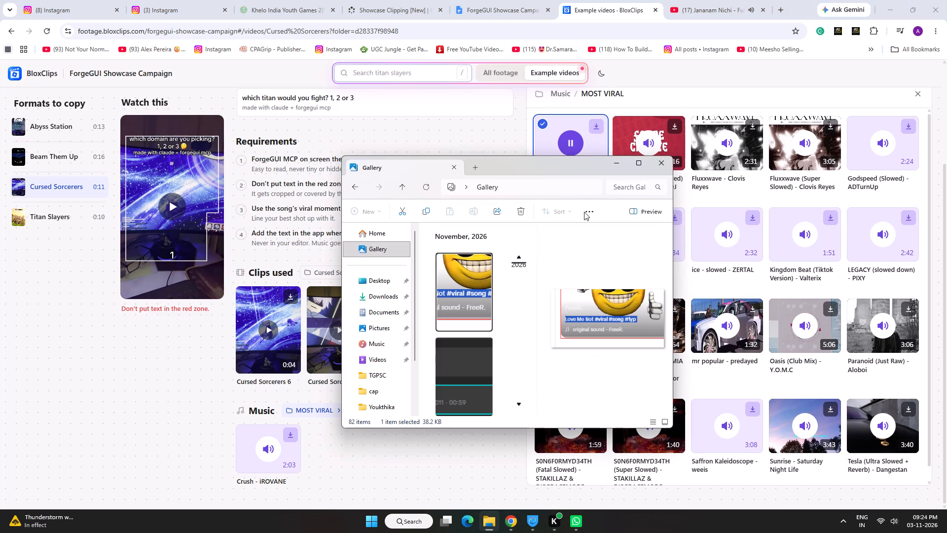
click(641, 163)
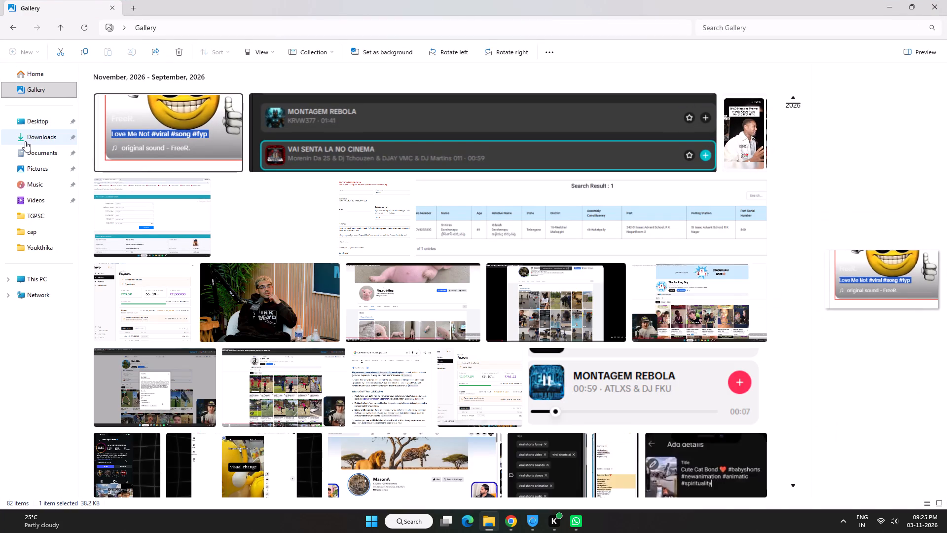
click(25, 140)
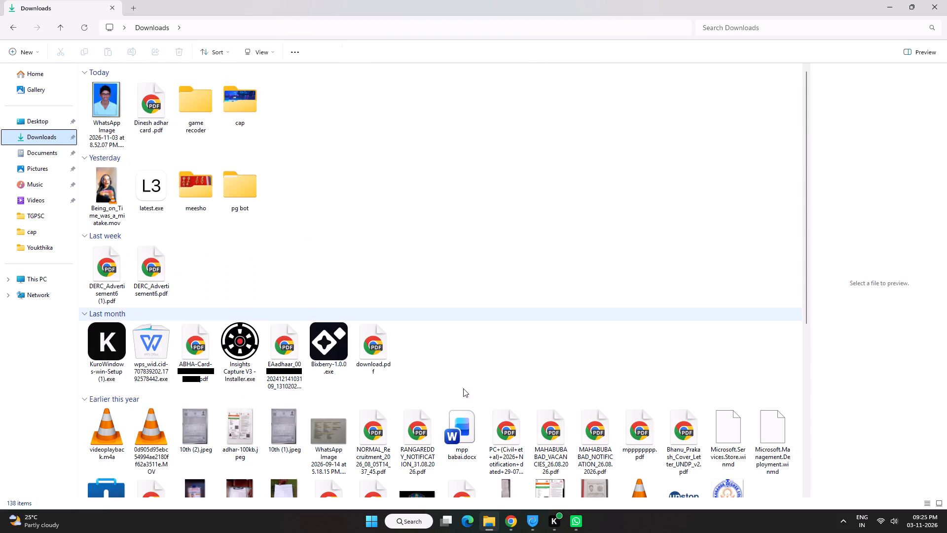
double_click(235, 115)
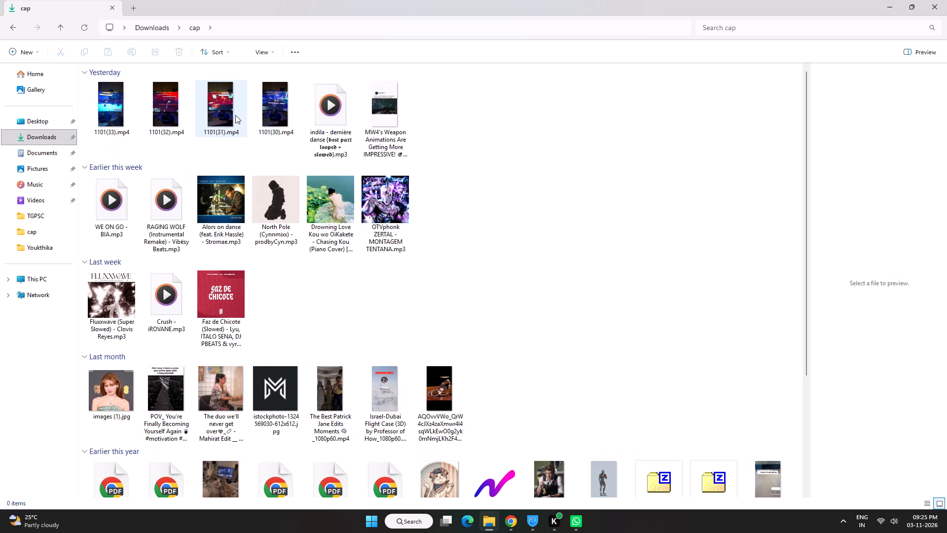
right_click(441, 114)
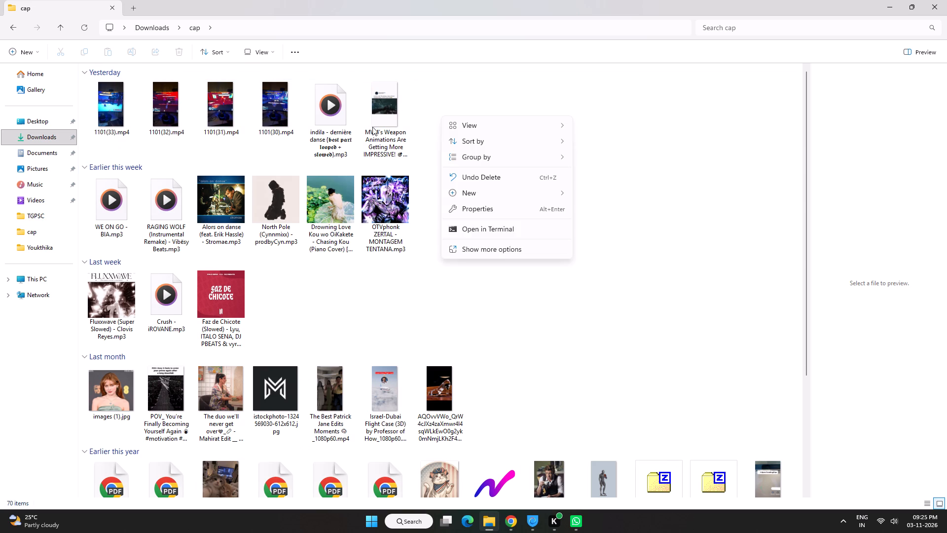
click(596, 198)
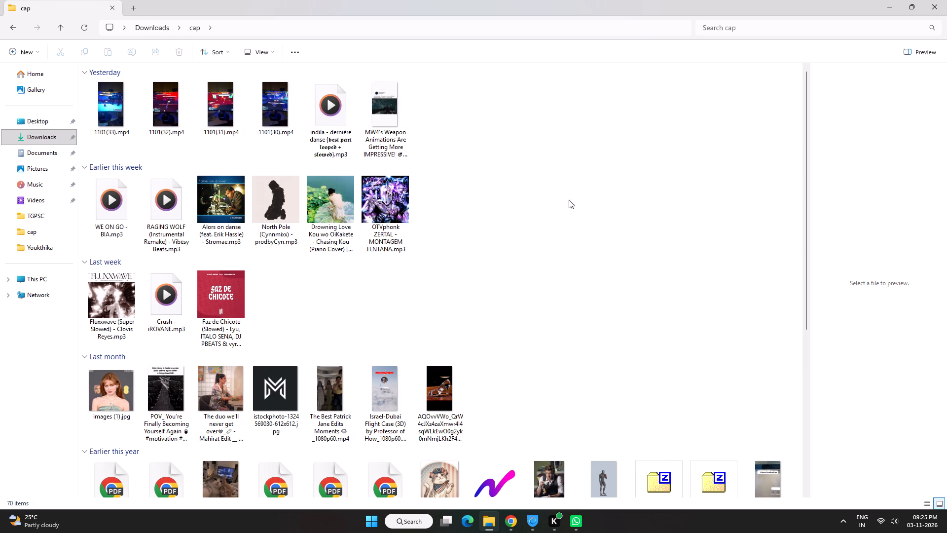
key(c)
key(a)
text(mppp)
key(p)
key(Return)
click(946, 0)
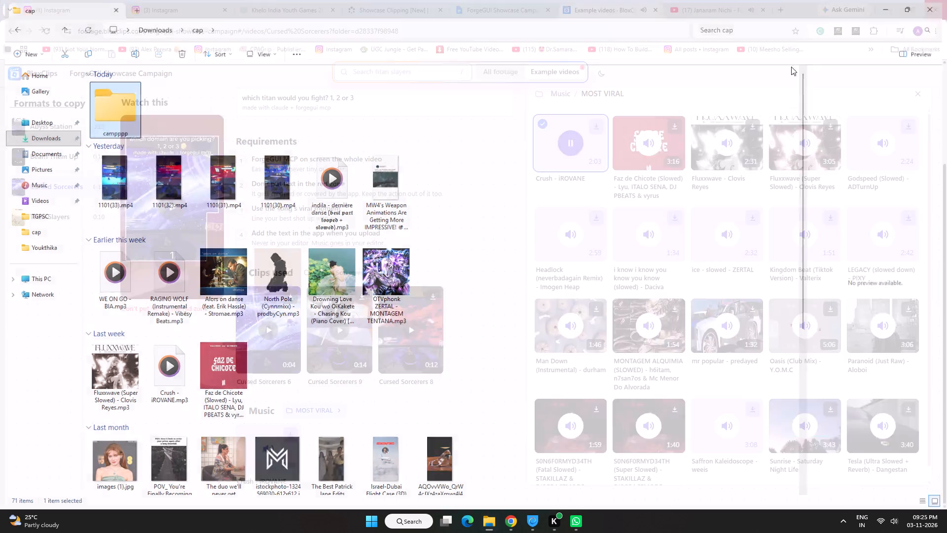
Download Crush, Faz de Chicote (Slowed), Fluxxwave, Fluxxwave (Super Slowed) and Godspeed (Slowed) from the MOST VIRAL music folder.
click(594, 128)
click(576, 145)
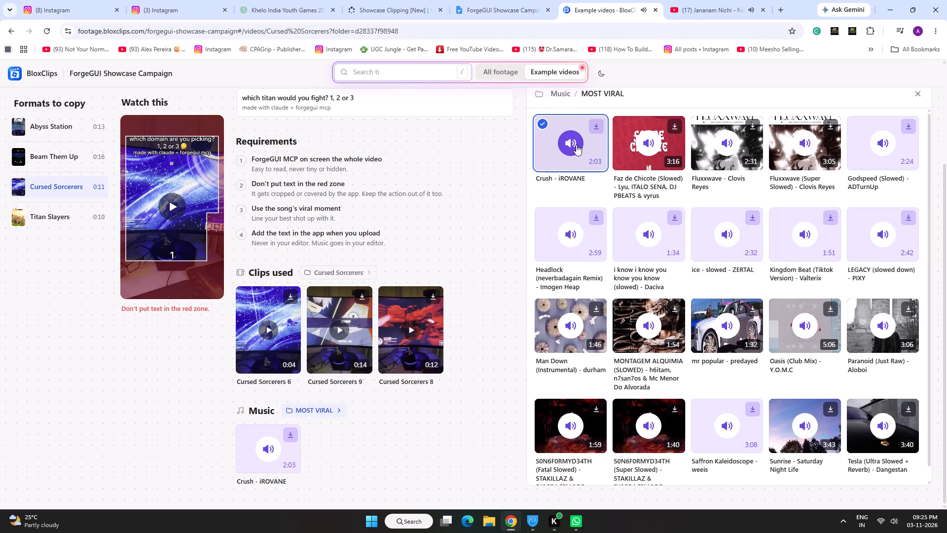
click(677, 127)
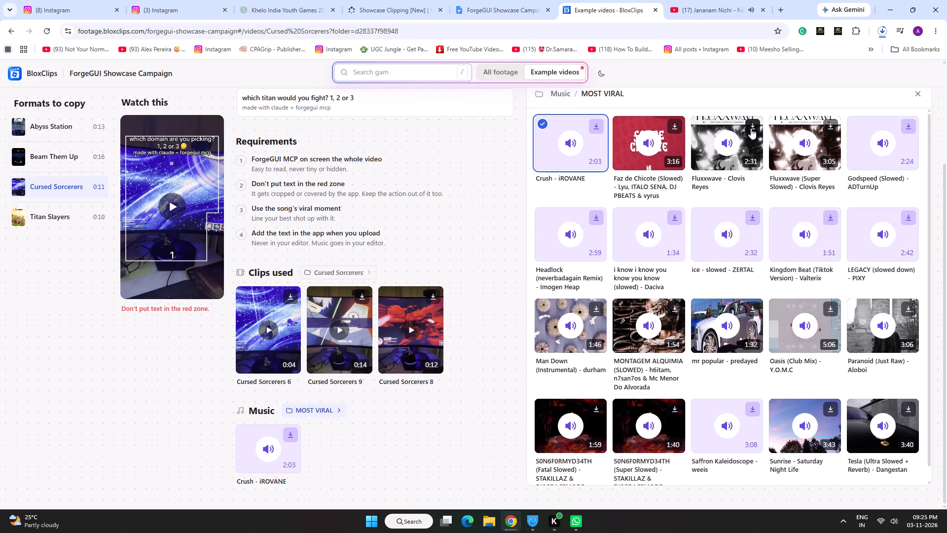
click(653, 147)
click(653, 146)
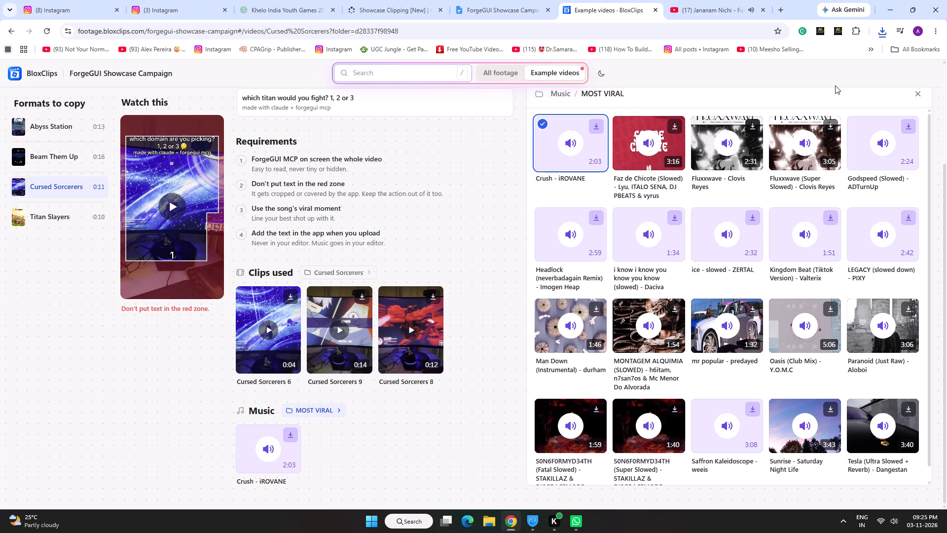
click(880, 36)
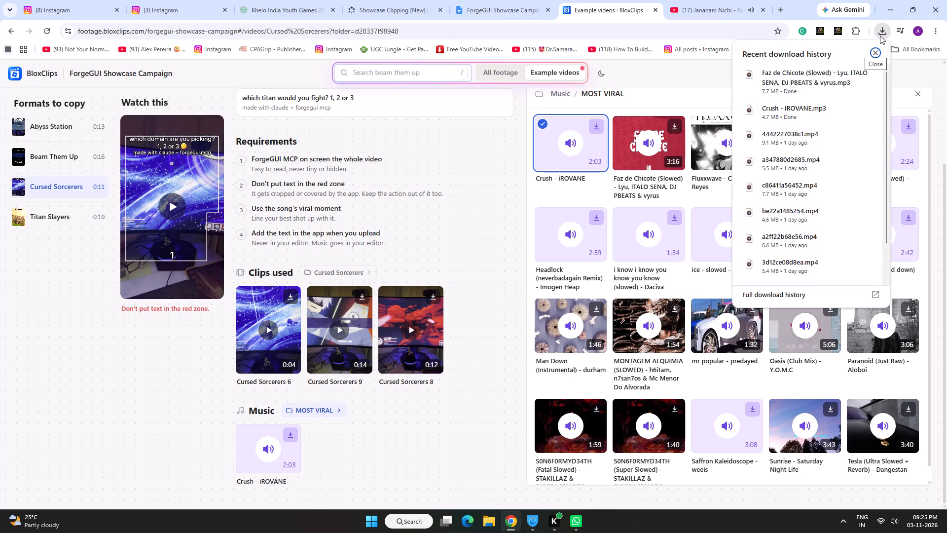
click(880, 36)
click(755, 126)
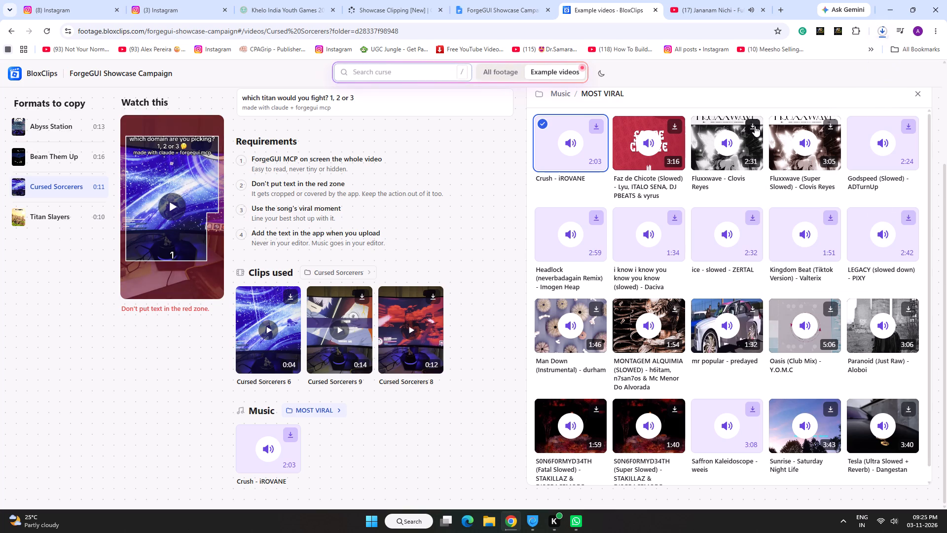
click(886, 33)
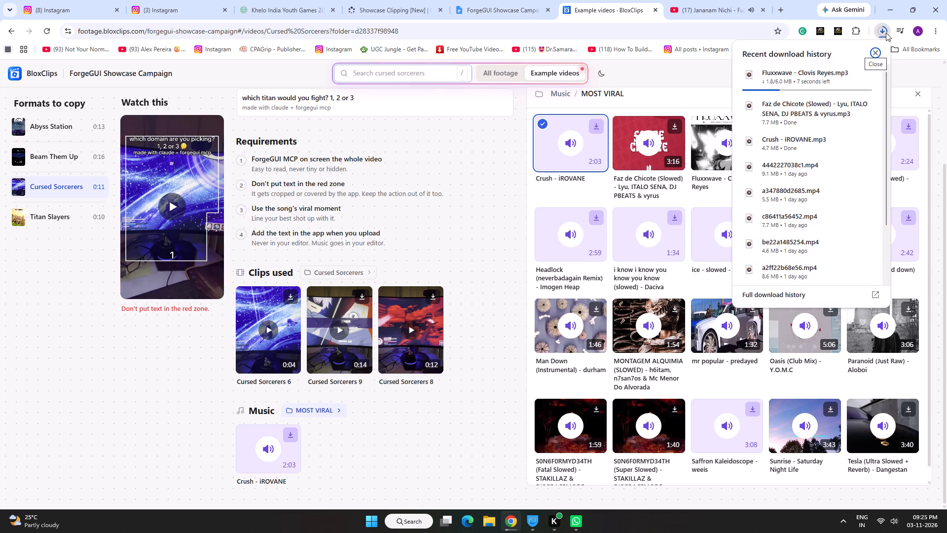
click(886, 33)
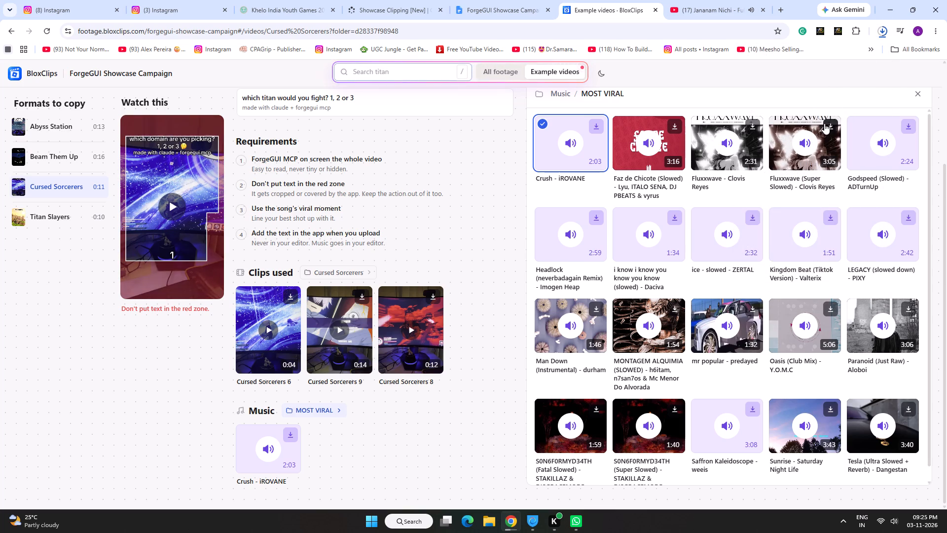
click(824, 123)
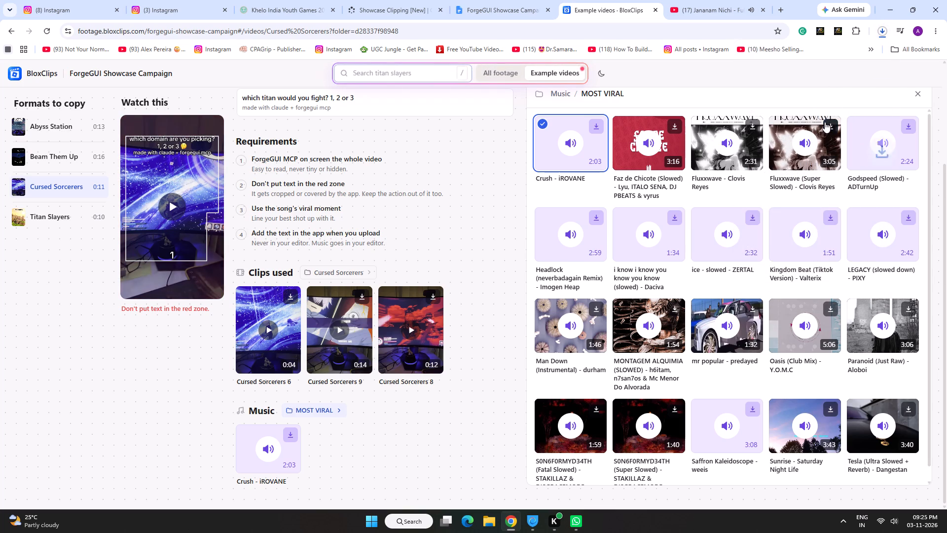
click(909, 123)
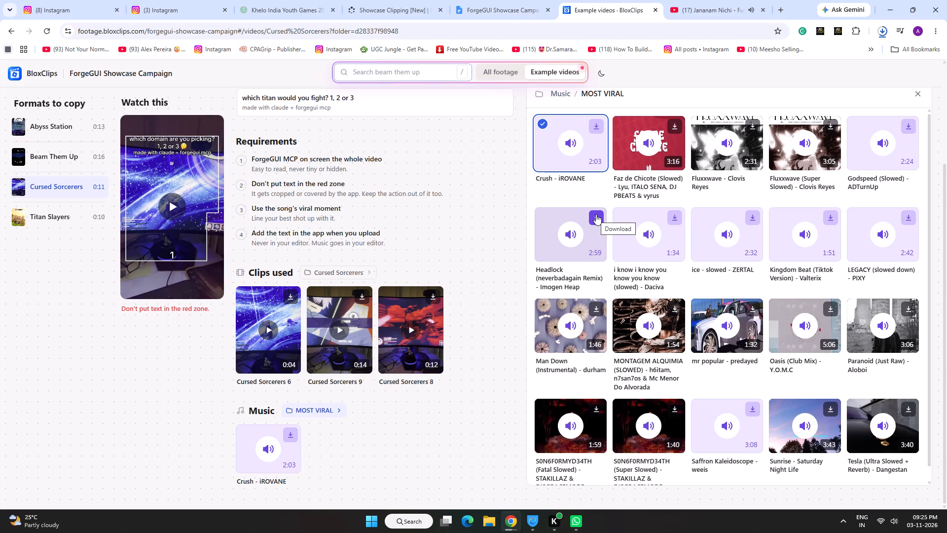
Download Headlock (neverbadagain Remix), i know i know you know you know (slowed), ice - slowed, Kingdom Beat (Tiktok Version) and LEGACY (slowed down).
click(596, 214)
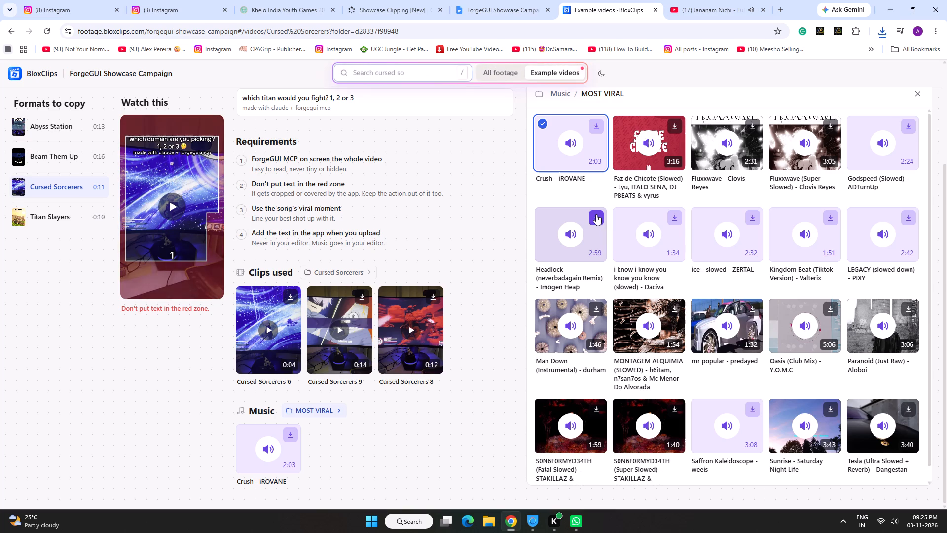
click(672, 220)
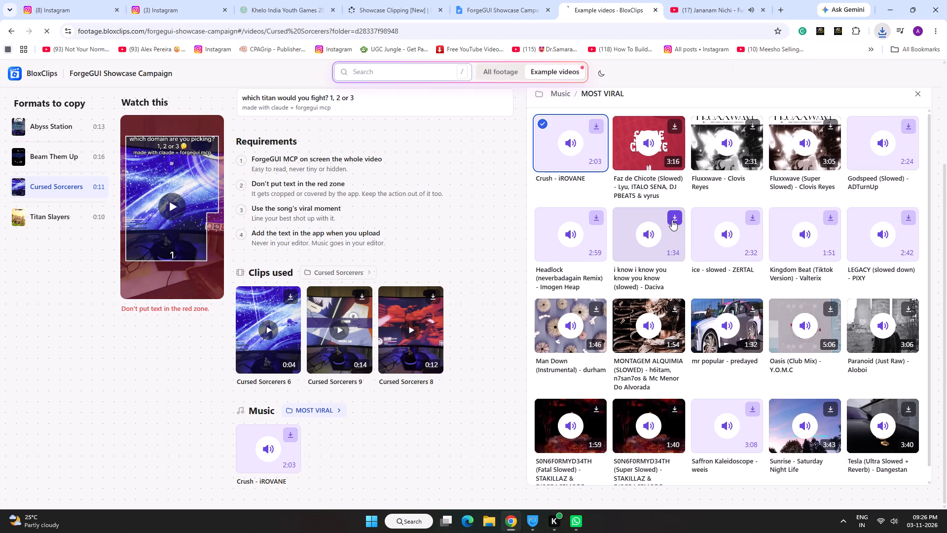
click(747, 217)
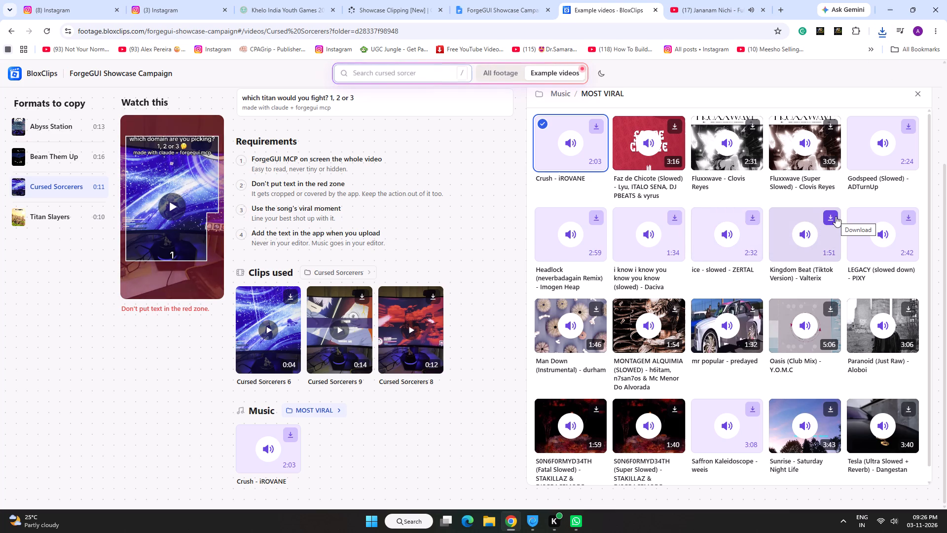
click(836, 216)
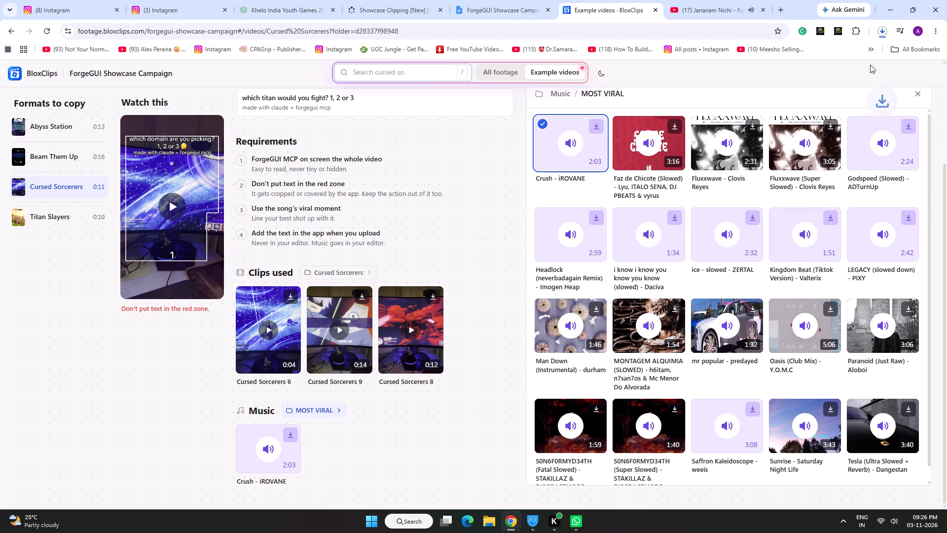
click(882, 32)
click(882, 32)
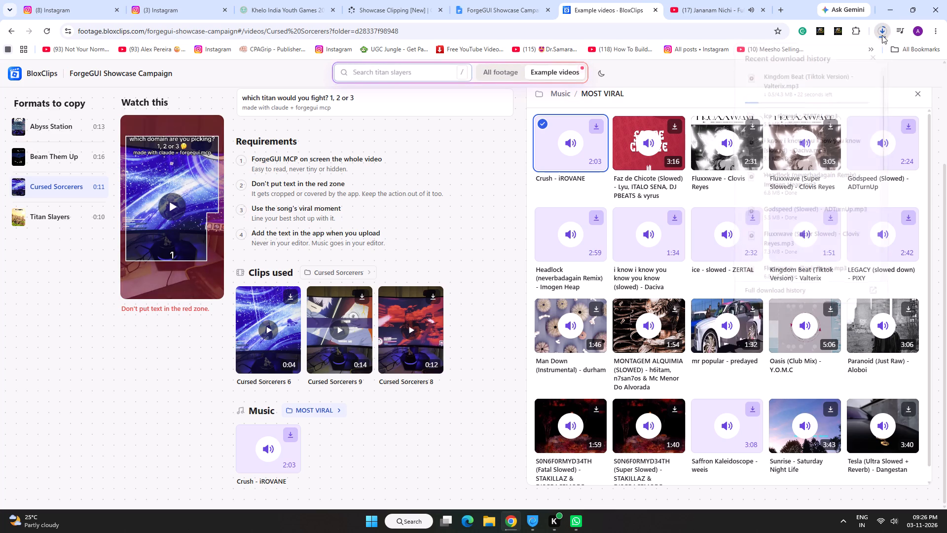
click(901, 217)
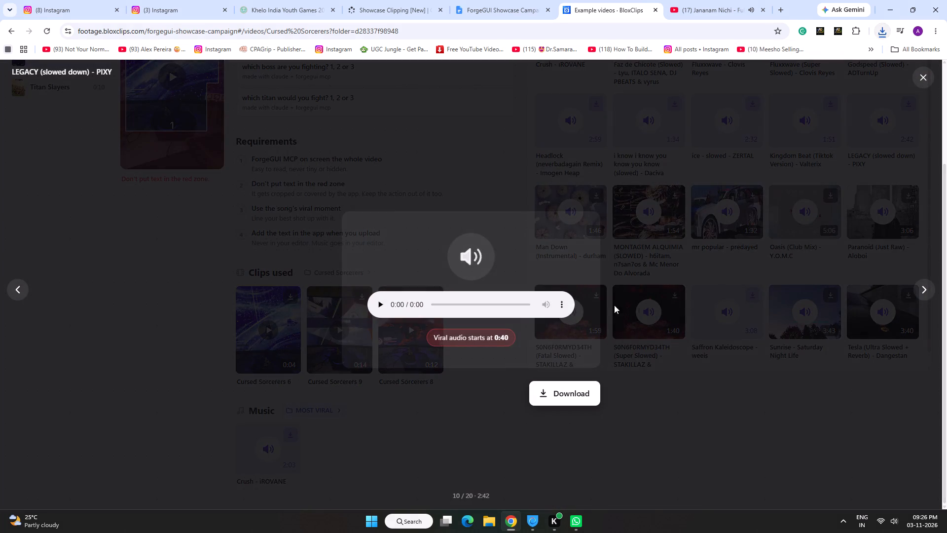
click(691, 240)
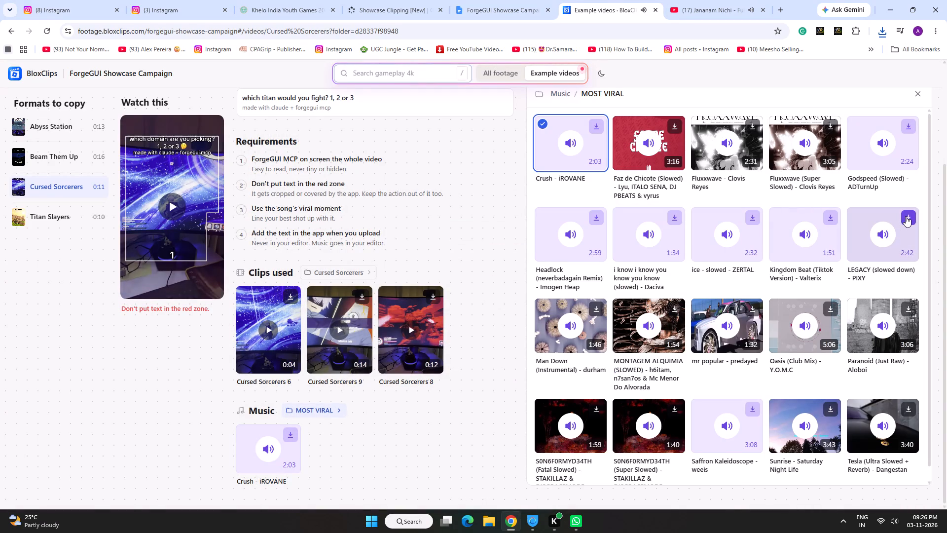
click(906, 216)
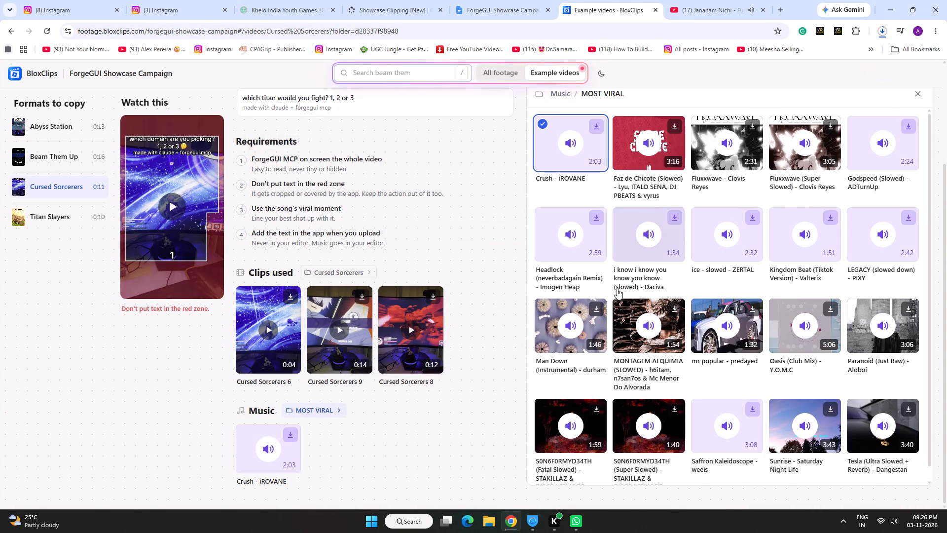
Download Man Down (Instrumental), MONTAGEM ALQUIMIA (SLOWED), mr popular, Oasis (Club Mix), Paranoid (Just Raw) and S0N6F0RMYD34TH (Fatal Slowed) from the MOST VIRAL folder.
click(593, 304)
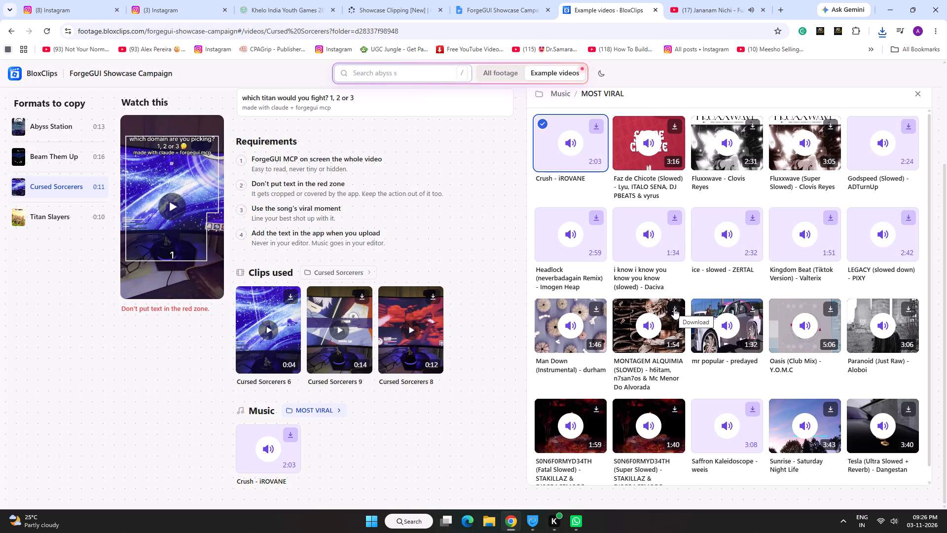
click(674, 308)
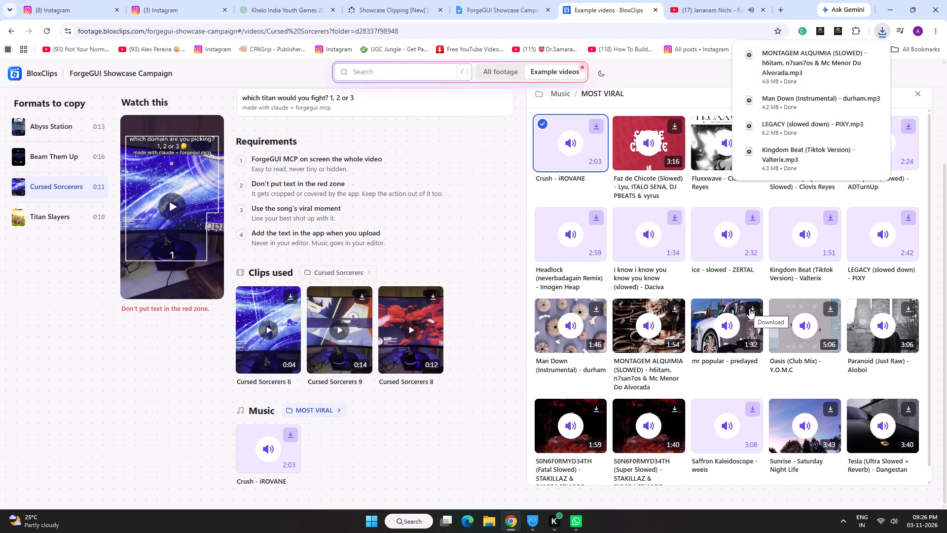
click(749, 308)
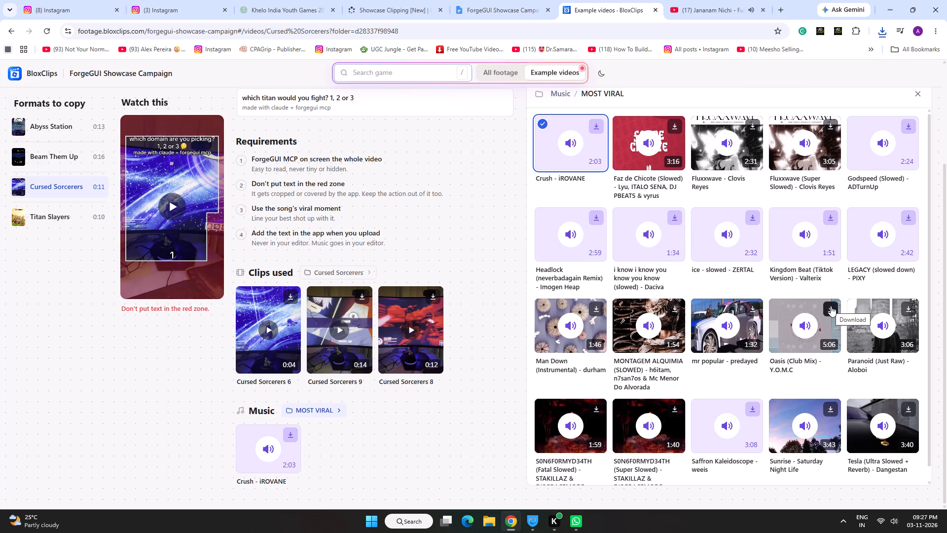
click(831, 306)
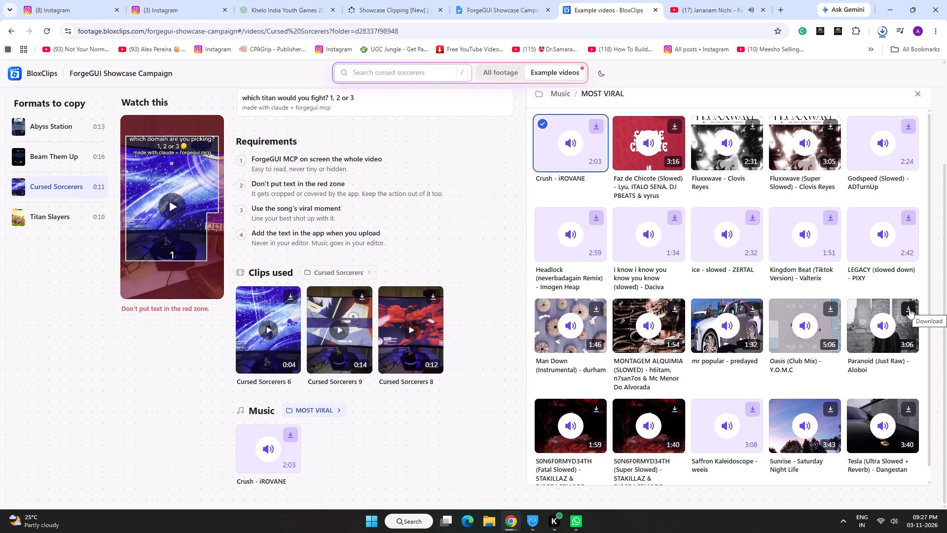
click(909, 308)
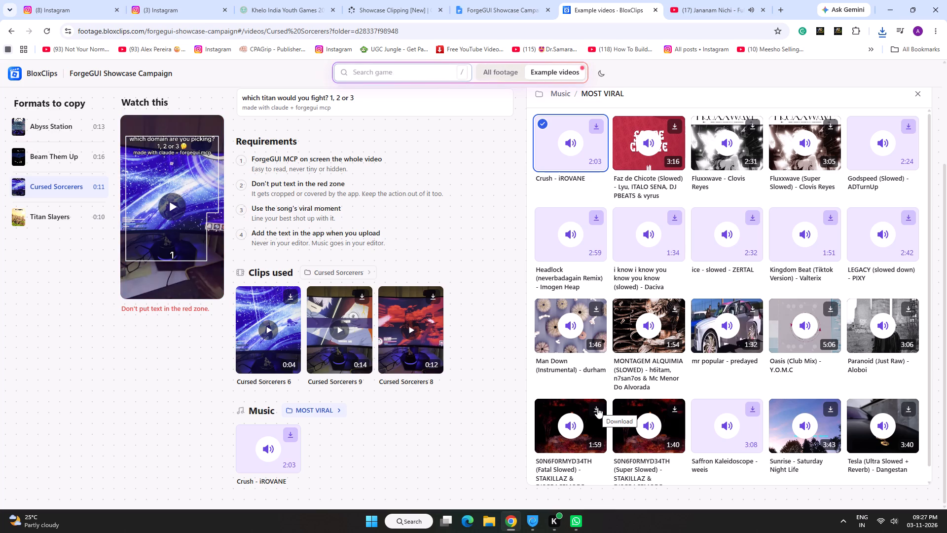
click(597, 408)
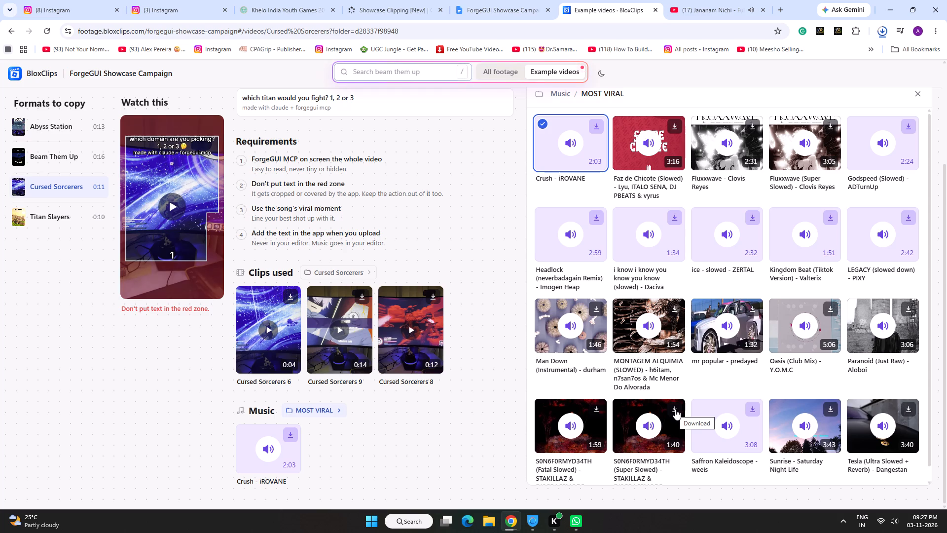
Download S0N6F0RMYD34TH (Super Slowed), Saffron Kaleidoscope, Sunrise and Tesla (Ultra Slowed + Reverb) from the MOST VIRAL music folder.
click(675, 409)
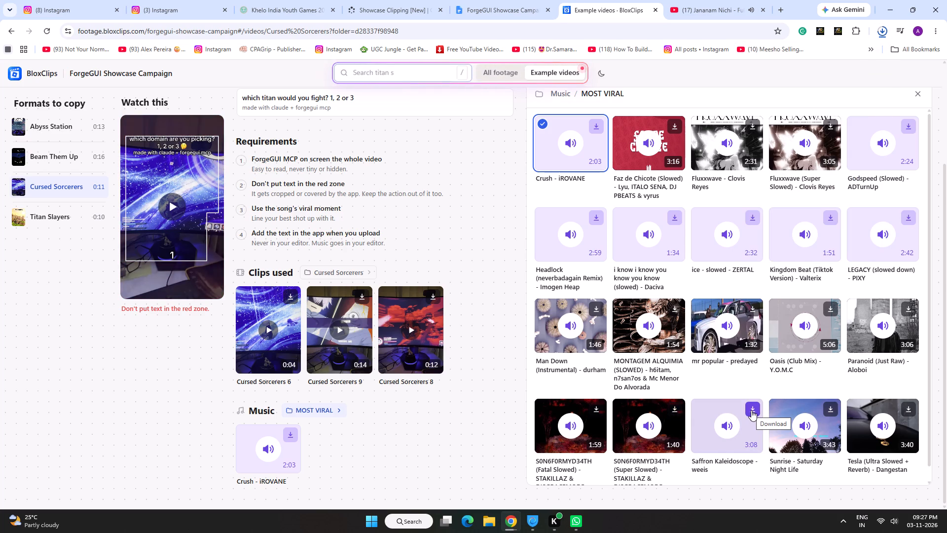
click(752, 410)
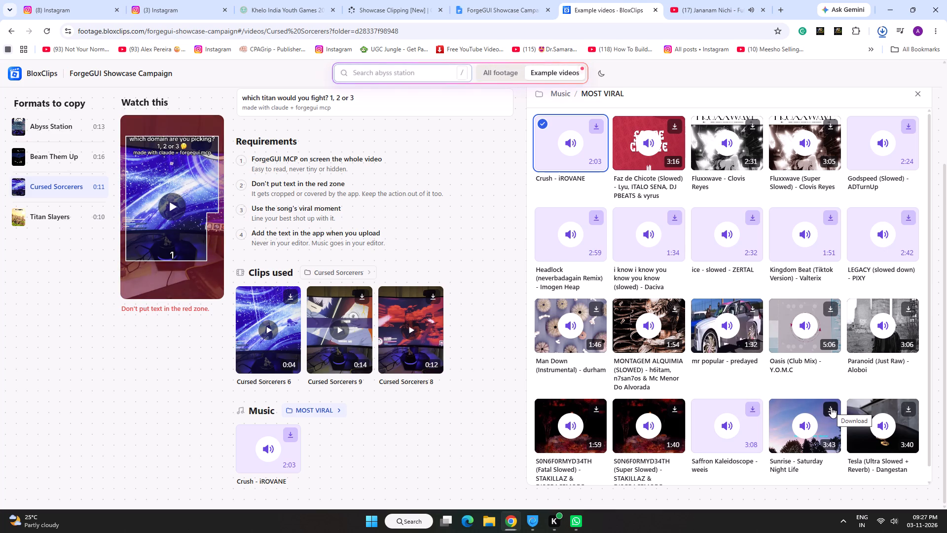
click(831, 407)
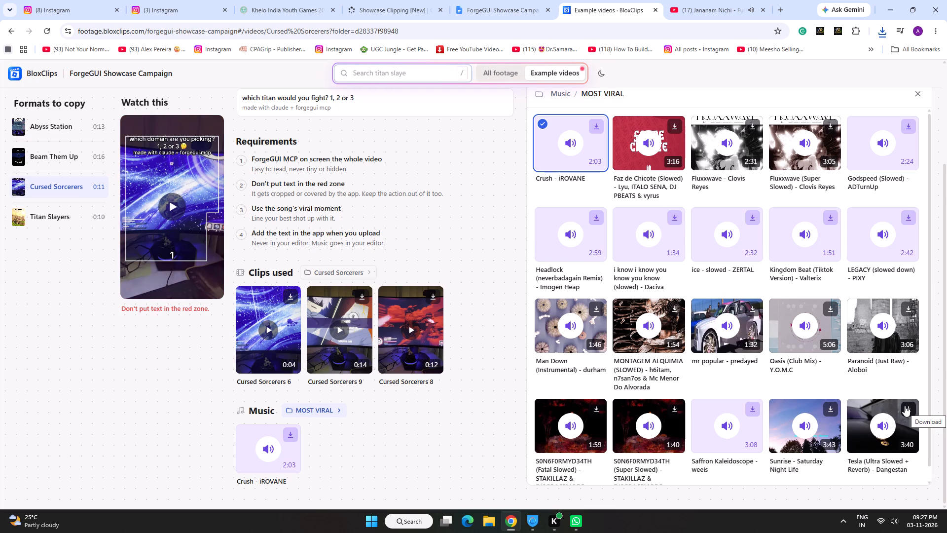
click(905, 406)
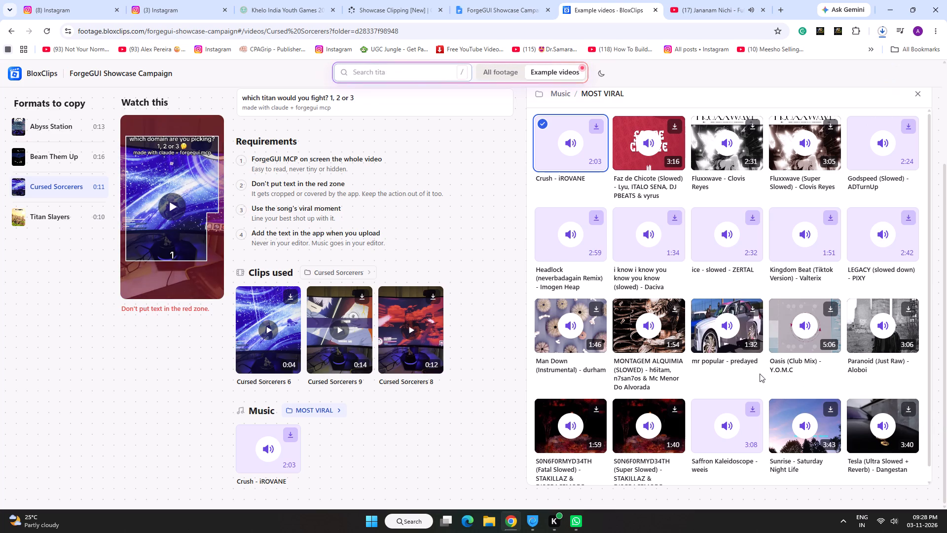
scroll(758, 371, down, 5)
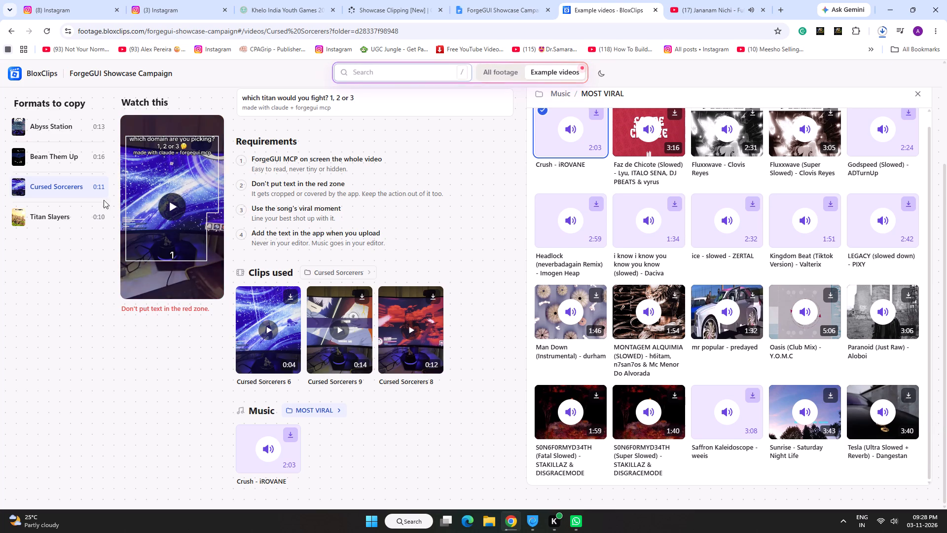
Examine the MOST VIRAL music for the Beam Them Up and Titan Slayers formats, plus the Titan Slayers and Cursed Sorcerers clip folders.
click(72, 157)
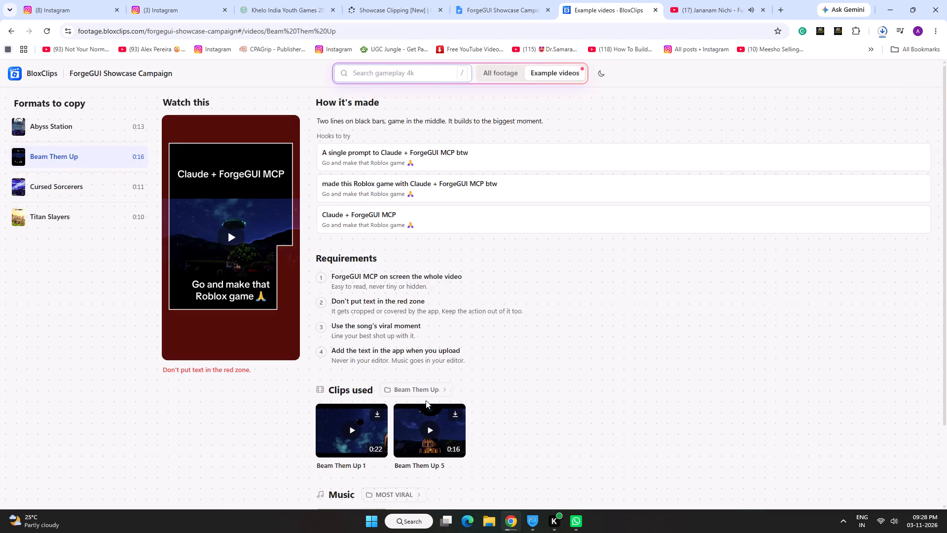
scroll(428, 399, down, 3)
click(387, 398)
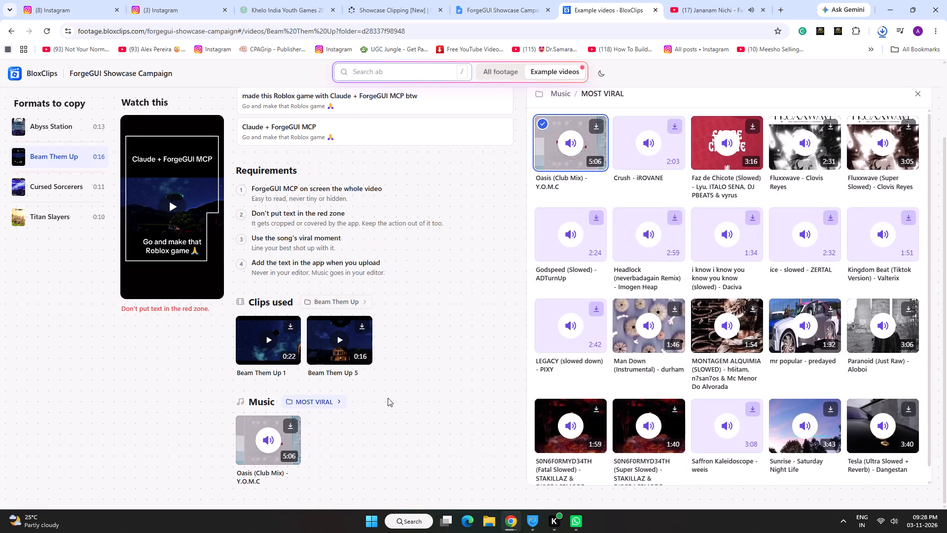
scroll(691, 362, down, 4)
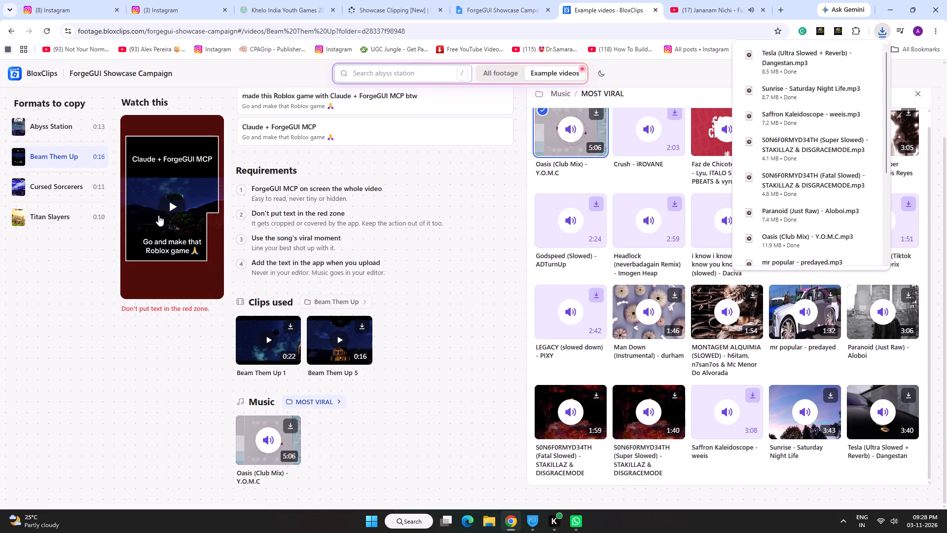
click(69, 213)
click(432, 394)
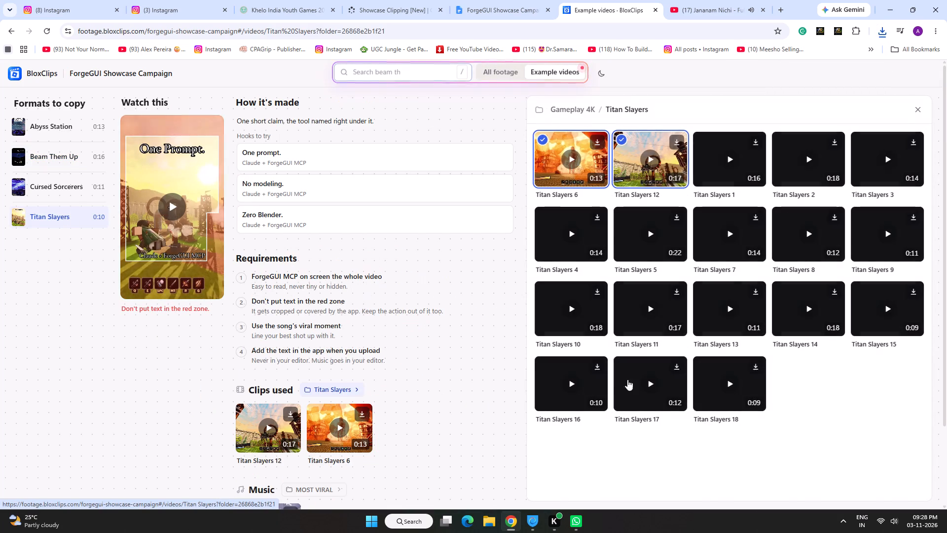
click(315, 491)
scroll(657, 378, down, 1)
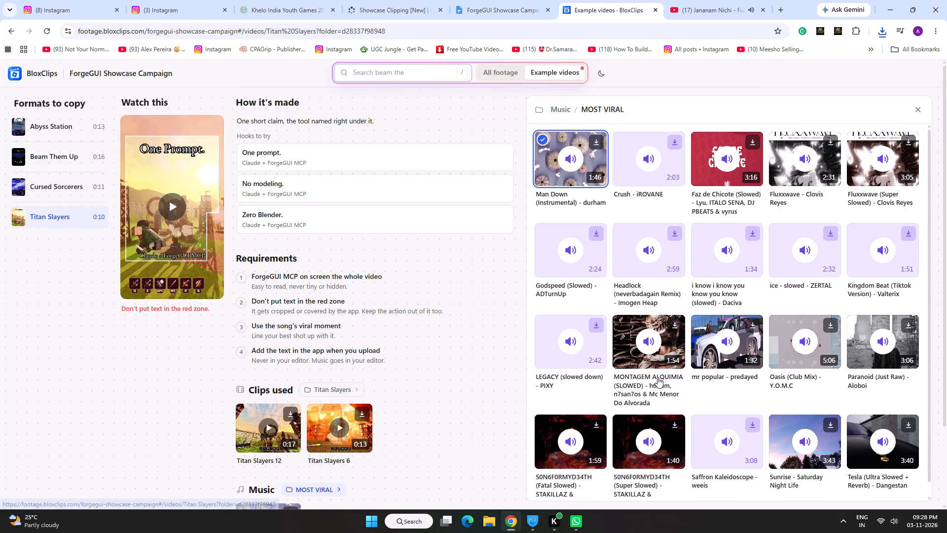
scroll(657, 377, down, 2)
scroll(646, 352, up, 4)
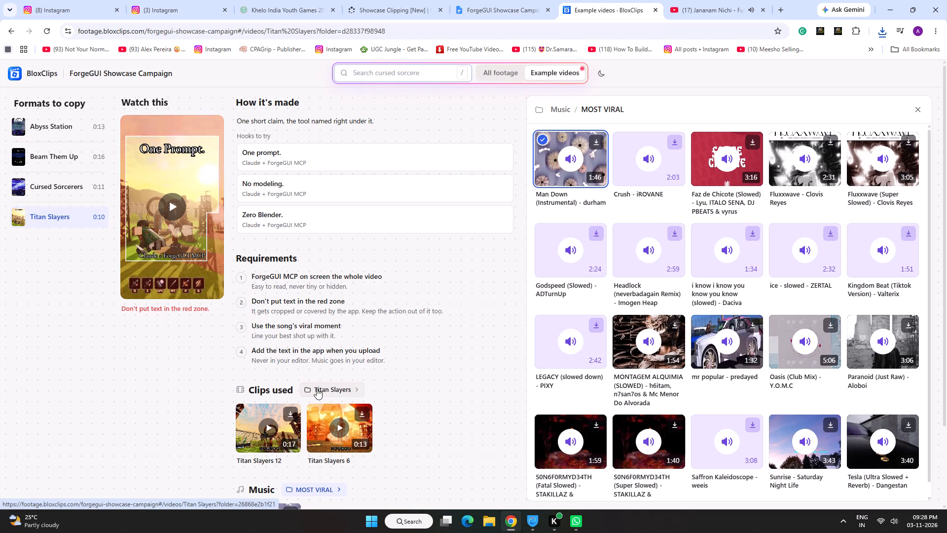
click(317, 388)
click(83, 190)
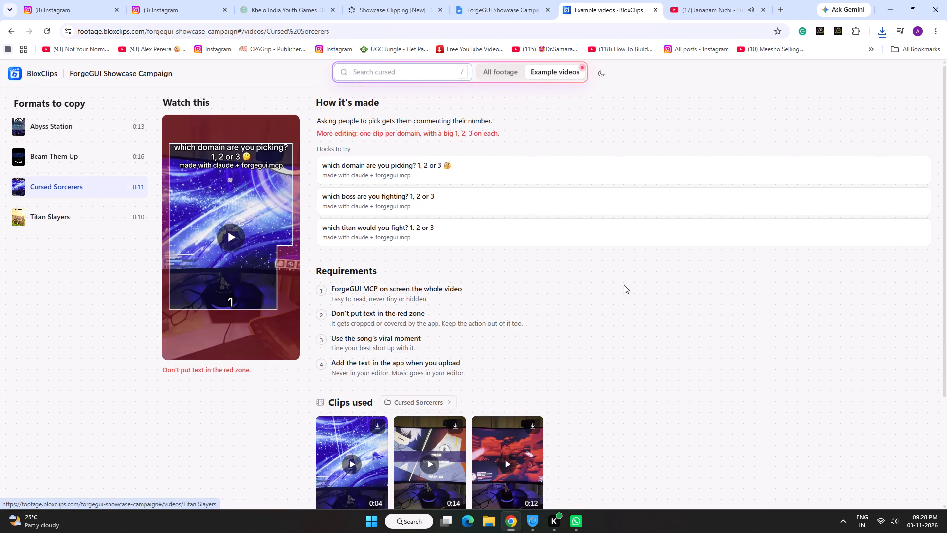
click(440, 397)
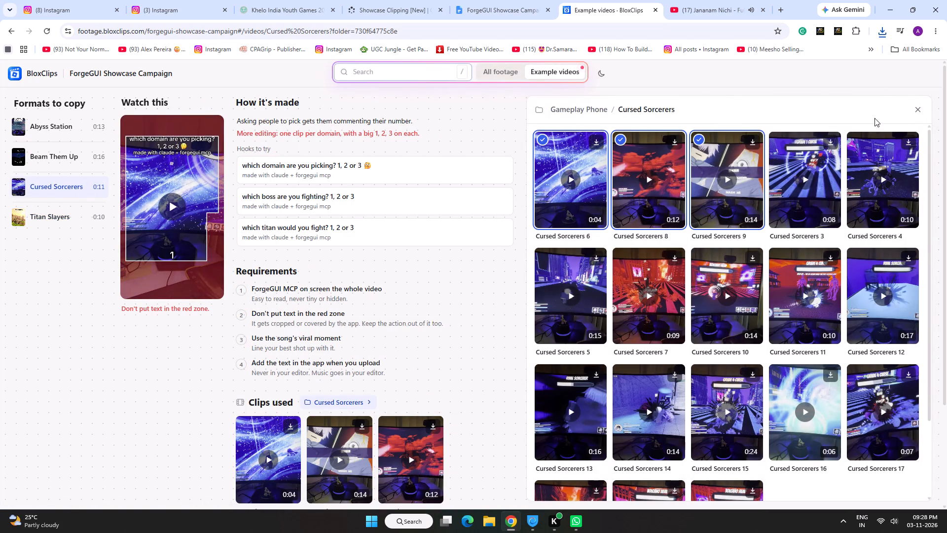
Switch to File Explorer and open the Downloads folder.
click(481, 526)
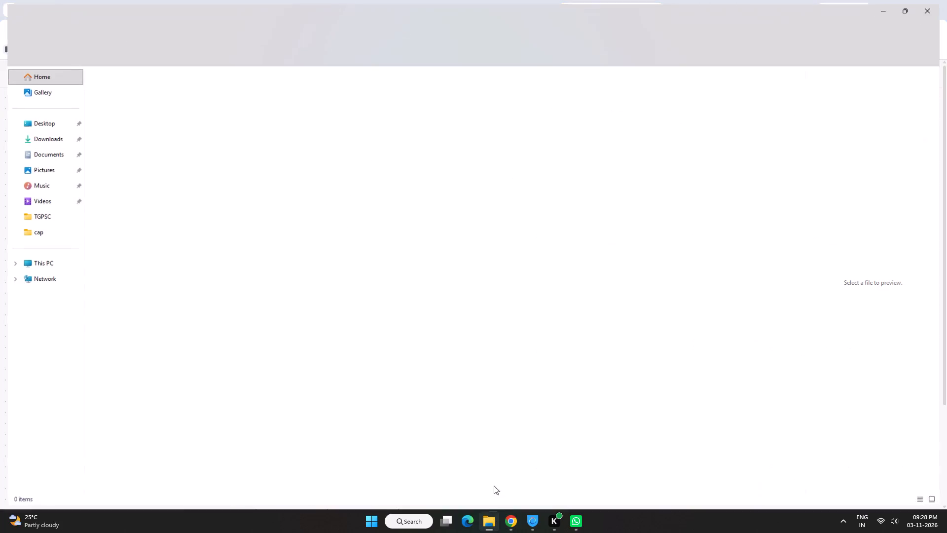
click(50, 134)
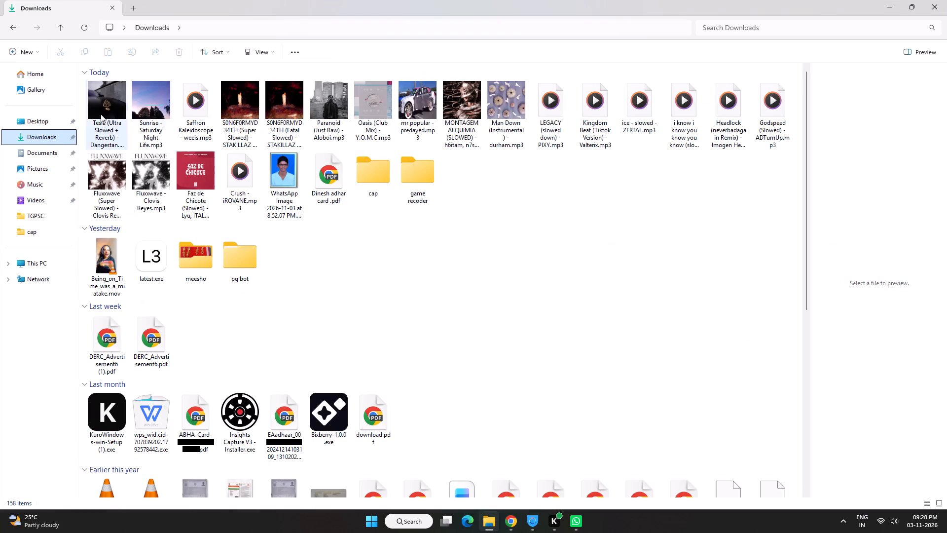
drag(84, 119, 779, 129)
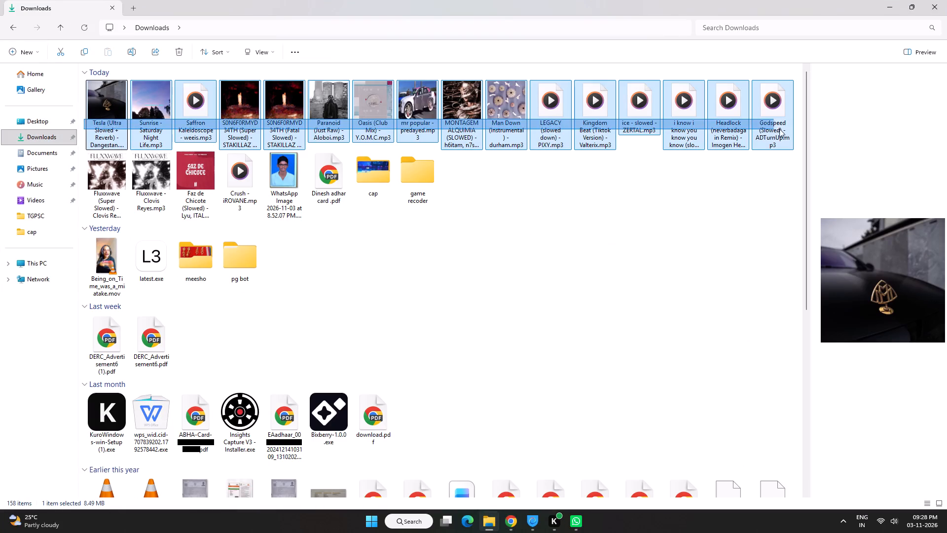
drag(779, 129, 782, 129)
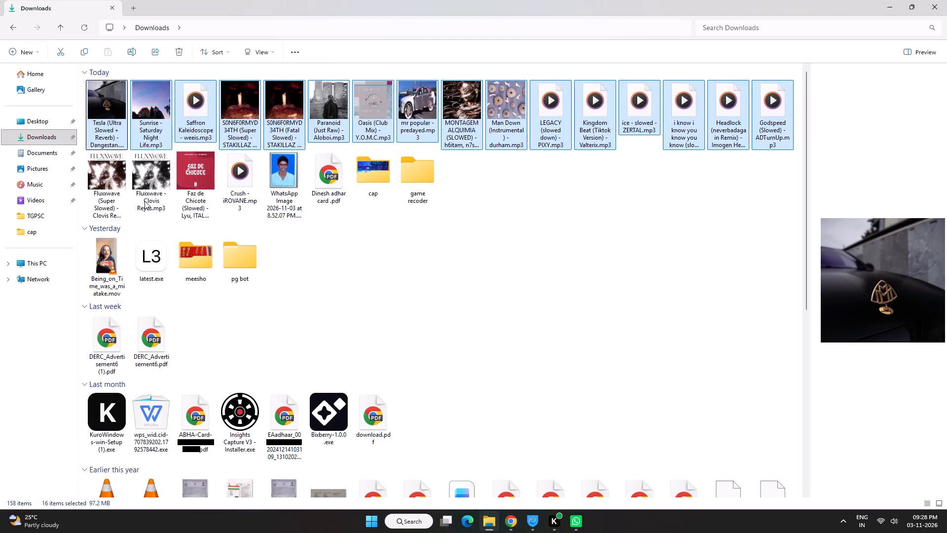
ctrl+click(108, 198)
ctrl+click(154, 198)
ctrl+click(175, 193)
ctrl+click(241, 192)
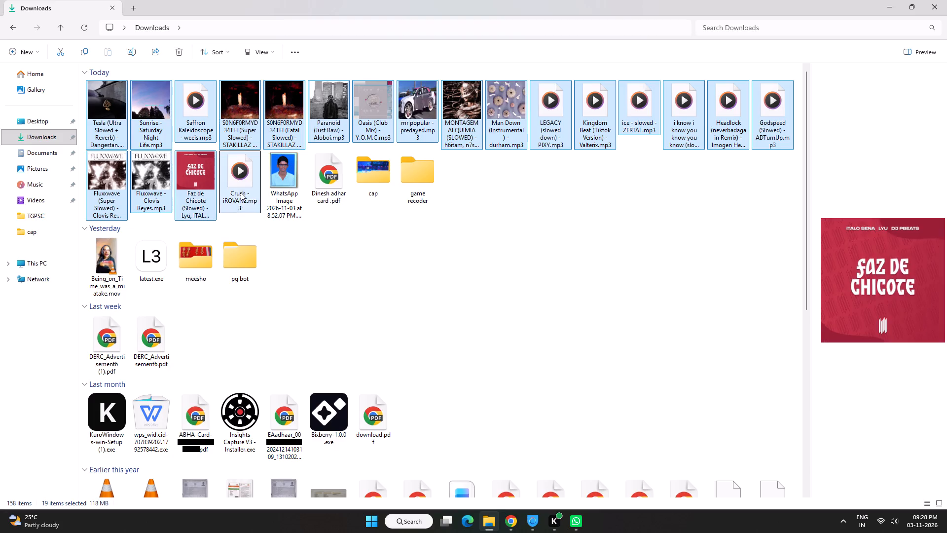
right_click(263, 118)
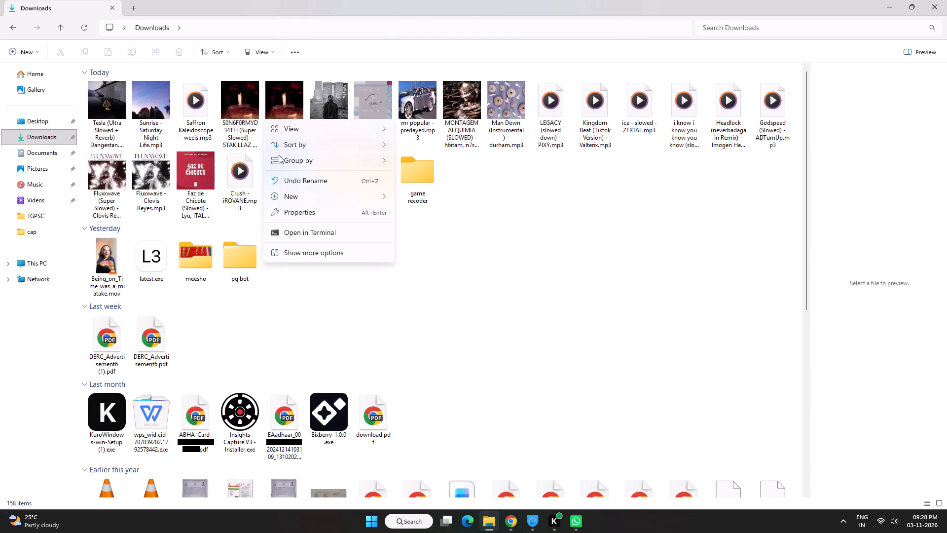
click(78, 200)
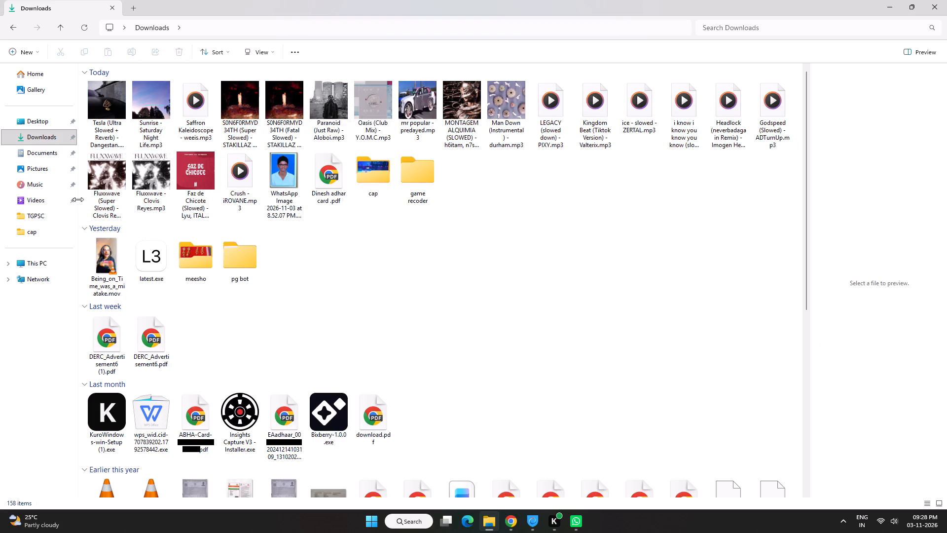
Move all the music tracks downloaded today, without the WhatsApp image, PDF and folders, from Downloads into the campppp folder inside cap.
drag(82, 198, 798, 109)
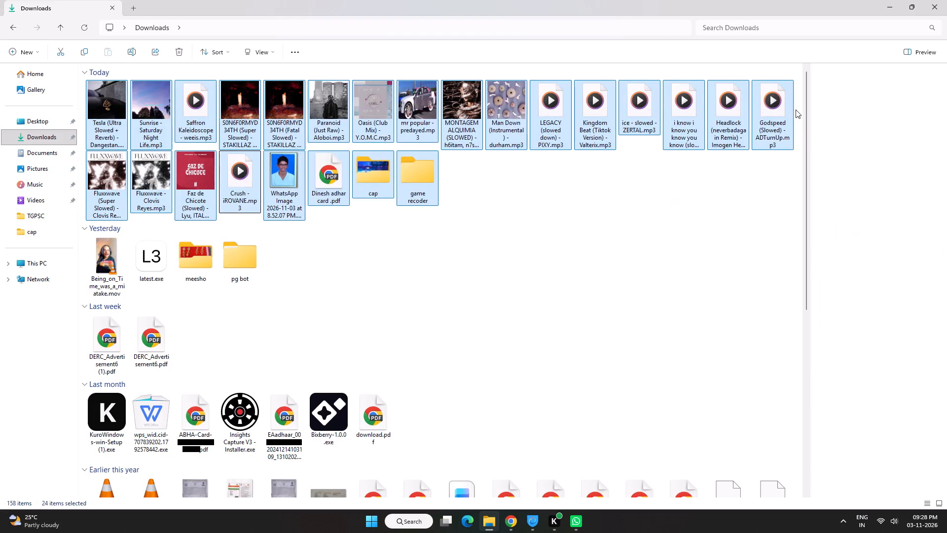
ctrl+click(416, 186)
ctrl+click(384, 191)
ctrl+click(329, 186)
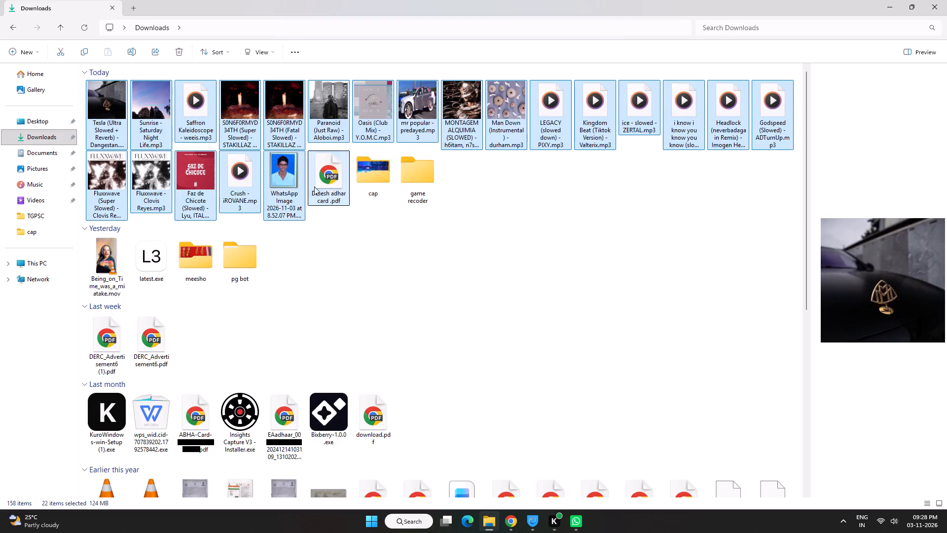
ctrl+click(290, 190)
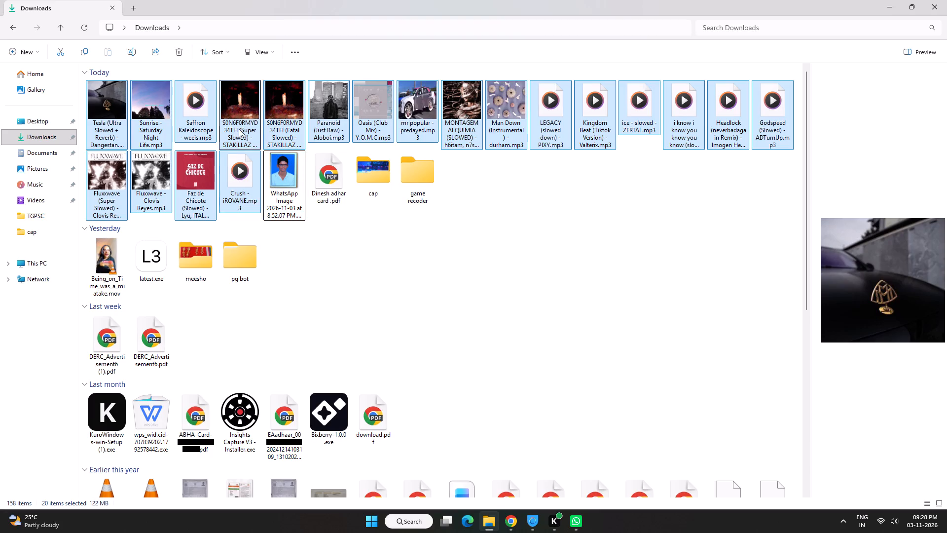
right_click(239, 129)
click(251, 139)
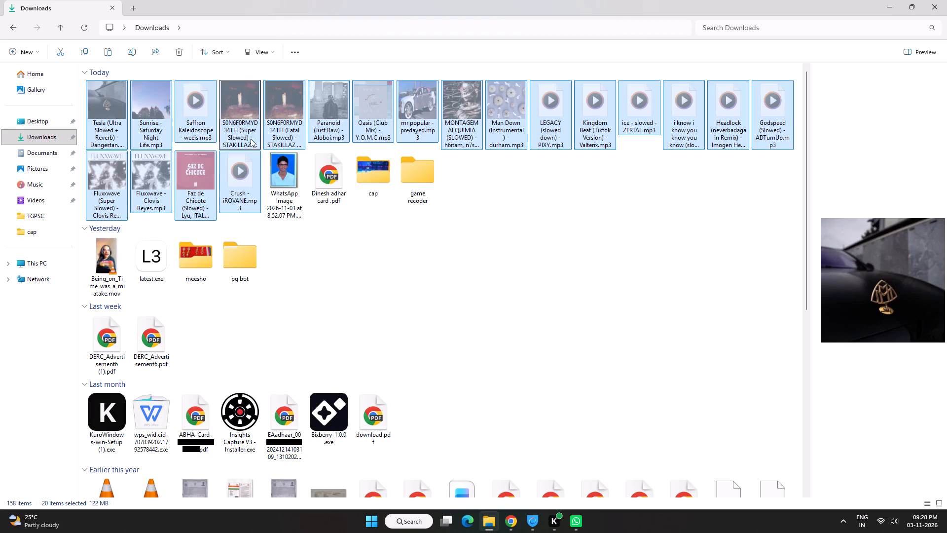
double_click(377, 180)
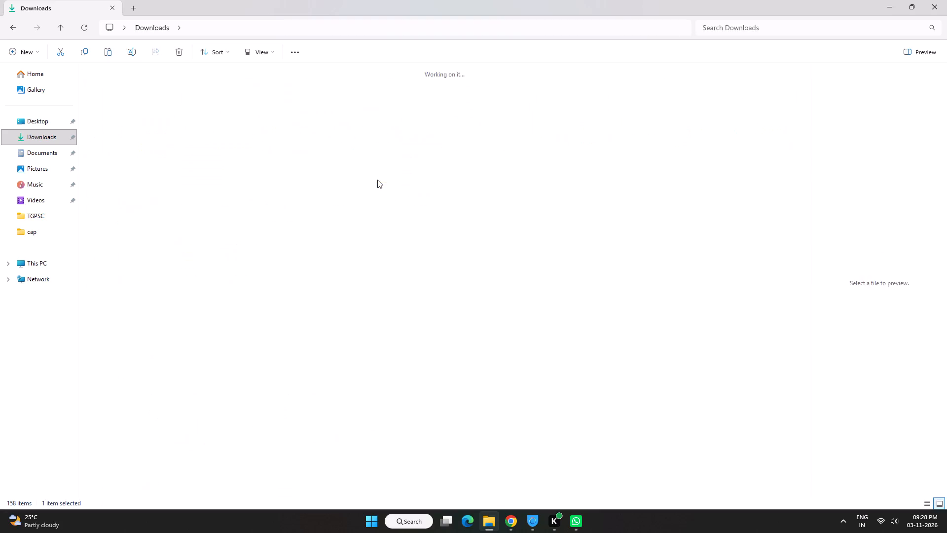
double_click(133, 121)
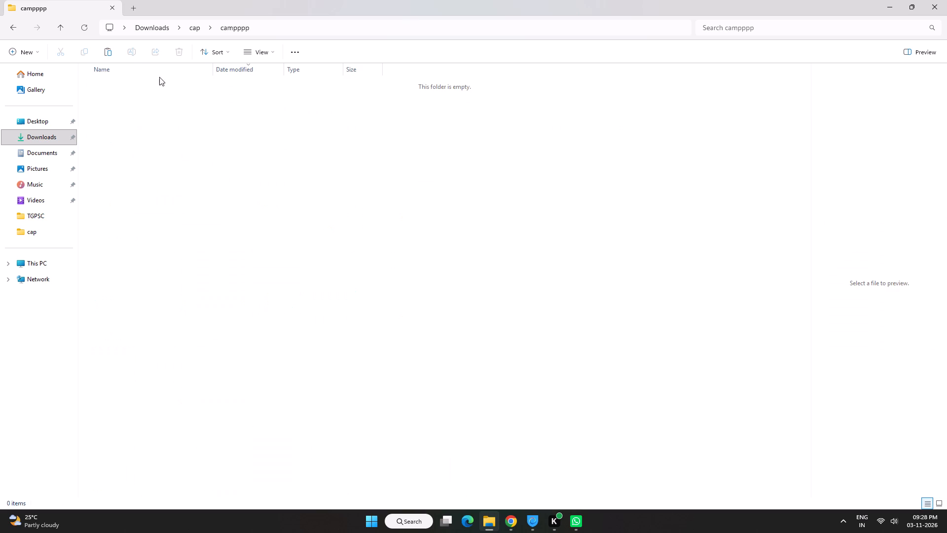
click(109, 51)
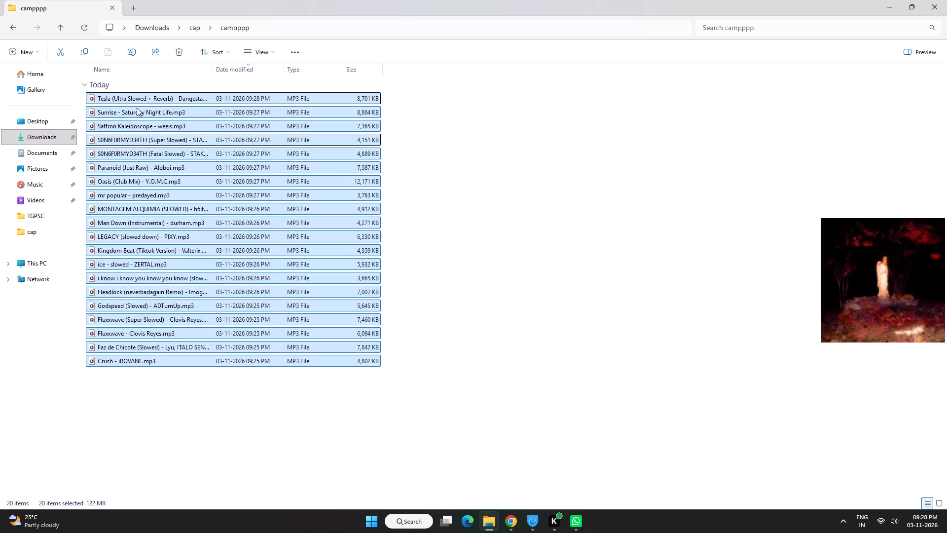
click(437, 168)
Delete the portrait screenshot at the end of the Gallery's first row and close File Explorer.
click(46, 88)
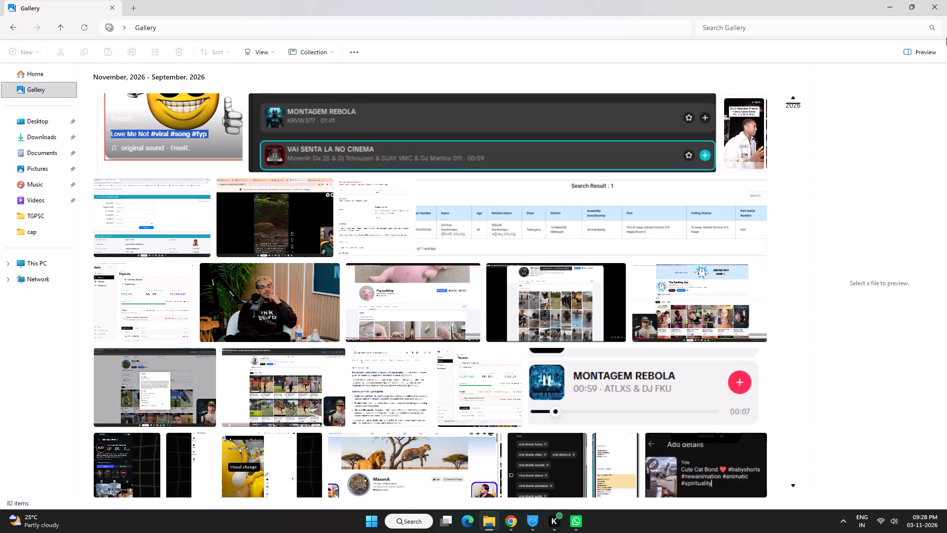
click(759, 127)
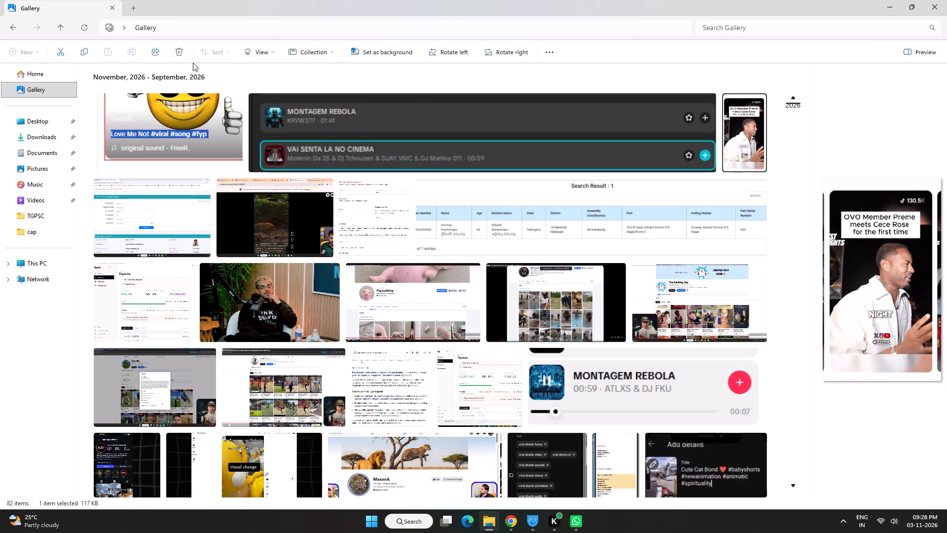
click(183, 54)
click(946, 0)
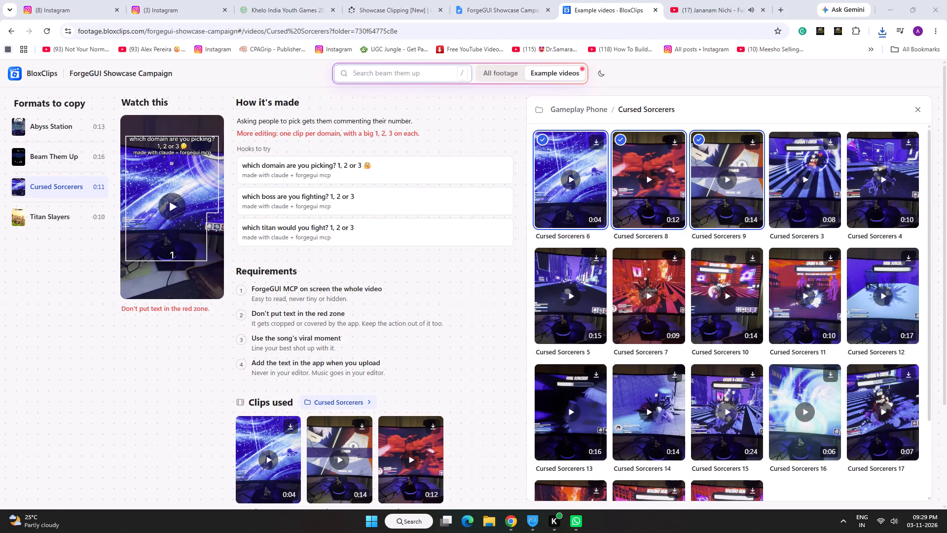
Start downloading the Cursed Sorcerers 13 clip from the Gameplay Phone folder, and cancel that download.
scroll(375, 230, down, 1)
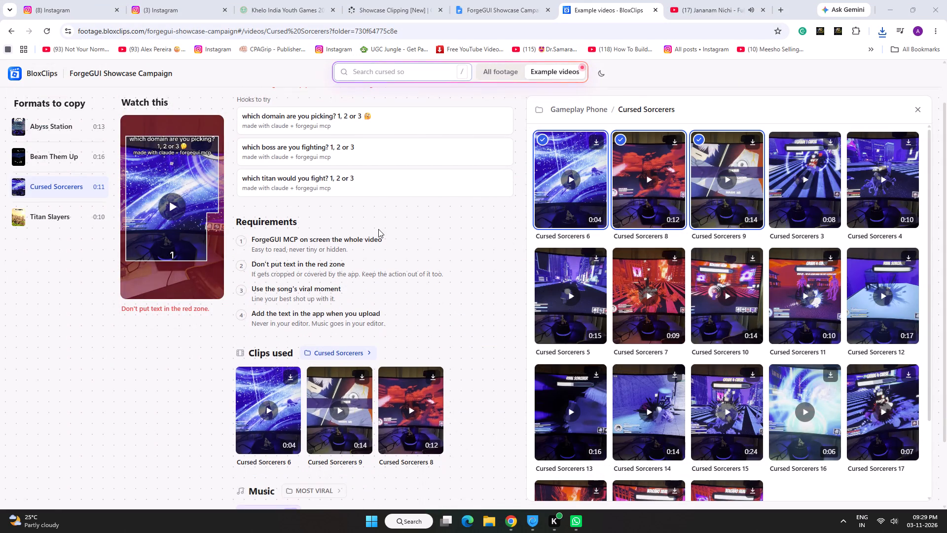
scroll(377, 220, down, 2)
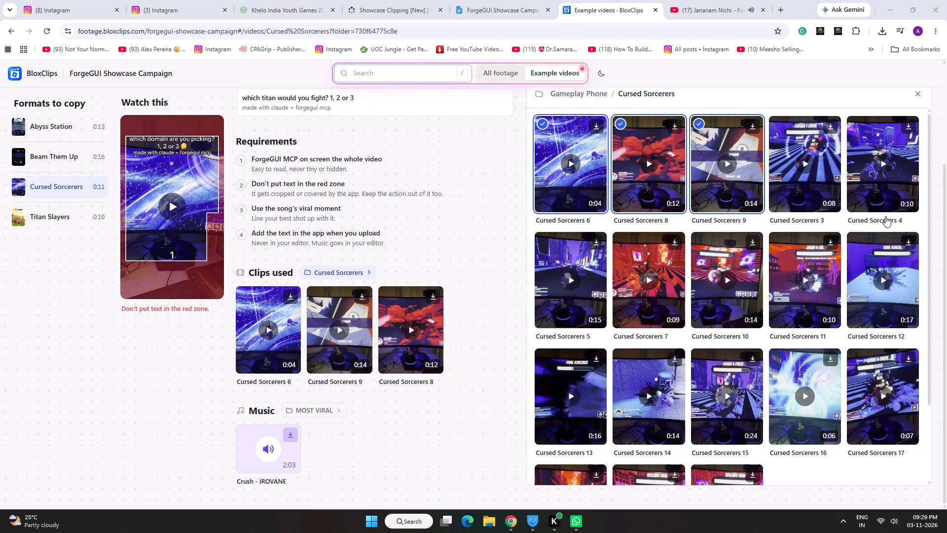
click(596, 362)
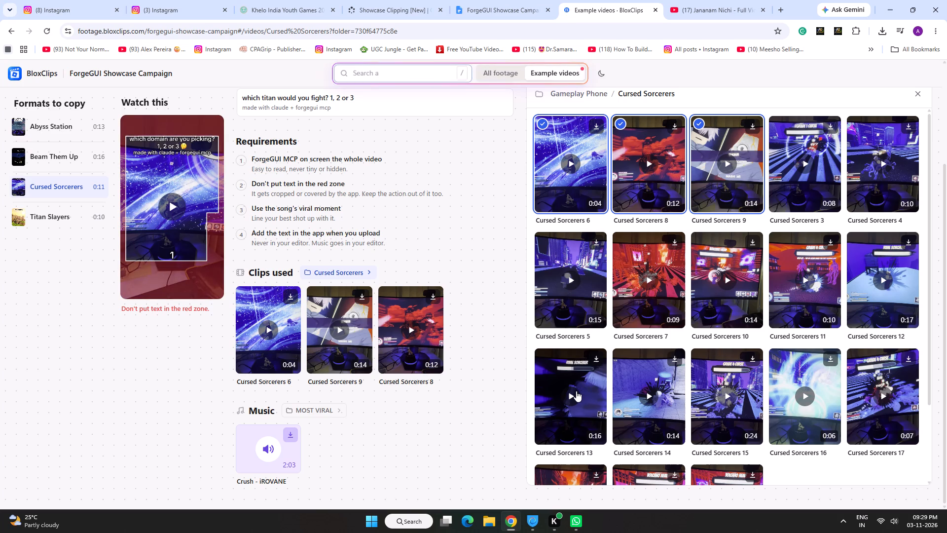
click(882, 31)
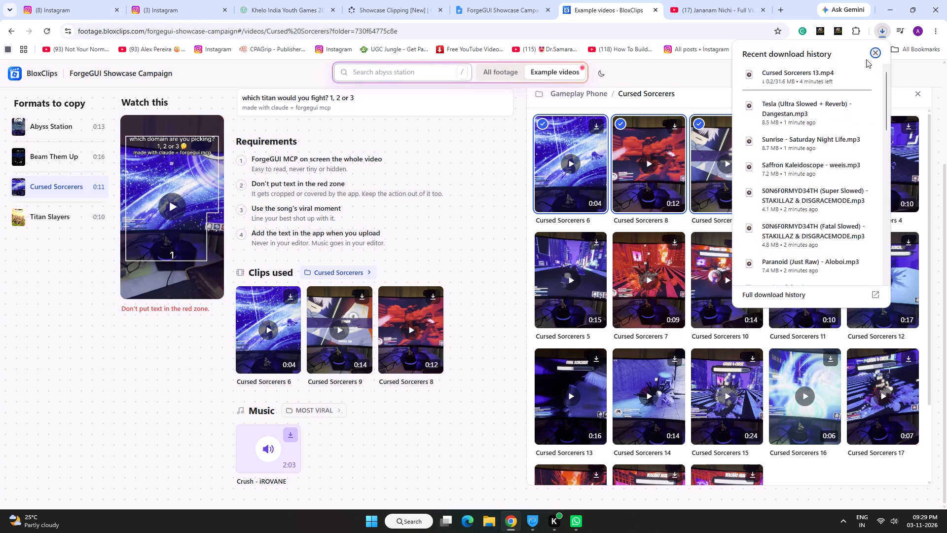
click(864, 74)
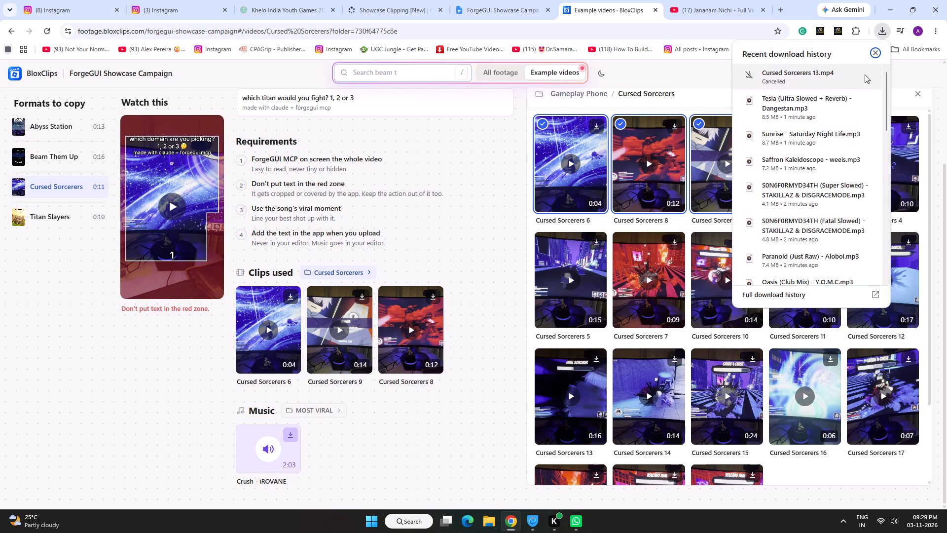
Download the Cursed Sorcerers 13, 14 and 15 clips from their video previews in the Gameplay Phone folder.
click(900, 71)
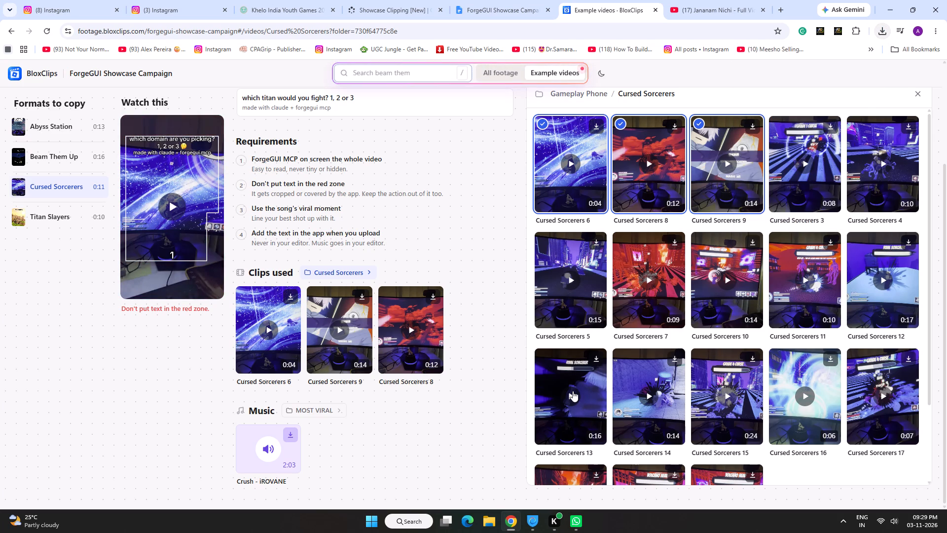
click(572, 393)
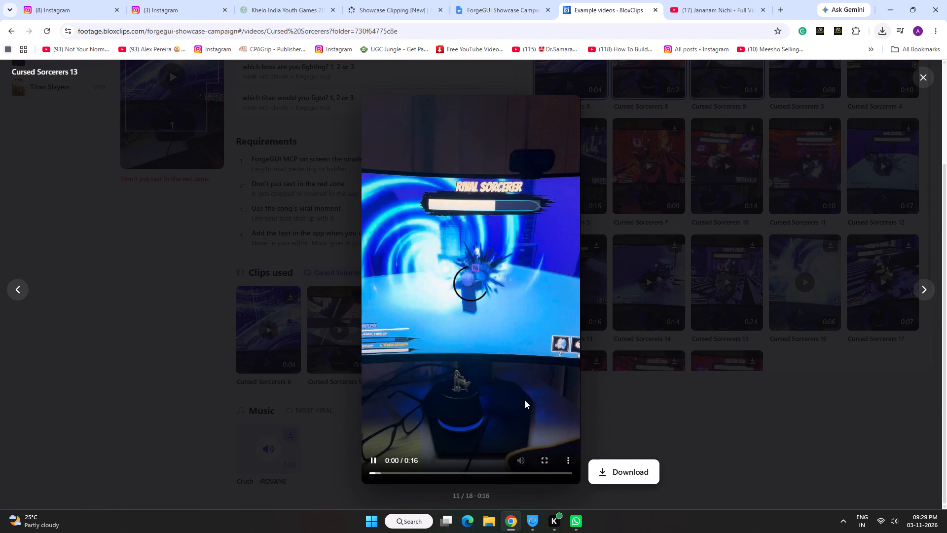
click(563, 457)
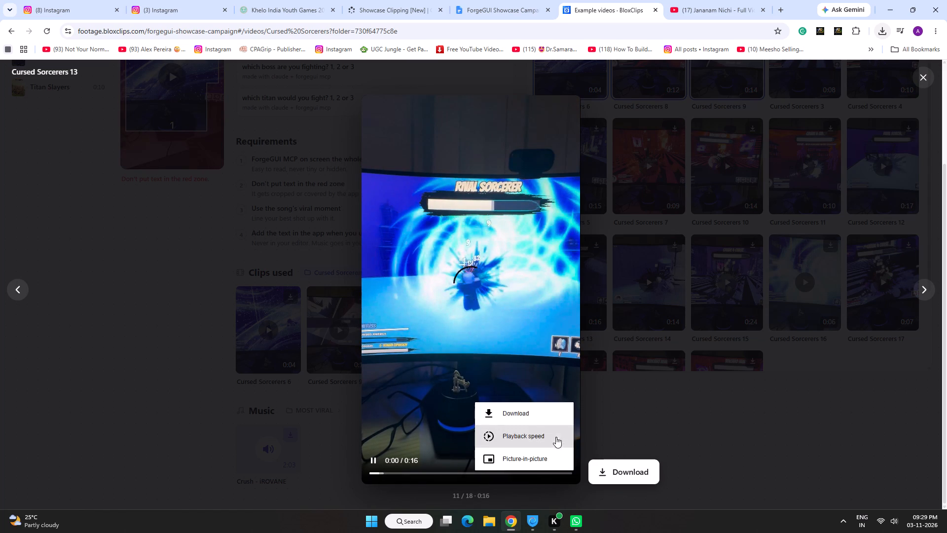
click(533, 417)
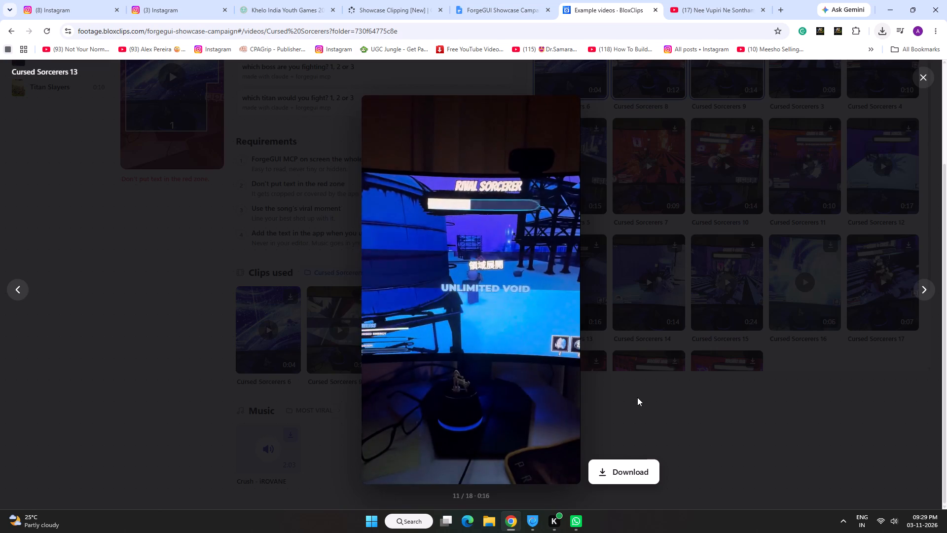
click(637, 397)
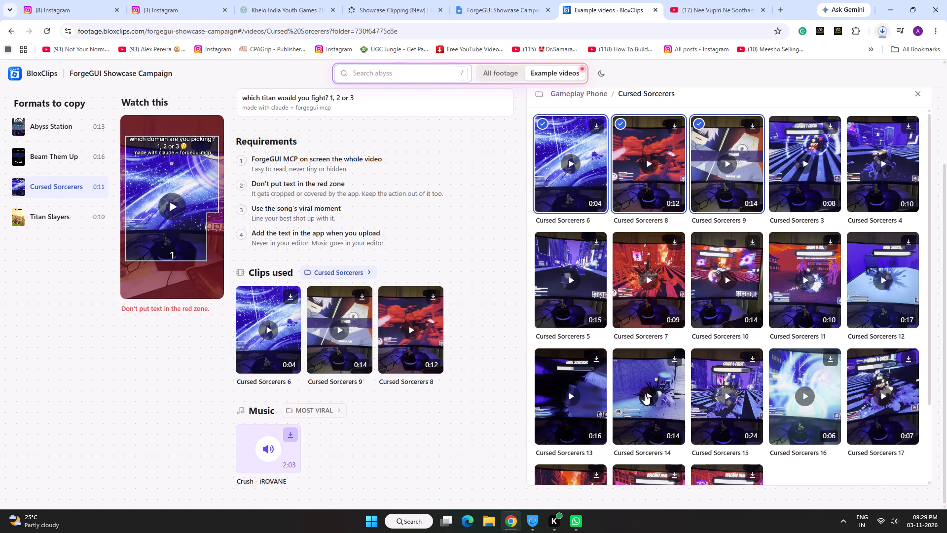
click(645, 394)
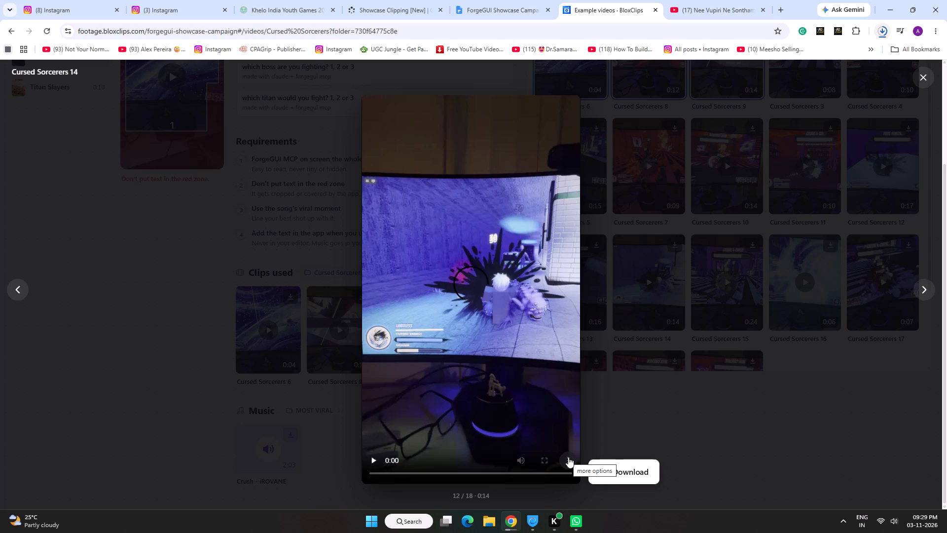
click(568, 457)
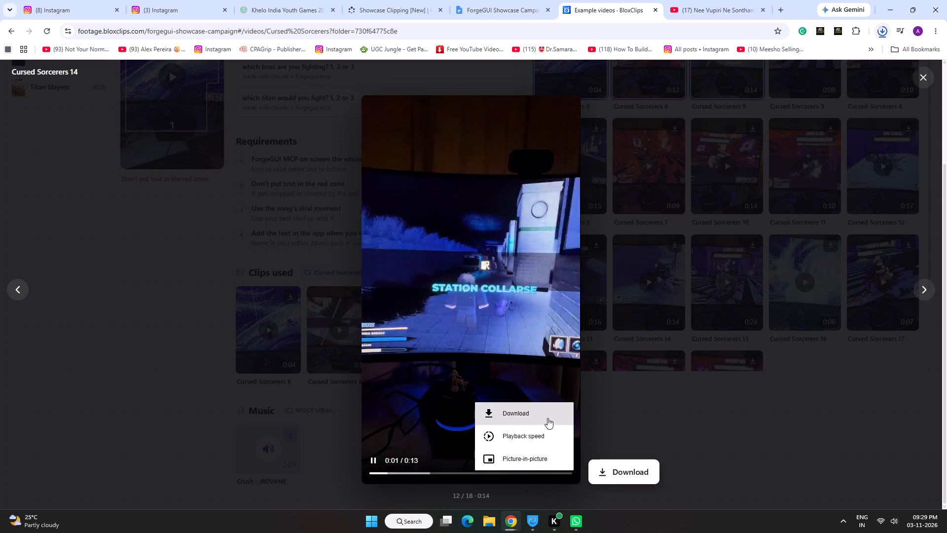
click(547, 418)
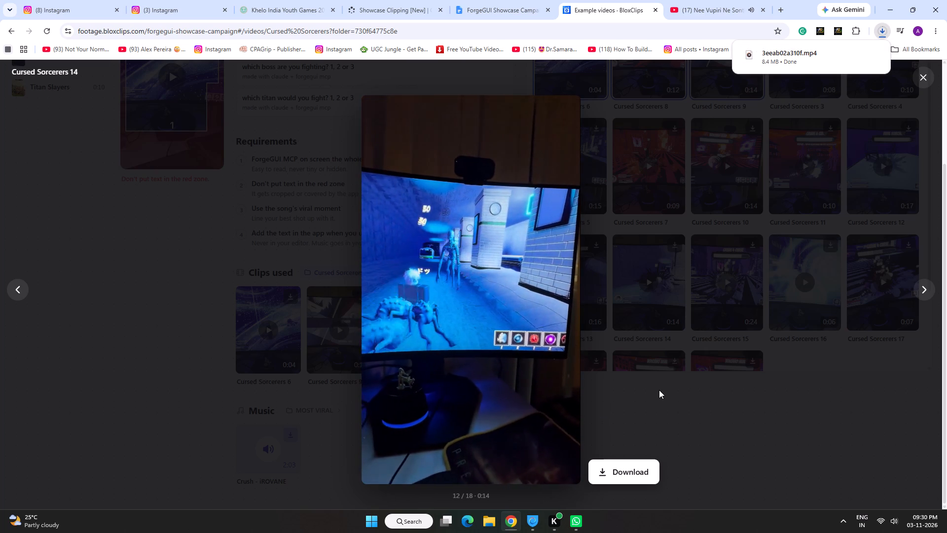
click(659, 390)
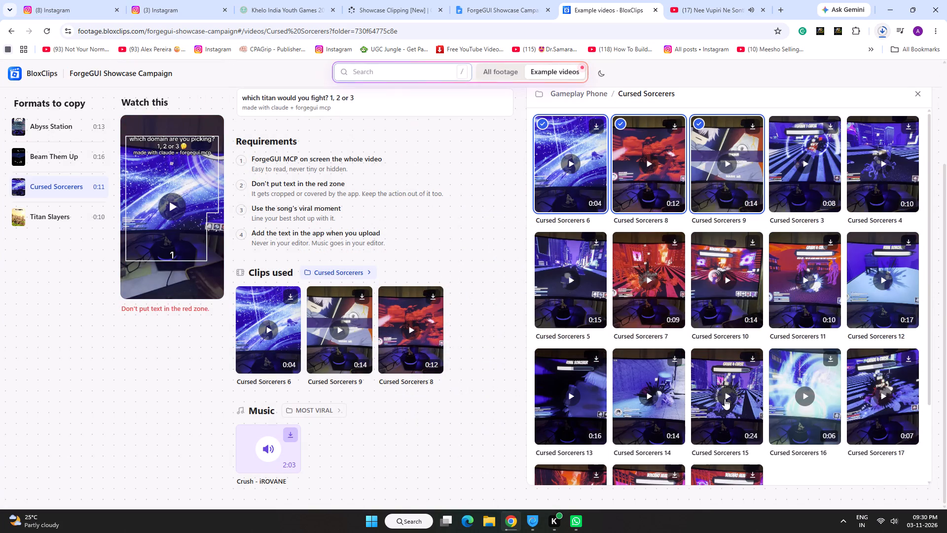
click(725, 399)
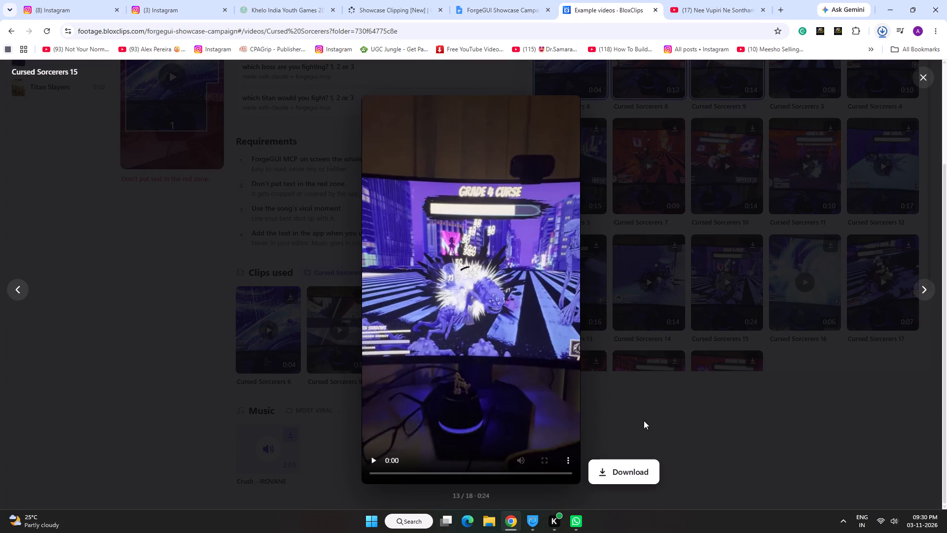
click(564, 452)
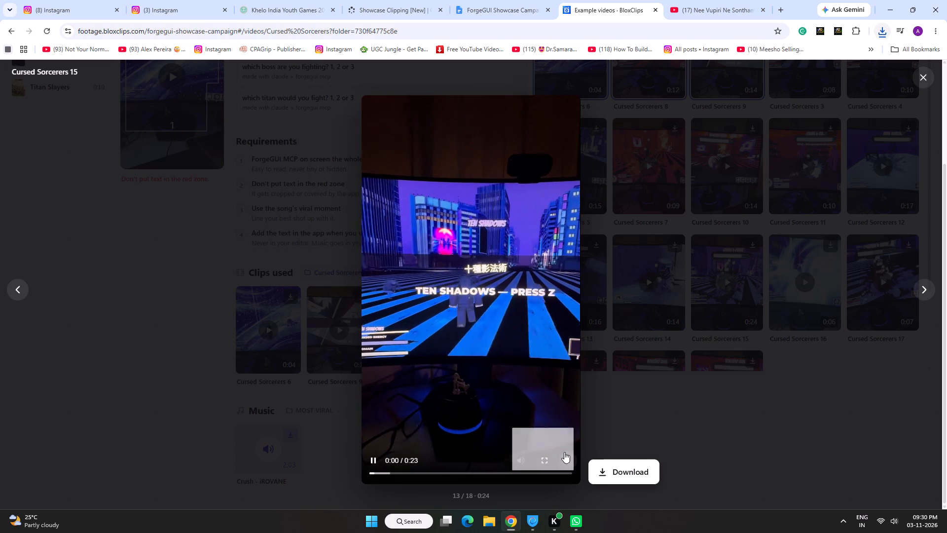
click(537, 414)
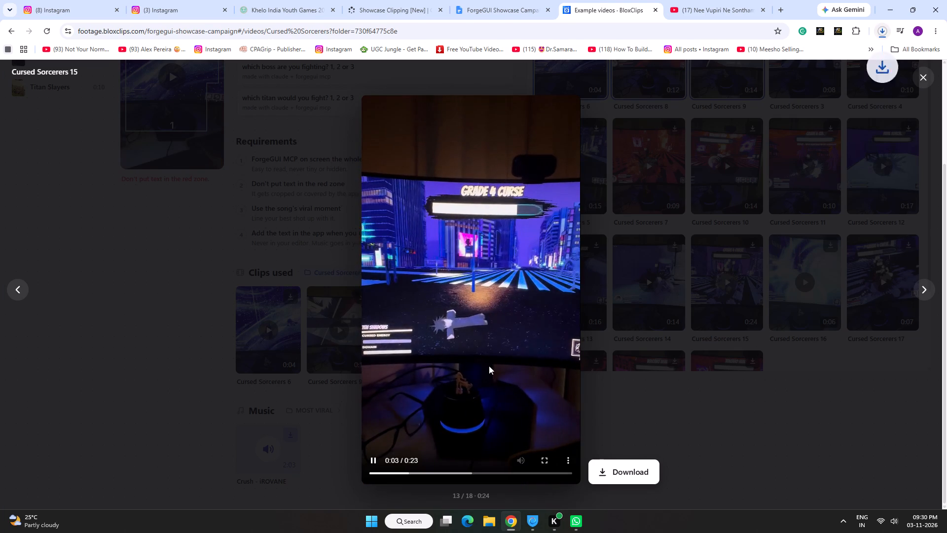
click(723, 368)
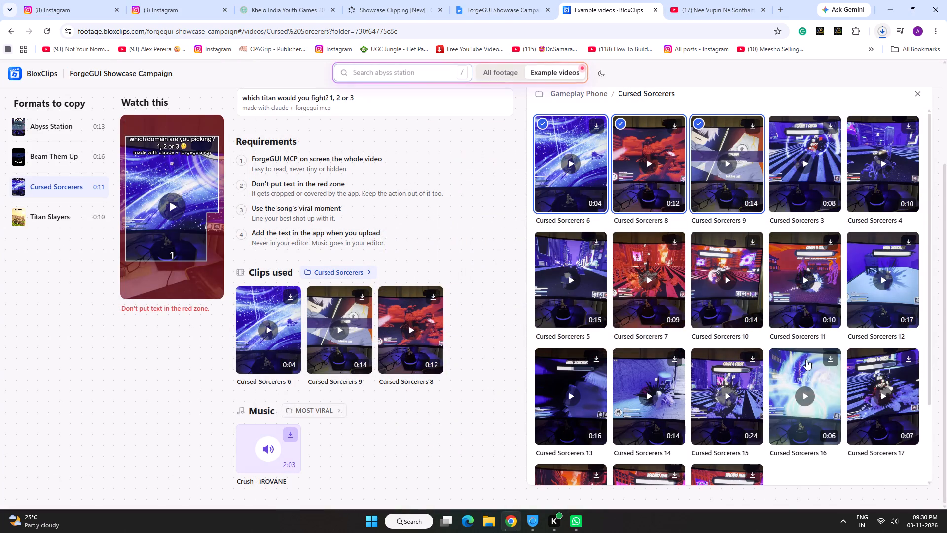
Open the preview of the Cursed Sorcerers 16 clip.
click(817, 409)
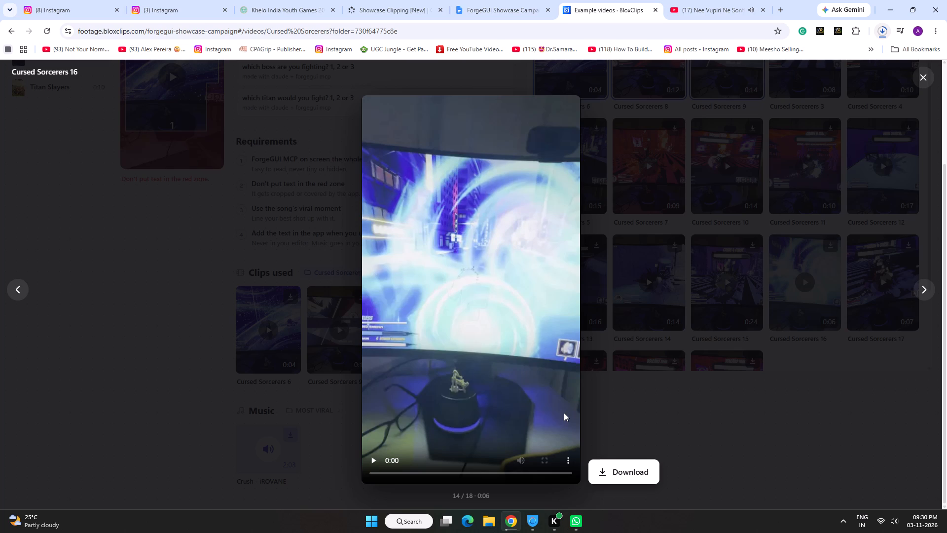
click(884, 531)
click(896, 529)
Close the Cursed Sorcerers 16 preview without downloading the clip and look over the other clips in the Cursed Sorcerers folder.
click(673, 400)
scroll(848, 319, down, 3)
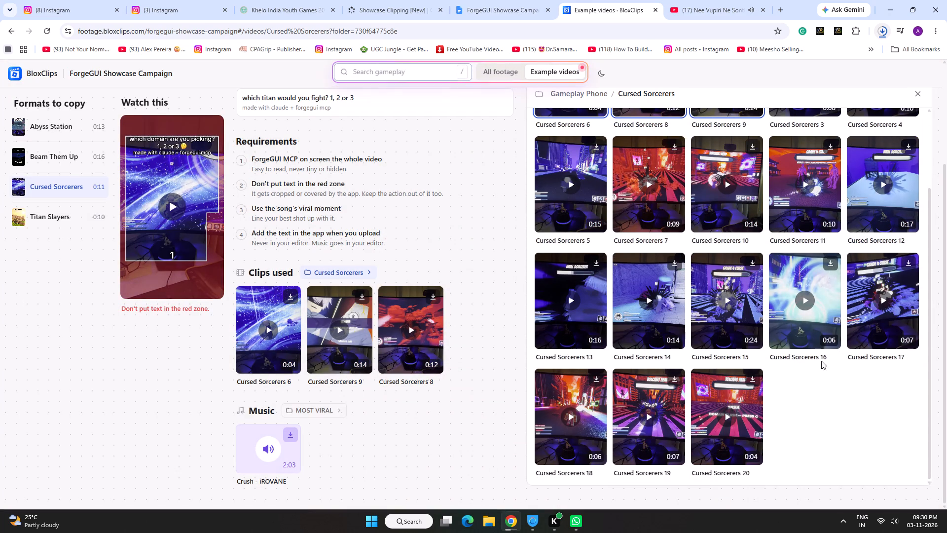
scroll(785, 349, up, 5)
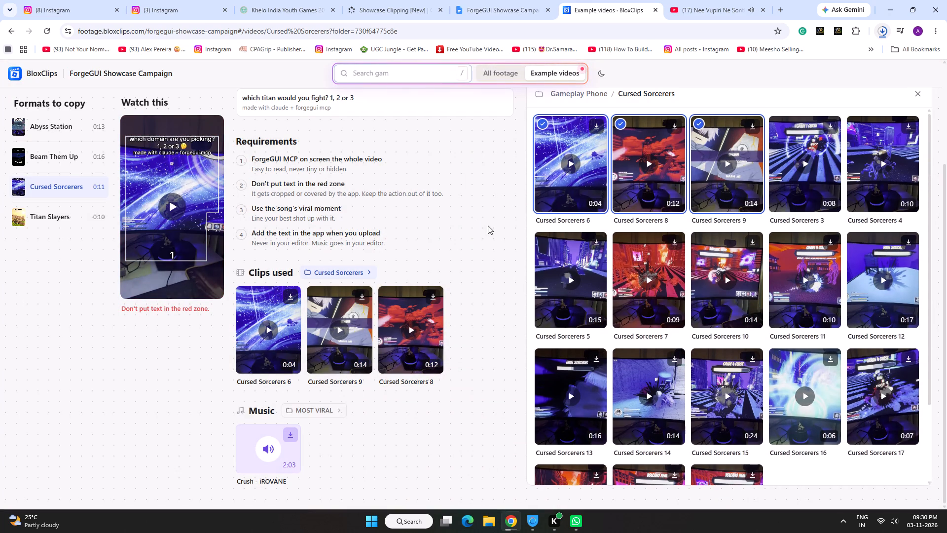
Examine the Titan Slayers example format, including its hooks and clips used, going back to the default example video in between.
click(79, 213)
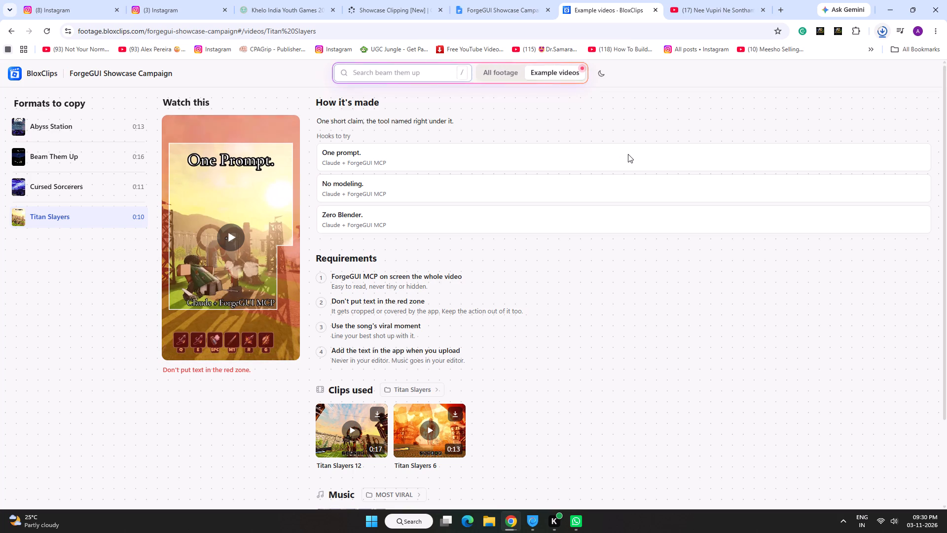
click(543, 77)
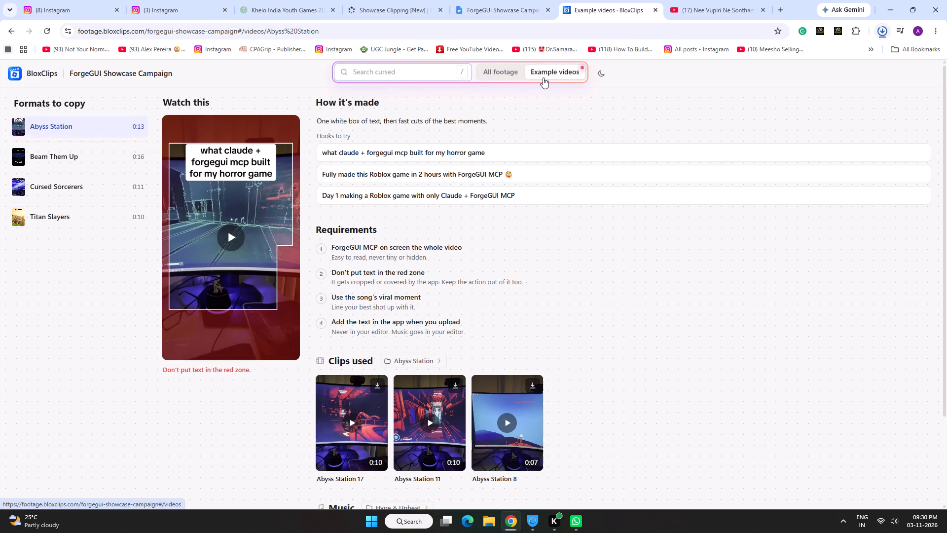
click(118, 211)
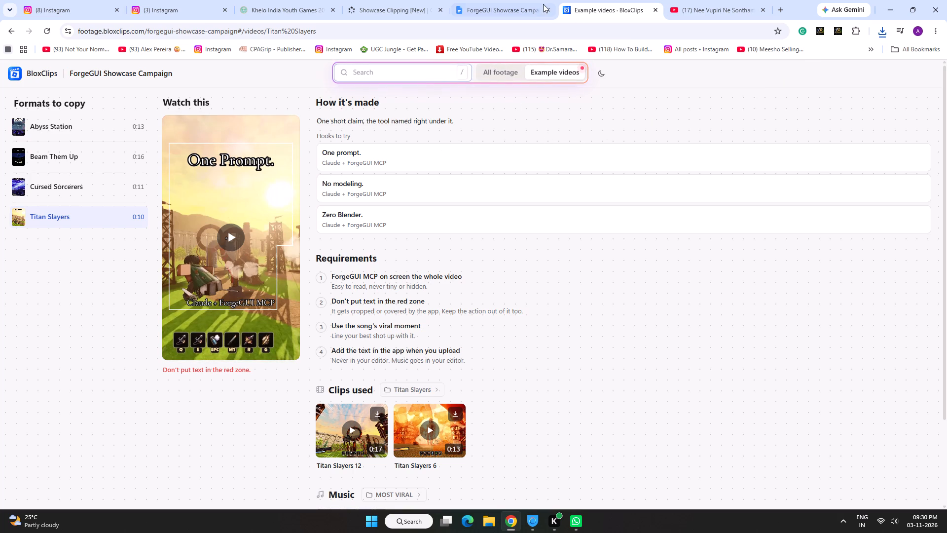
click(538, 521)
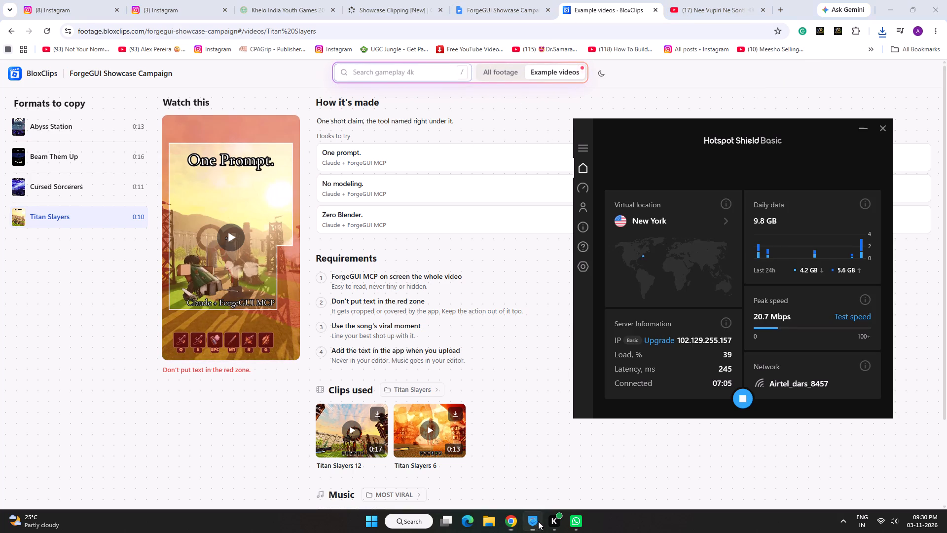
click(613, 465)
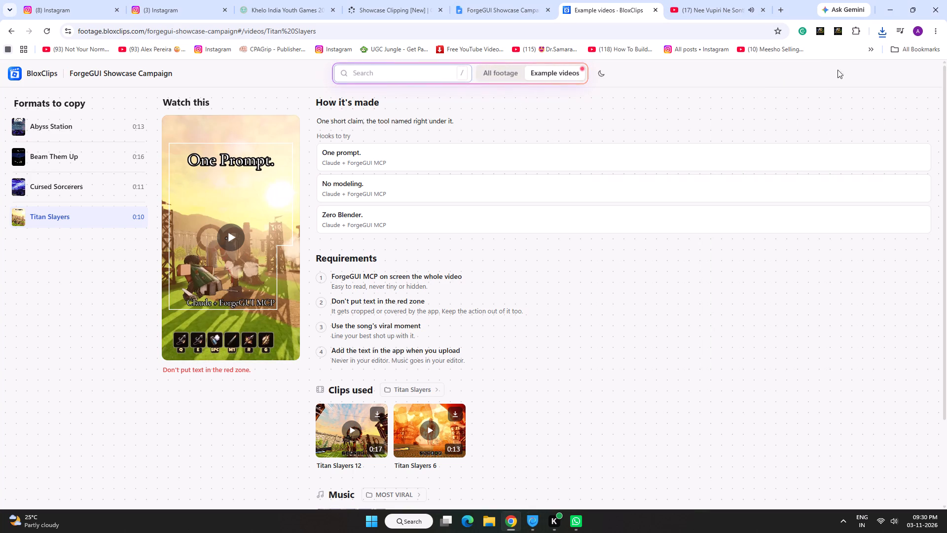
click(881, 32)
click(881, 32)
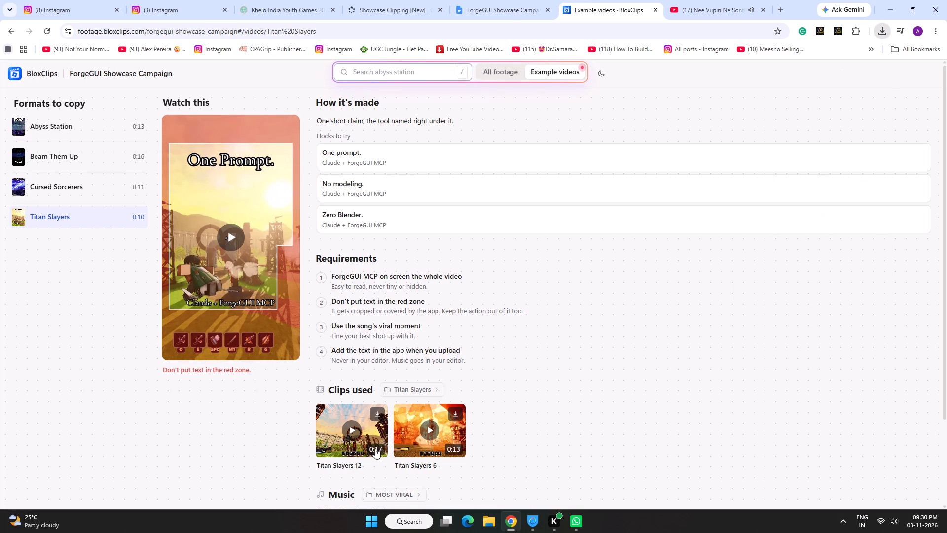
Bring up the computer's installed apps for launching another program.
click(373, 523)
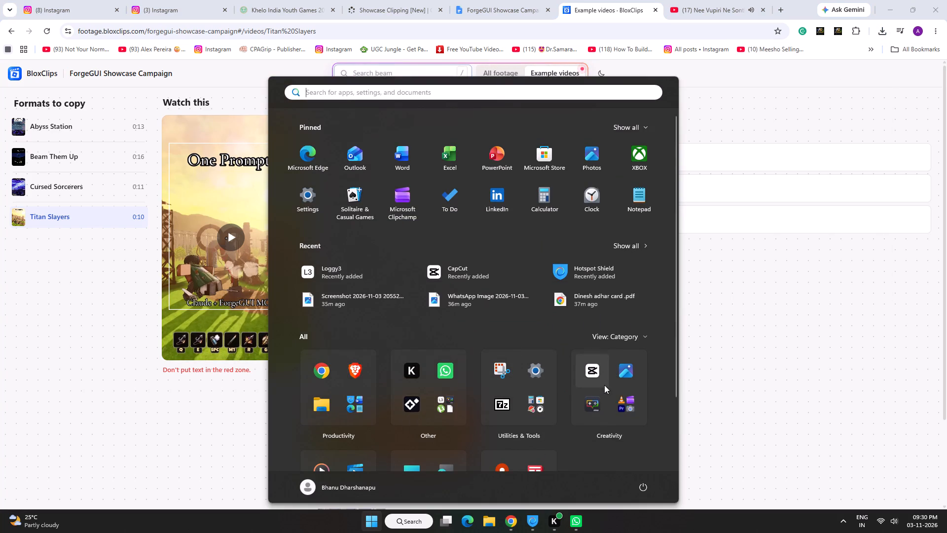
Switch to CapCut and open project 1101, skipping the linking of its missing media files.
click(604, 385)
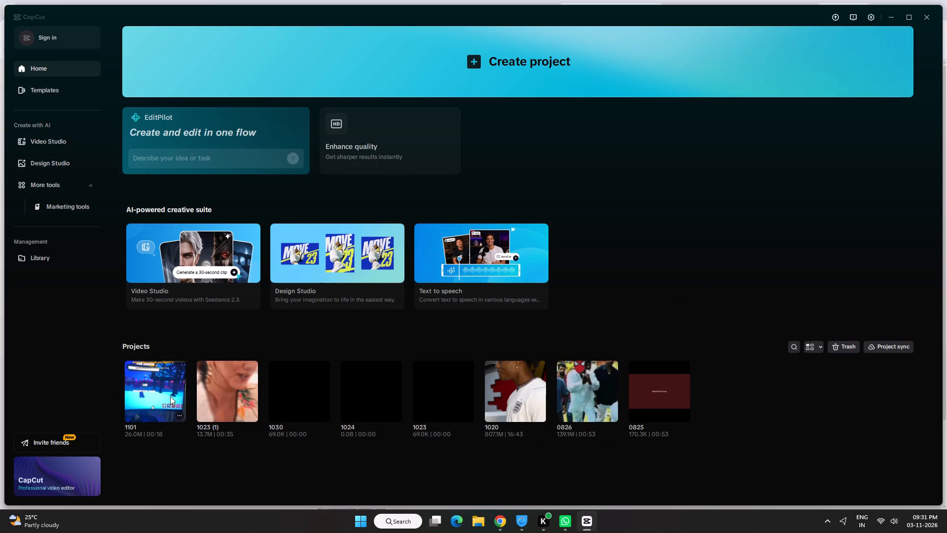
click(170, 396)
click(92, 185)
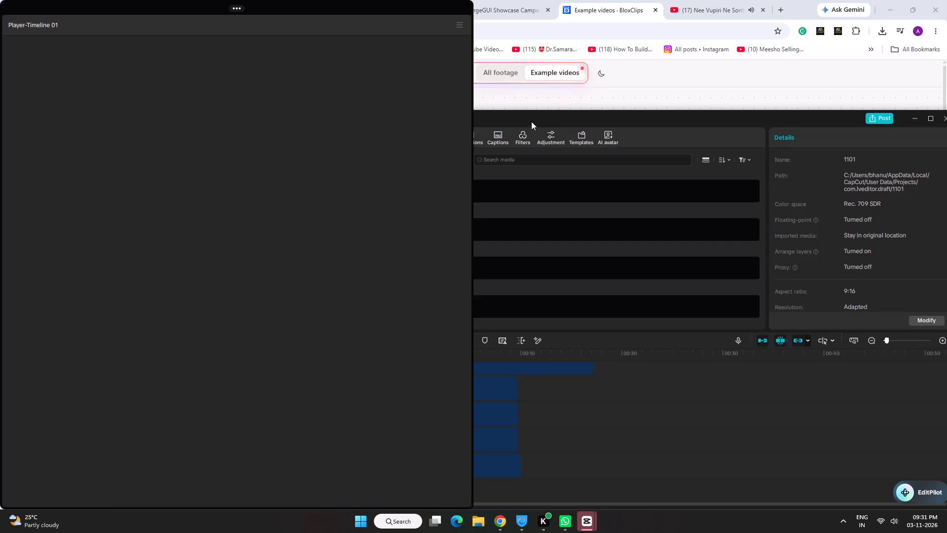
drag(527, 120, 626, 110)
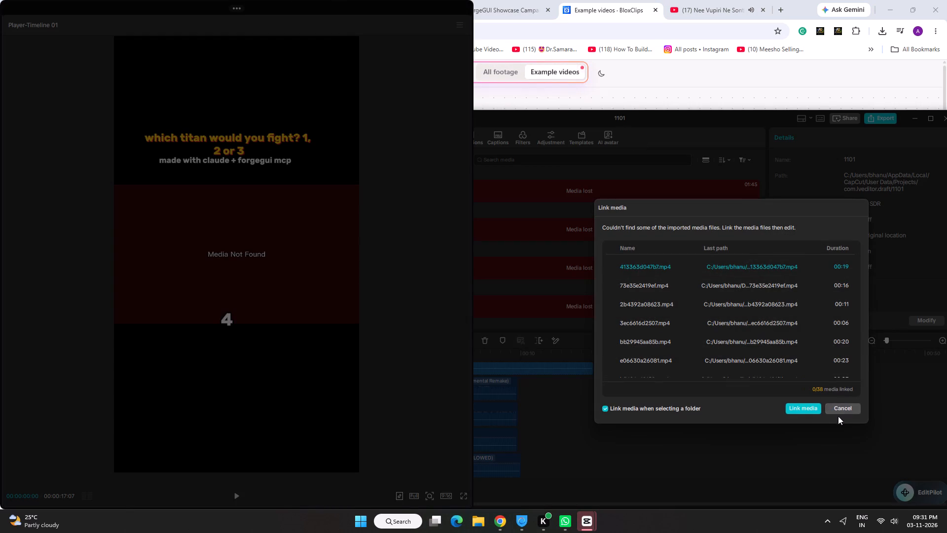
click(842, 409)
Delete all the audio clips, from MONTAGEM REBOLA to MONTAGEM TOPAZ (SLOWED), from the timeline.
drag(509, 118, 645, 106)
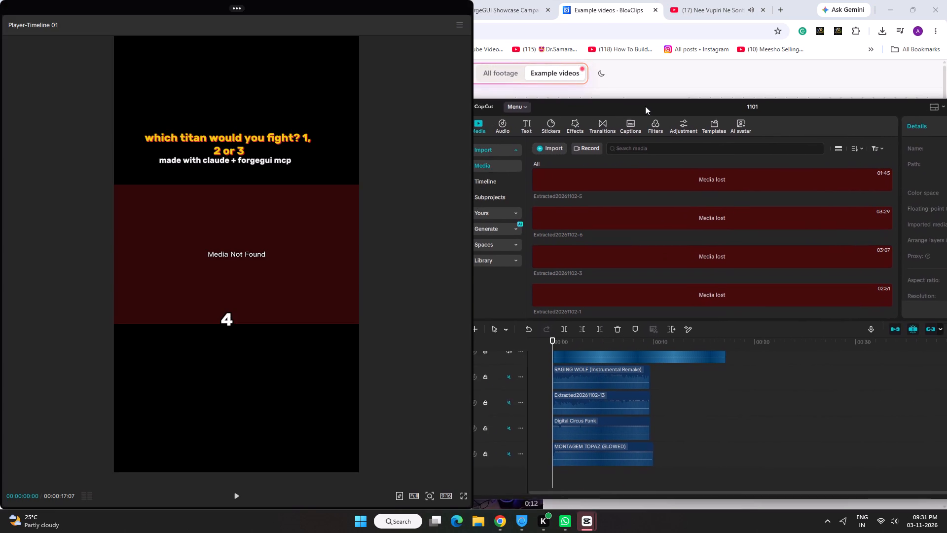
drag(645, 106, 668, 103)
scroll(616, 384, up, 5)
scroll(617, 379, down, 4)
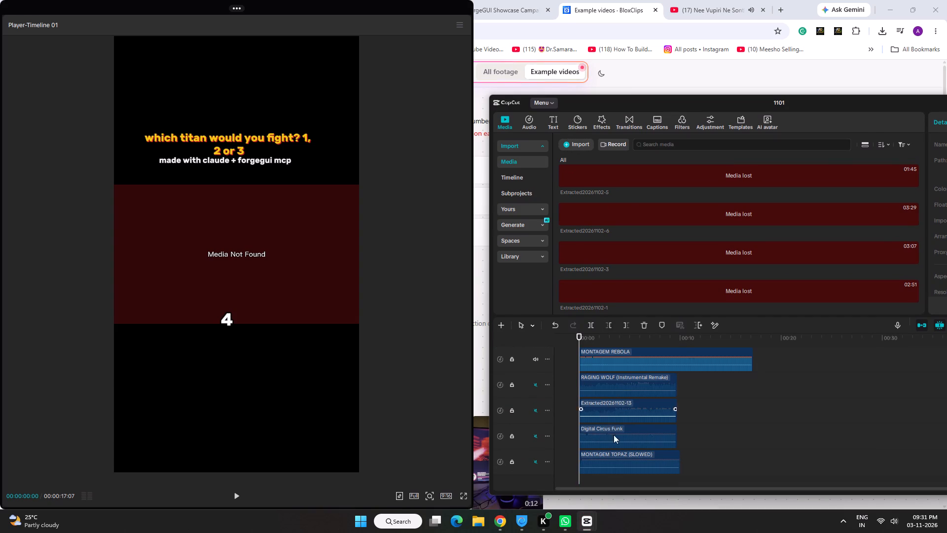
drag(617, 479, 681, 360)
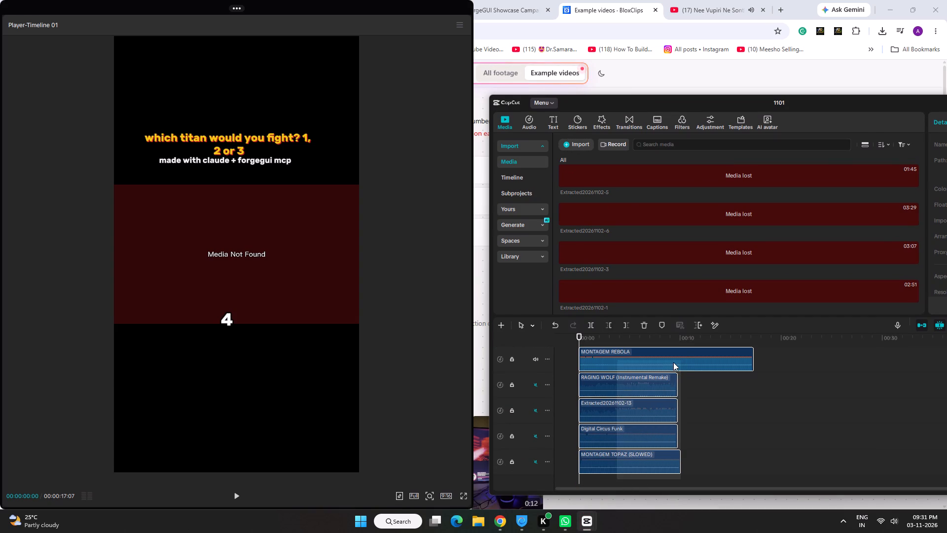
key(Delete)
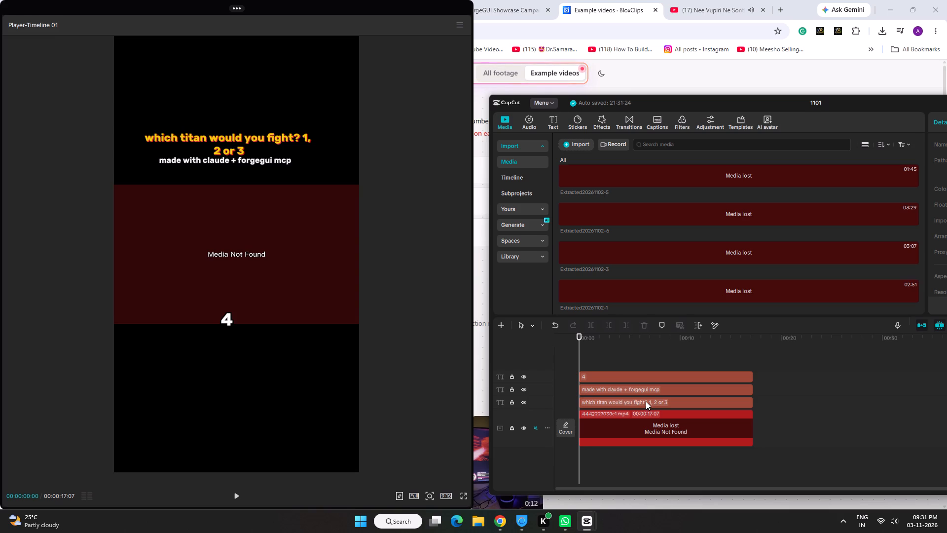
Import the 3eeab02a310f.mp4 clip from the Downloads folder into the project's media.
click(569, 149)
click(577, 165)
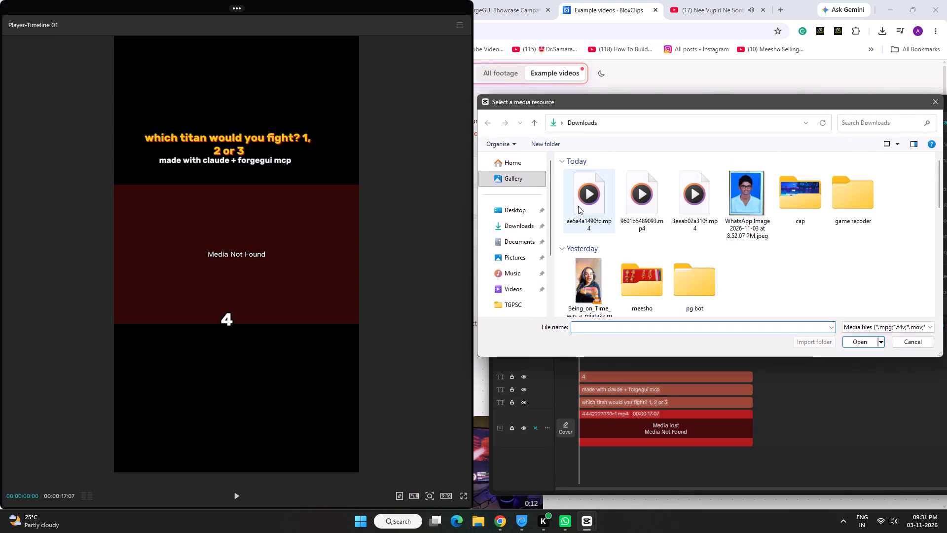
double_click(706, 220)
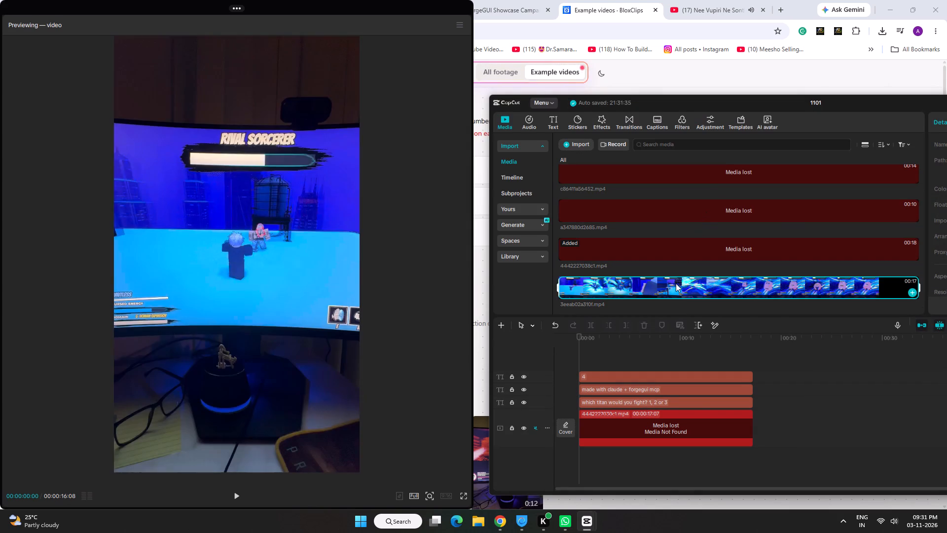
Shorten the lost main-track clip to about 11 seconds and replace it with 3eeab02a310f.mp4, keeping the original video effect.
drag(676, 282, 621, 439)
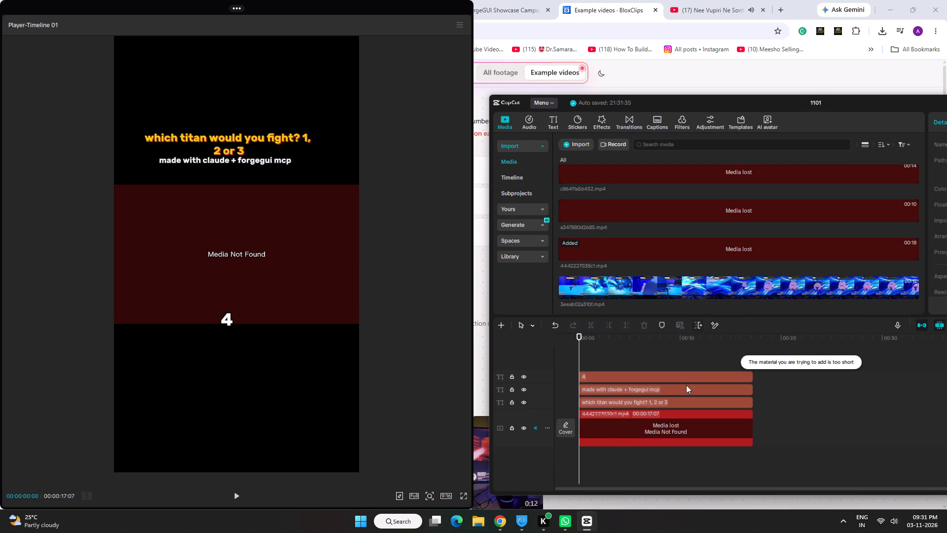
click(700, 436)
drag(756, 434, 692, 441)
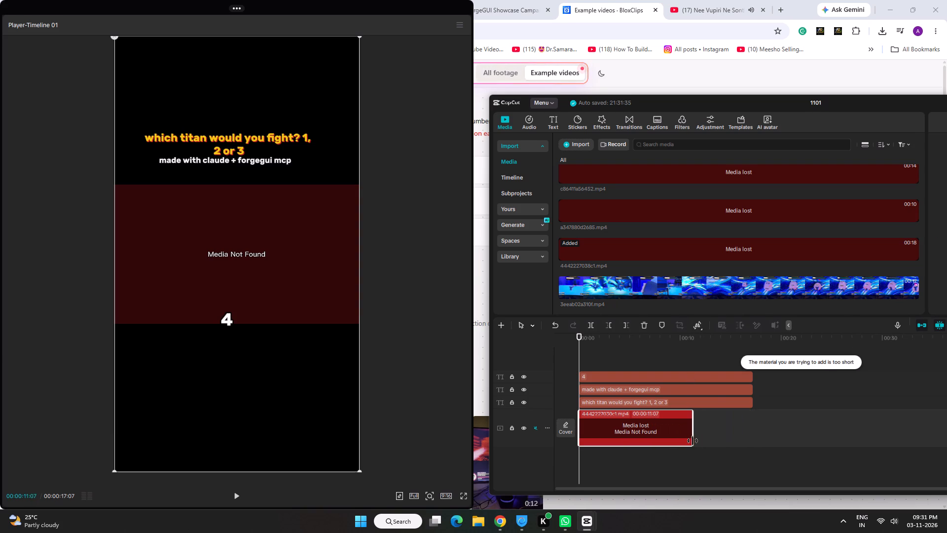
drag(692, 441, 692, 441)
drag(693, 283, 612, 430)
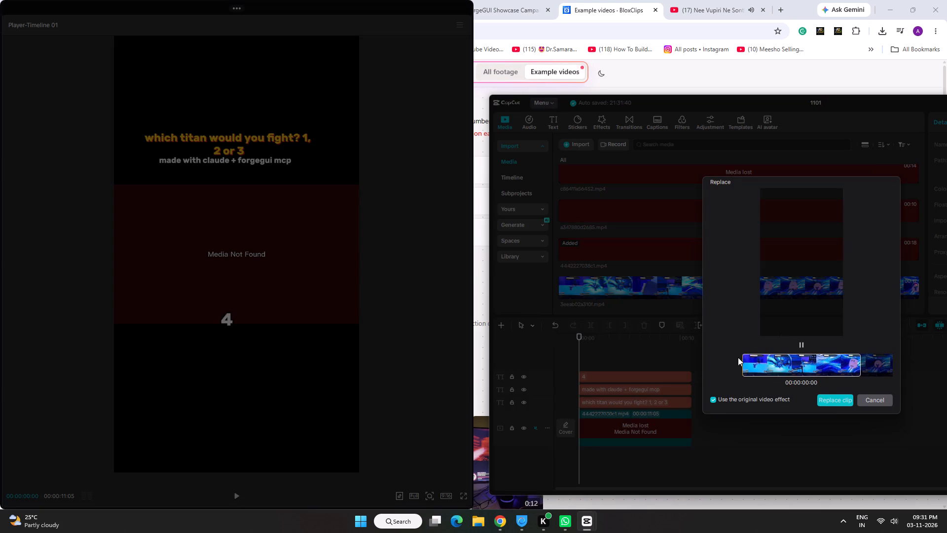
click(836, 404)
Extend the 3eeab02a310f.mp4 clip on the timeline to its full 00:00:16:08 length.
click(646, 433)
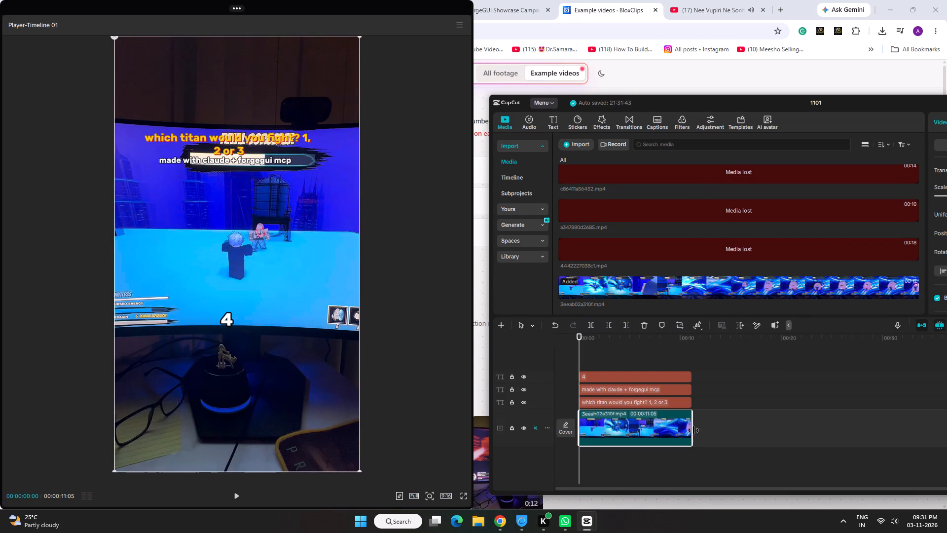
drag(692, 431, 782, 431)
Stretch the three text layers, the titan question, the "made with claude + forgegui mcp" line and the 4, to the video clip's end.
click(656, 399)
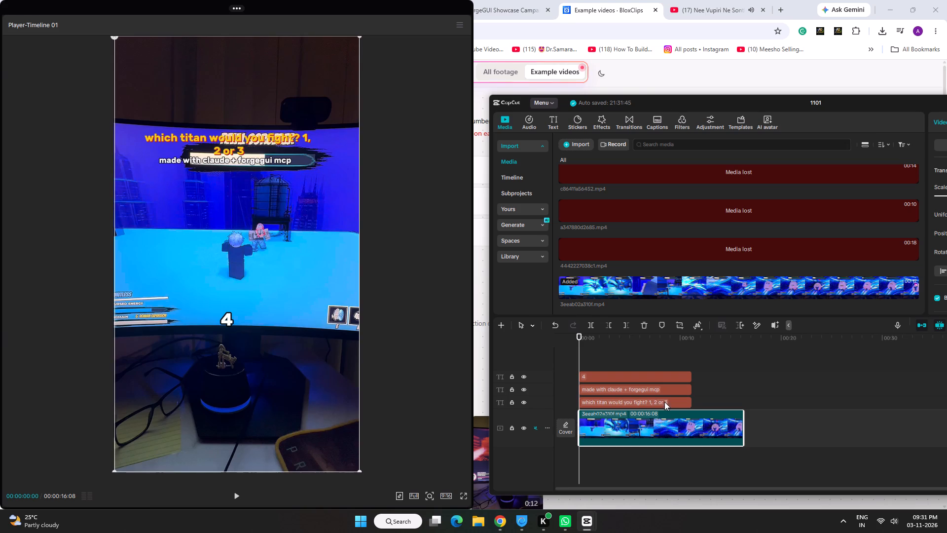
drag(692, 403, 741, 407)
click(676, 387)
drag(692, 391, 737, 398)
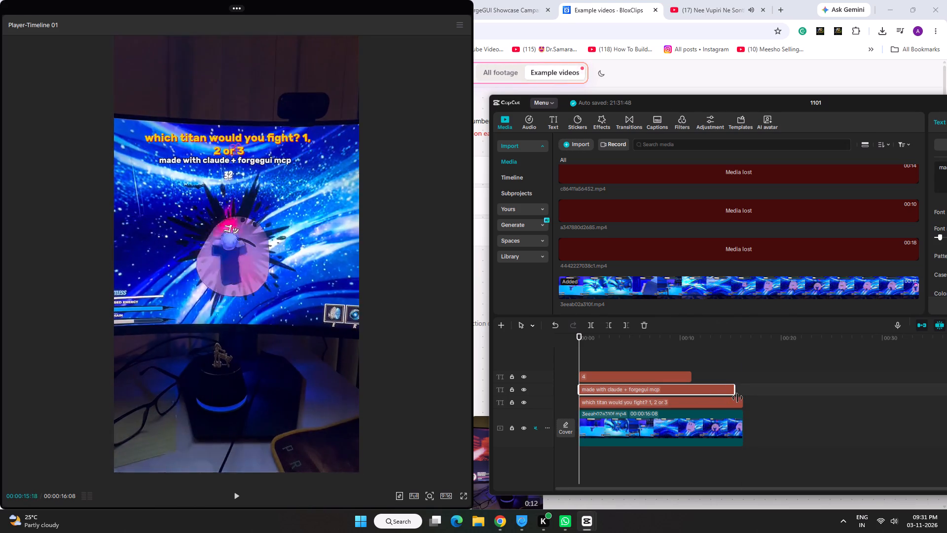
drag(737, 398, 740, 398)
click(683, 379)
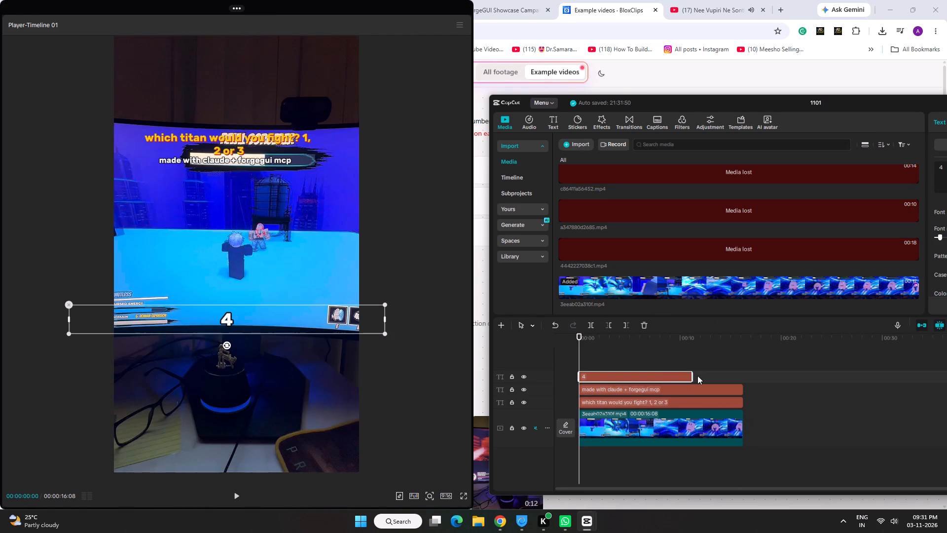
drag(693, 376, 738, 381)
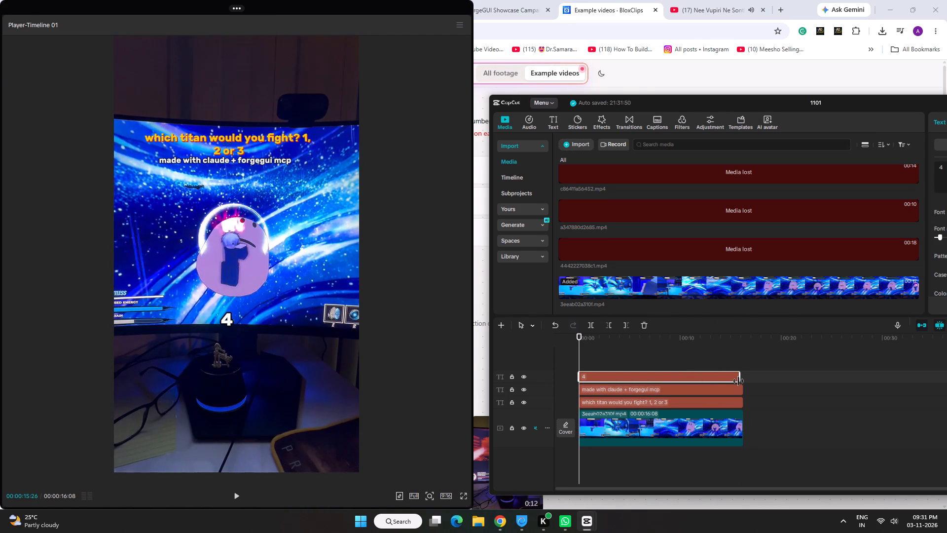
drag(738, 381, 740, 381)
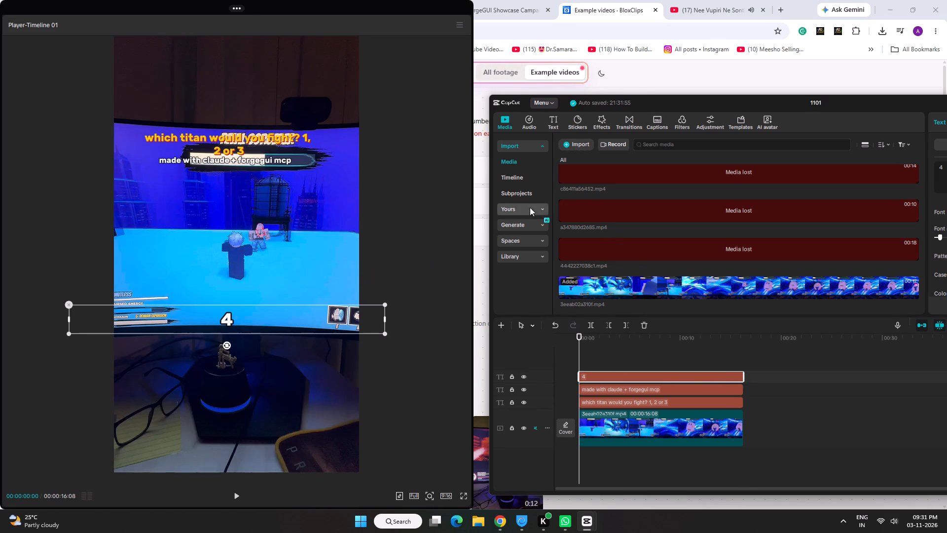
Shift the titan question caption sideways so it sits horizontally centred in the video frame.
click(239, 138)
click(239, 138)
drag(239, 138, 250, 138)
click(253, 153)
drag(260, 153, 267, 153)
click(272, 215)
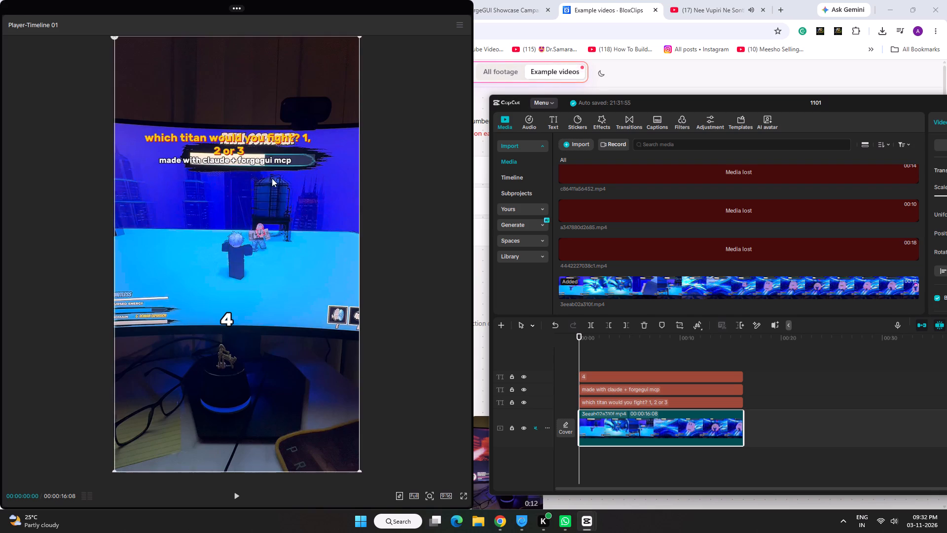
click(275, 142)
click(276, 138)
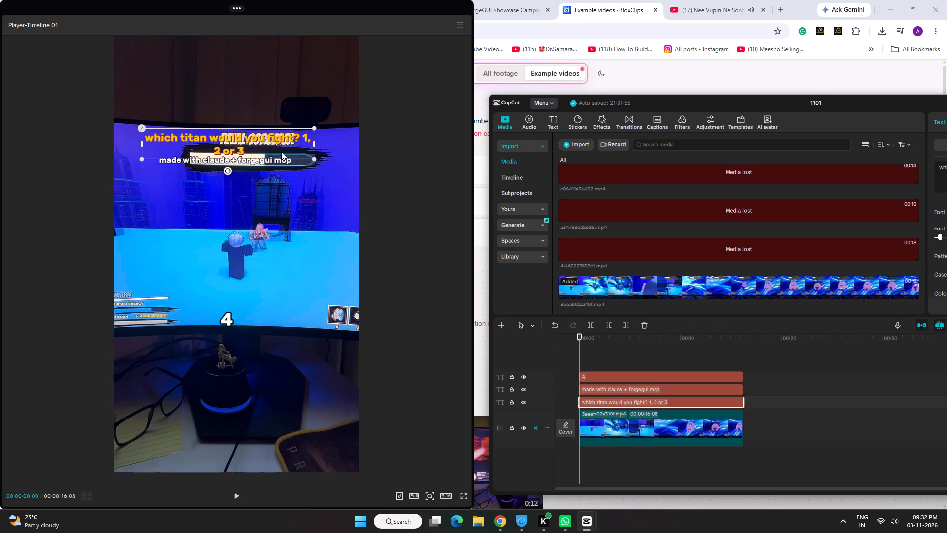
drag(281, 152, 289, 152)
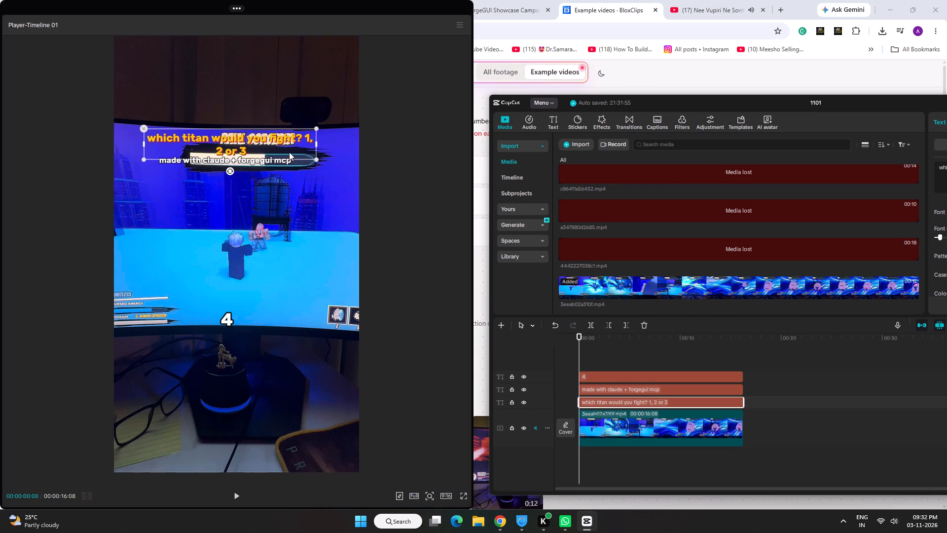
drag(289, 152, 290, 152)
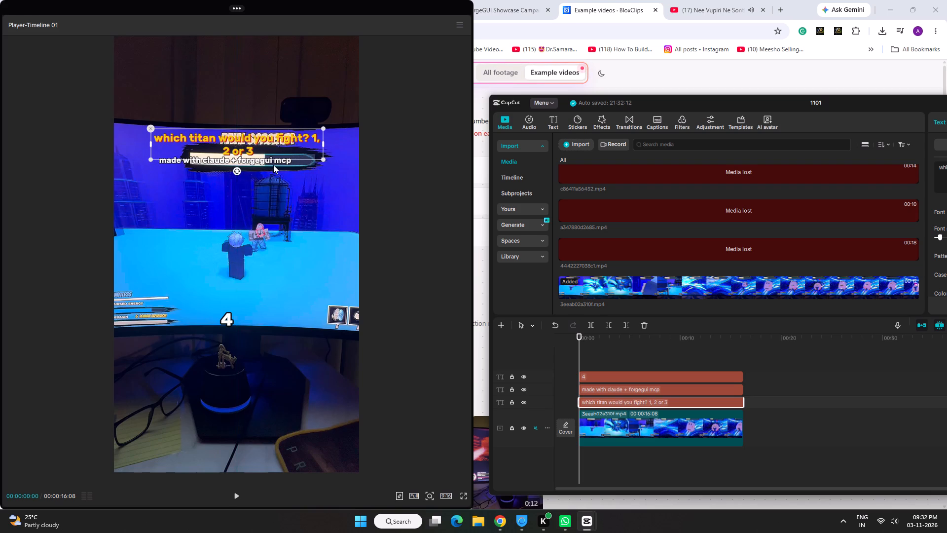
Centre the "made with claude + forgegui mcp" line horizontally, just beneath the titan question.
click(268, 162)
drag(268, 162, 276, 163)
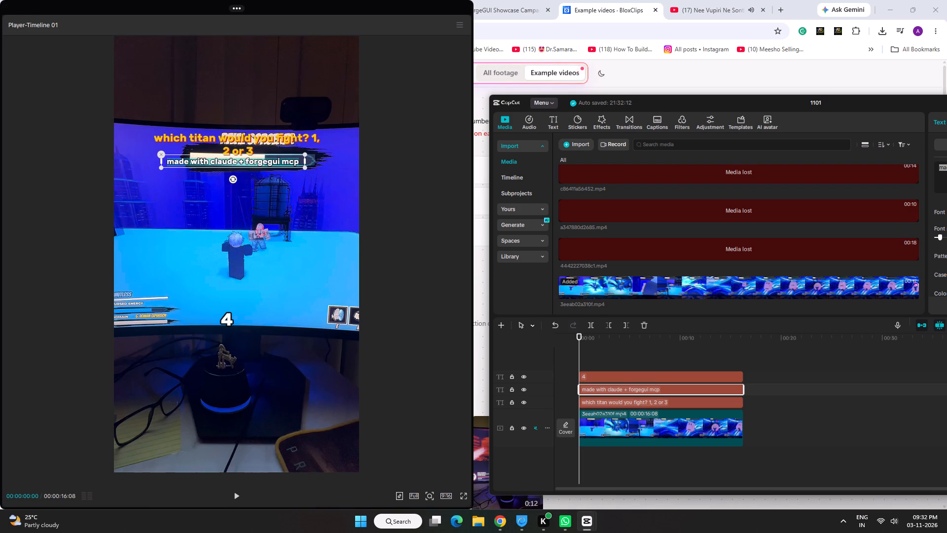
drag(276, 163, 283, 170)
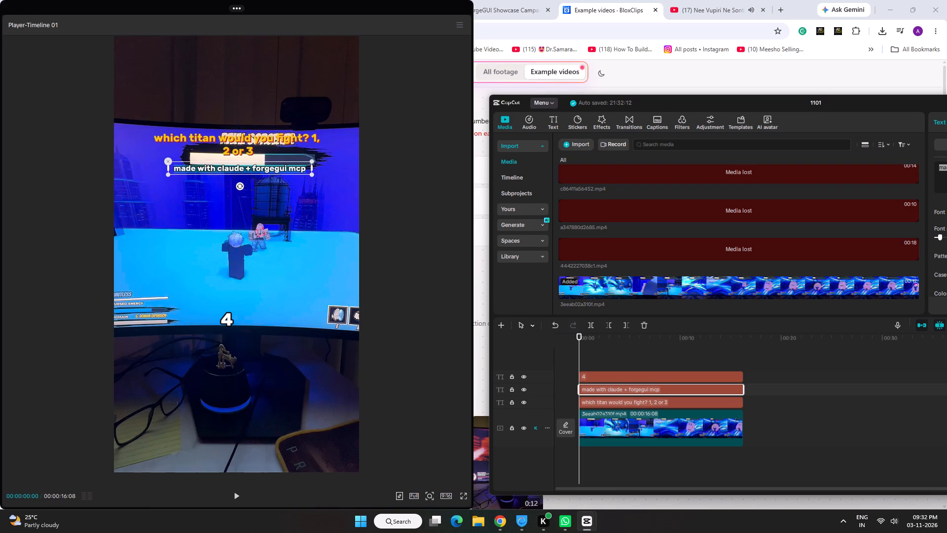
drag(283, 170, 279, 171)
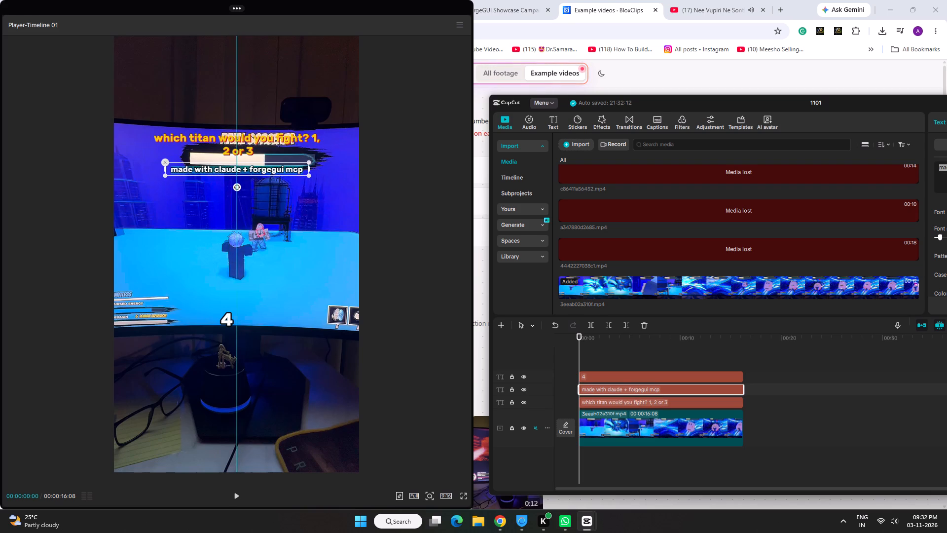
drag(279, 171, 281, 165)
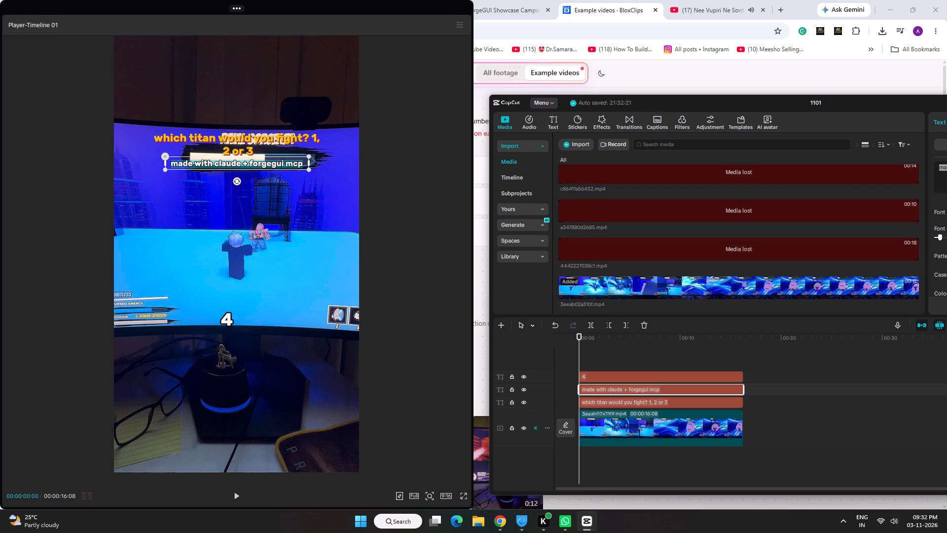
Switch to Chrome and copy the hook "which domain are you picking? 1, 2 or 3" with its emoji from the Cursed Sorcerers example.
click(663, 74)
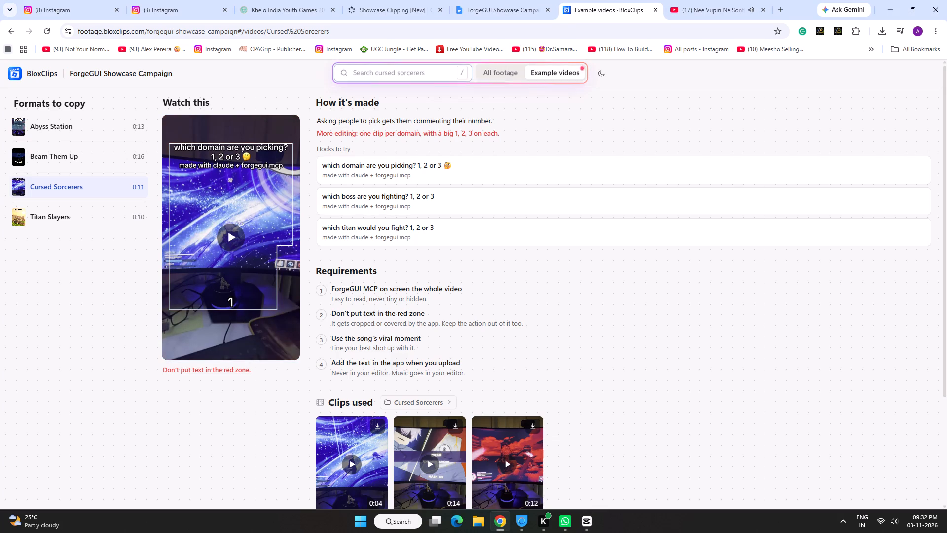
drag(323, 165, 462, 158)
right_click(443, 162)
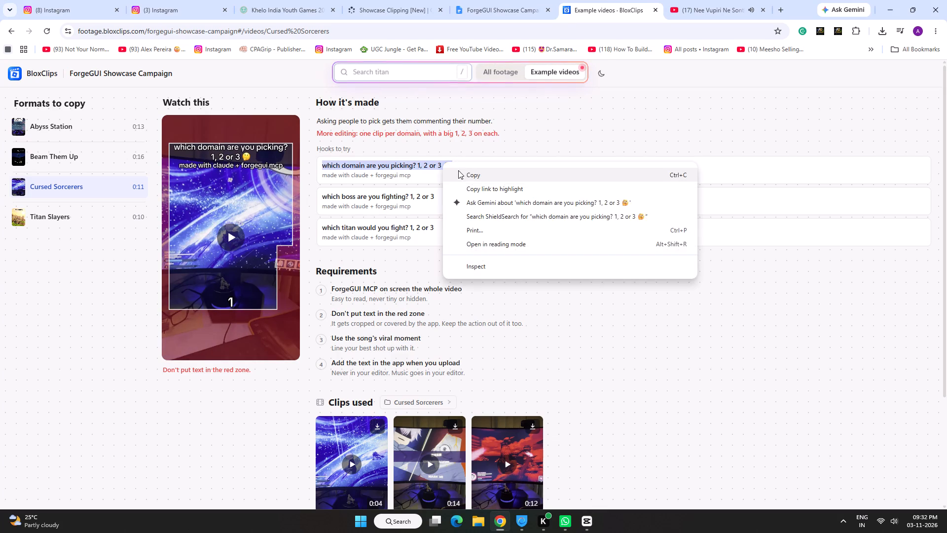
click(469, 173)
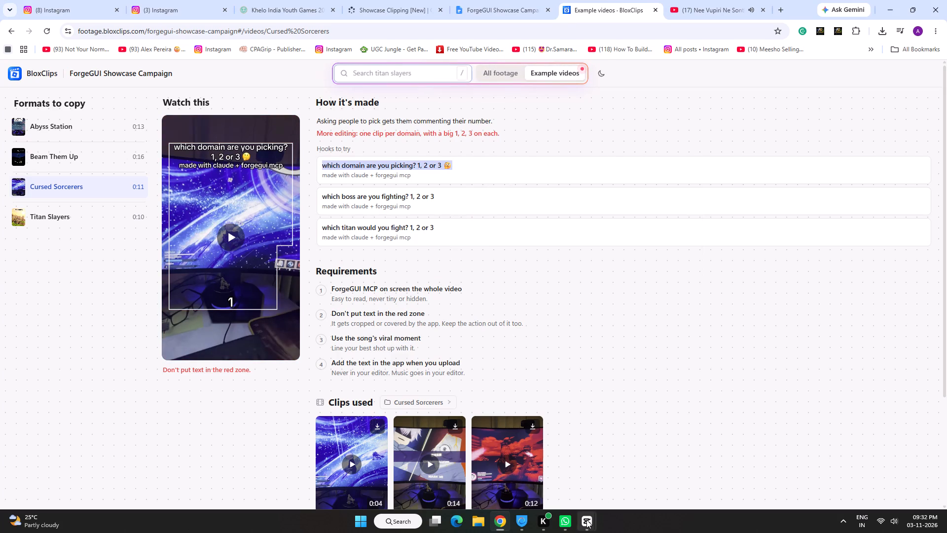
Back in CapCut, replace the titan question text with the copied hook "which domain are you picking? 1, 2 or 3" and its emoji.
click(586, 520)
click(620, 461)
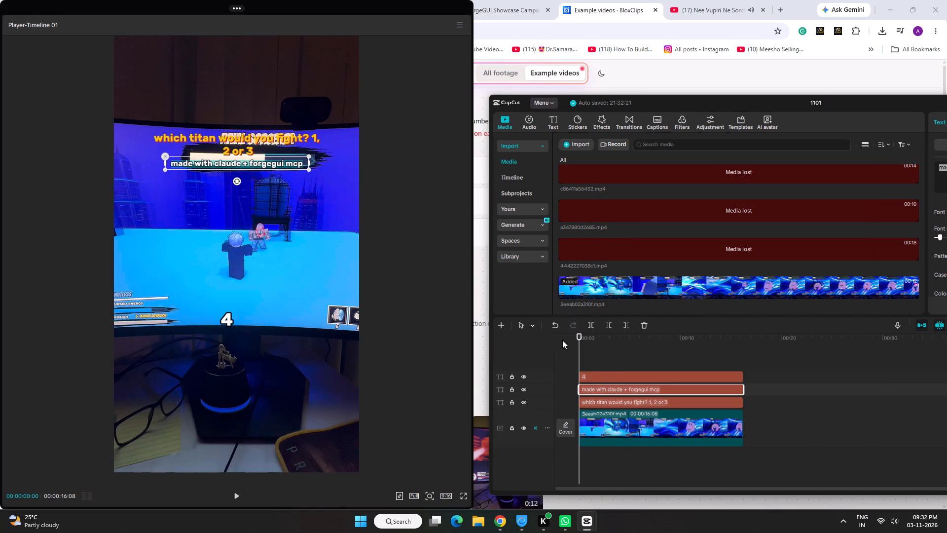
click(272, 133)
drag(713, 104, 467, 122)
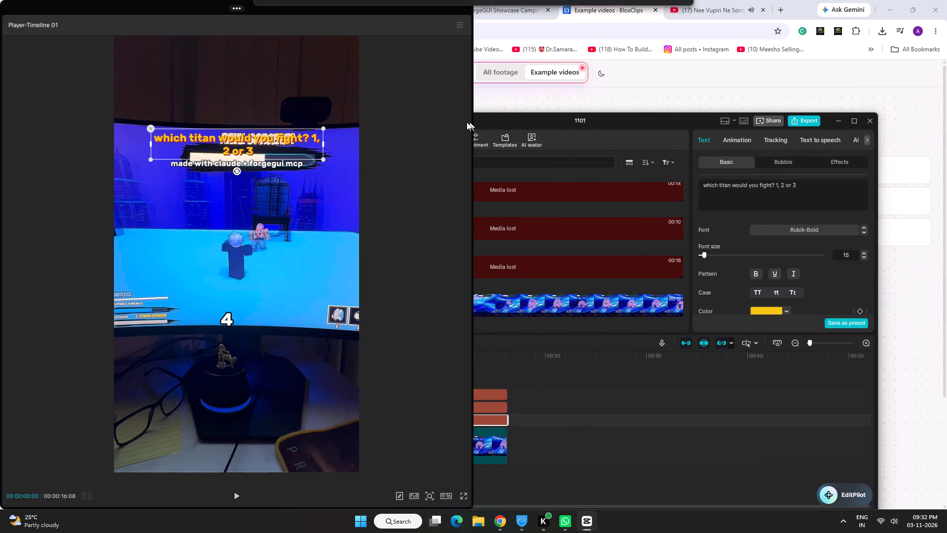
drag(467, 122, 462, 122)
drag(787, 188, 650, 189)
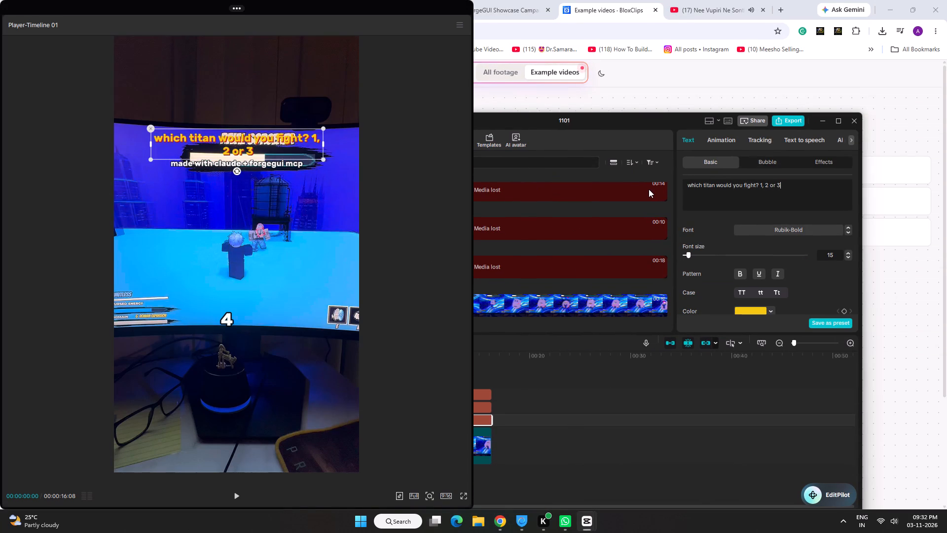
click(784, 184)
drag(786, 185, 676, 184)
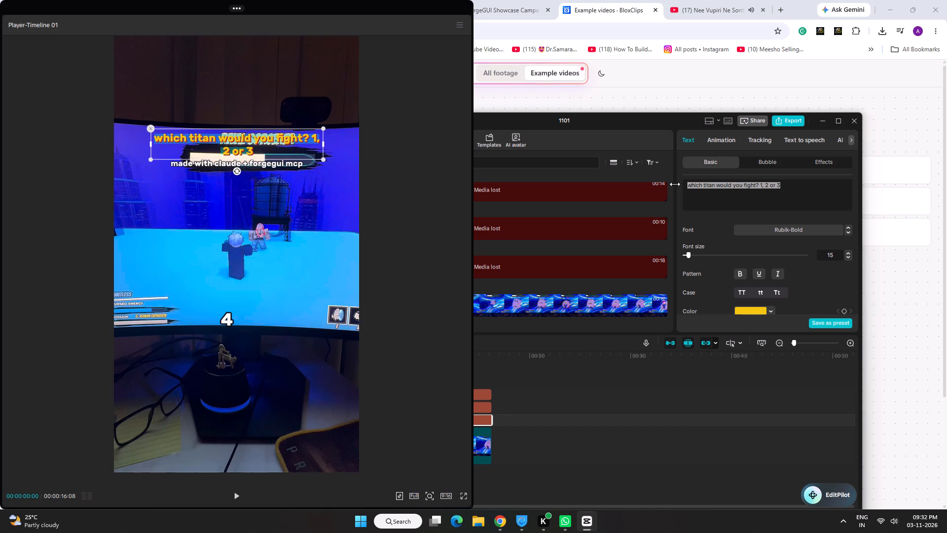
key(ctrl+v)
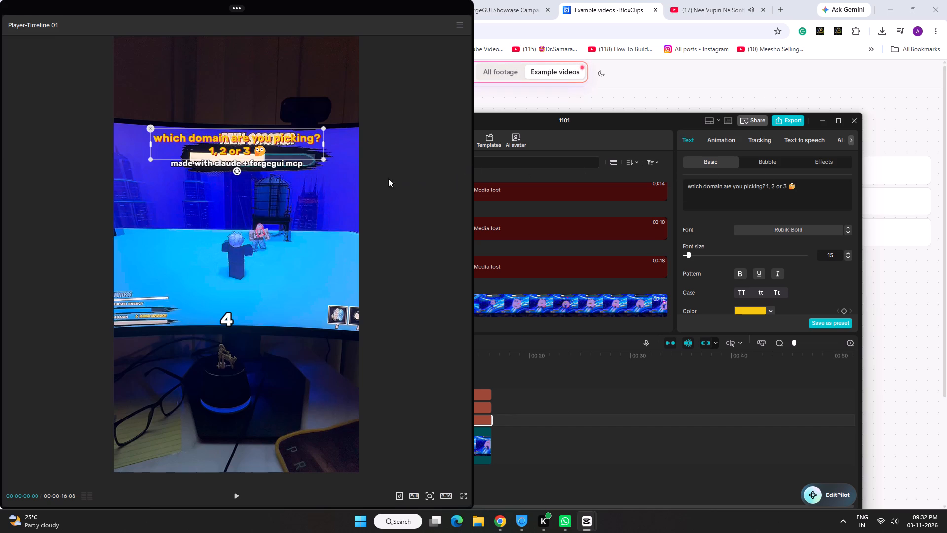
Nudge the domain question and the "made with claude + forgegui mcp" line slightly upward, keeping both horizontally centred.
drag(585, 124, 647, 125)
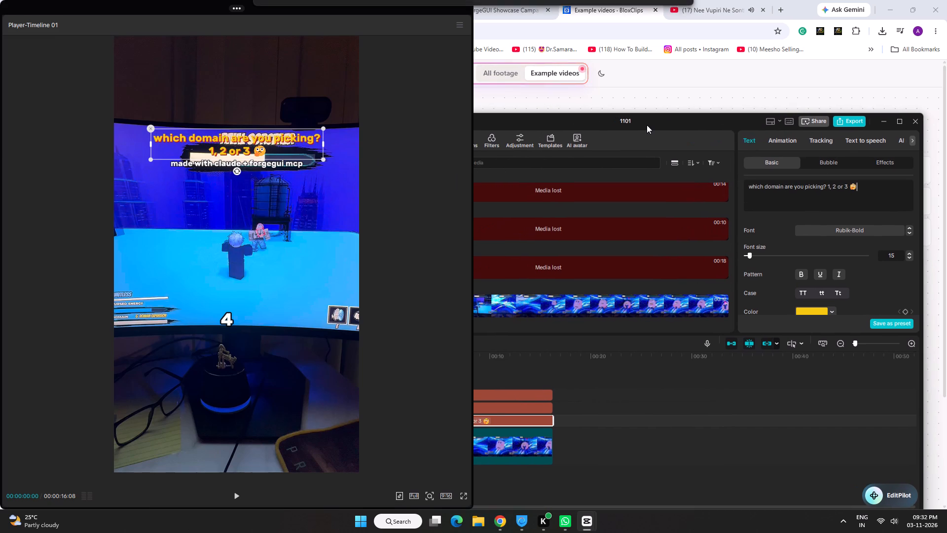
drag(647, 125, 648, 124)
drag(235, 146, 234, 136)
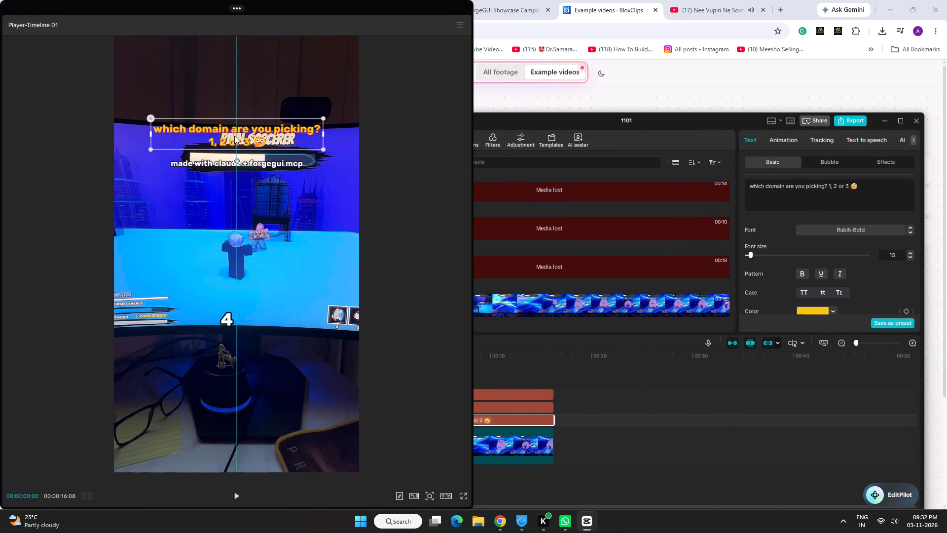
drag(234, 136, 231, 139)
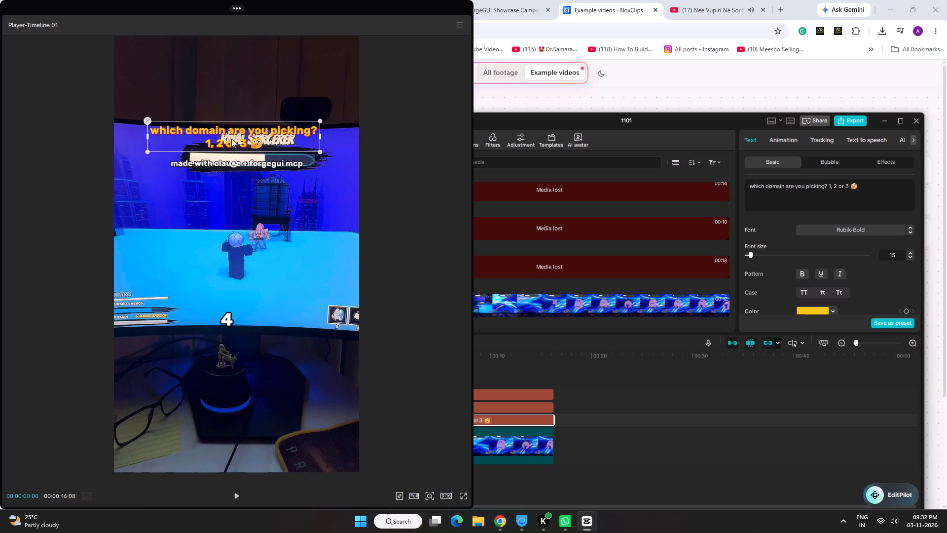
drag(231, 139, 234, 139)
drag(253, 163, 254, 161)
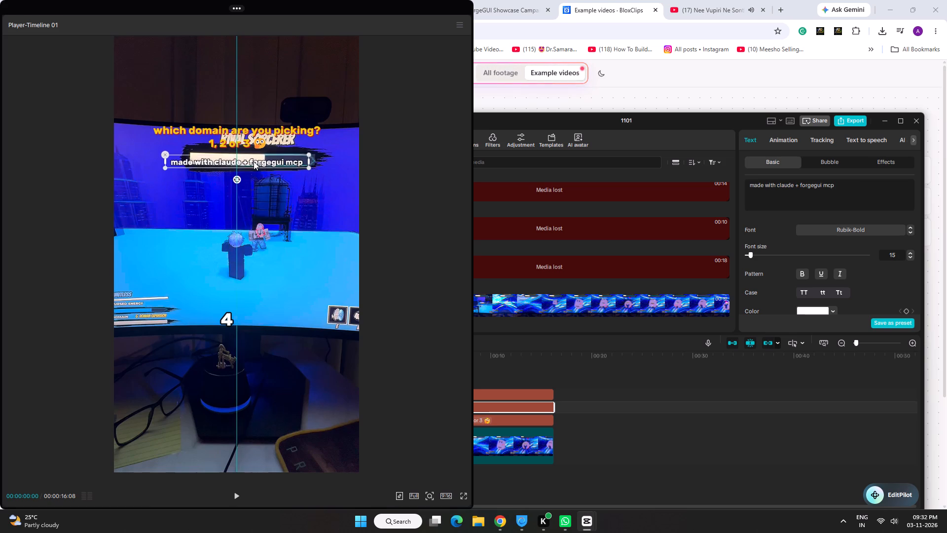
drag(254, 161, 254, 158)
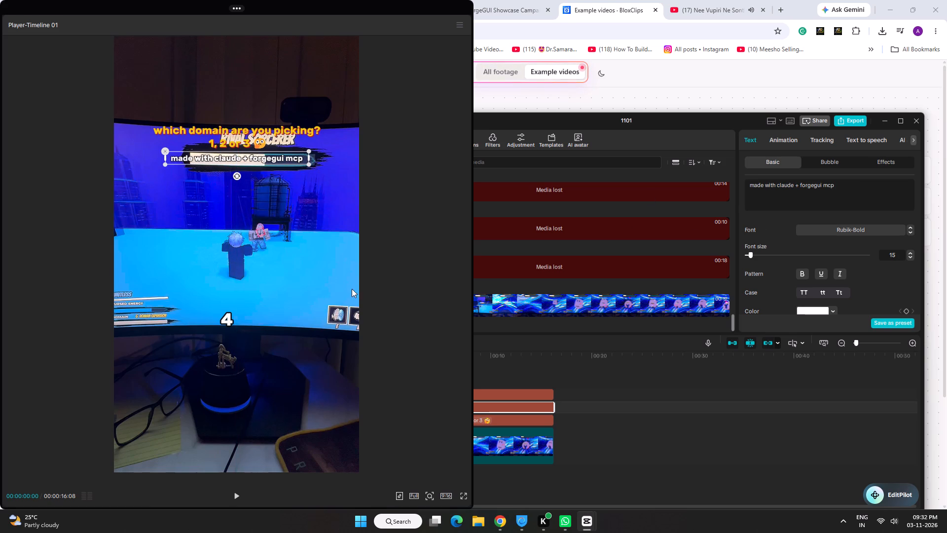
Preview the clip briefly and raise the domain question above the footage's RIVAL SORCERER title, keeping it horizontally centred.
drag(556, 123, 666, 113)
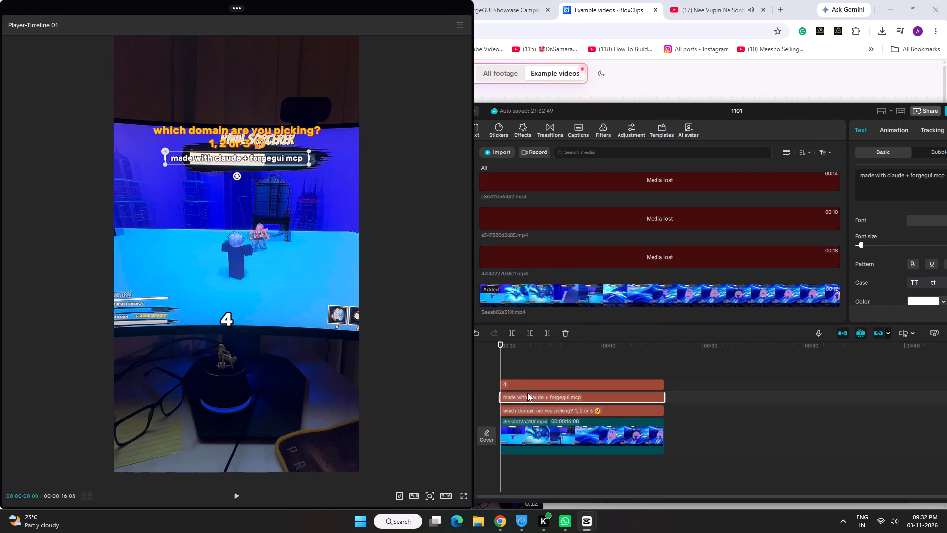
click(232, 498)
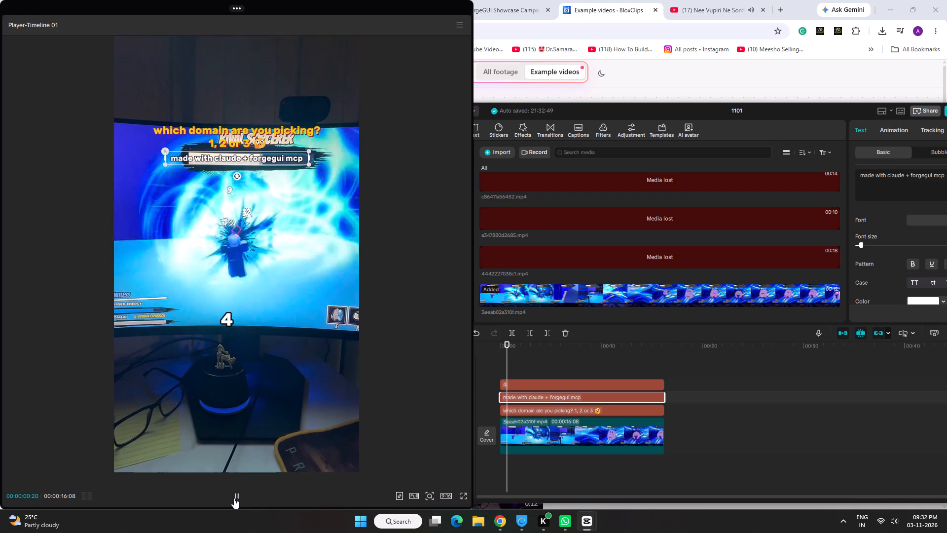
click(231, 496)
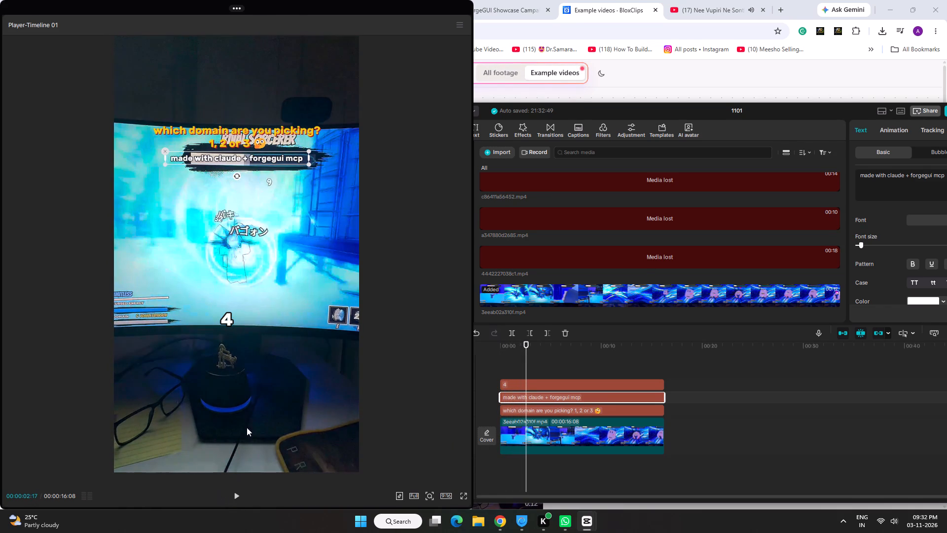
click(251, 140)
drag(736, 112, 718, 112)
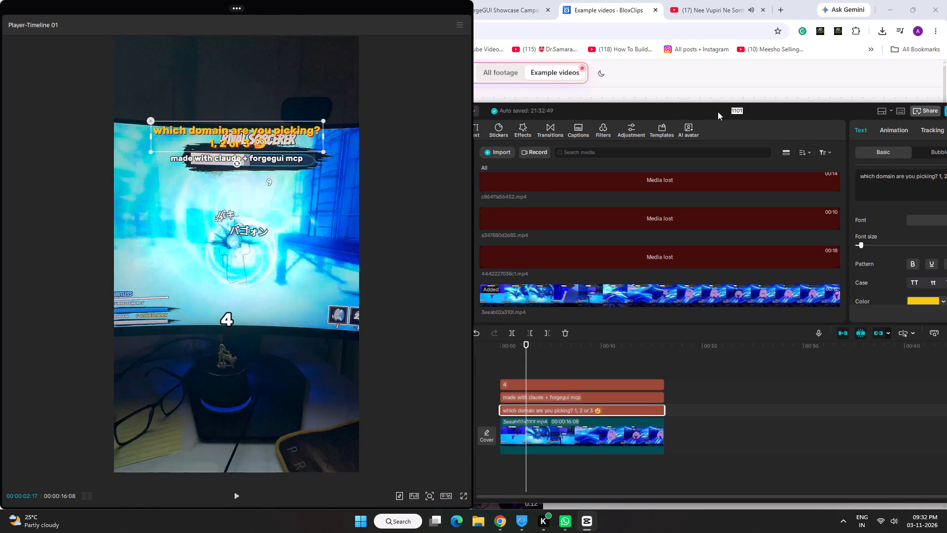
drag(718, 112, 642, 110)
click(770, 114)
drag(773, 114, 719, 110)
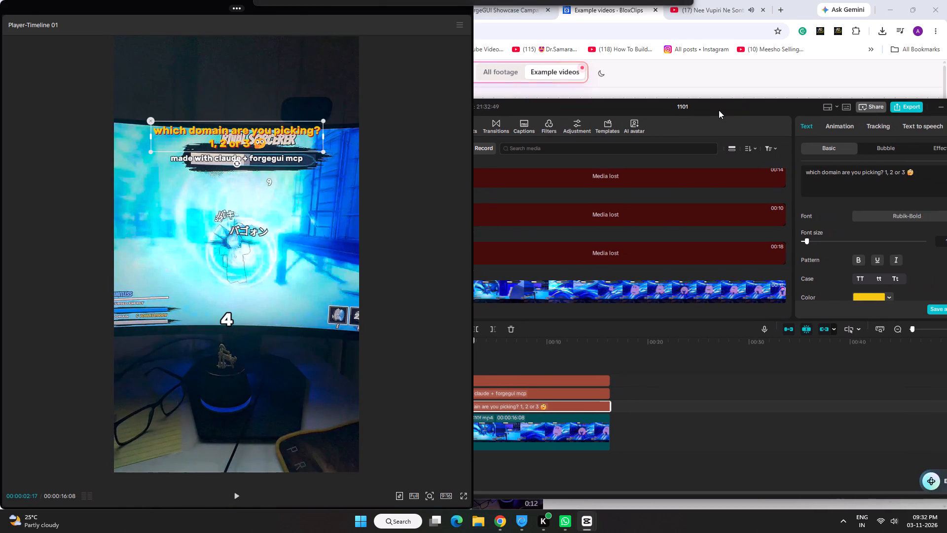
drag(719, 110, 698, 106)
drag(241, 135, 241, 128)
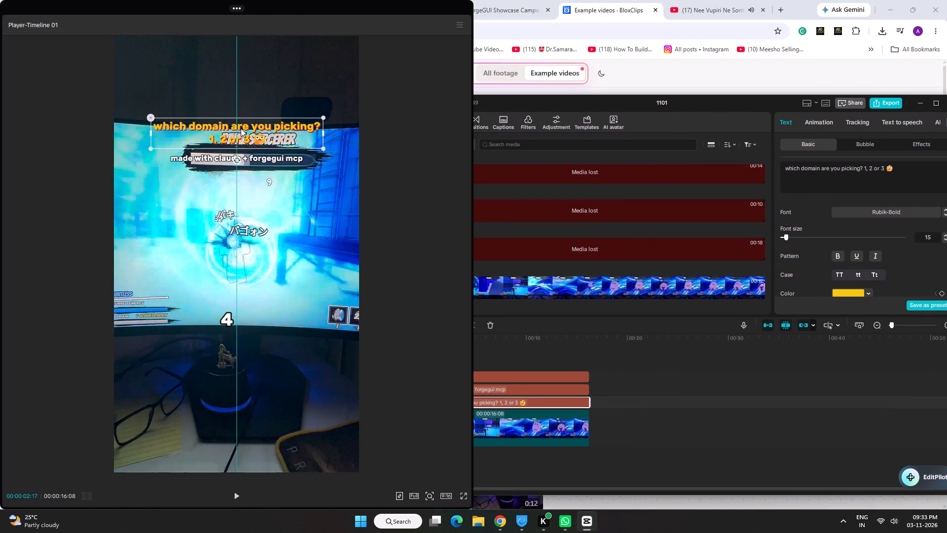
drag(241, 128, 239, 116)
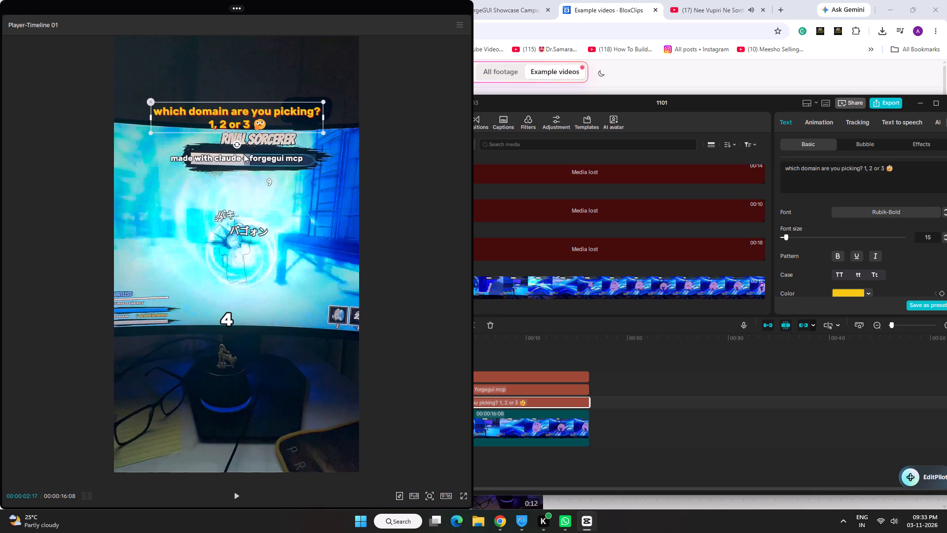
Lower the "made with claude + forgegui mcp" line to just below the rival's health bar, horizontally centred.
drag(244, 160, 244, 178)
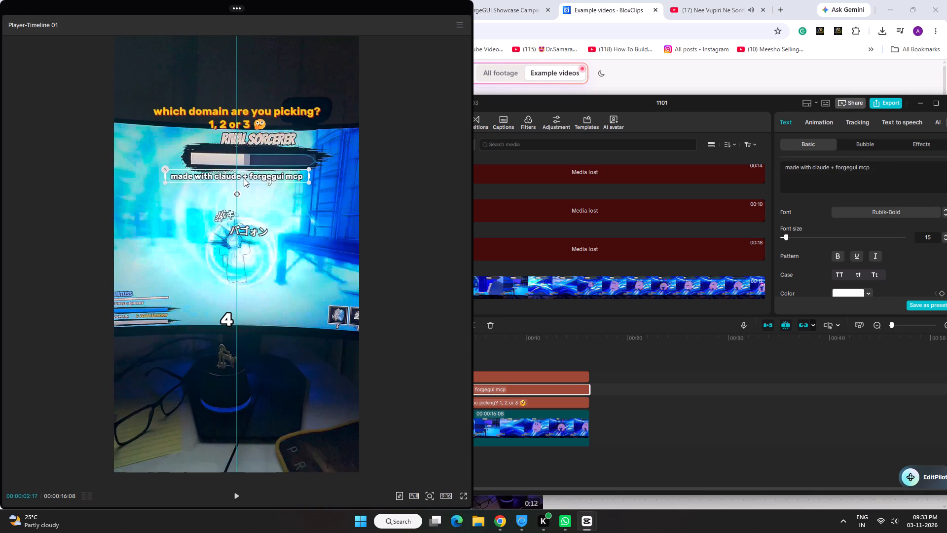
drag(244, 178, 245, 179)
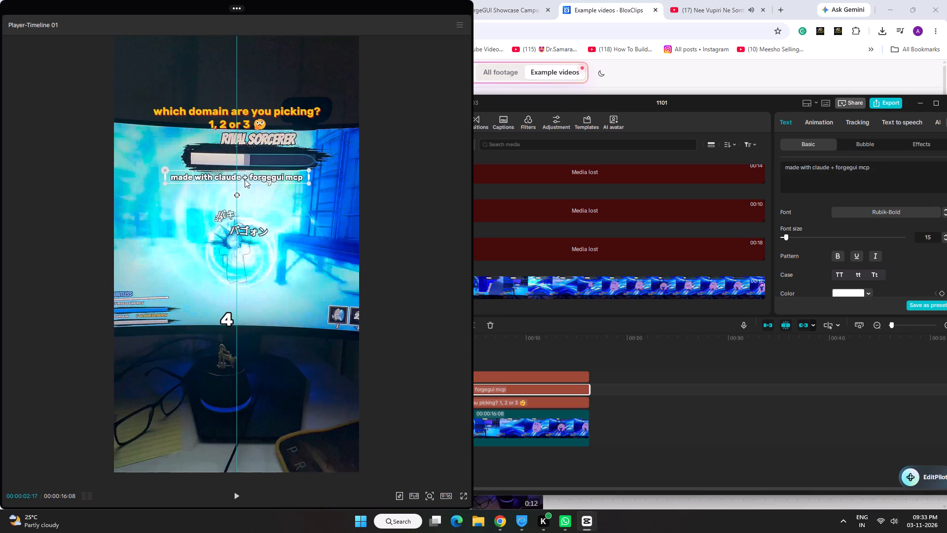
drag(245, 179, 247, 181)
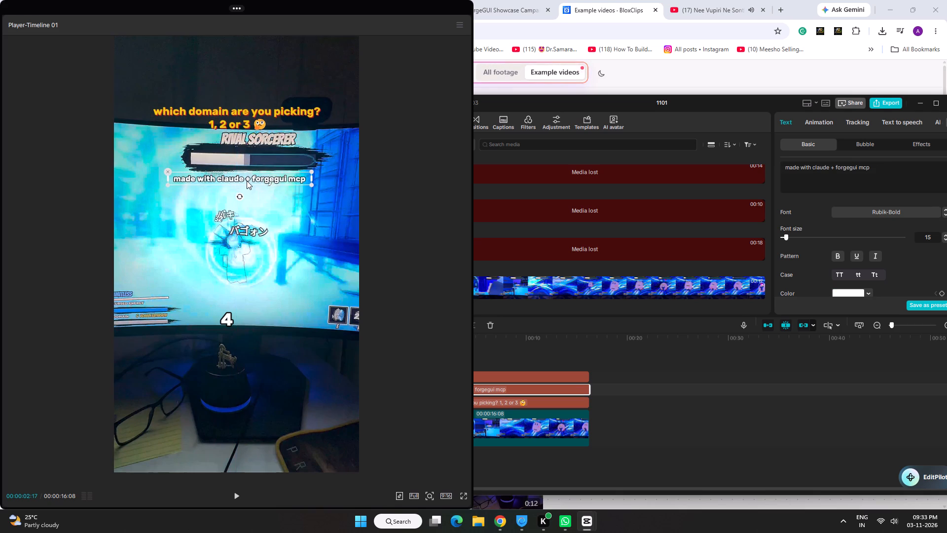
drag(247, 181, 243, 180)
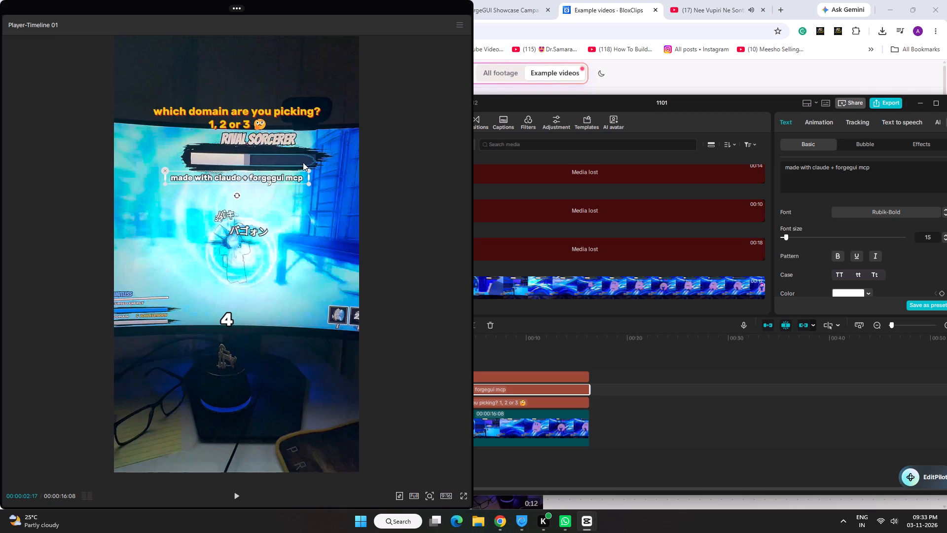
Play the first seconds of the timeline from the start to check the caption placement against the footage.
drag(546, 108, 608, 100)
drag(512, 329, 491, 342)
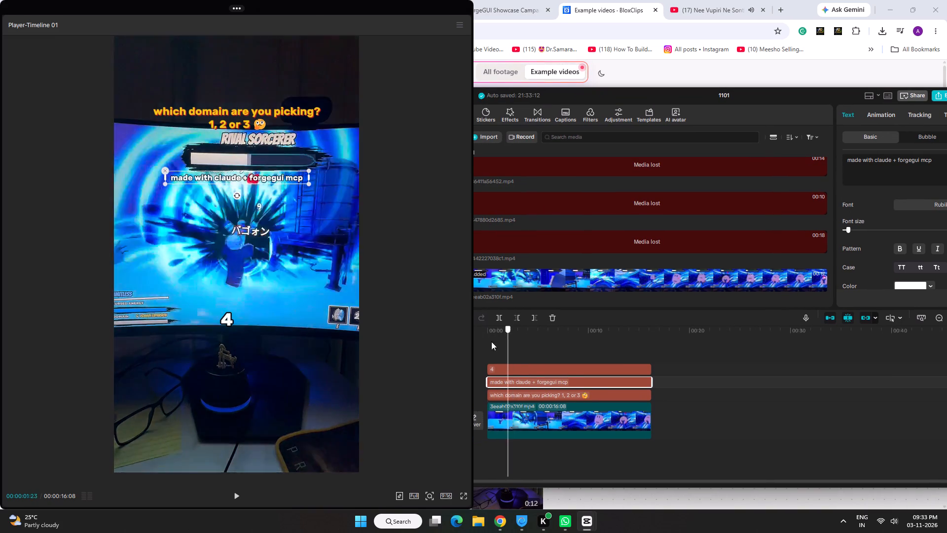
drag(491, 342, 454, 356)
click(239, 497)
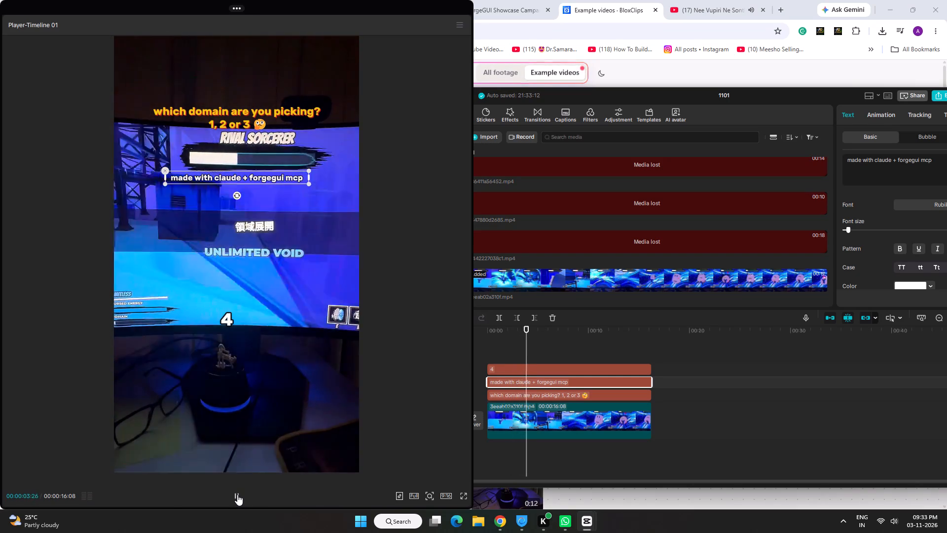
click(237, 495)
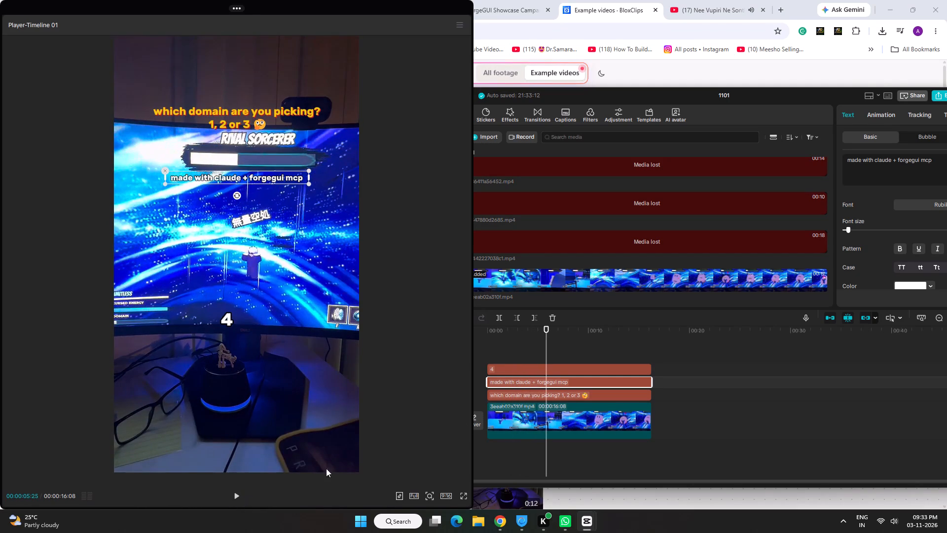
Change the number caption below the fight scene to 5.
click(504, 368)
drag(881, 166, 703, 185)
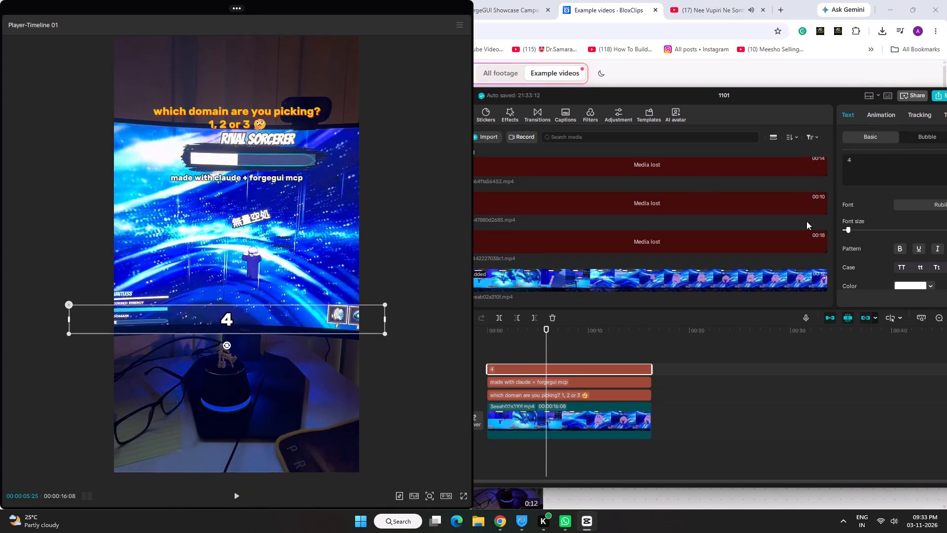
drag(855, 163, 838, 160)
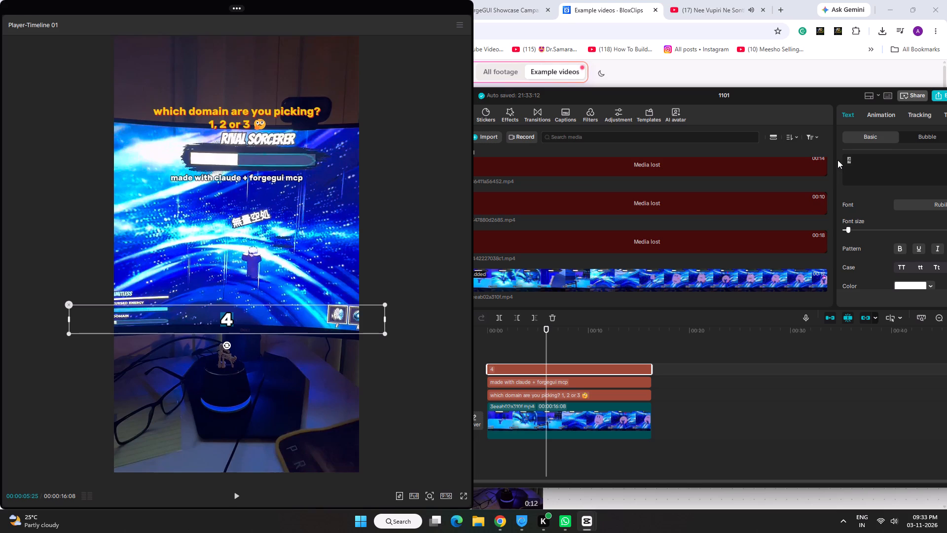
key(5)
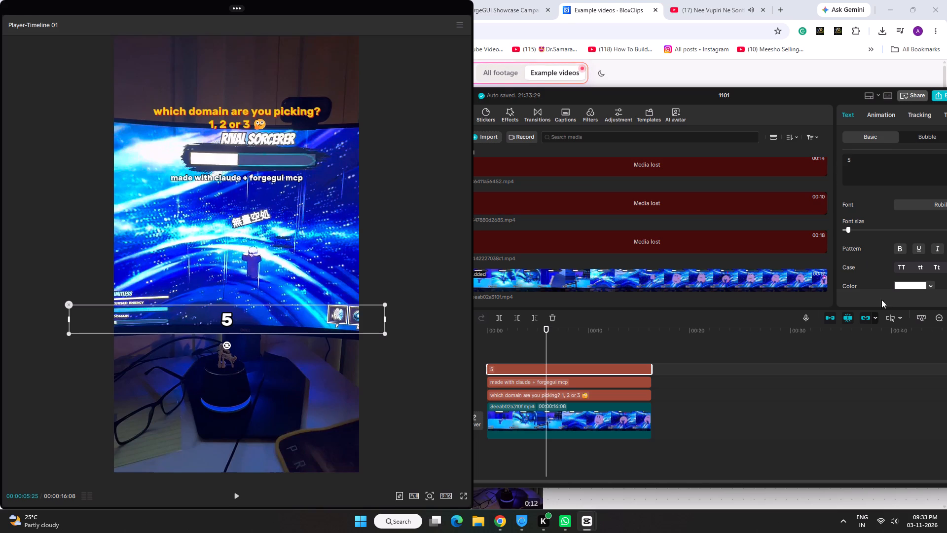
Check a frame late in the clip and replace the number caption's text with 2.
click(608, 338)
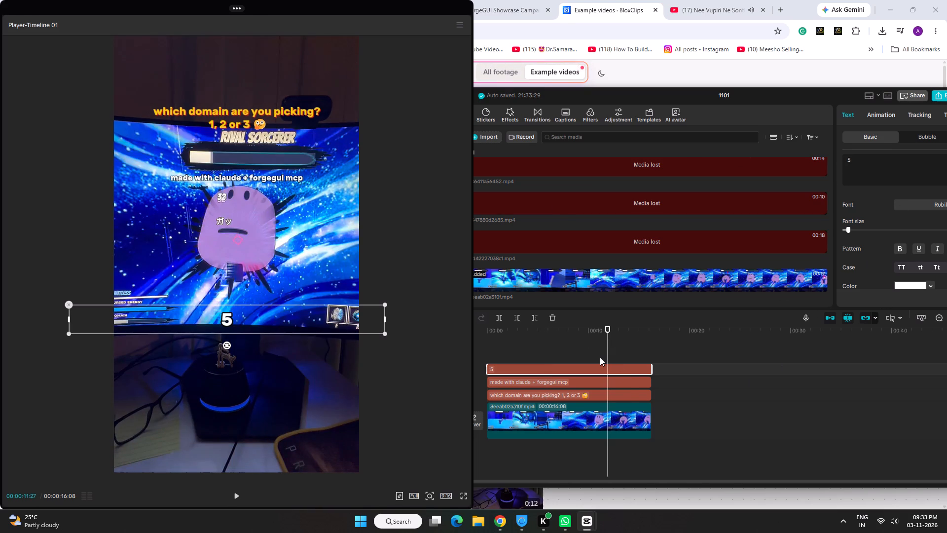
drag(892, 159, 753, 176)
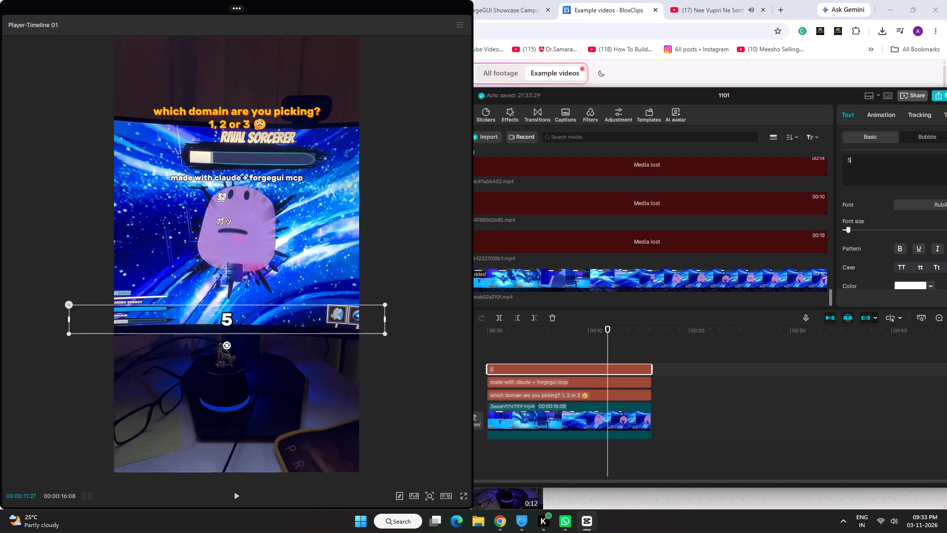
drag(867, 160, 830, 167)
drag(872, 158, 844, 161)
key(BackSpace)
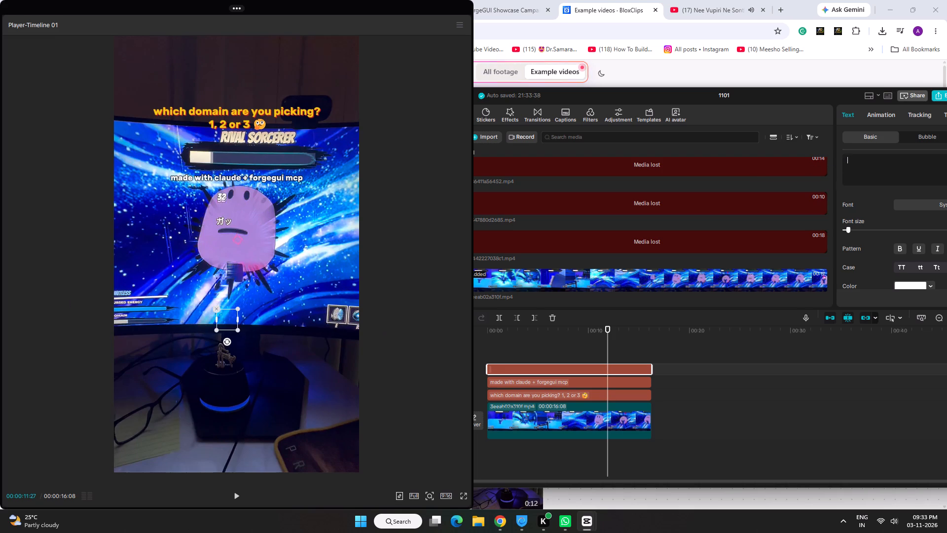
key(2)
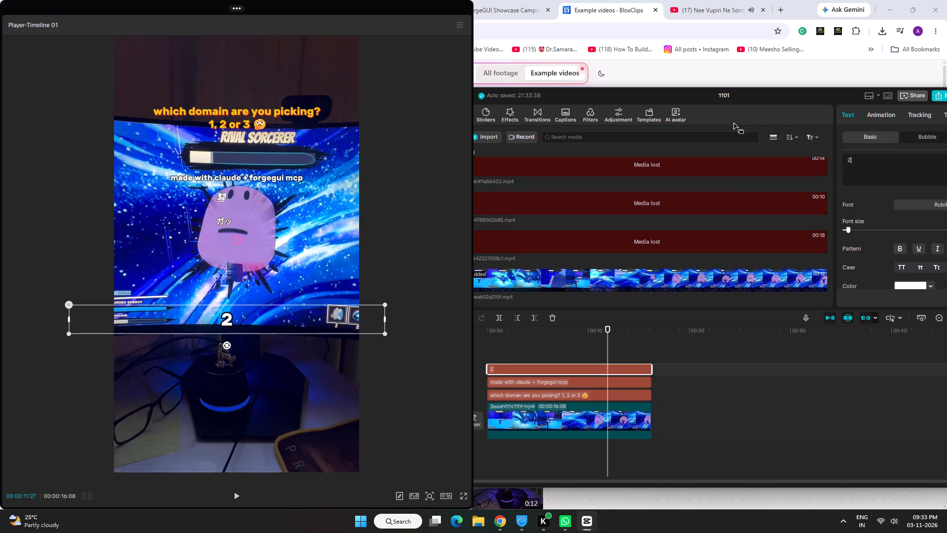
Import all the MP3 tracks from the campppp folder inside Downloads > cap as audio.
drag(810, 98, 858, 95)
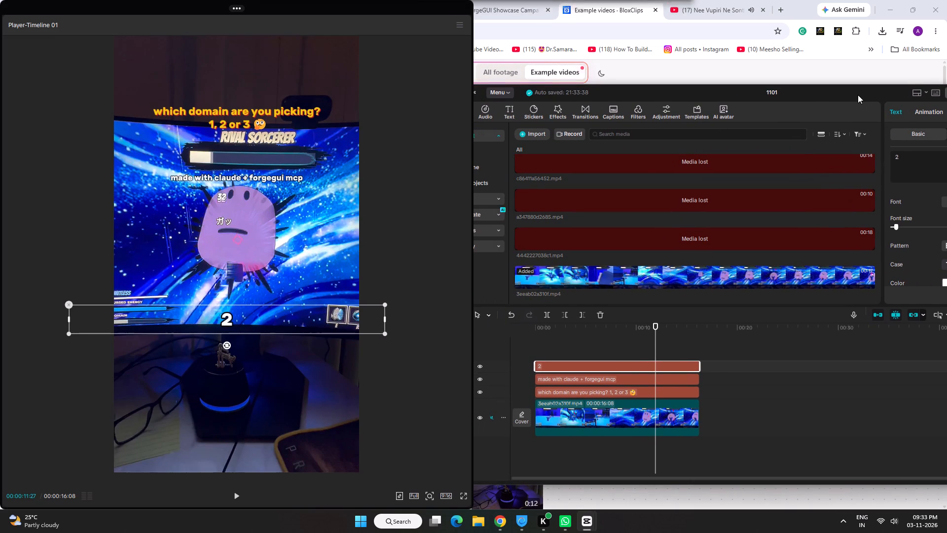
click(490, 113)
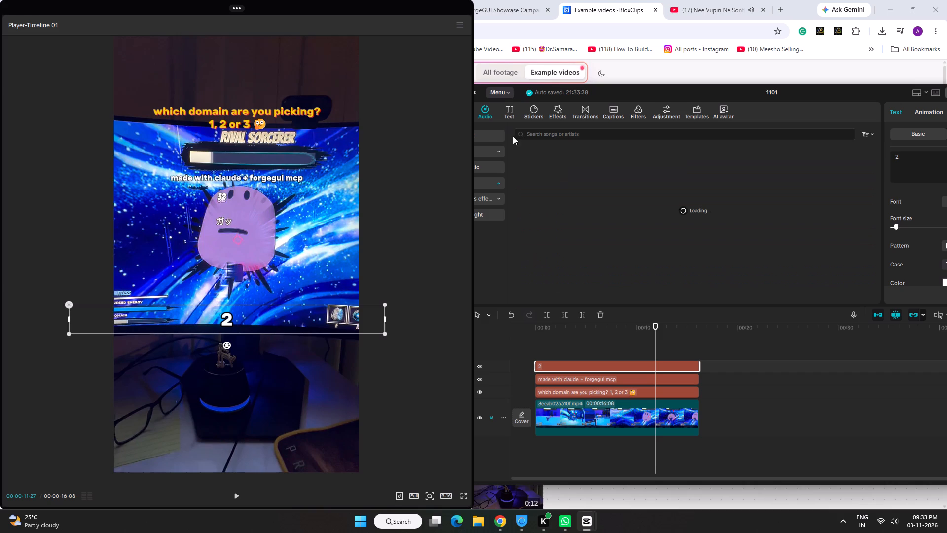
click(489, 135)
click(552, 133)
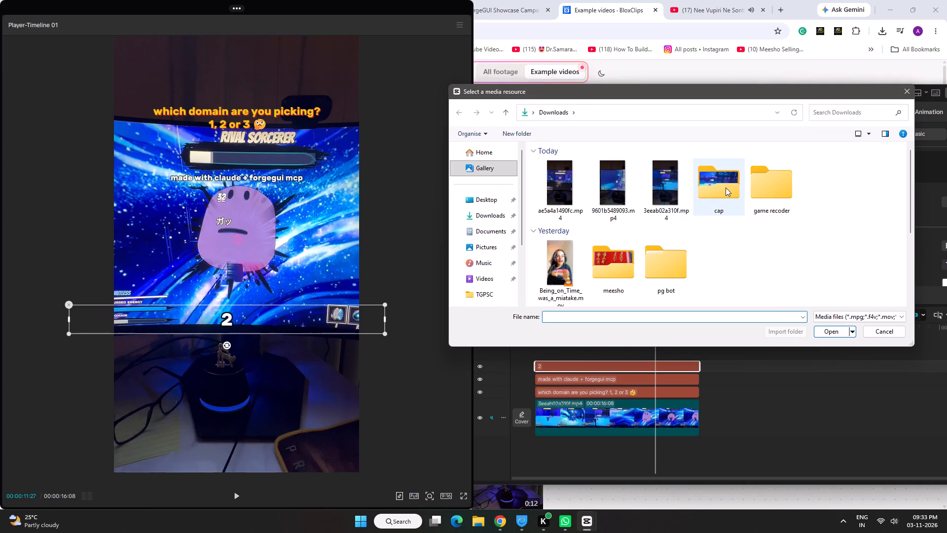
double_click(726, 188)
double_click(567, 182)
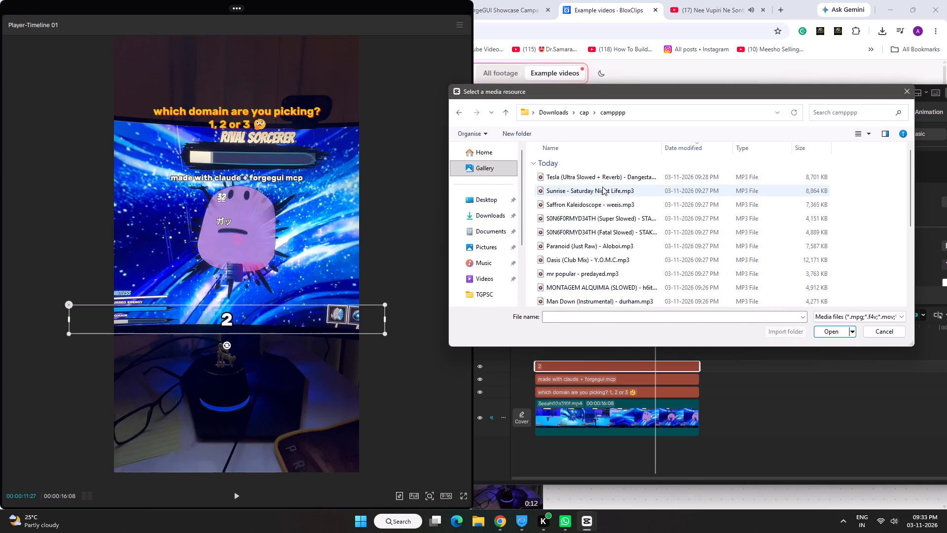
key(ctrl+a)
click(821, 329)
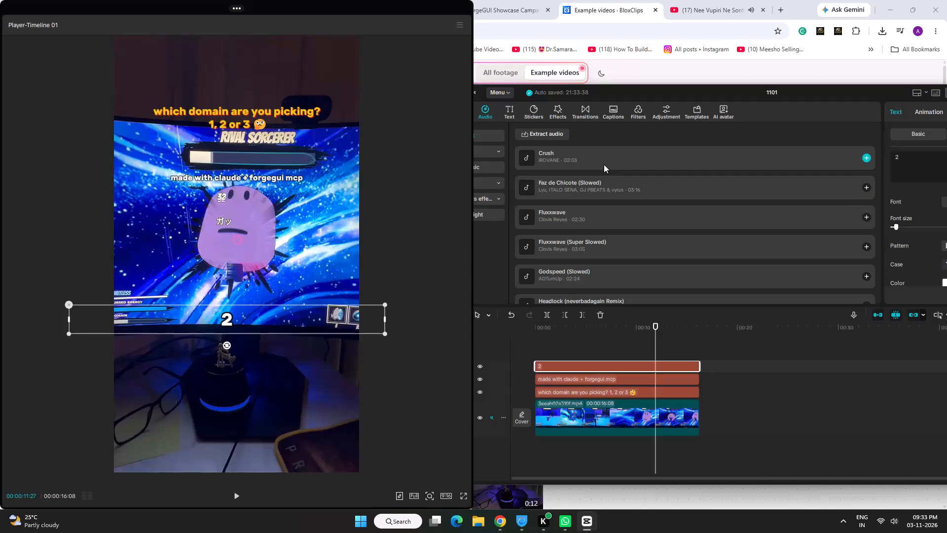
Audition the imported tracks one after another, from Crush through Oasis (Club Mix), to find music that suits the clip.
click(604, 164)
click(603, 184)
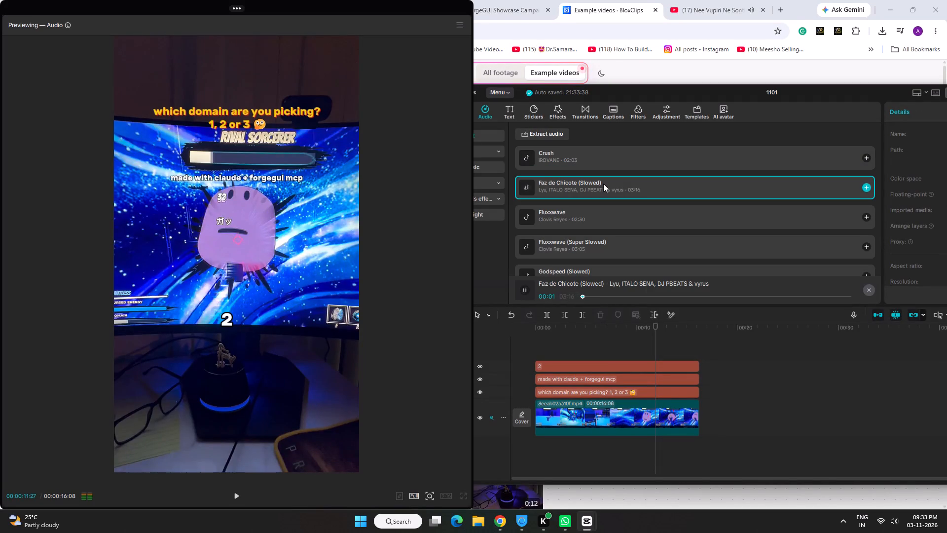
click(602, 215)
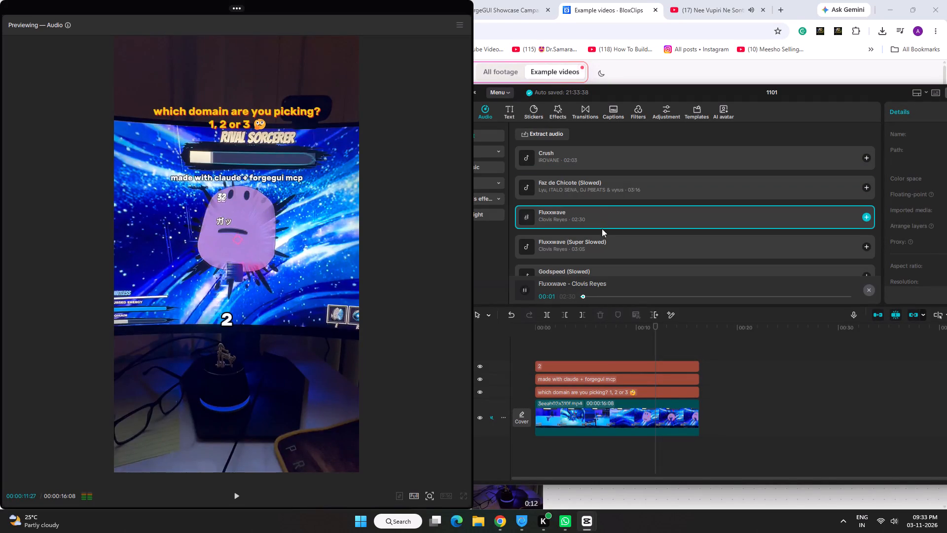
click(601, 239)
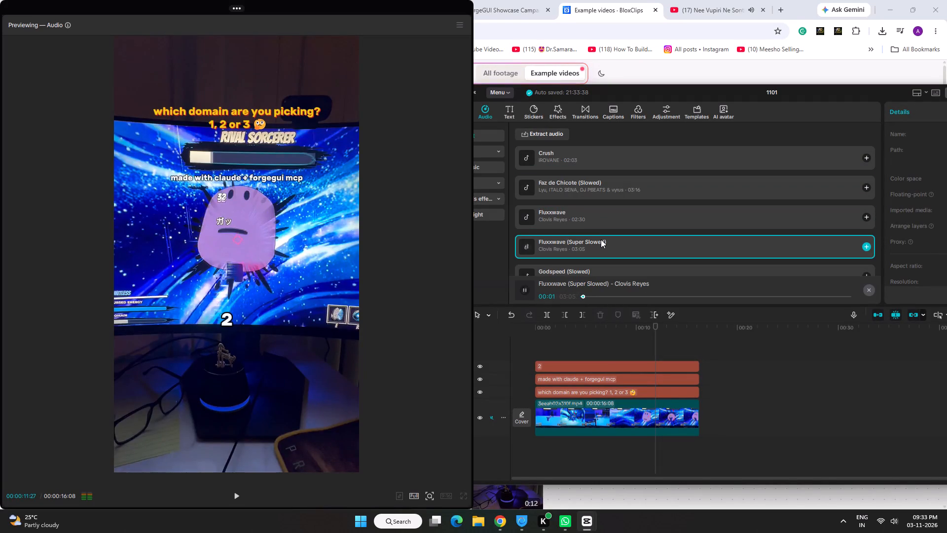
scroll(601, 239, down, 1)
click(600, 237)
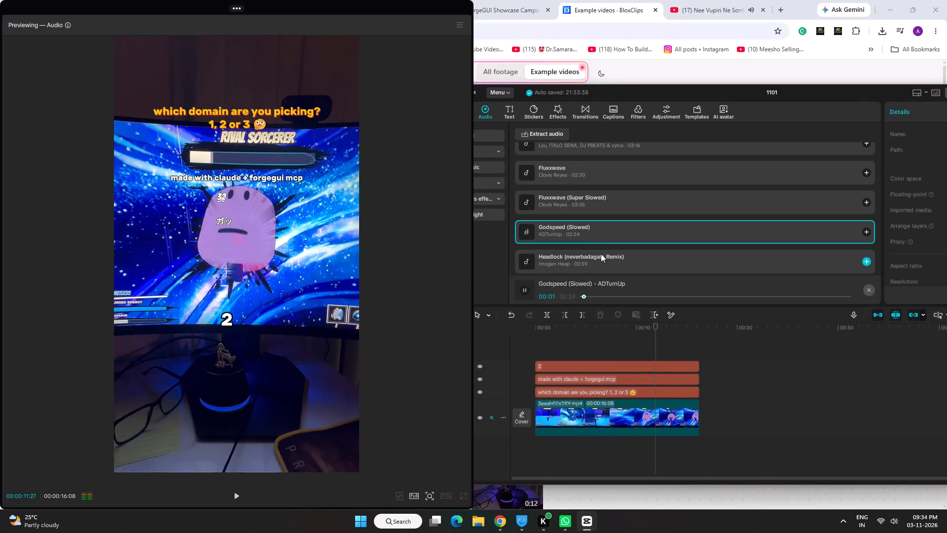
click(601, 256)
scroll(601, 256, down, 1)
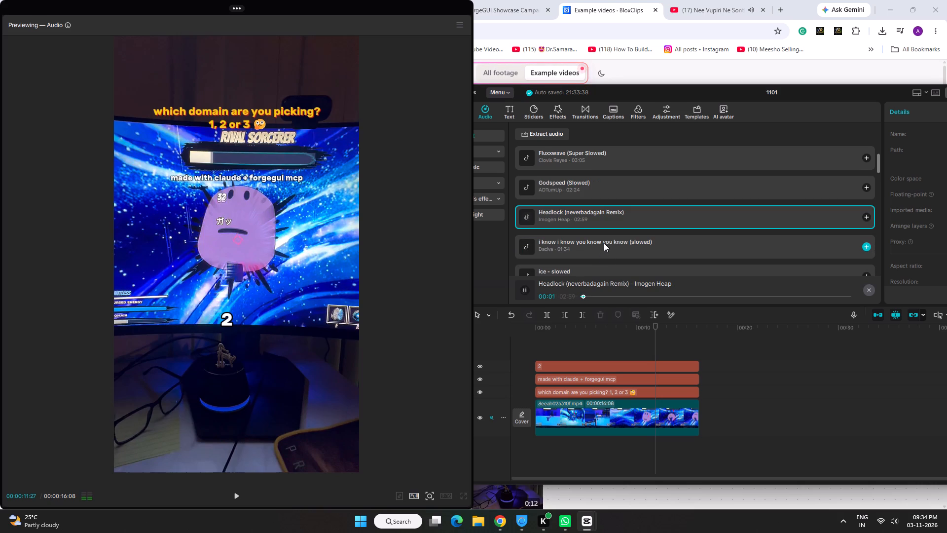
click(604, 242)
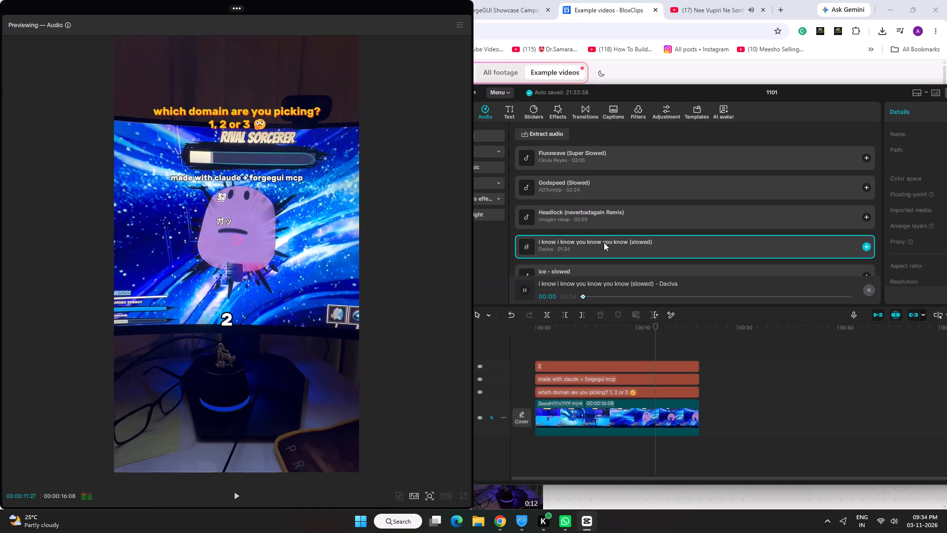
scroll(604, 242, down, 1)
click(604, 234)
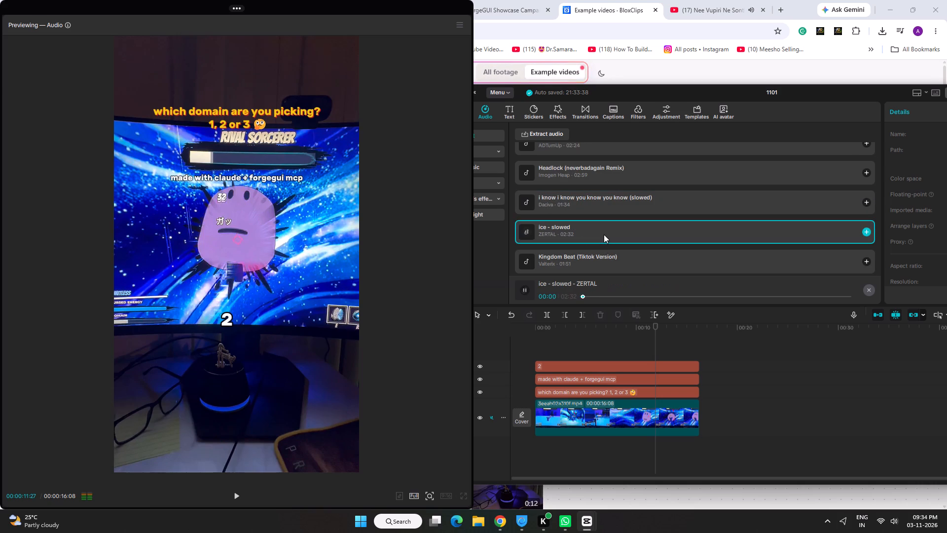
click(589, 265)
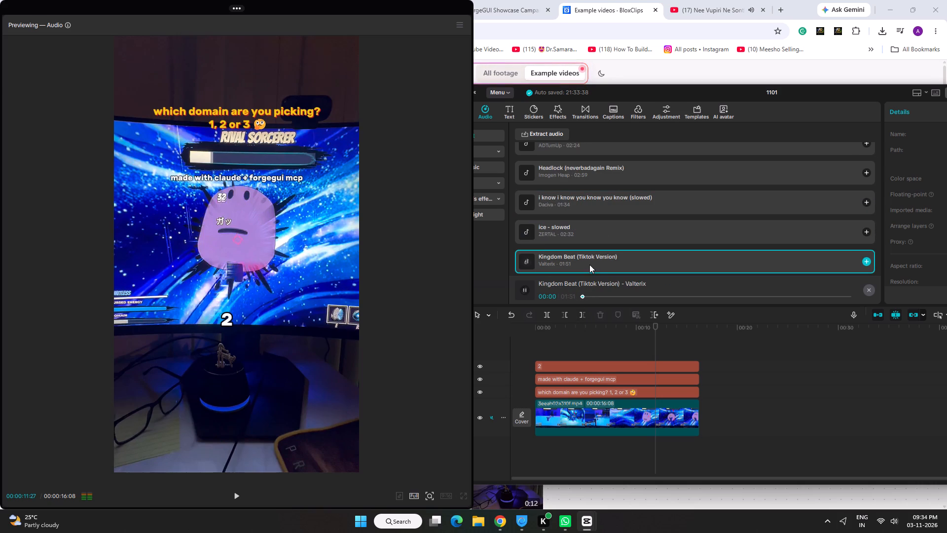
scroll(597, 232, down, 2)
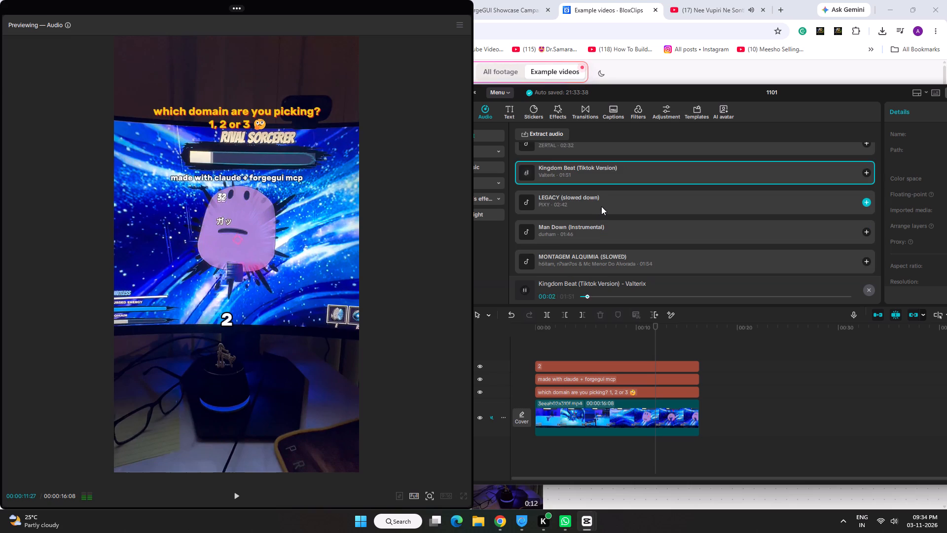
click(610, 201)
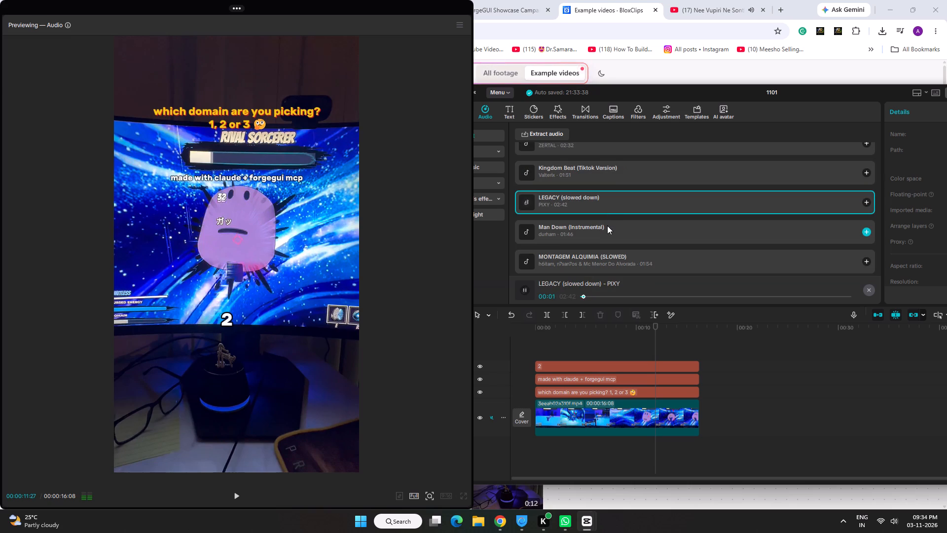
click(607, 226)
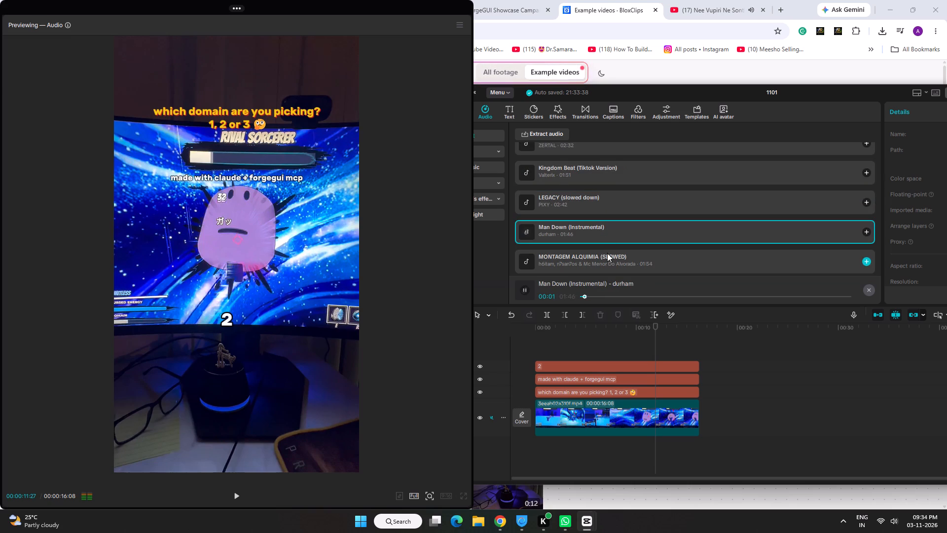
click(608, 258)
scroll(610, 258, down, 2)
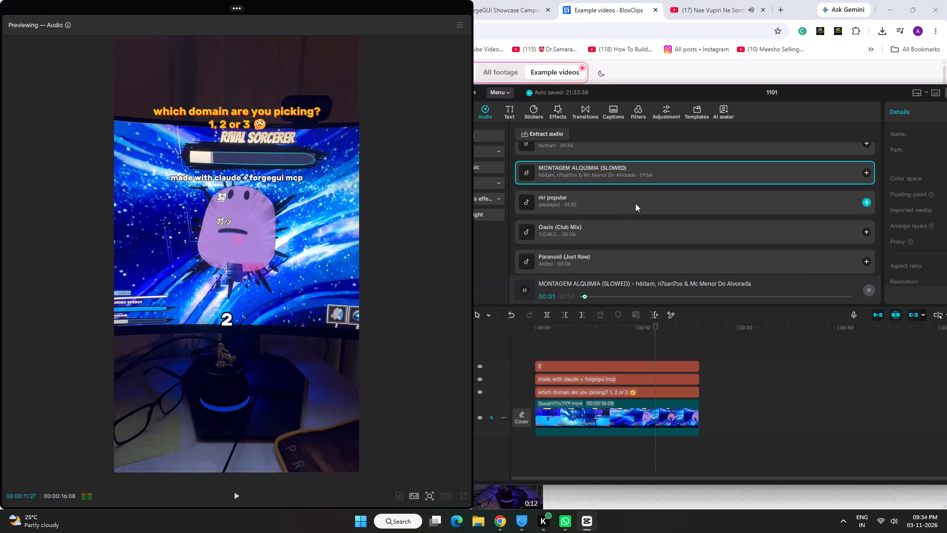
click(635, 203)
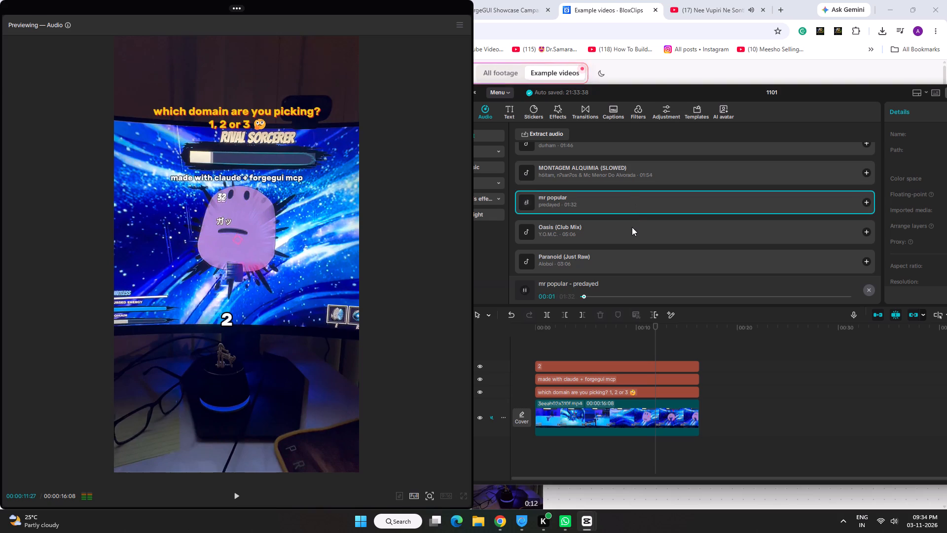
click(632, 228)
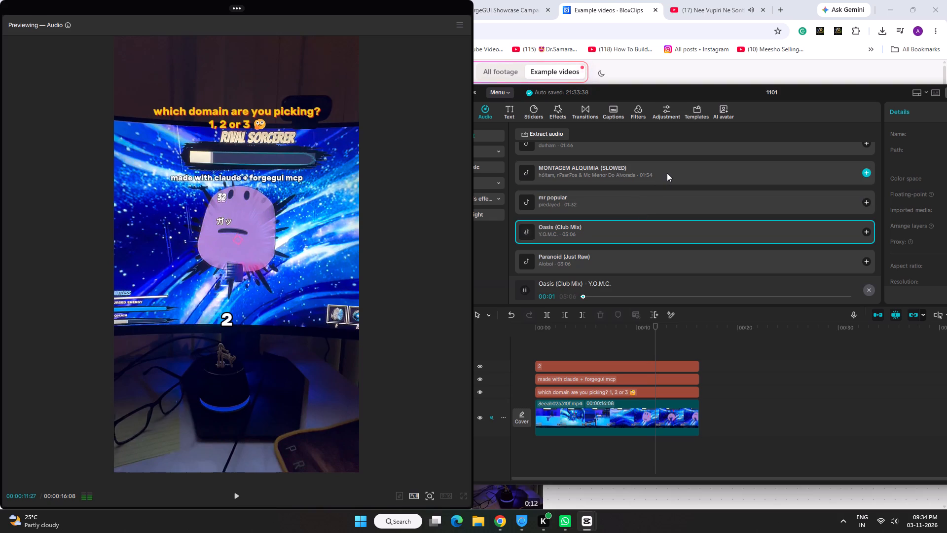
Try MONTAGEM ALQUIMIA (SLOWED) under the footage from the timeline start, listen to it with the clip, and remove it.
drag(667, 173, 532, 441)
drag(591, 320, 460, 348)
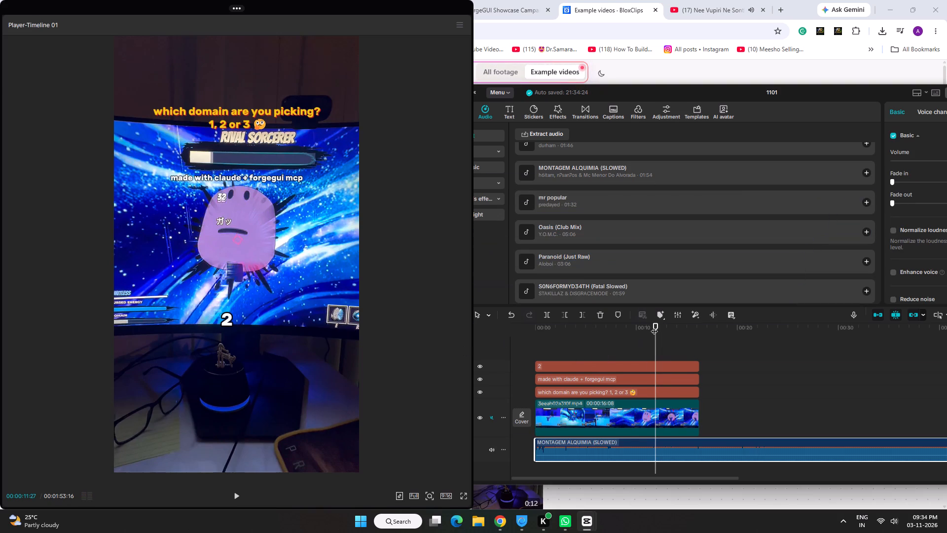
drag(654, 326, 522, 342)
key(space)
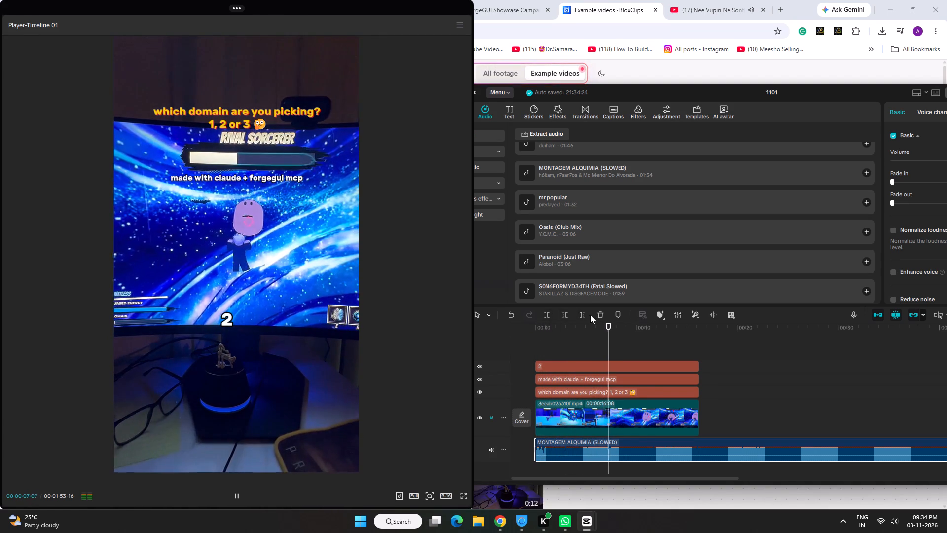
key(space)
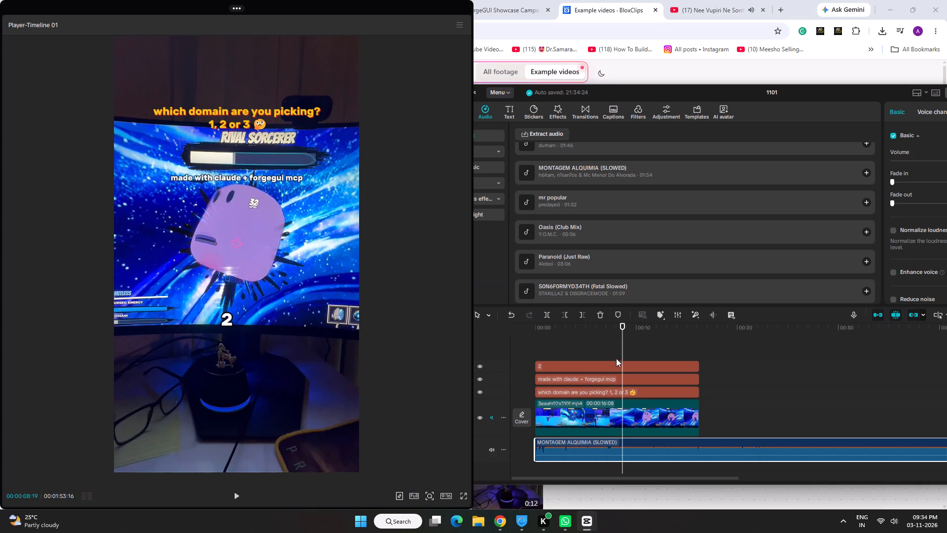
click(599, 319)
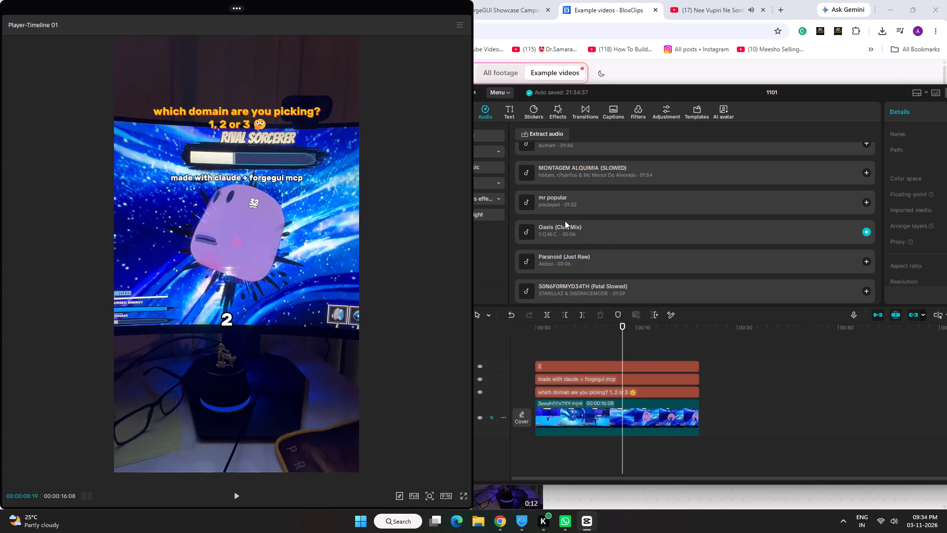
Audition mr popular, Oasis (Club Mix) and Paranoid (Just Raw), and place Paranoid (Just Raw) under the footage from the timeline start.
click(592, 207)
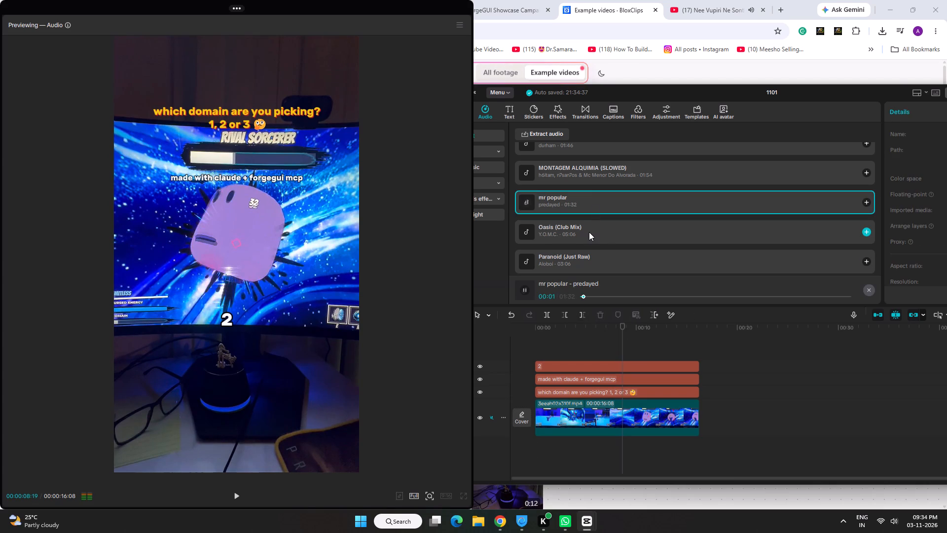
click(589, 232)
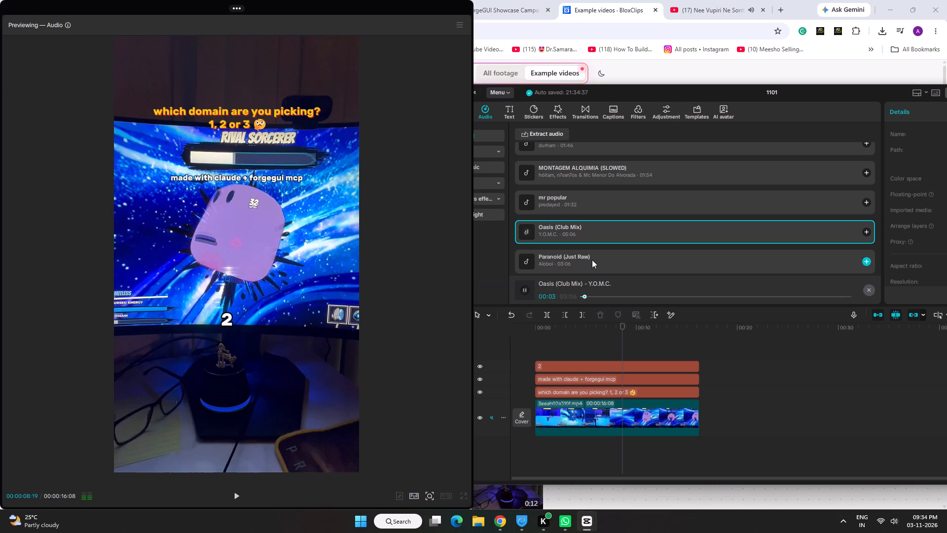
click(592, 260)
scroll(619, 228, down, 1)
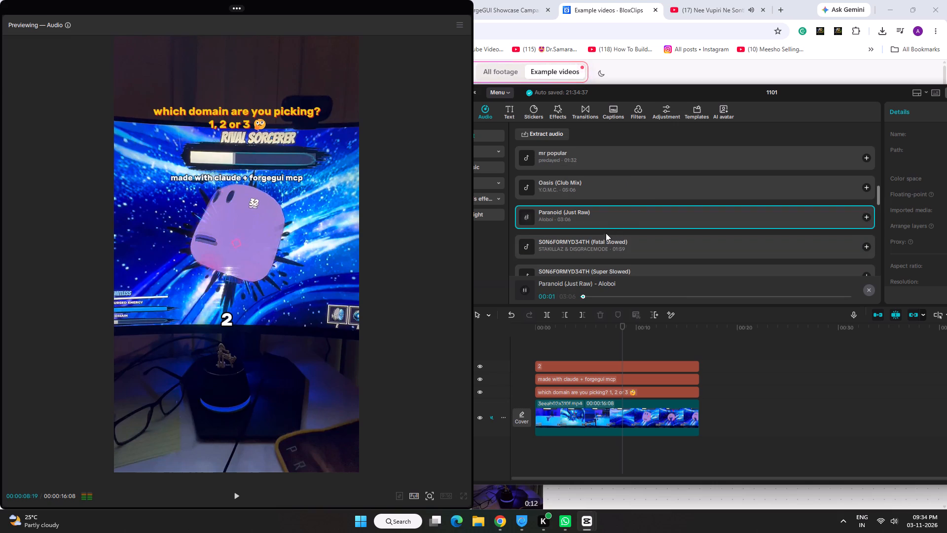
drag(625, 219, 514, 458)
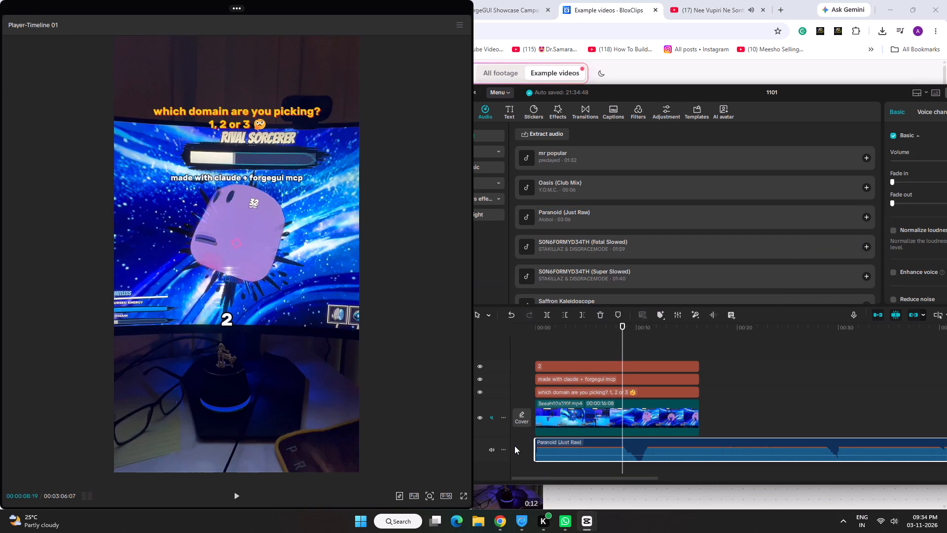
Play the clip from the timeline start to hear Paranoid (Just Raw) against the footage.
drag(578, 328, 491, 341)
key(space)
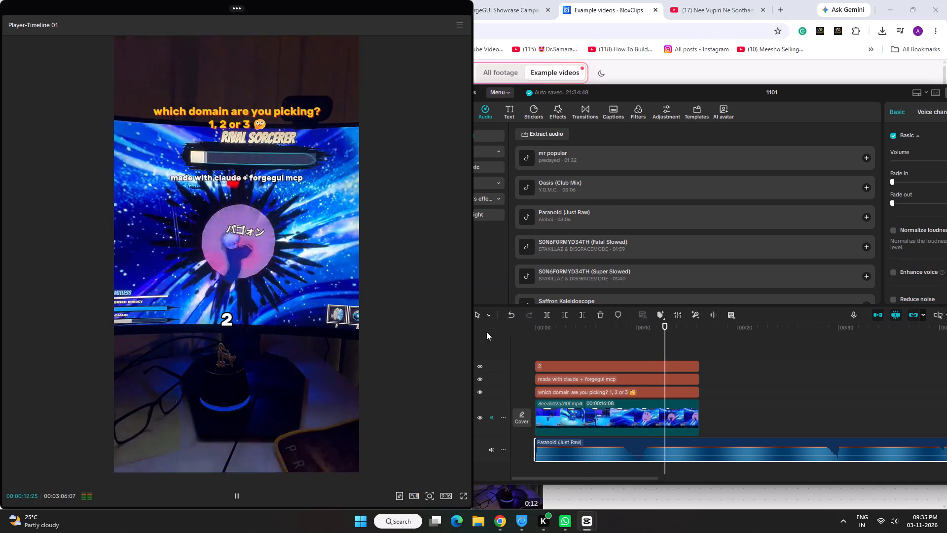
key(space)
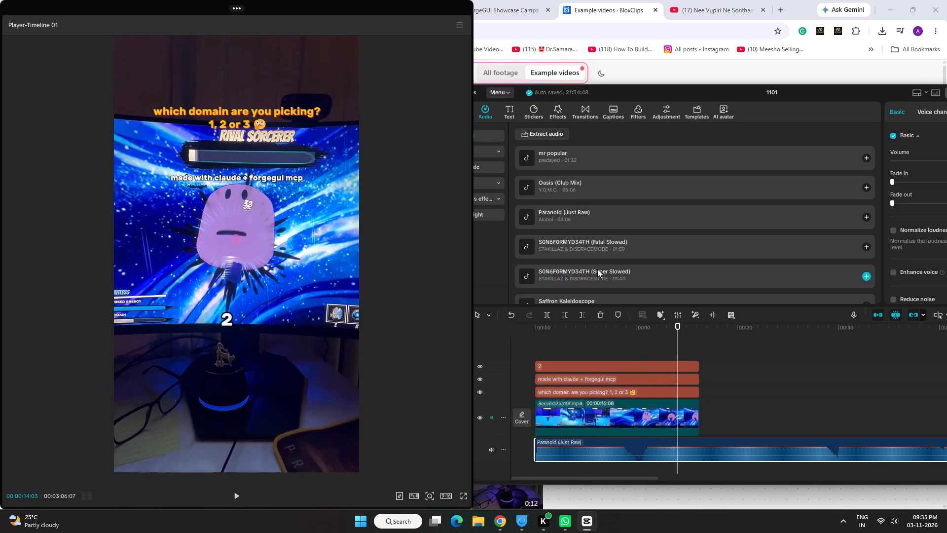
Audition both S0N6F0RMYD34TH versions, Saffron Kaleidoscope, Sunrise, Tesla (Ultra Slowed + Reverb) and Kingdom Beat (Tiktok Version) to find a better match.
click(580, 239)
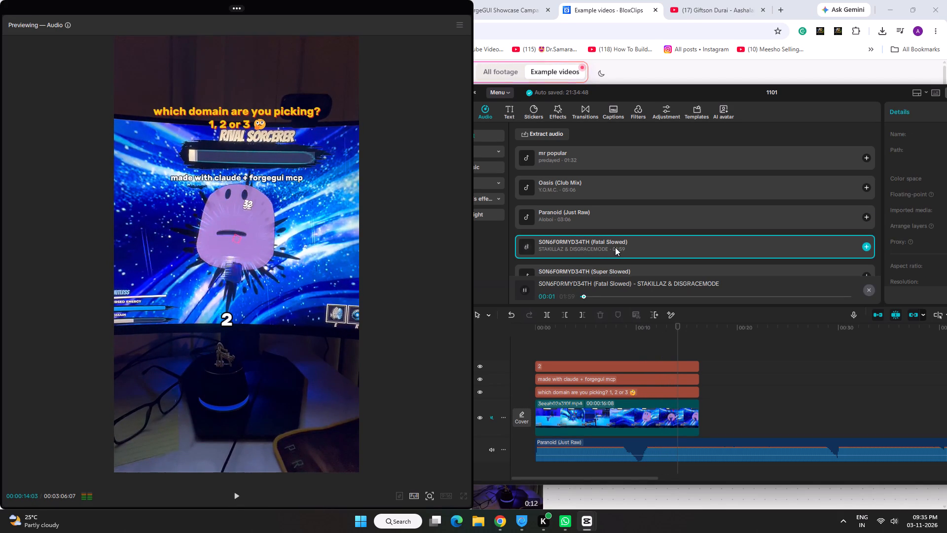
scroll(615, 247, down, 1)
click(616, 235)
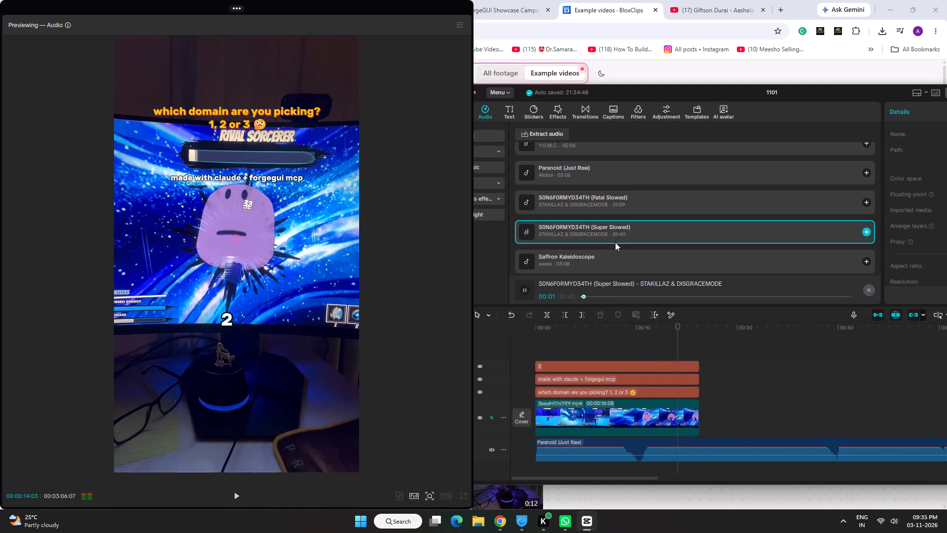
click(609, 257)
scroll(609, 254, down, 2)
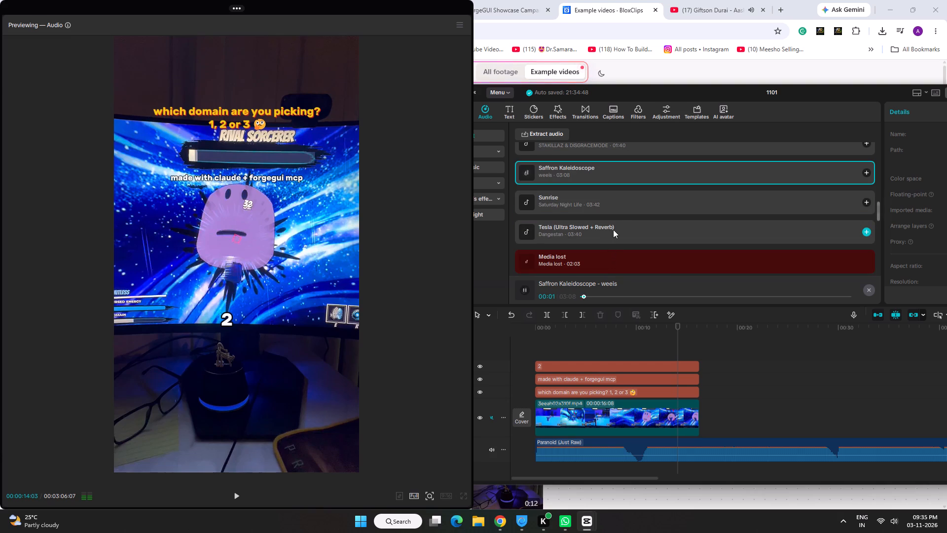
click(621, 209)
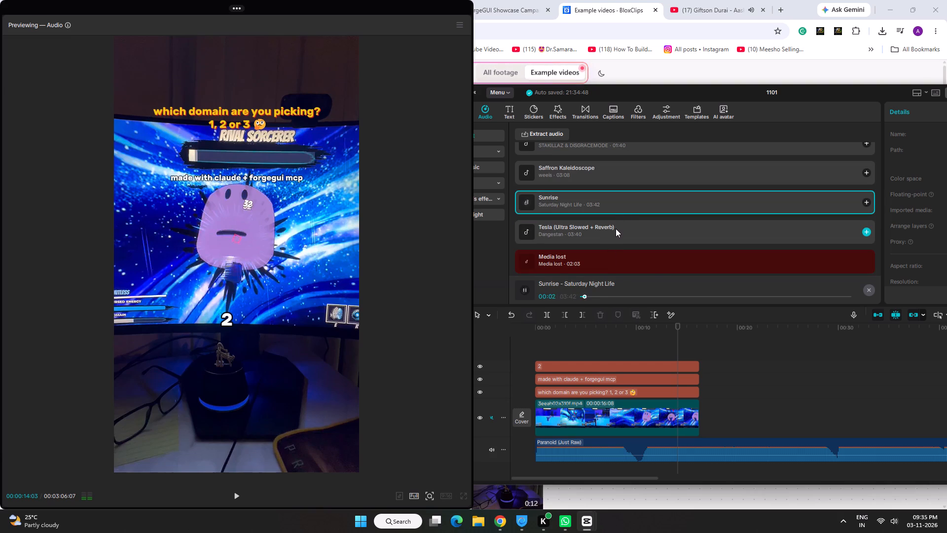
click(616, 228)
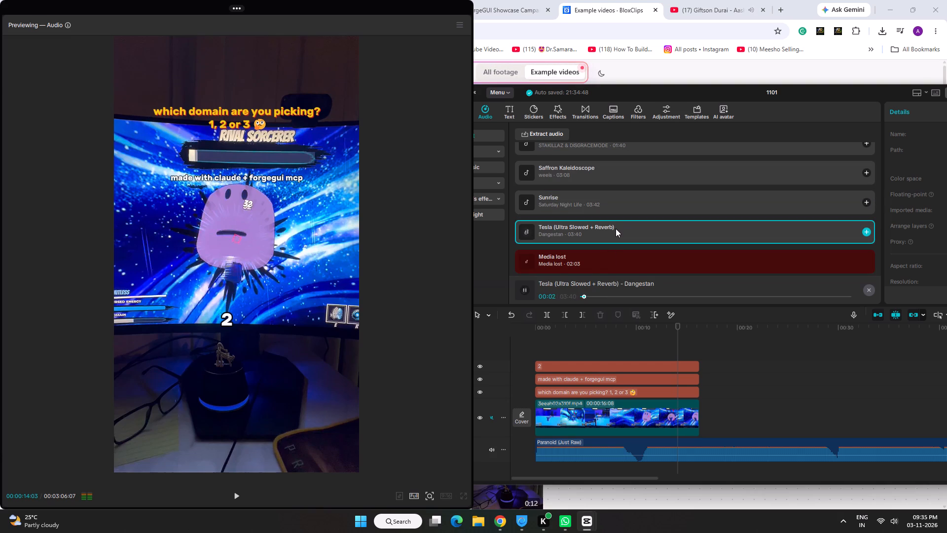
scroll(616, 228, up, 1)
scroll(616, 228, down, 1)
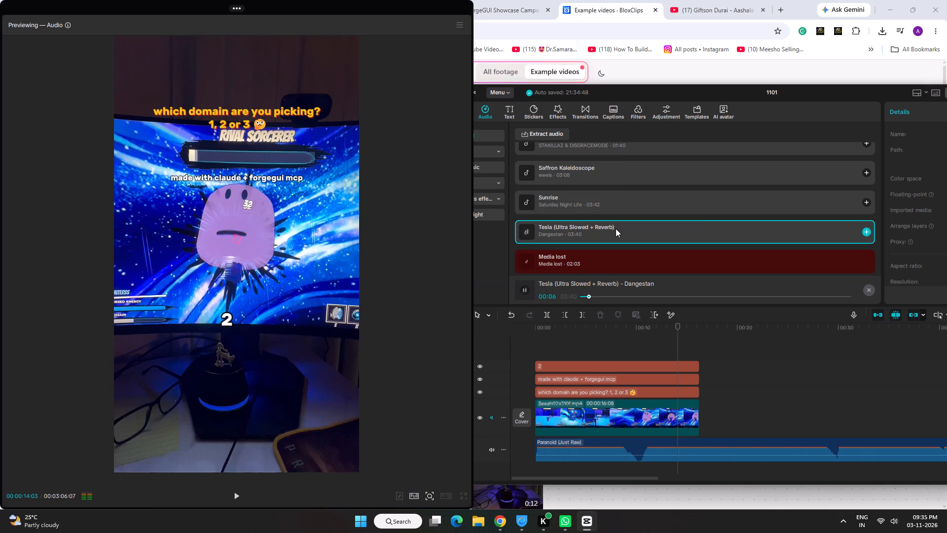
scroll(616, 228, up, 6)
click(628, 178)
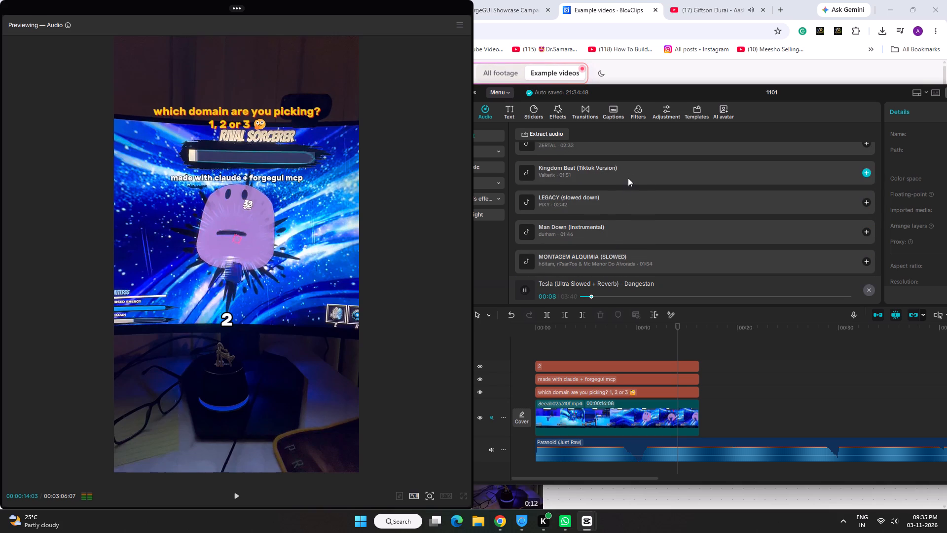
Replace Paranoid (Just Raw) on the timeline with Kingdom Beat (Tiktok Version), starting at the timeline start.
scroll(622, 190, up, 1)
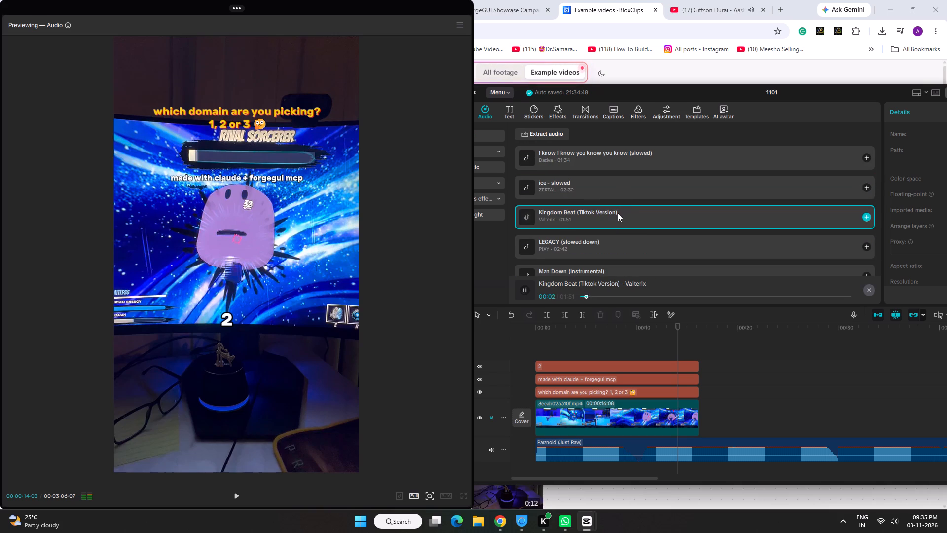
drag(617, 213, 524, 475)
click(555, 443)
click(490, 440)
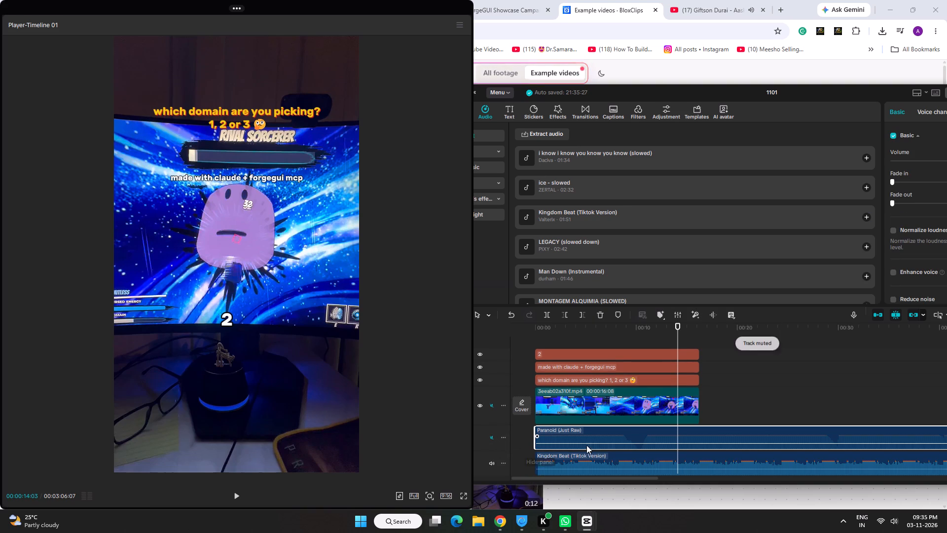
key(Delete)
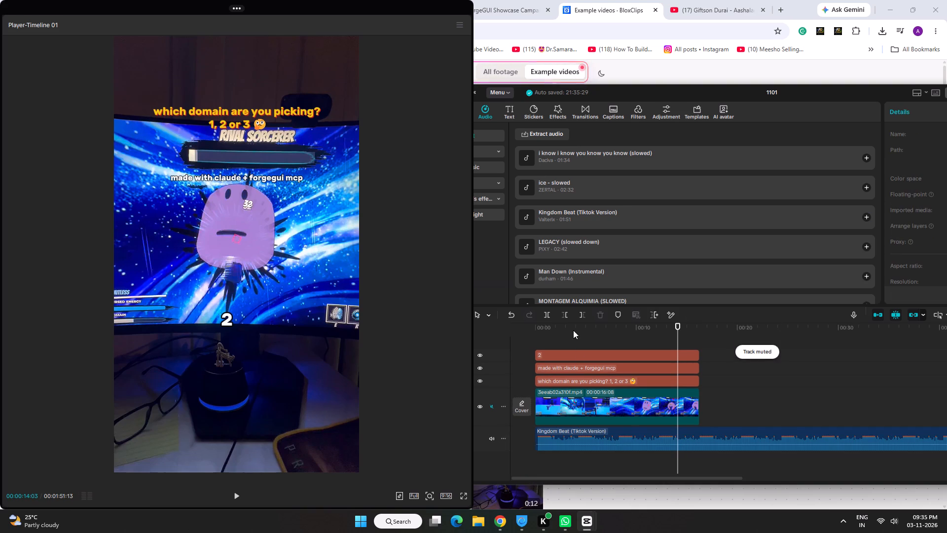
Listen to Kingdom Beat with the footage and trim the end of the music to the footage's end at 00:00:16:08.
drag(573, 329, 428, 347)
key(space)
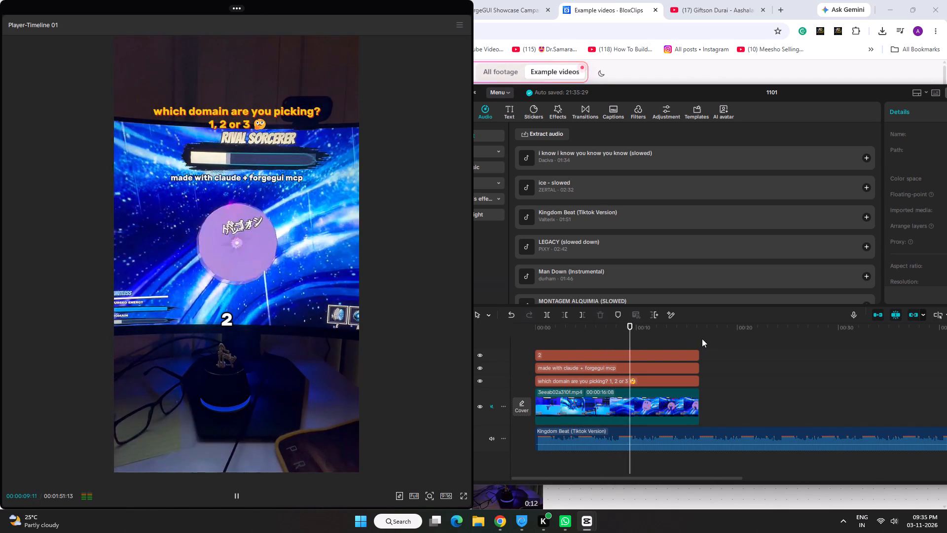
drag(681, 327, 697, 331)
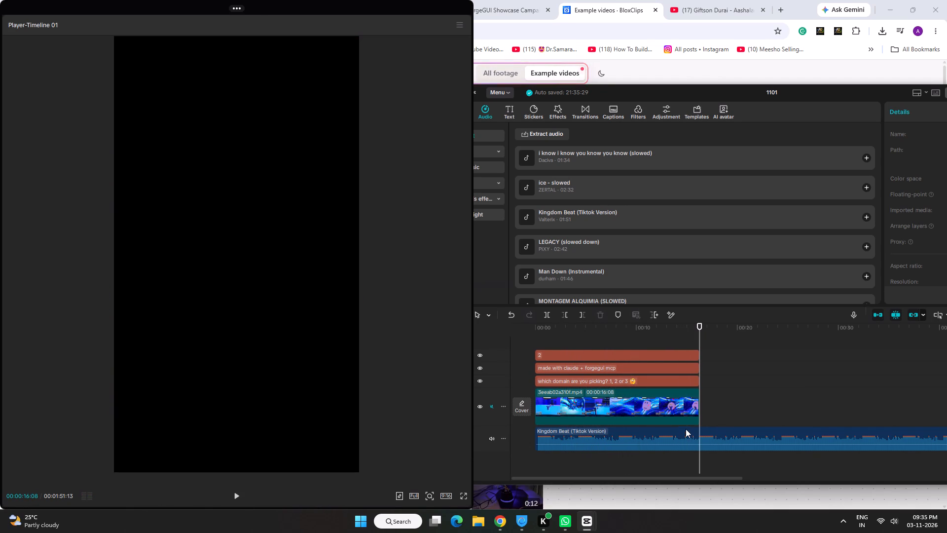
click(686, 433)
click(582, 317)
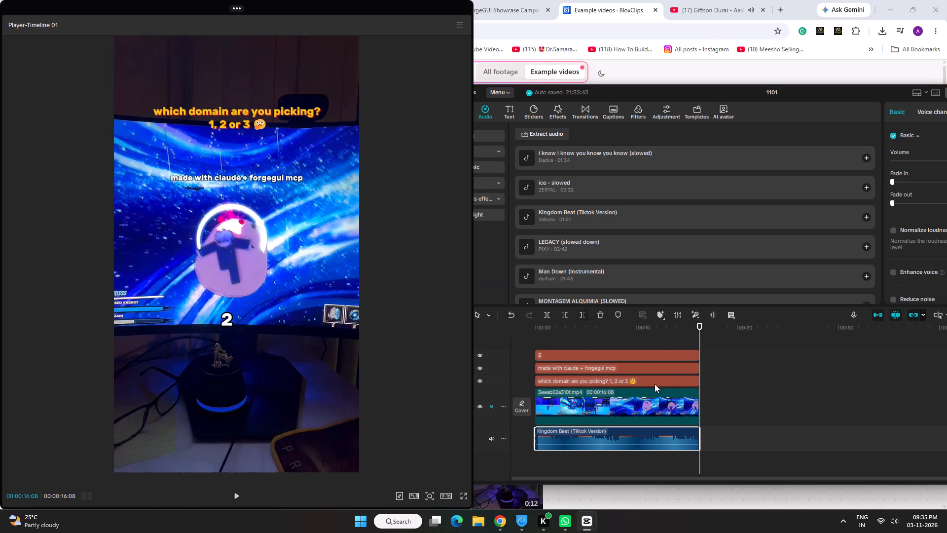
Export the clip as a 1080P HEVC mp4 at 30fps and pause the preview of the exported video.
drag(641, 330, 473, 358)
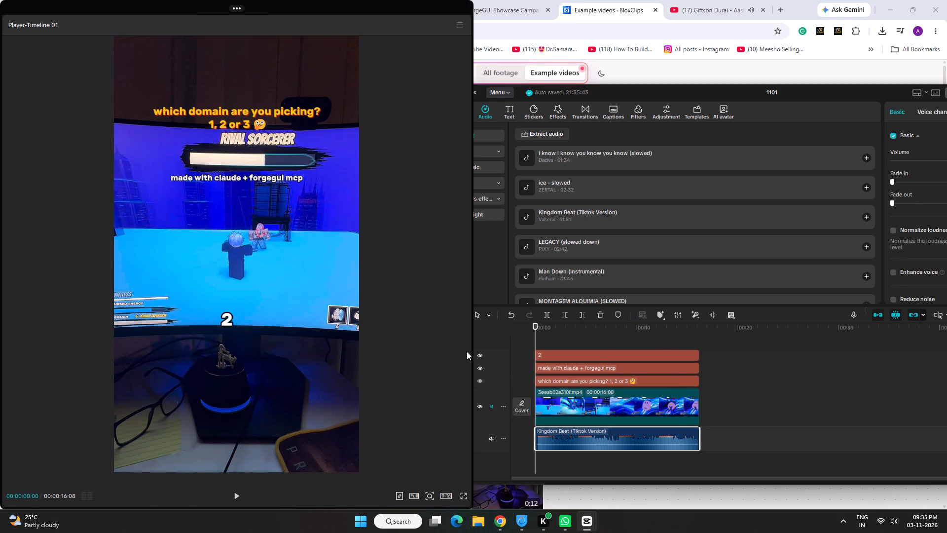
key(ctrl+e)
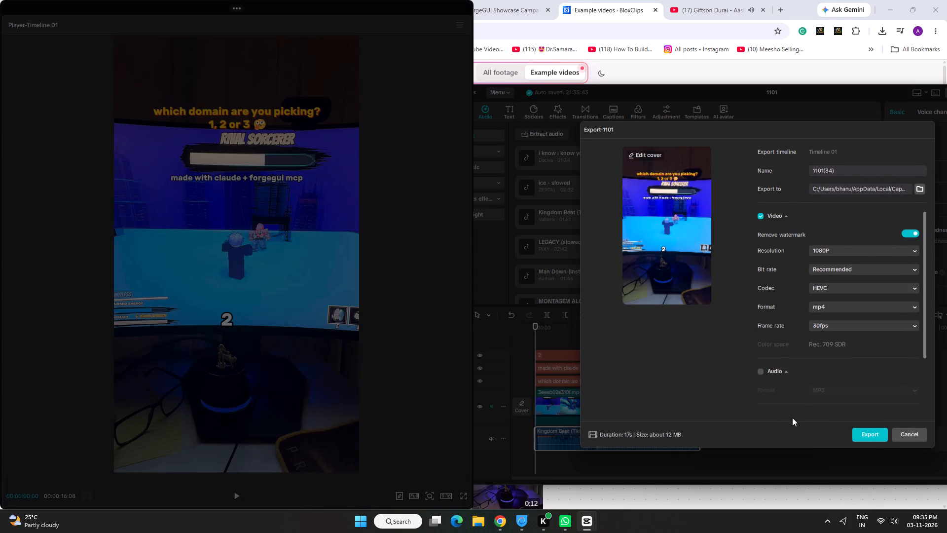
click(858, 432)
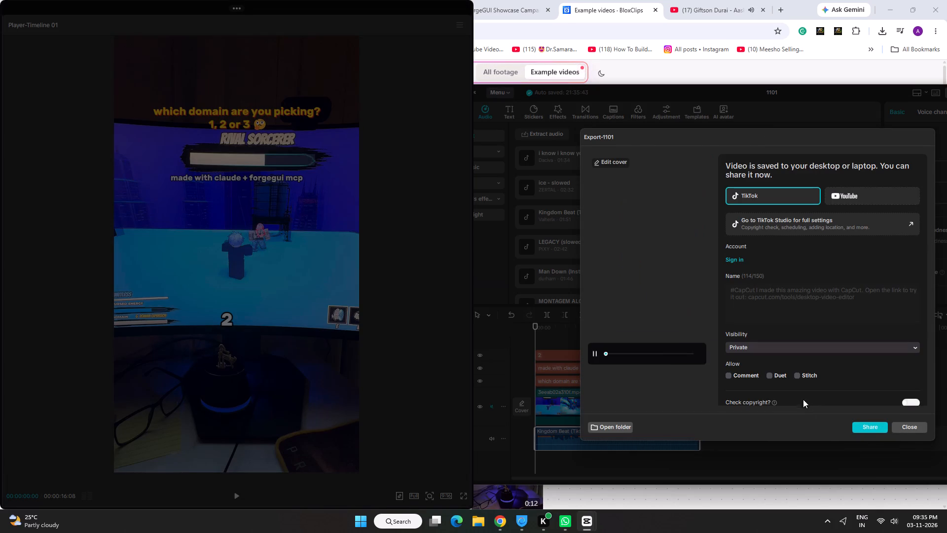
click(592, 355)
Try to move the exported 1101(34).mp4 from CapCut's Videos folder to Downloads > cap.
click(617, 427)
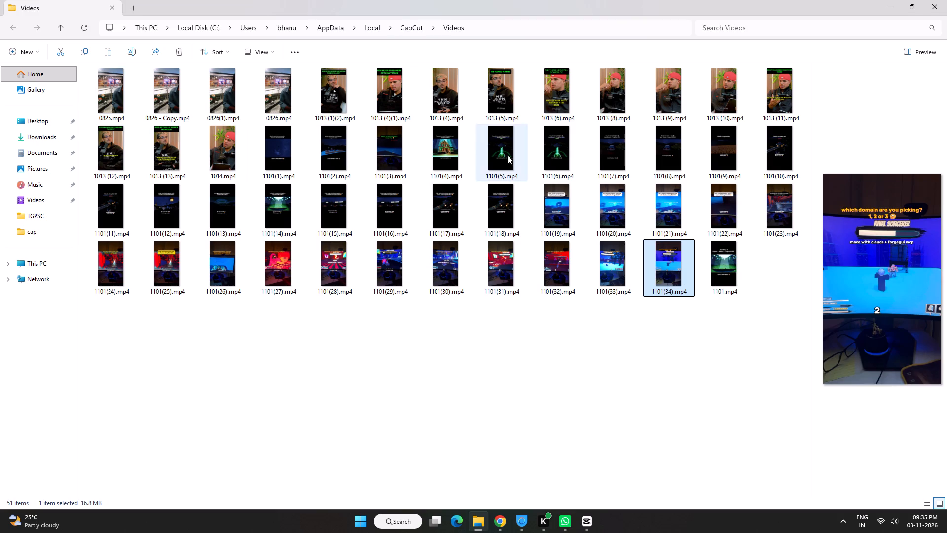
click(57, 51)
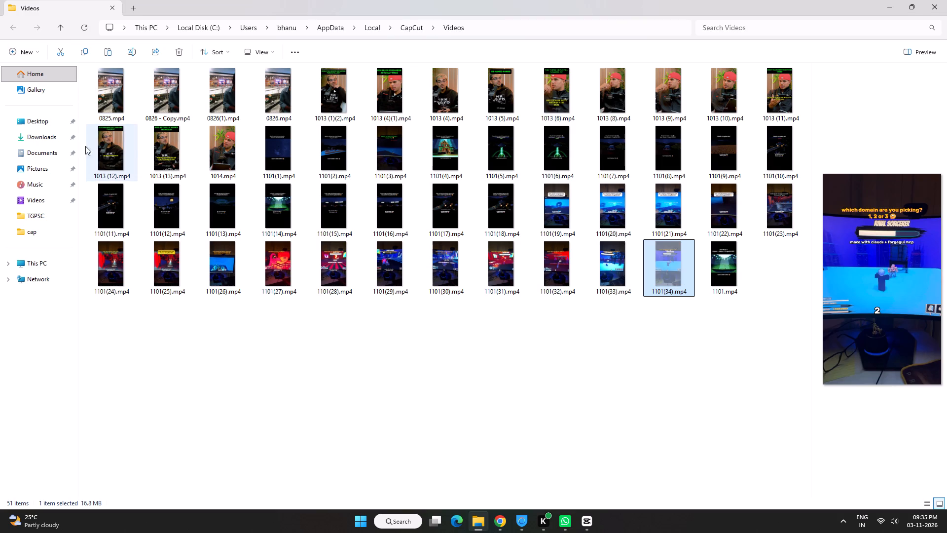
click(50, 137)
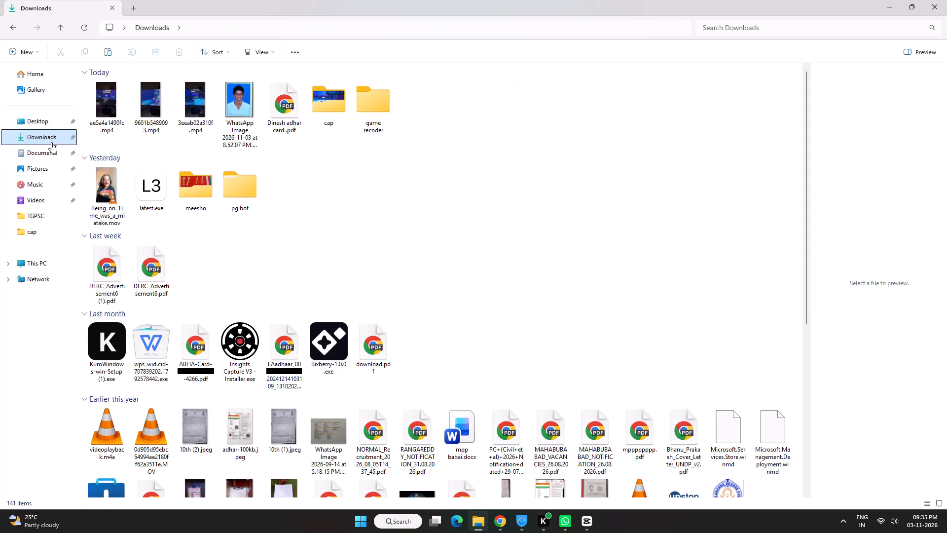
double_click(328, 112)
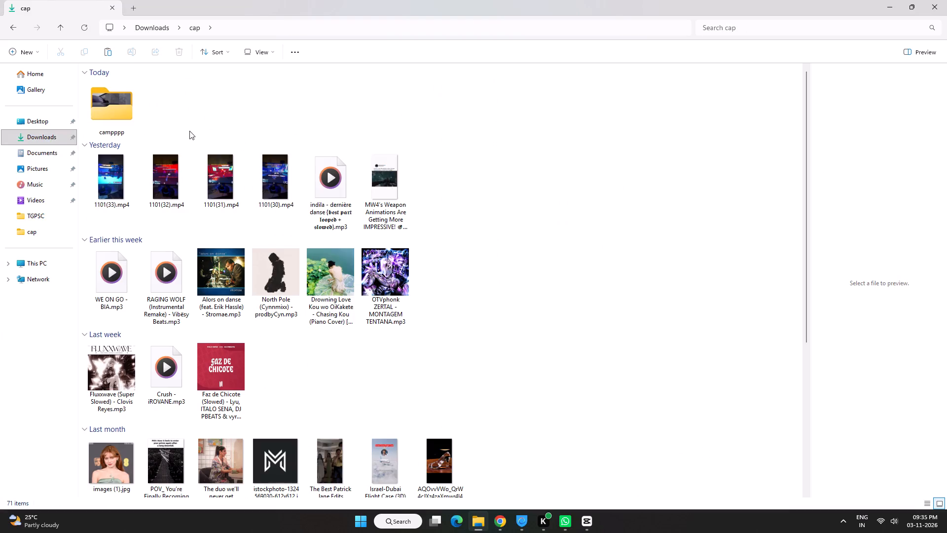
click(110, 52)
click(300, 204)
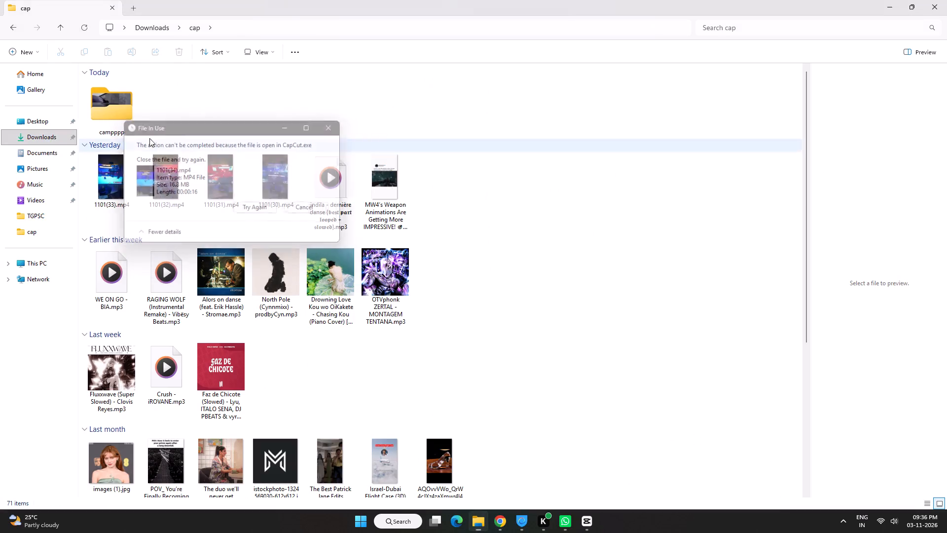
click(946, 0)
Copy the exported 1101(34).mp4 from CapCut's Videos folder into Downloads > cap.
click(610, 427)
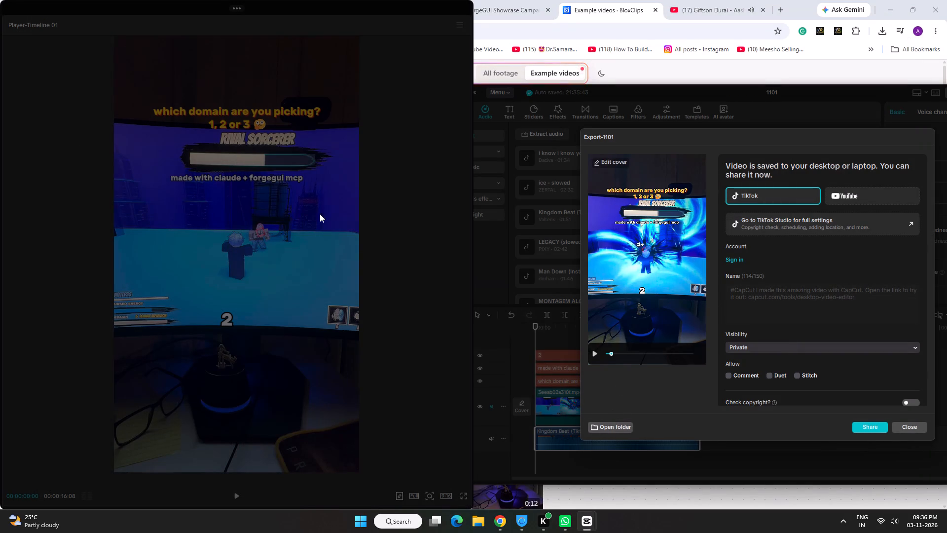
click(83, 53)
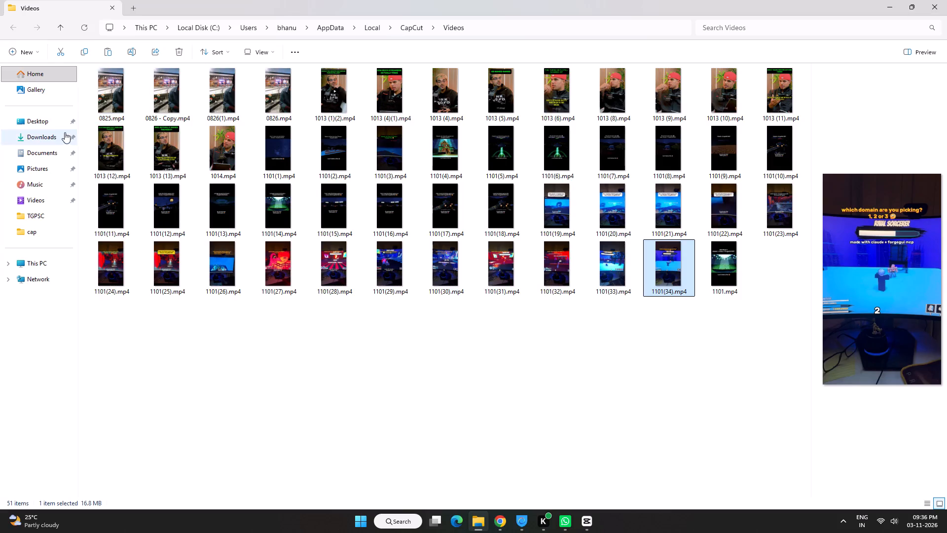
click(64, 133)
double_click(334, 116)
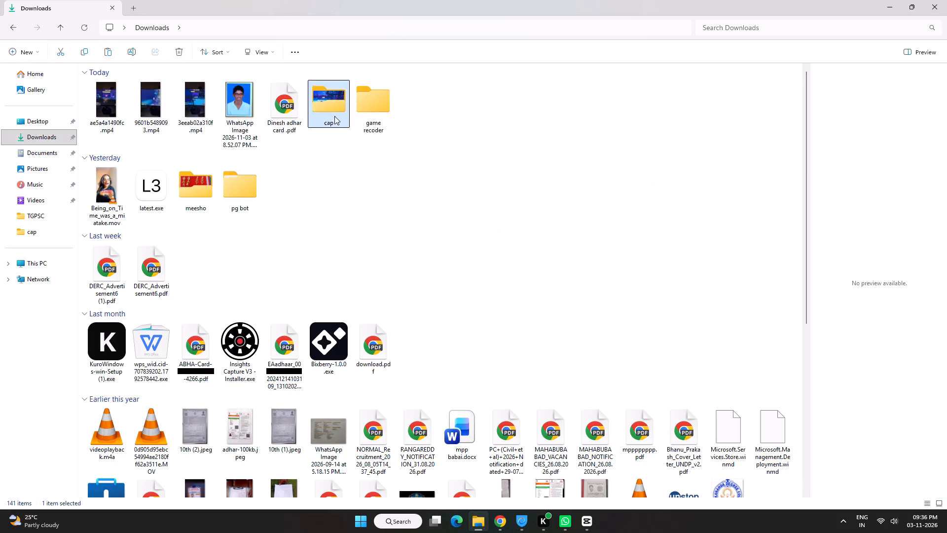
click(109, 53)
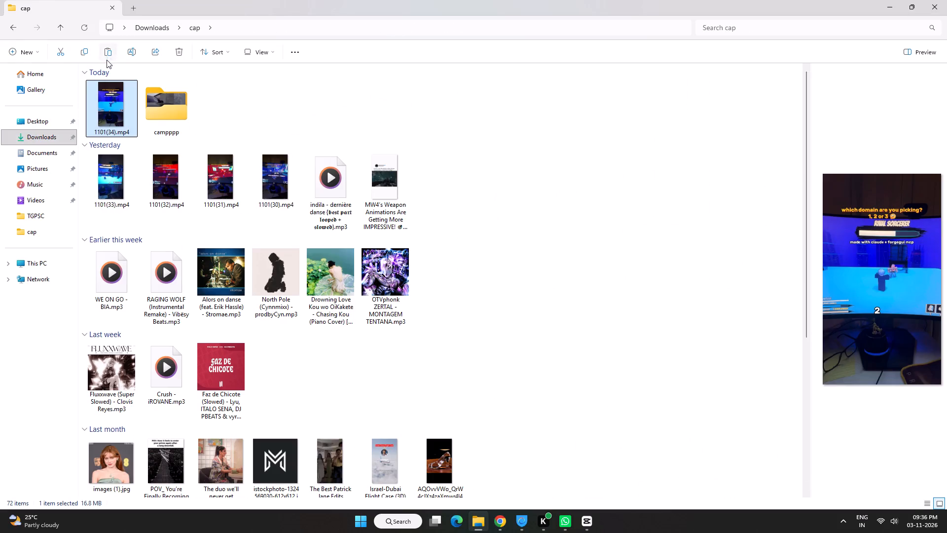
Play the earlier clip 1101(30).mp4 from the cap folder to review it, and return to the CapCut timeline.
double_click(280, 173)
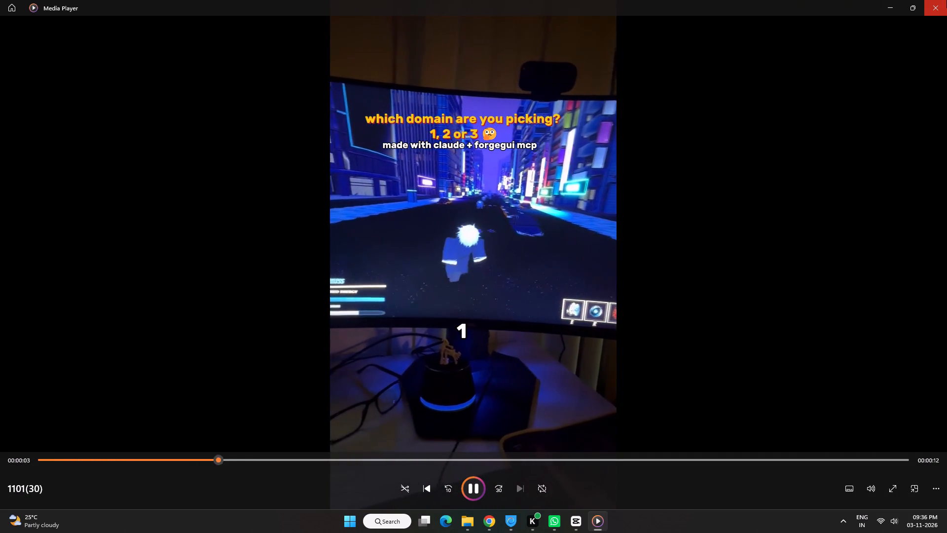
click(946, 0)
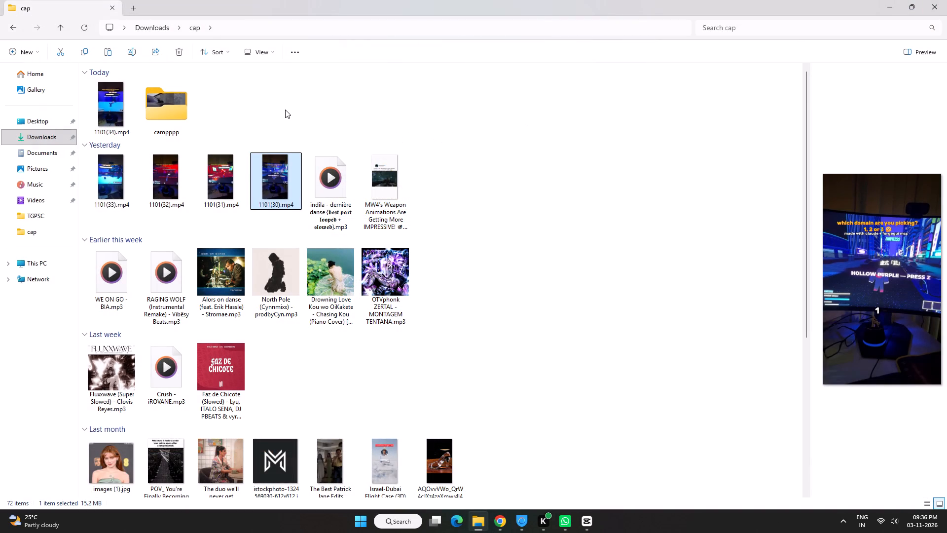
click(285, 110)
click(946, 0)
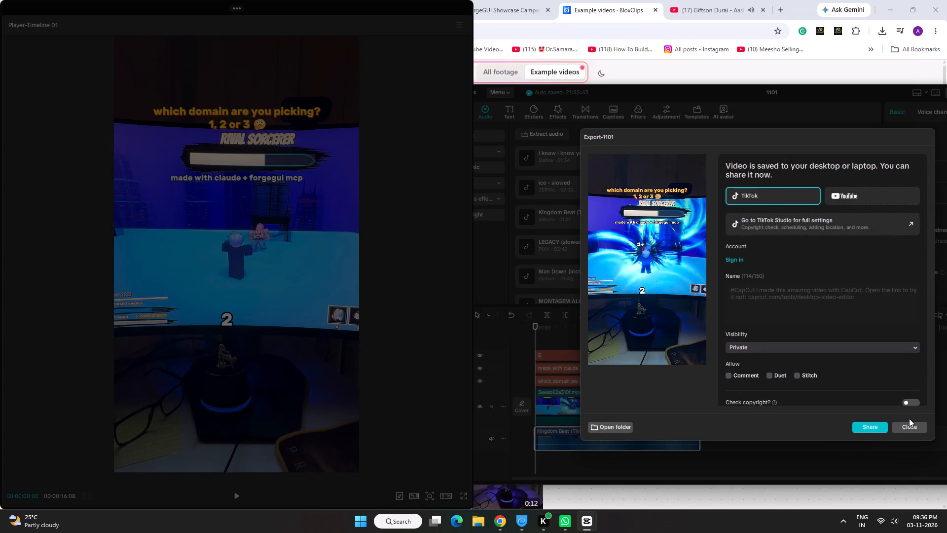
click(911, 426)
Switch to the Cursed Sorcerers page in Chrome and copy the hook "which boss are you fighting? 1, 2 or 3".
drag(560, 325, 568, 326)
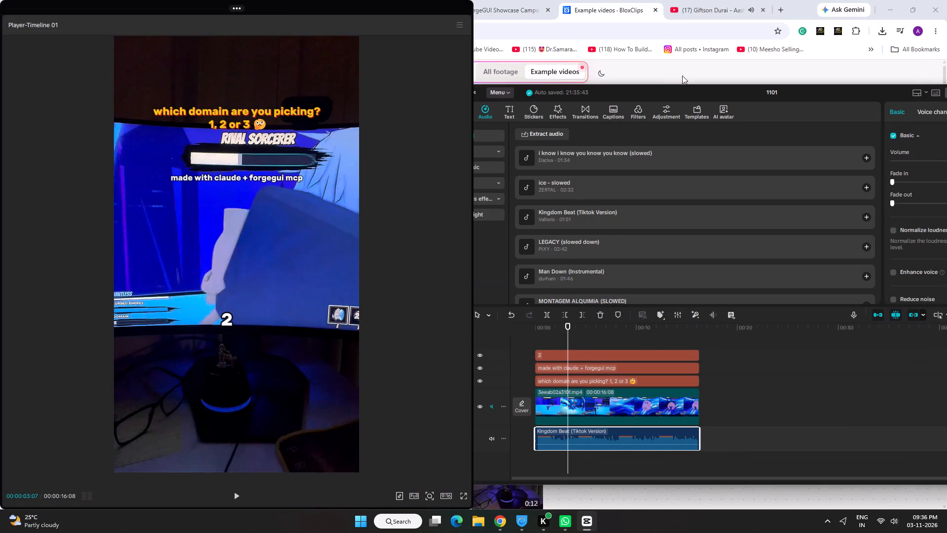
click(682, 76)
drag(320, 197, 435, 200)
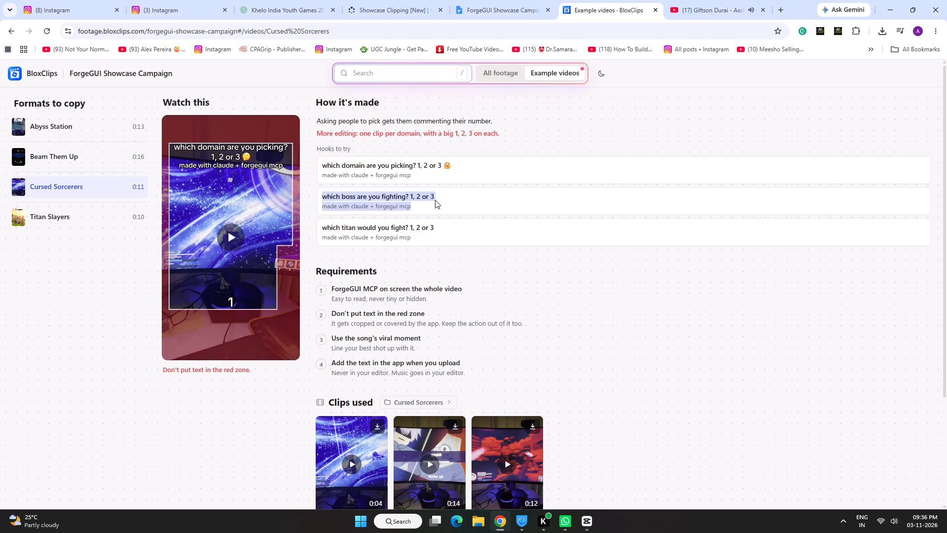
drag(435, 200, 437, 198)
right_click(422, 195)
click(455, 209)
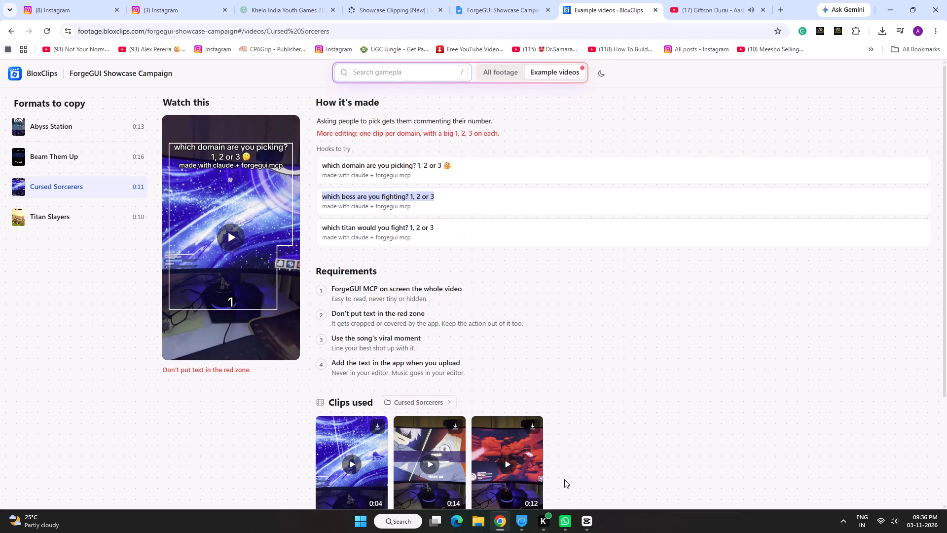
click(581, 519)
click(611, 476)
drag(823, 93, 685, 94)
drag(594, 96, 651, 93)
click(550, 366)
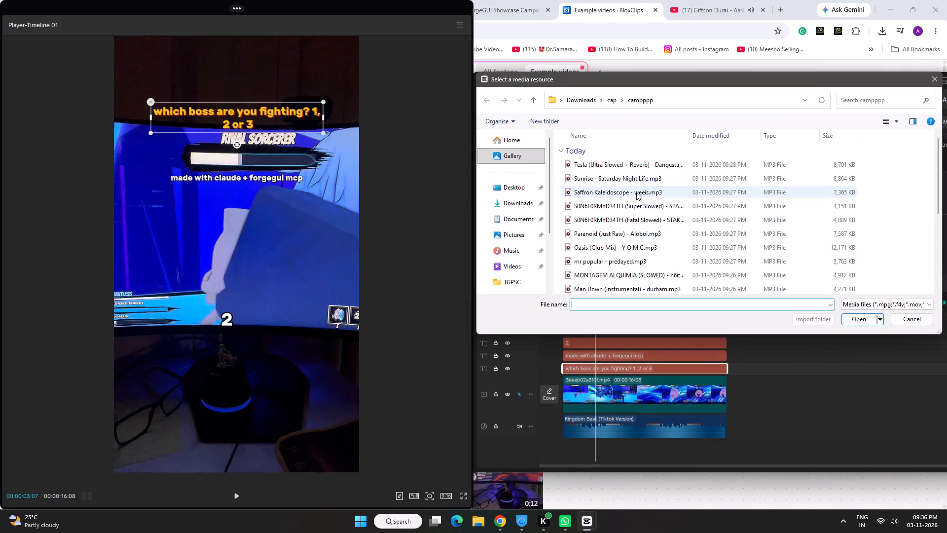
click(530, 196)
double_click(631, 178)
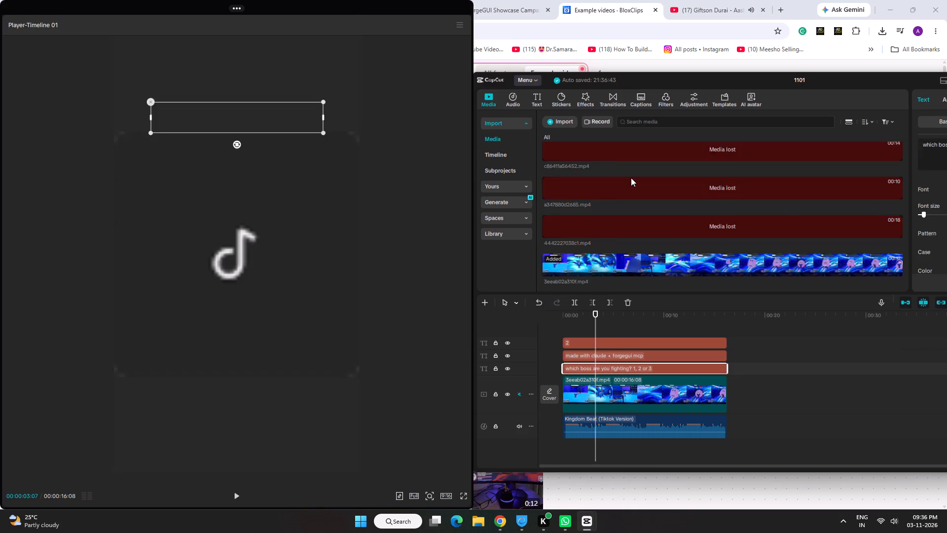
Shorten the main timeline clip to about 10 seconds and replace it with 9601b5489093.mp4, using the original video effect.
drag(602, 264, 624, 394)
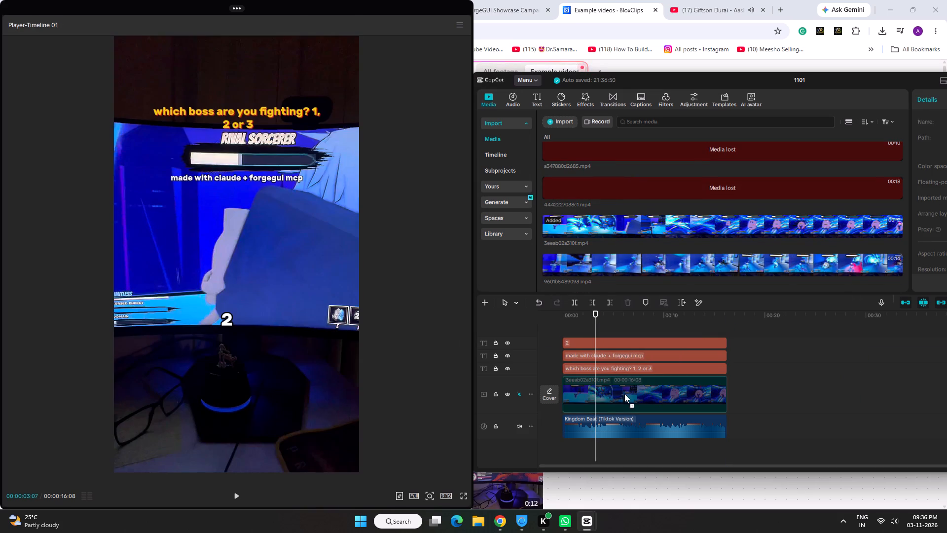
drag(624, 394, 625, 394)
click(717, 384)
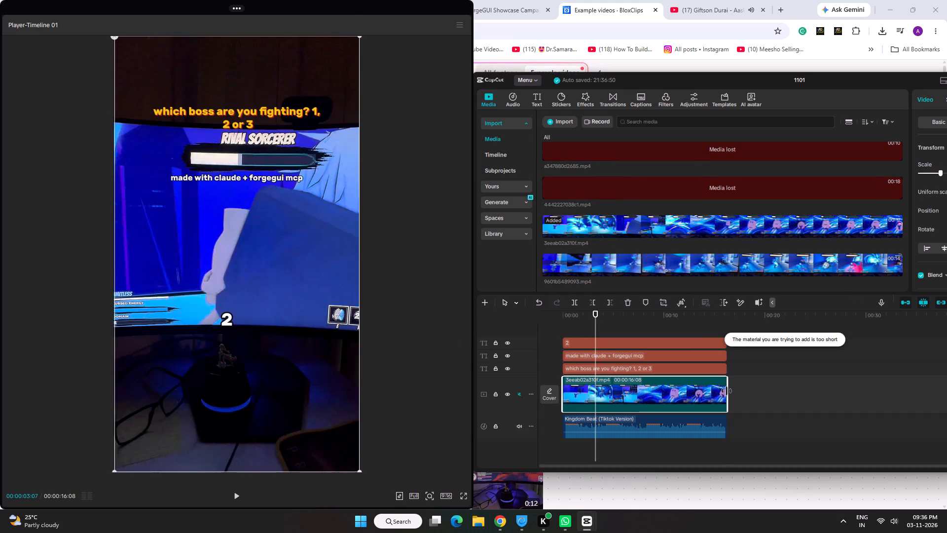
drag(727, 391, 669, 399)
drag(674, 265, 620, 385)
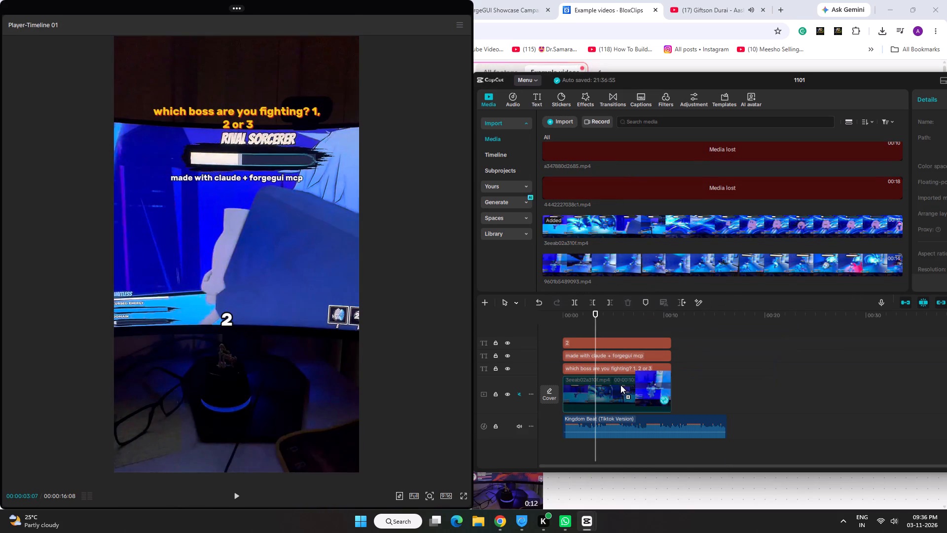
drag(620, 385, 606, 390)
click(810, 376)
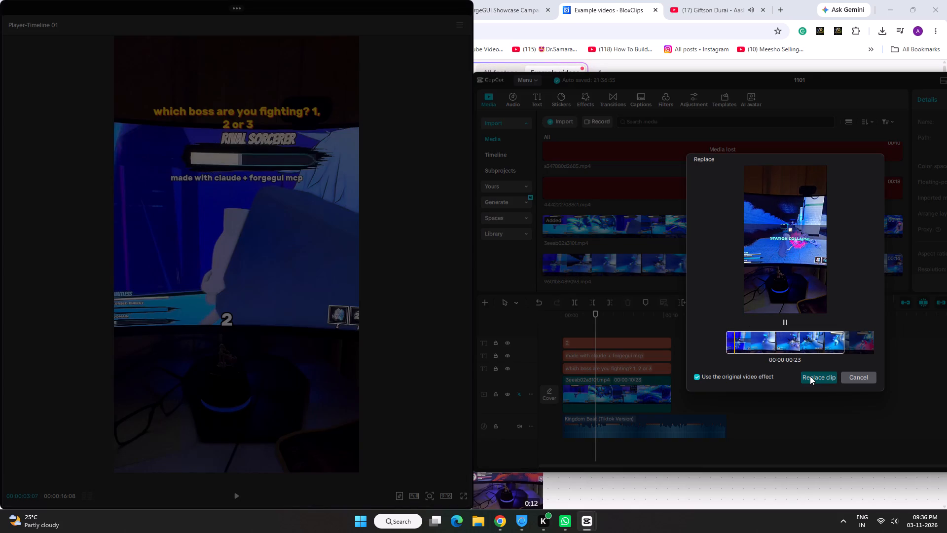
Extend the replaced 9601b5489093.mp4 clip on the timeline to its full length of 00:00:13:14.
click(651, 398)
drag(674, 396, 737, 397)
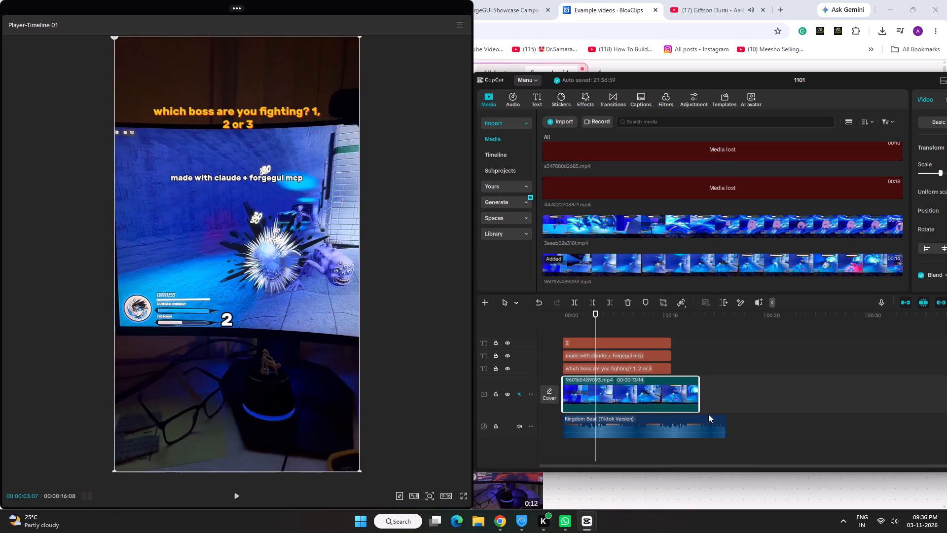
click(708, 414)
Extend the hook, the "2" and the "made with claude + forgegui mcp" texts to the video's end at 00:00:13:14.
drag(689, 317, 698, 334)
click(653, 364)
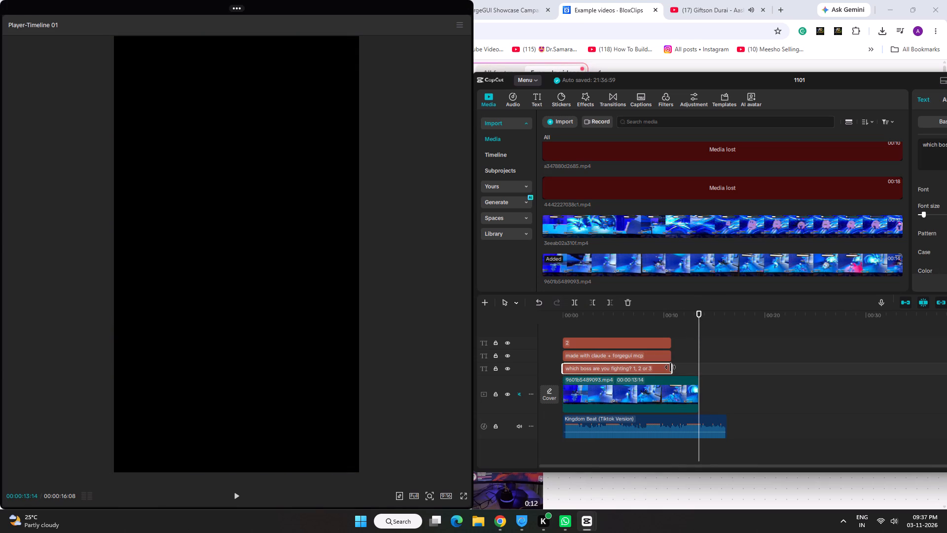
drag(670, 367, 703, 372)
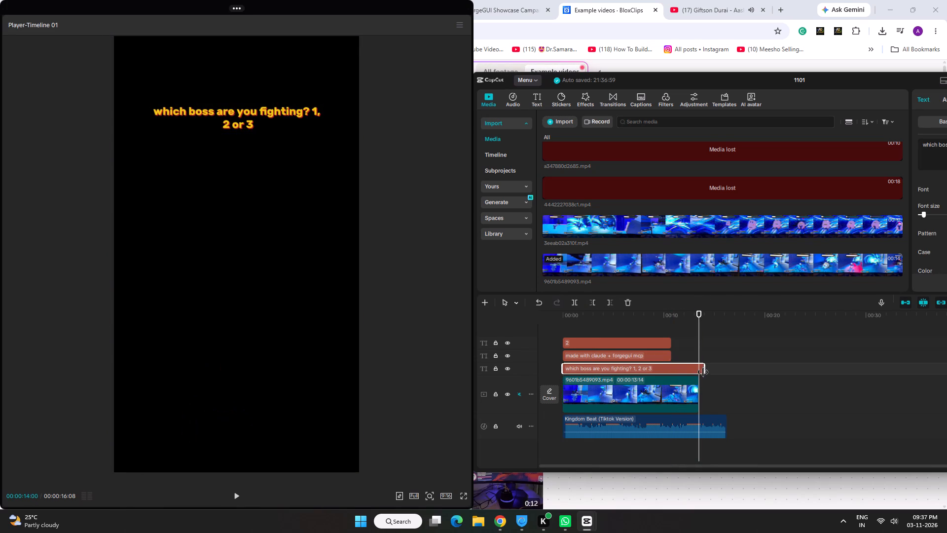
drag(703, 372, 696, 374)
click(650, 348)
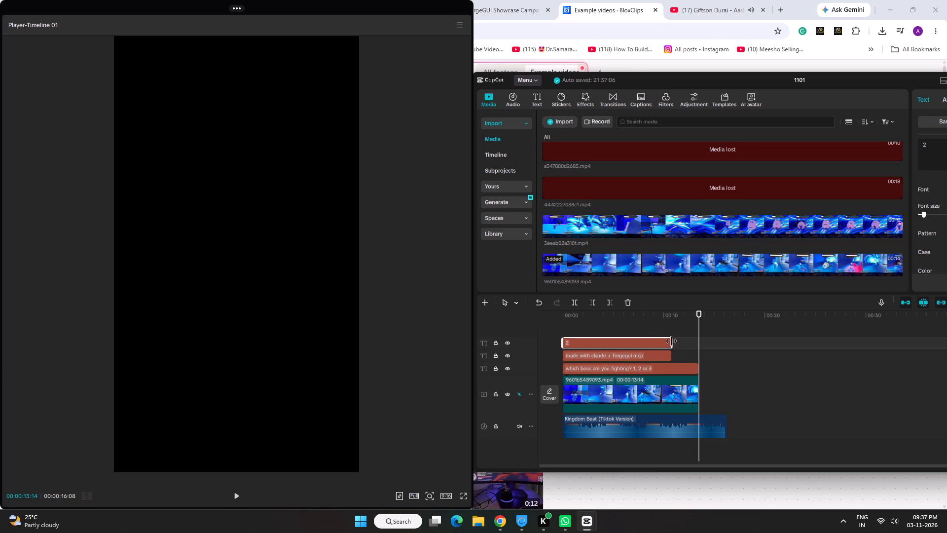
drag(671, 341, 694, 346)
click(661, 355)
drag(671, 357, 671, 357)
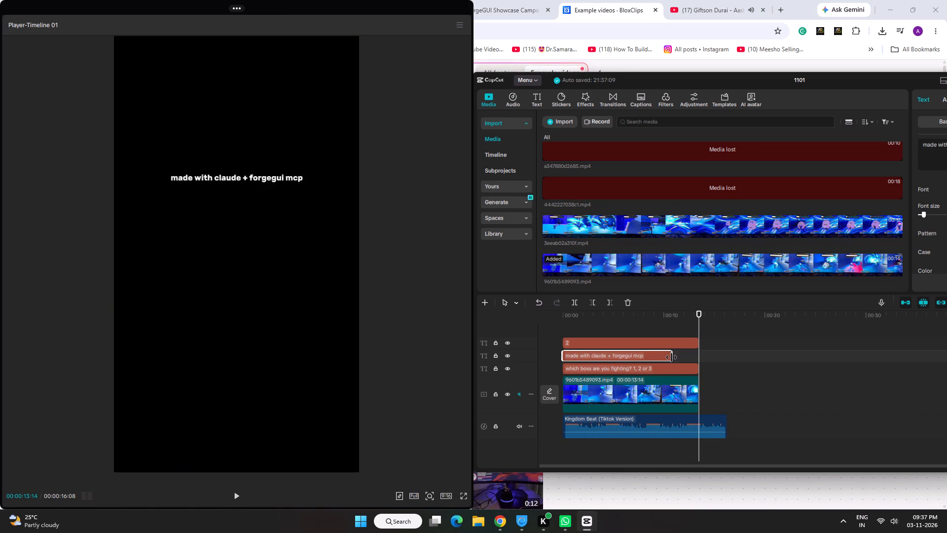
drag(671, 357, 696, 360)
Review the clip with its current music and audition the imported songs, from "i know i know you know you know (slowed)" to Oasis (Club Mix).
drag(699, 311, 691, 332)
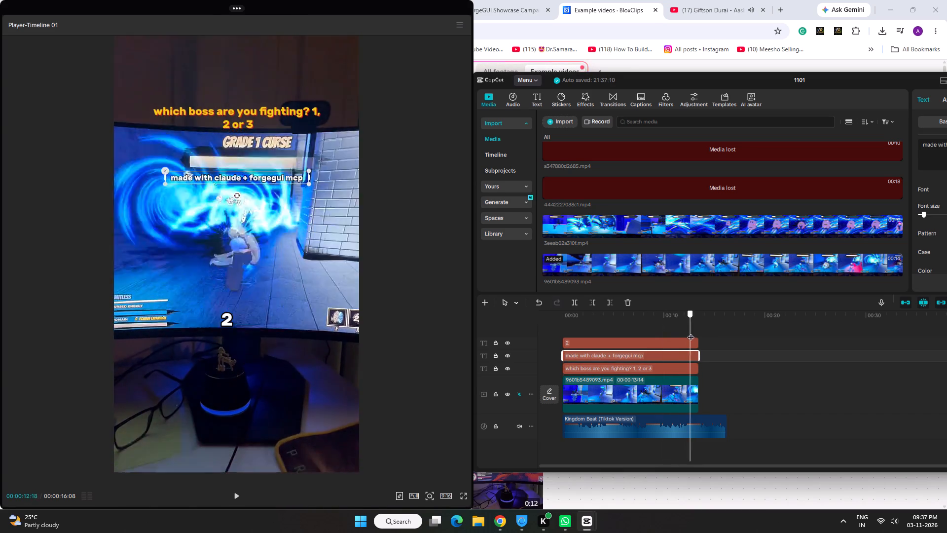
drag(691, 332, 674, 333)
click(744, 341)
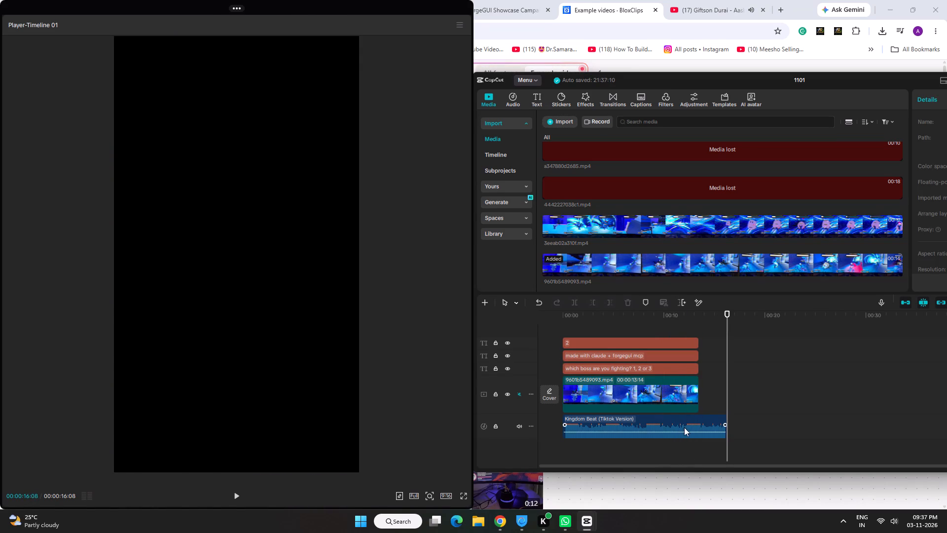
click(516, 101)
click(588, 138)
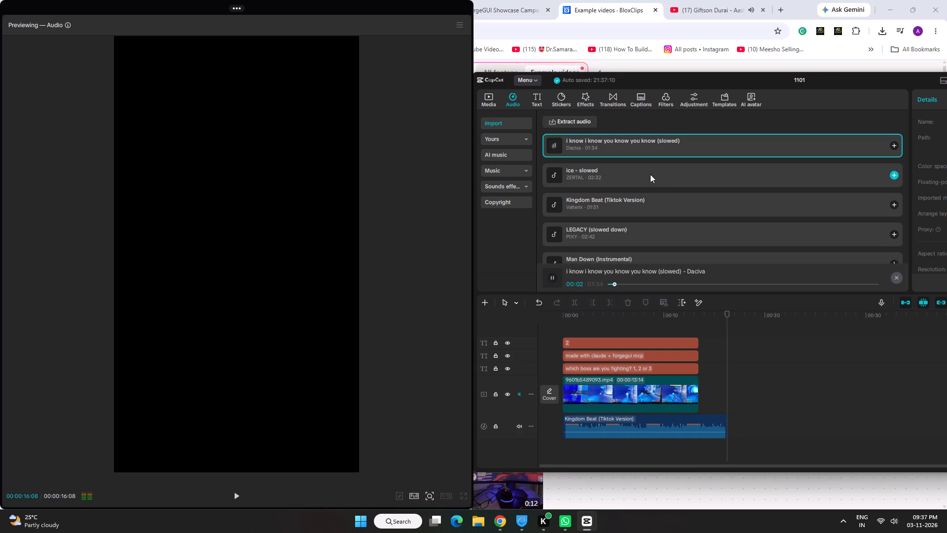
drag(616, 314, 602, 317)
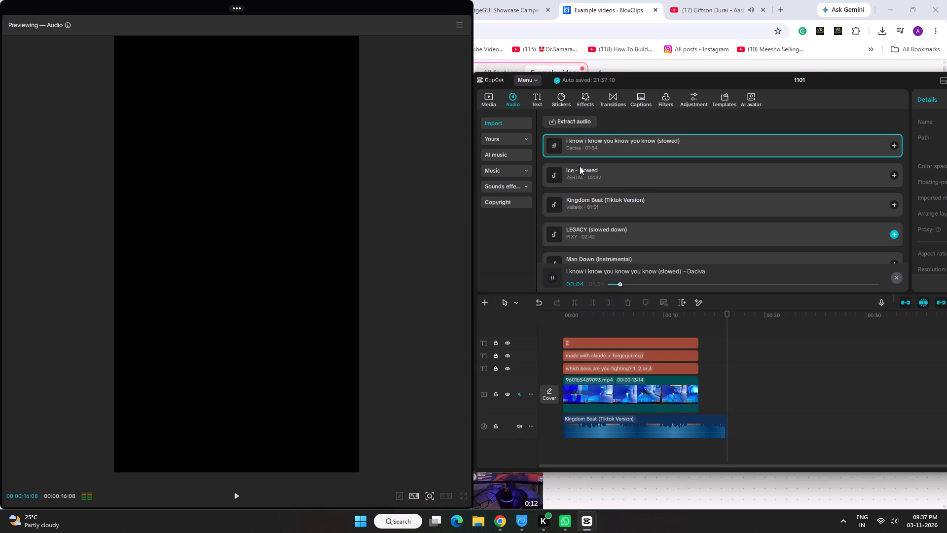
click(238, 496)
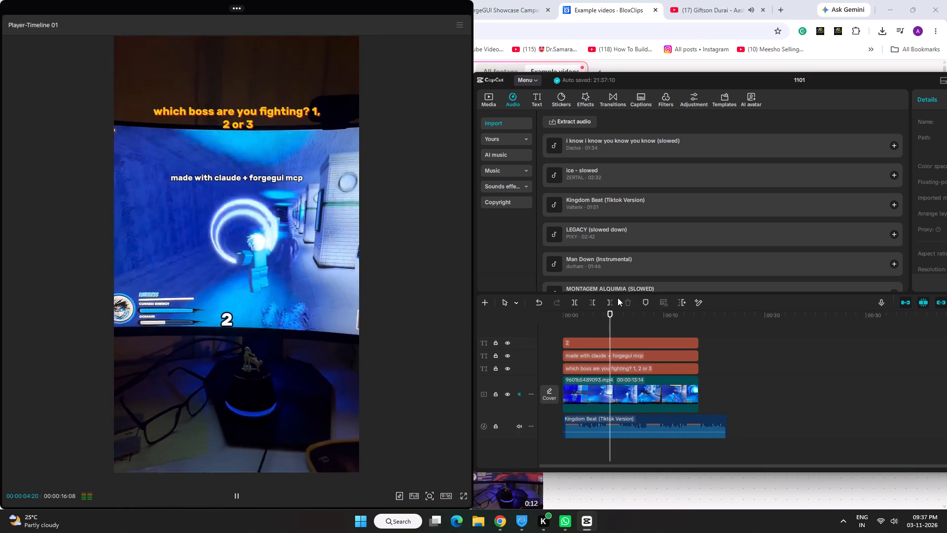
key(space)
click(613, 210)
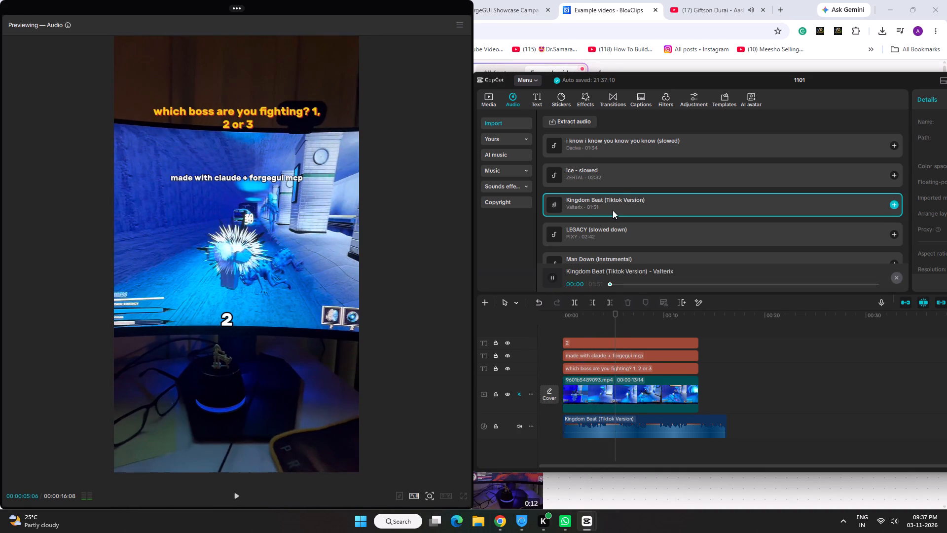
click(626, 172)
click(618, 235)
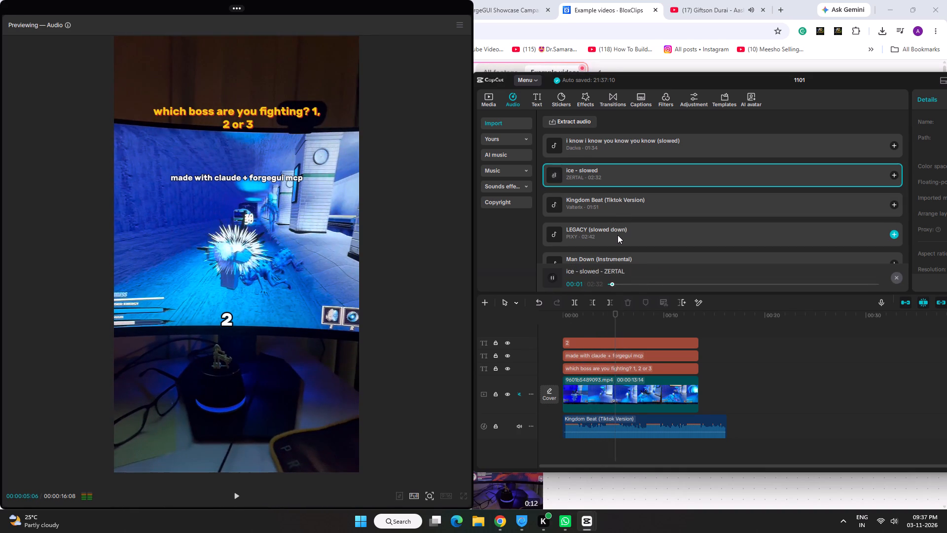
scroll(620, 227, down, 1)
click(616, 215)
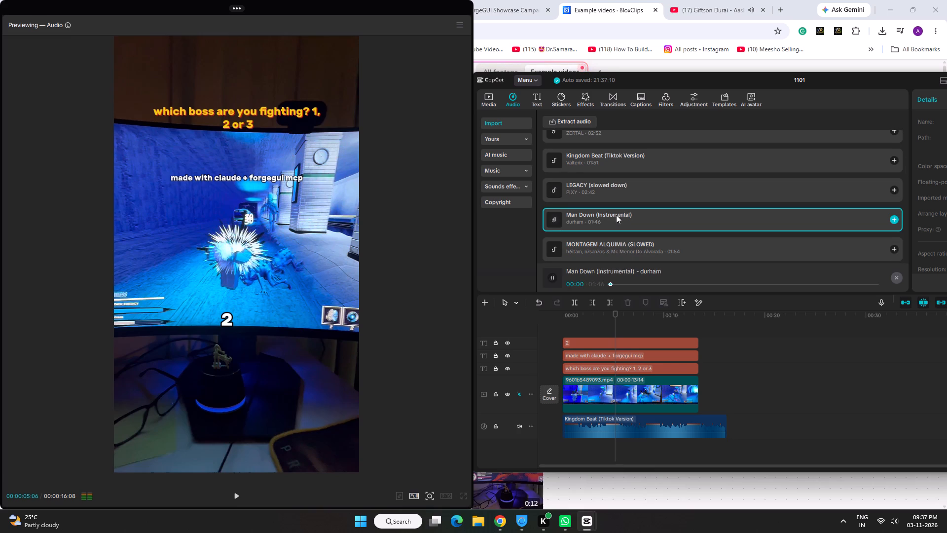
scroll(616, 215, down, 1)
click(624, 201)
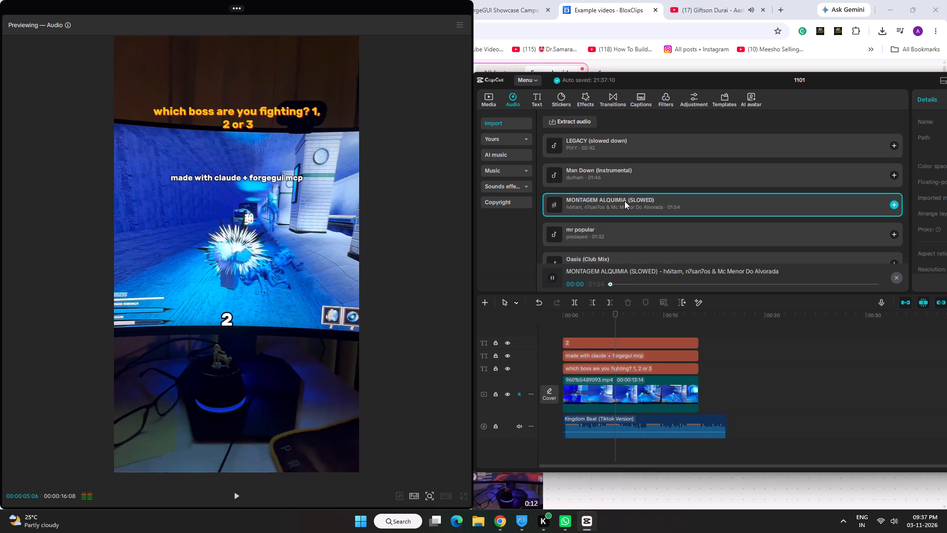
click(642, 230)
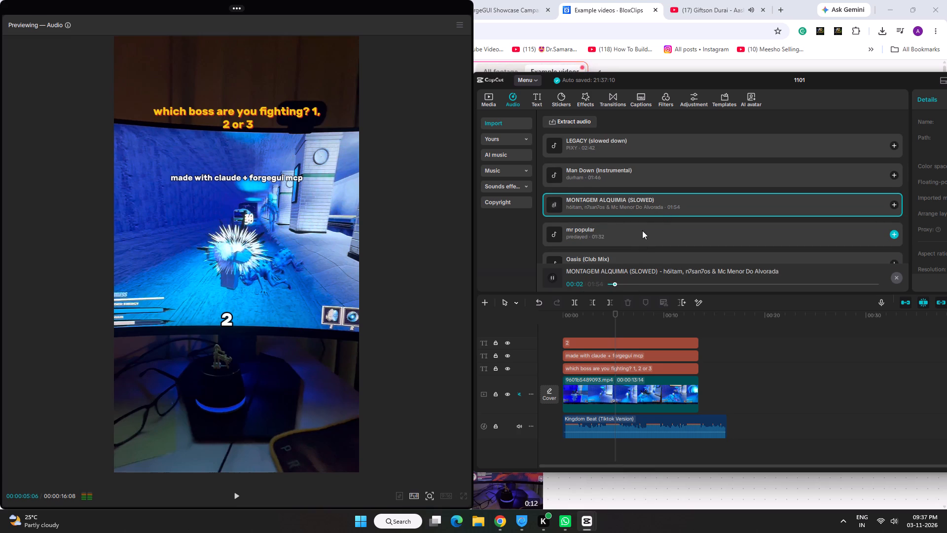
scroll(642, 230, down, 1)
click(643, 221)
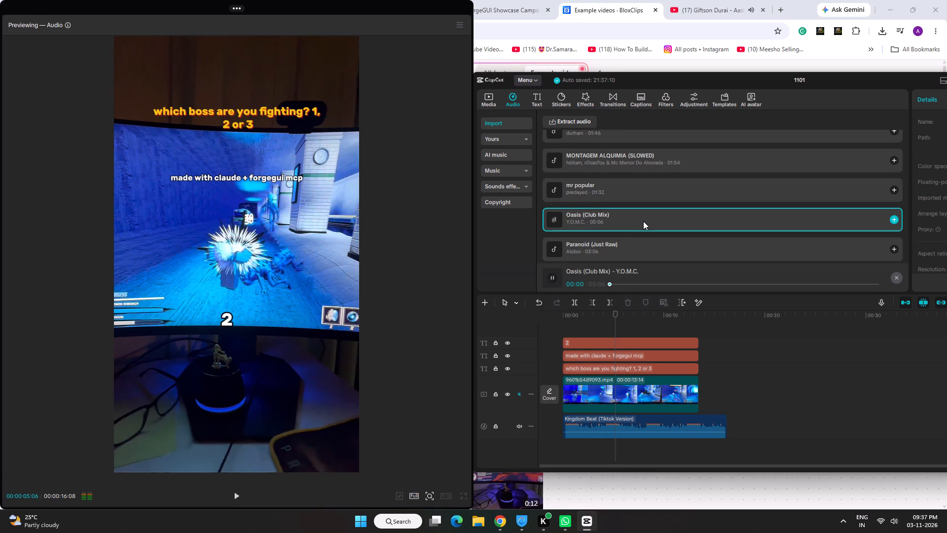
click(697, 215)
Add Oasis (Club Mix) from the timeline start, mute the Kingdom Beat track, and play the clip with the new music.
click(892, 219)
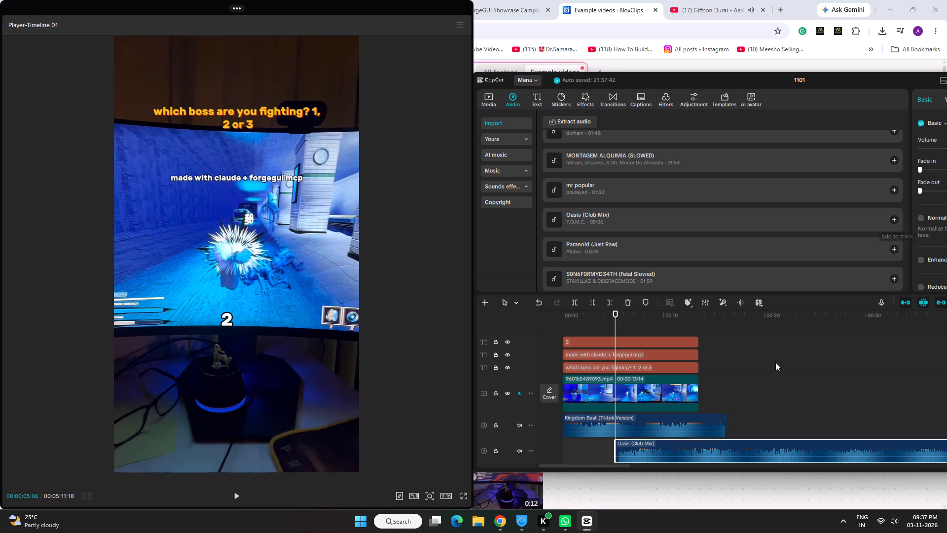
drag(725, 449, 630, 452)
click(622, 425)
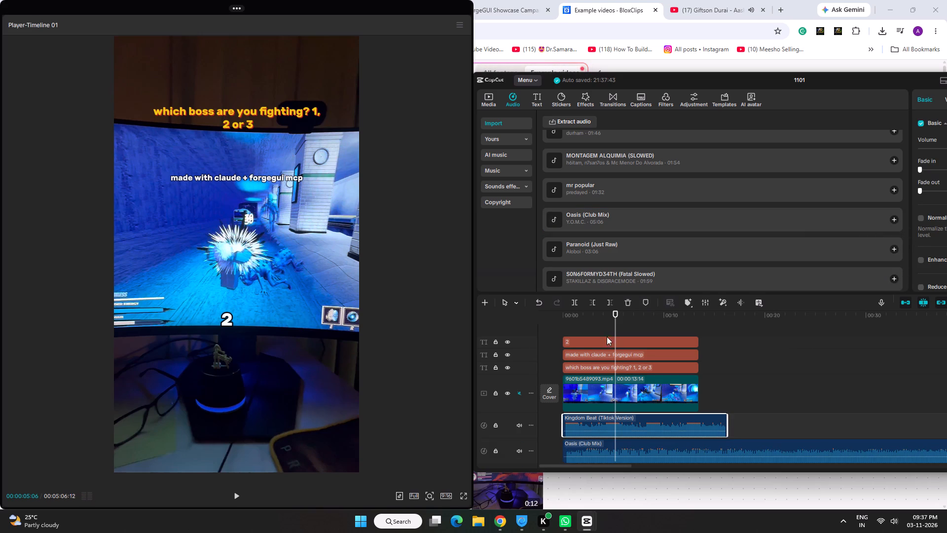
click(518, 425)
drag(592, 314, 561, 317)
key(space)
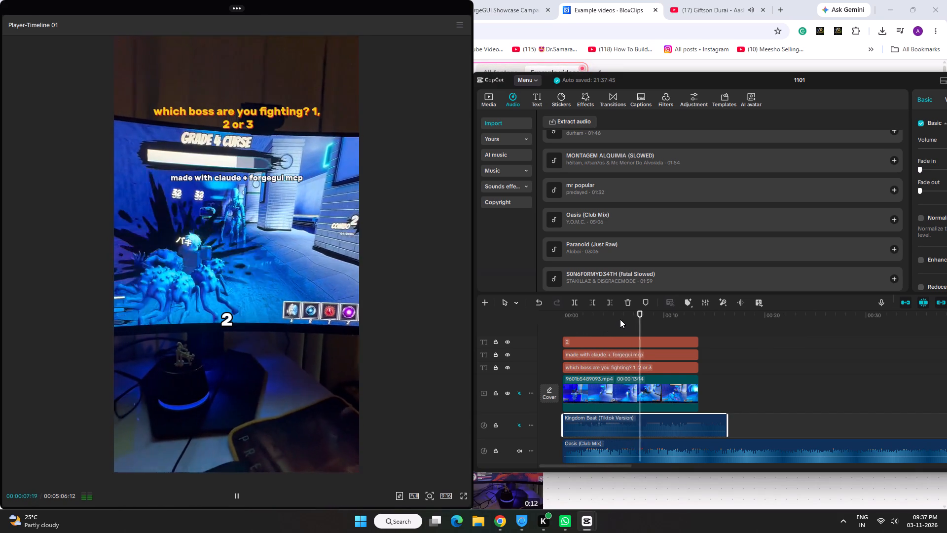
key(space)
Trim the Kingdom Beat and Oasis (Club Mix) audio to the video's end at 00:00:13:14.
drag(644, 312, 695, 318)
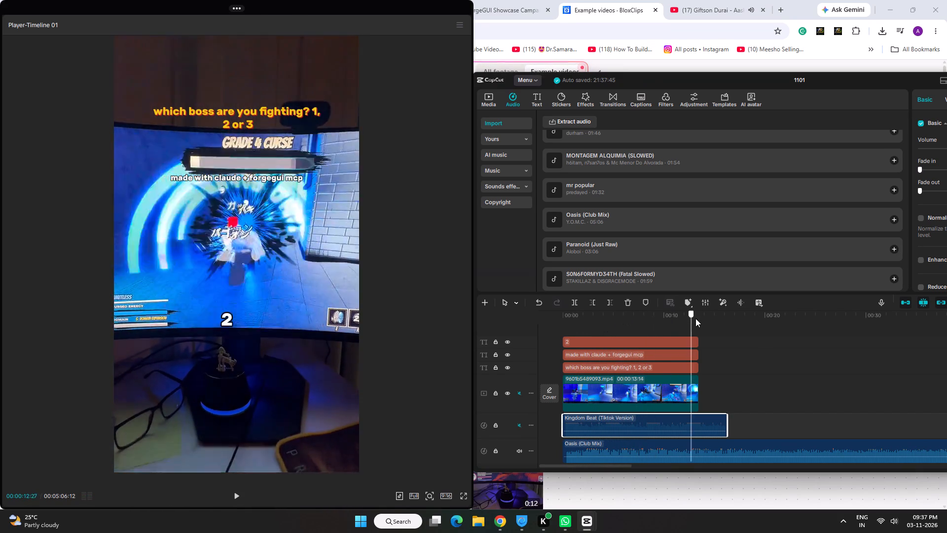
drag(695, 318, 698, 318)
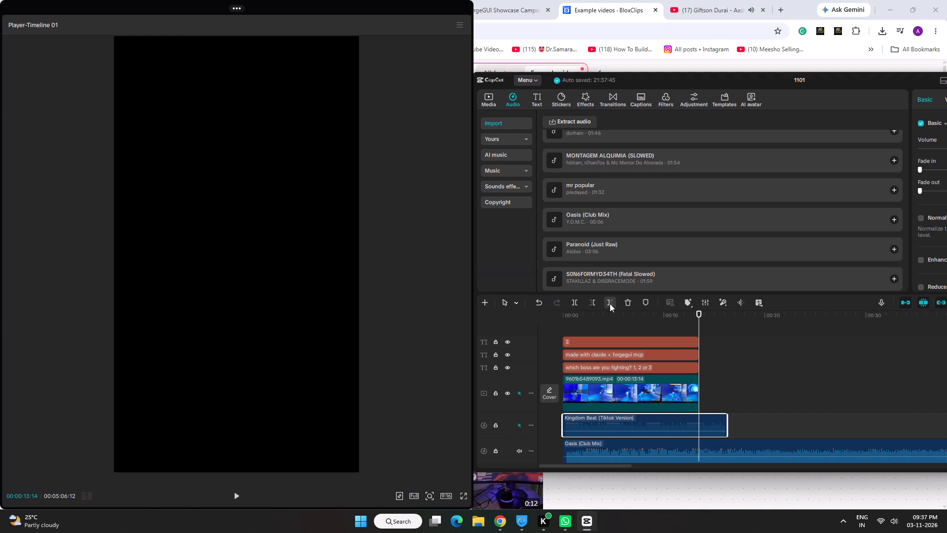
click(610, 304)
click(678, 444)
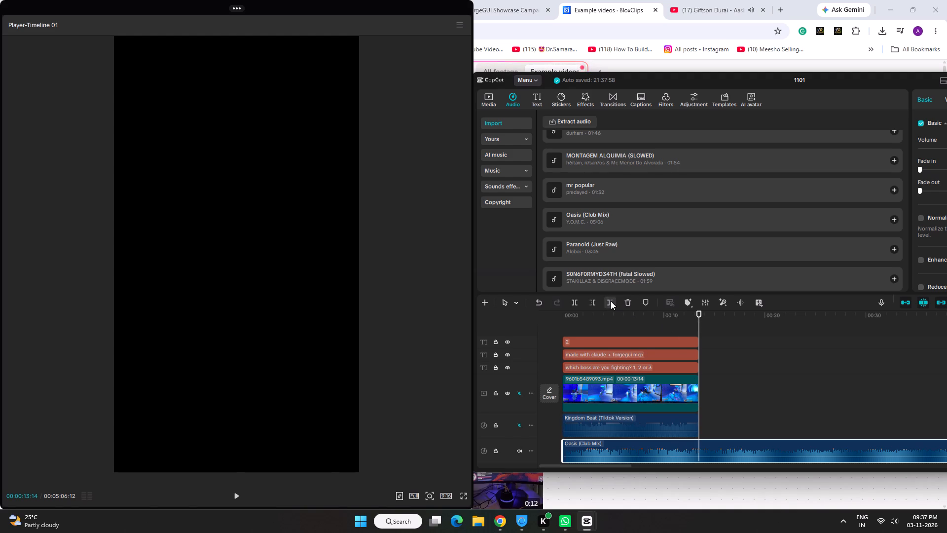
click(611, 301)
Change the "2" text overlay to "3".
drag(643, 315, 532, 311)
click(594, 341)
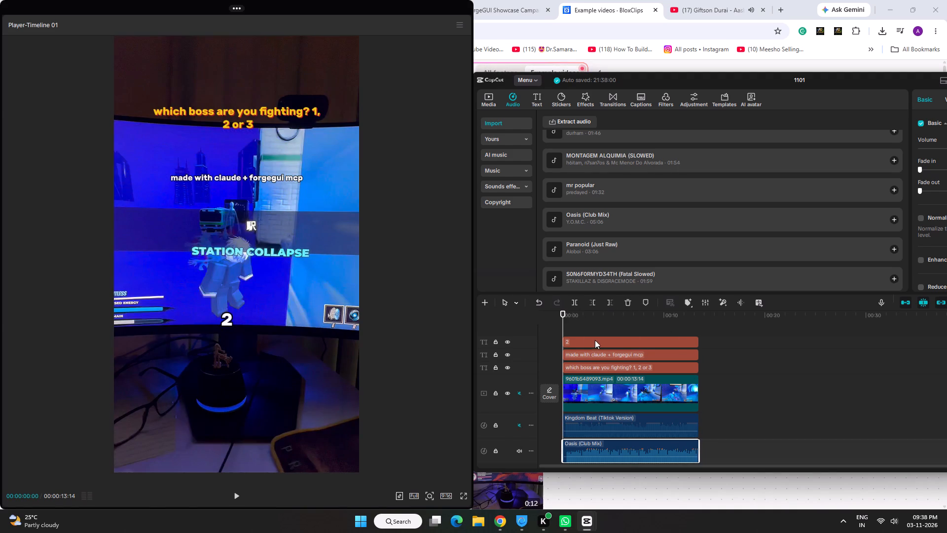
drag(940, 150, 861, 160)
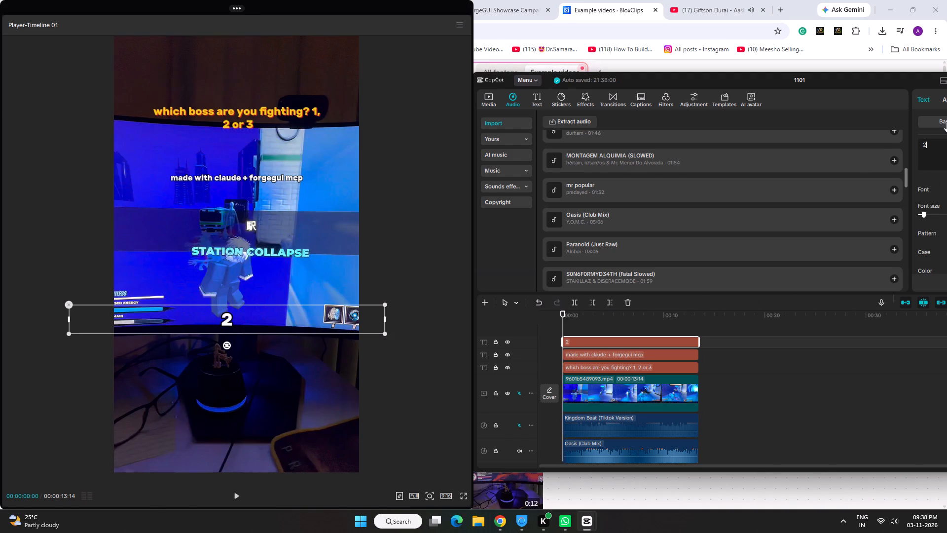
drag(933, 142, 915, 145)
key(3)
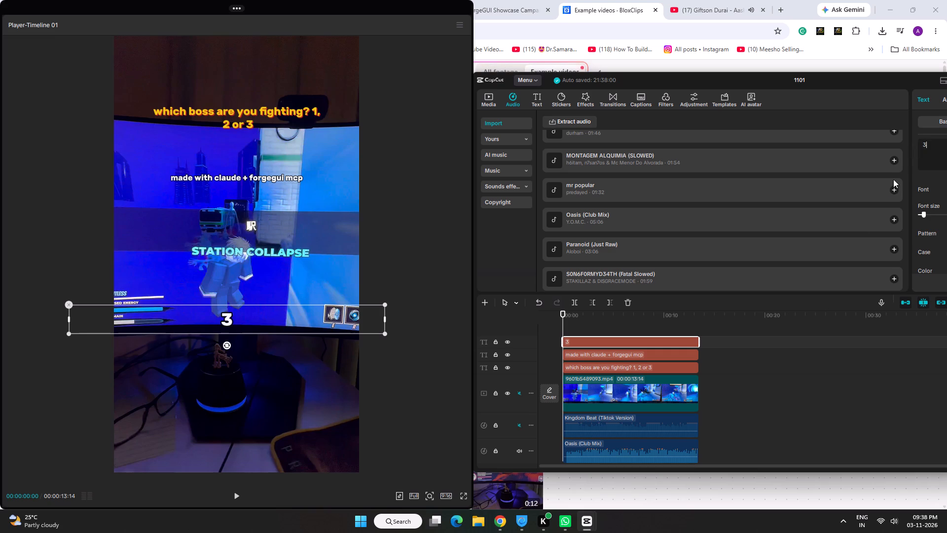
Export the updated "3" version of the clip as a 1080P mp4.
click(736, 315)
key(ctrl+e)
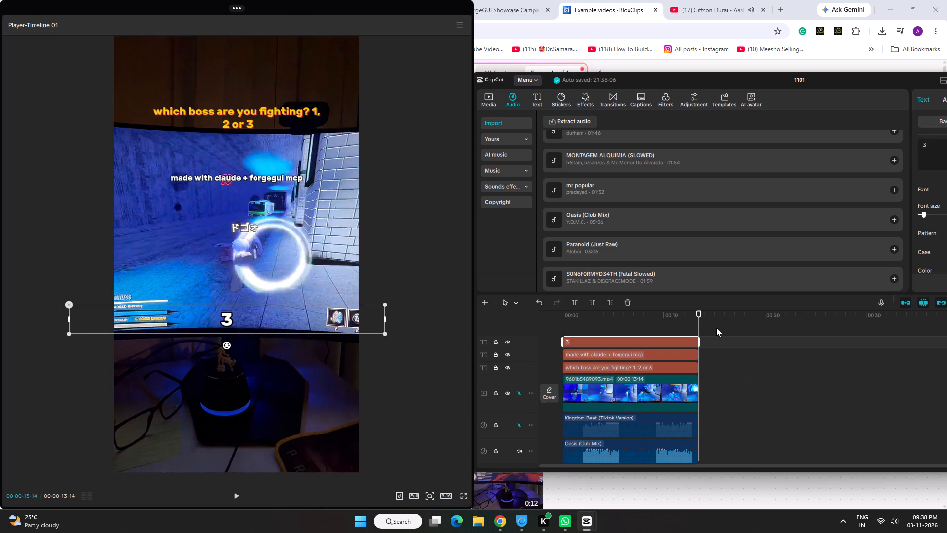
click(873, 425)
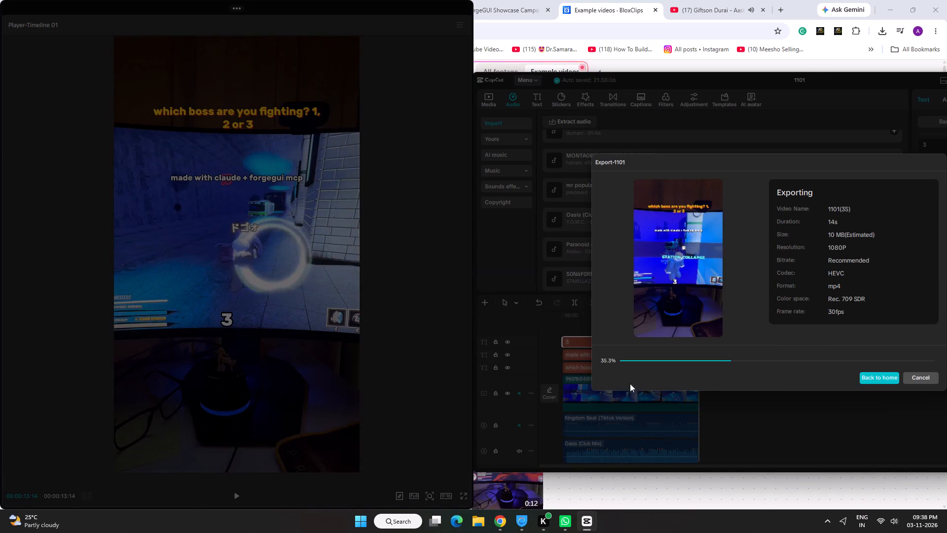
Copy the exported 1101(35).mp4 into the cap folder in Downloads, then return to the project and close the export window.
click(620, 414)
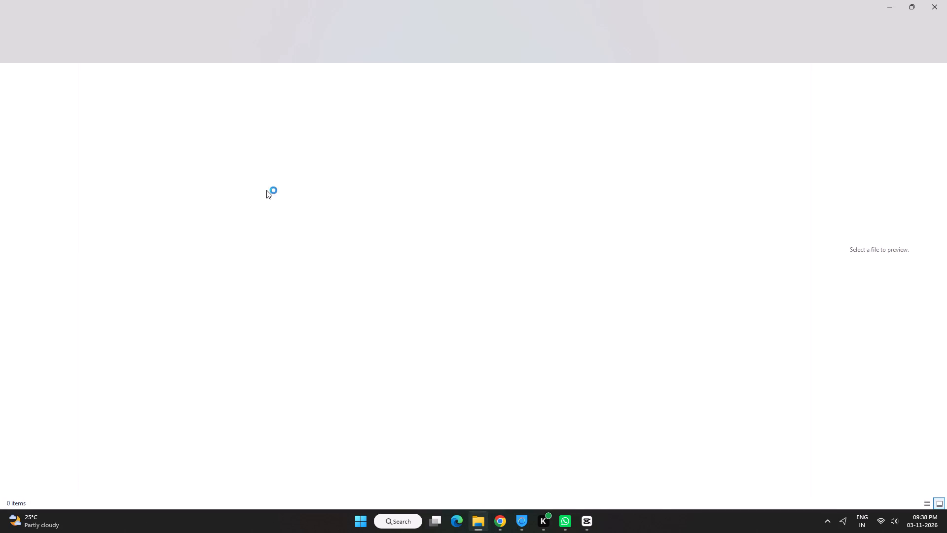
click(85, 53)
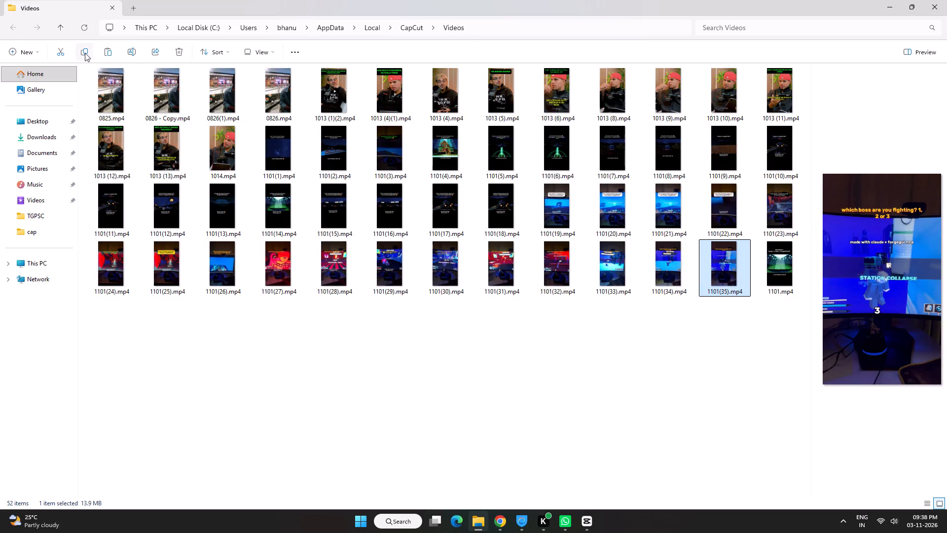
click(61, 138)
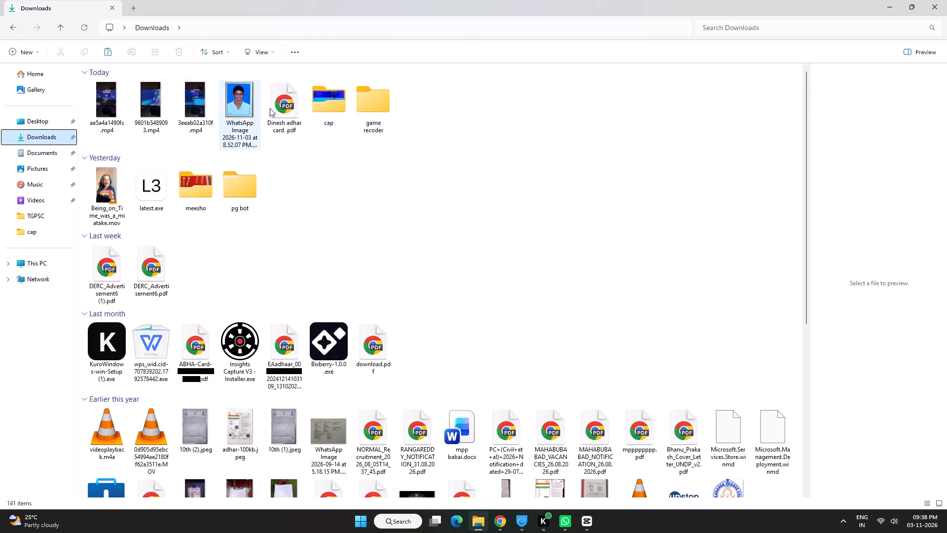
double_click(330, 122)
click(102, 54)
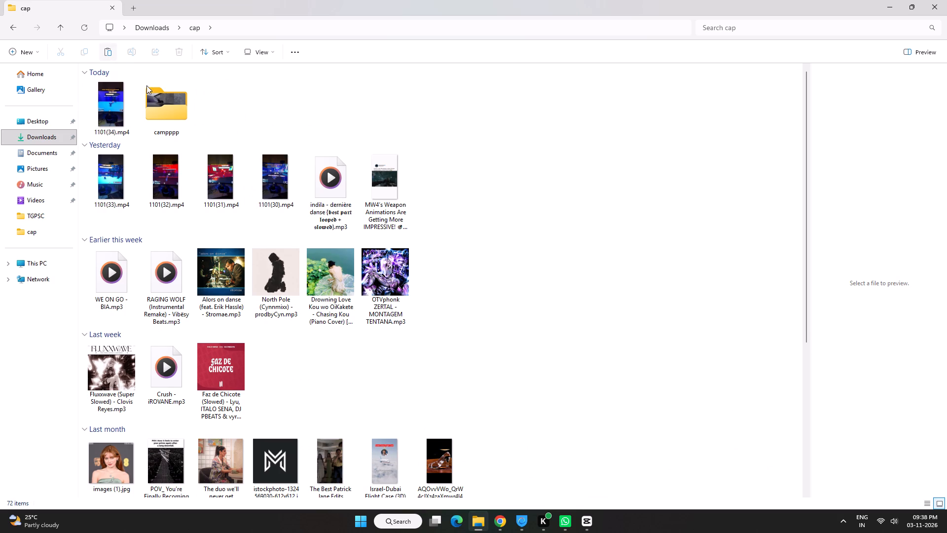
click(946, 0)
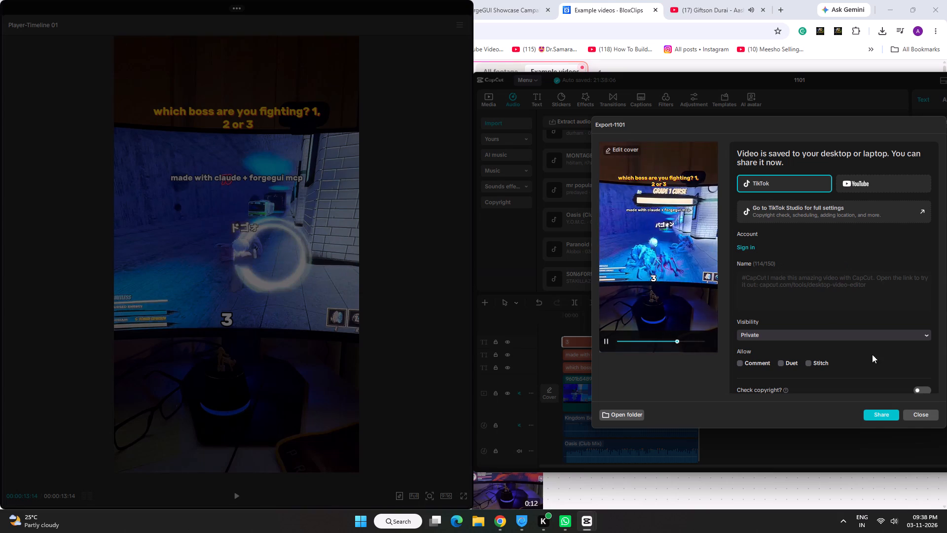
click(922, 416)
Import the footage file ae5a4a1490fc.mp4 from the device into the project media.
drag(622, 316, 449, 305)
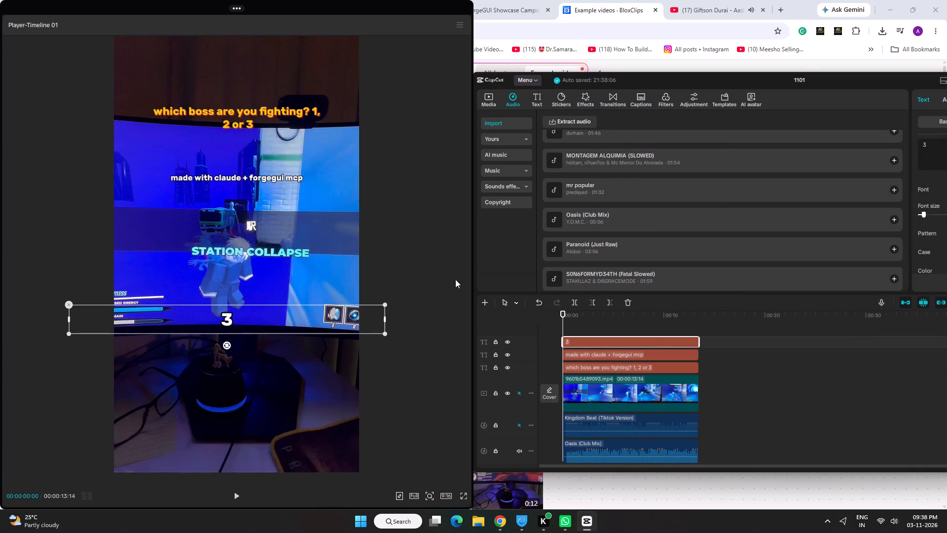
click(479, 89)
click(490, 94)
click(566, 119)
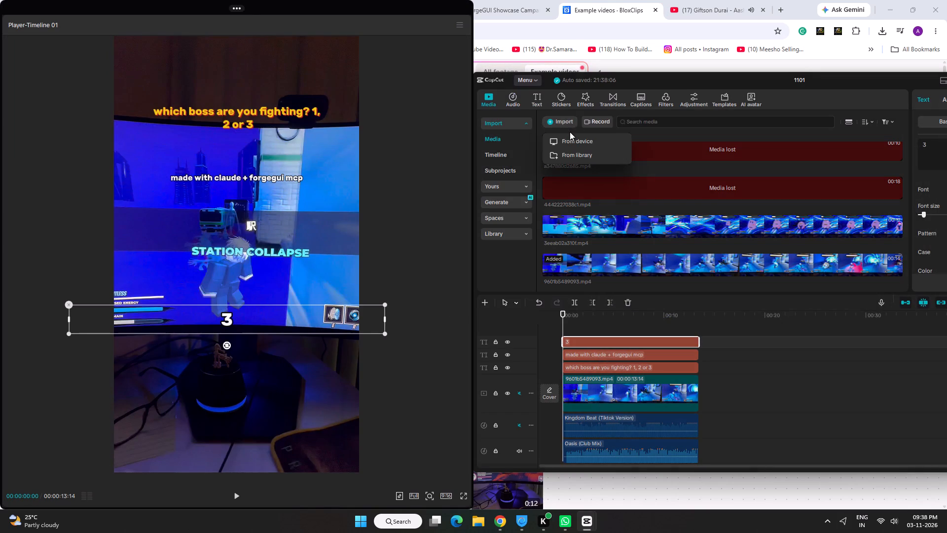
click(572, 139)
double_click(588, 166)
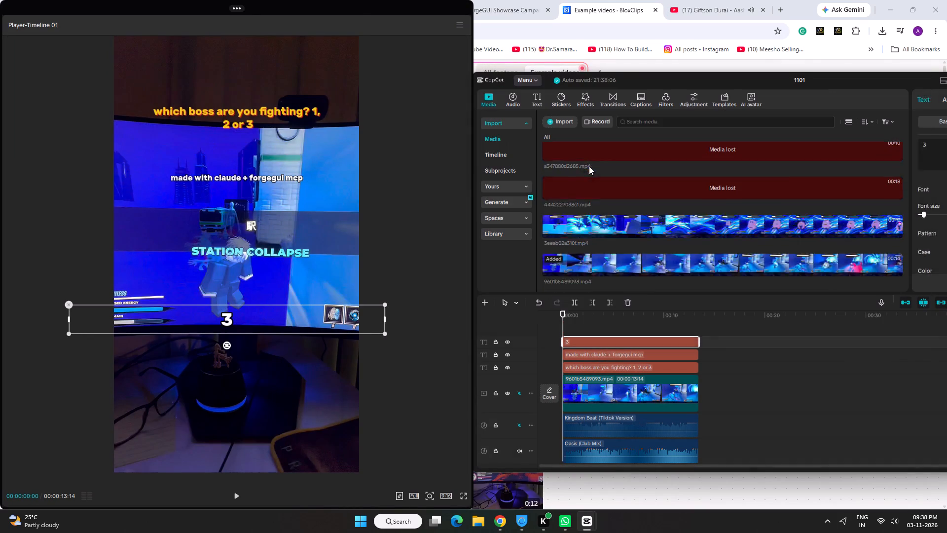
Replace the timeline video 9601b5489093.mp4 with ae5a4a1490fc.mp4 and extend the clip to its full length of 00:00:23:19.
drag(636, 266, 621, 390)
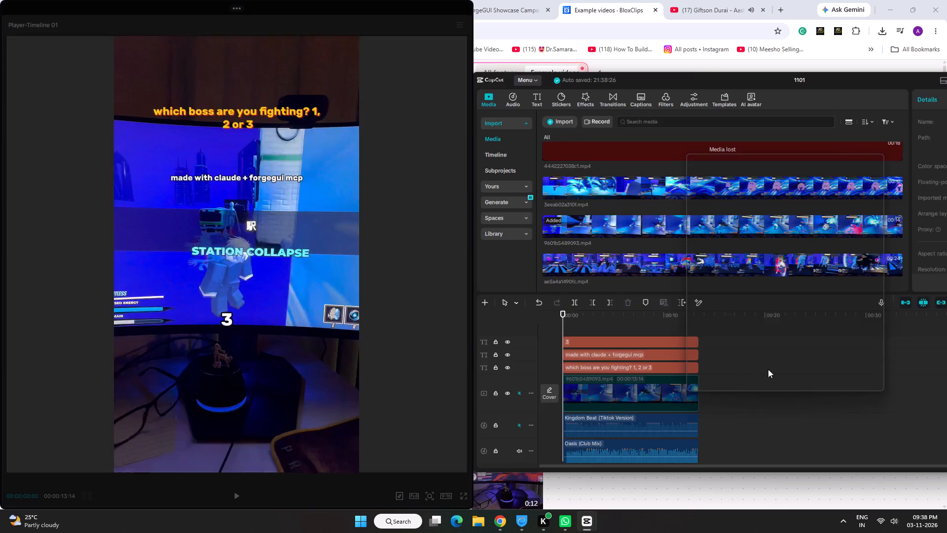
click(816, 378)
click(668, 394)
drag(698, 393, 720, 393)
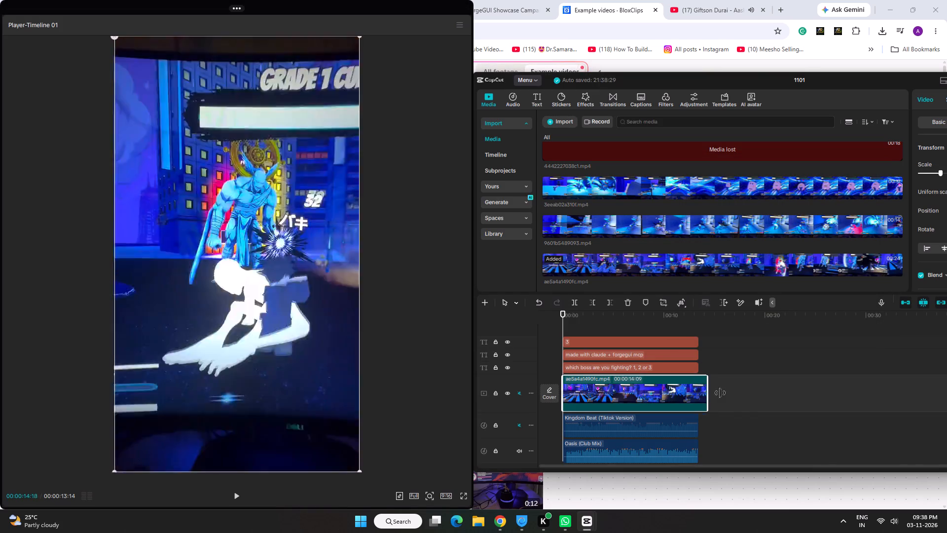
drag(720, 393, 841, 390)
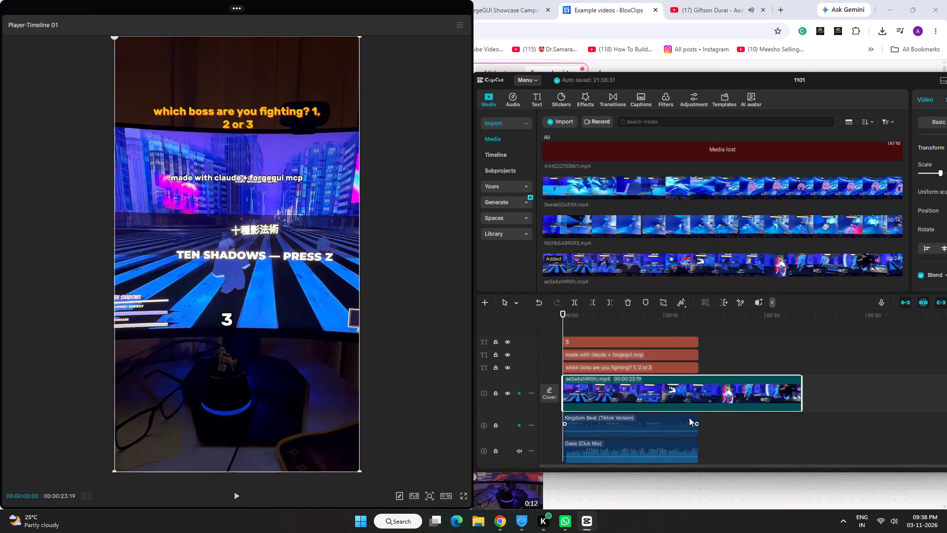
Mute the Oasis (Club Mix) track, add MONTAGEM ALQUIMIA (SLOWED) from the timeline start on a new track, and play the clip.
click(522, 450)
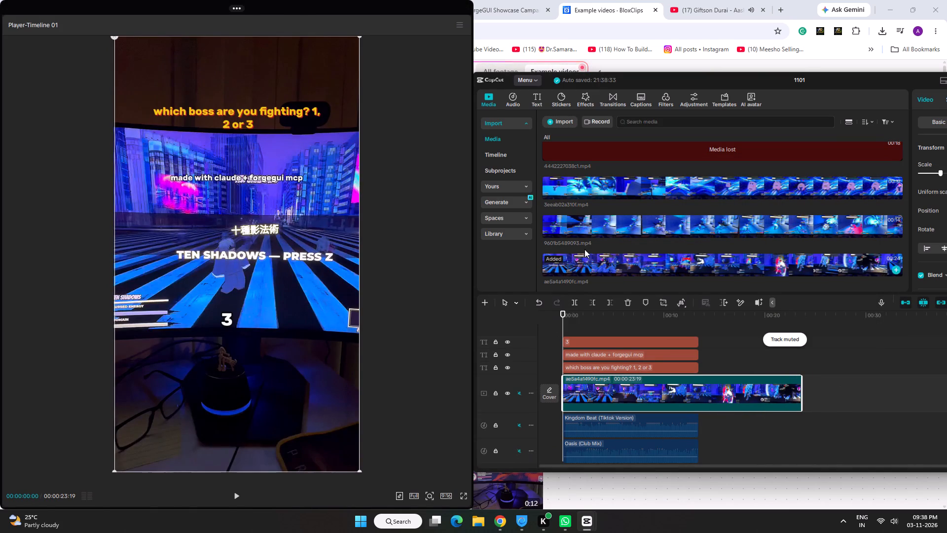
click(617, 368)
click(514, 98)
click(584, 162)
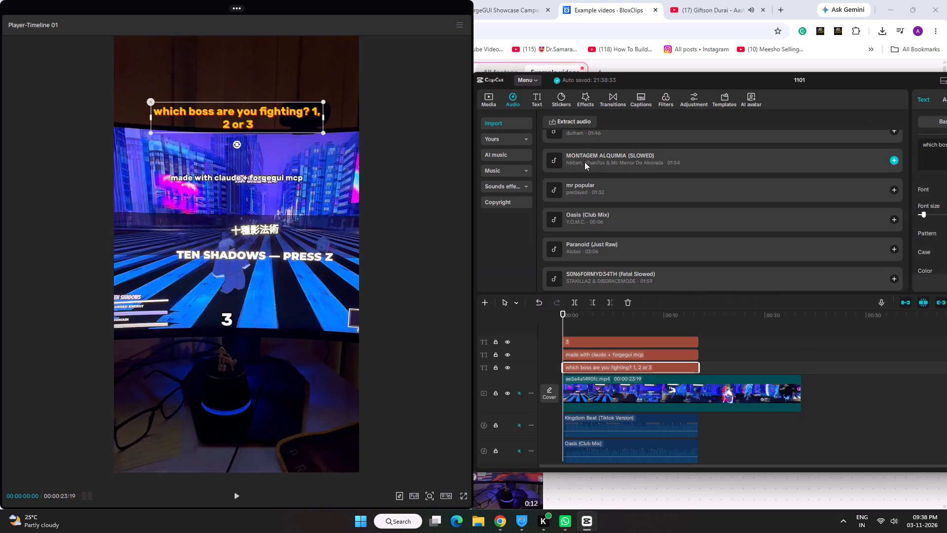
drag(680, 160, 566, 455)
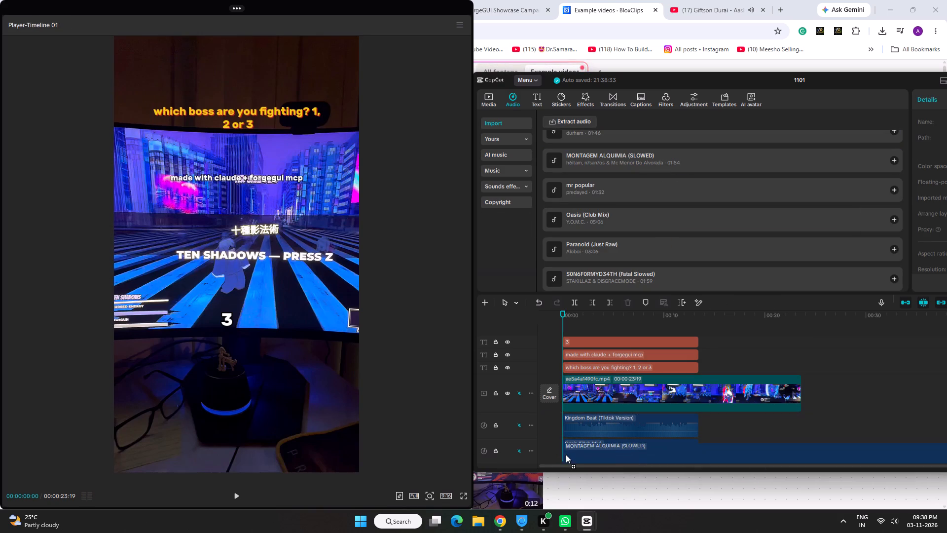
drag(566, 455, 560, 459)
scroll(620, 393, down, 4)
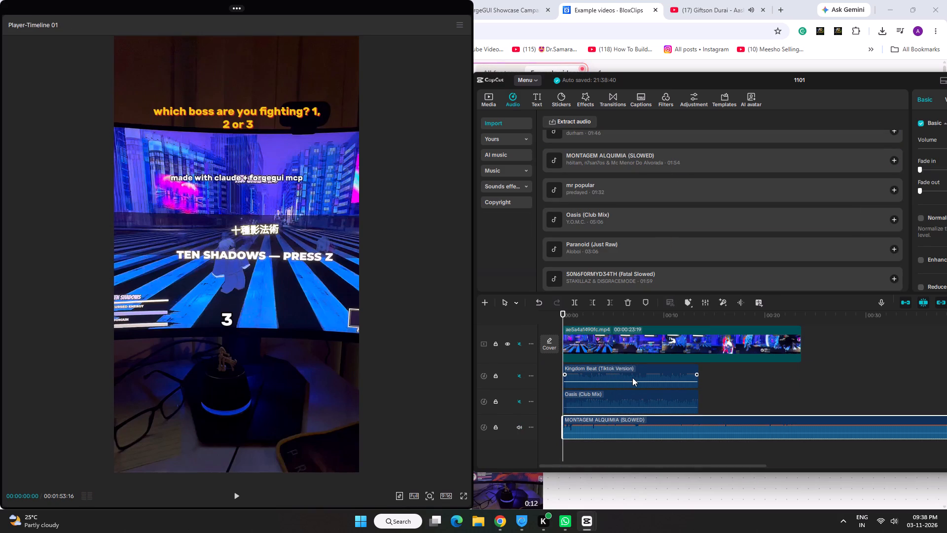
key(space)
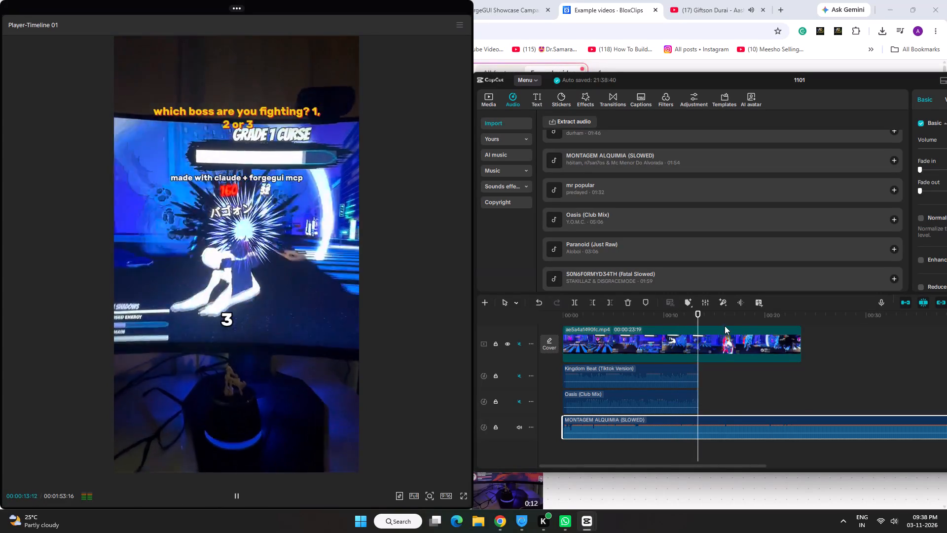
Trim the MONTAGEM ALQUIMIA (SLOWED) audio to the video's end at 00:00:23:19.
drag(731, 312, 799, 318)
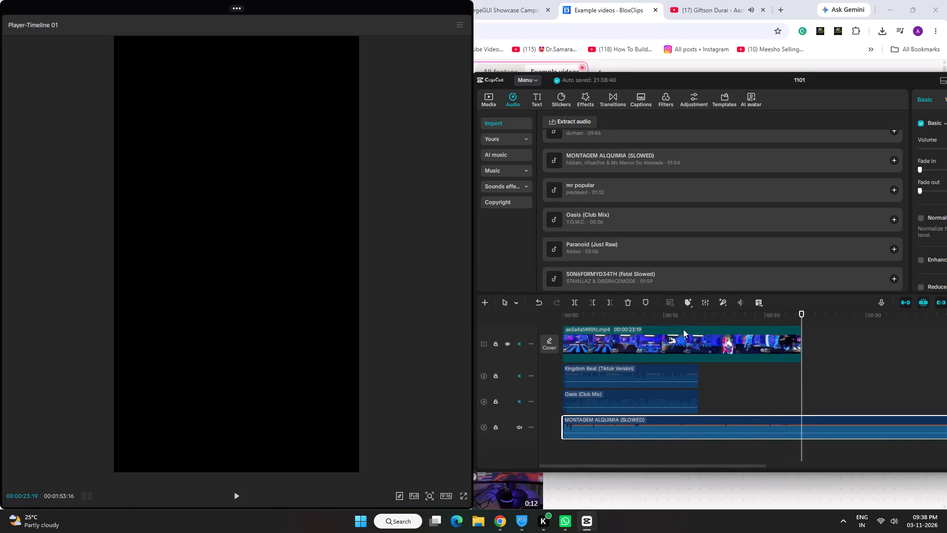
click(609, 299)
Extend the "made with claude + forgegui mcp", "3" and "which boss are you fighting? 1, 2 or 3" texts to the video's end at 00:00:23:19.
scroll(657, 360, up, 4)
click(689, 349)
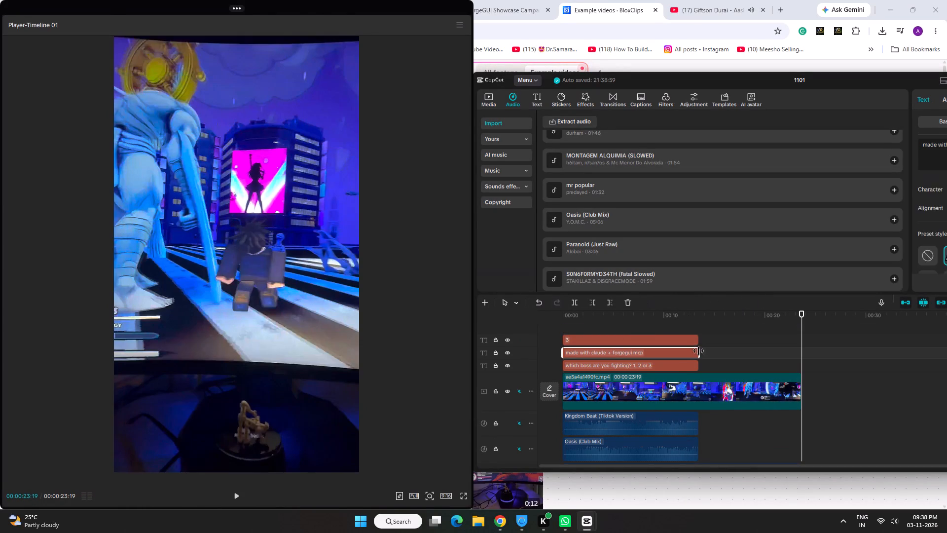
drag(697, 356, 799, 364)
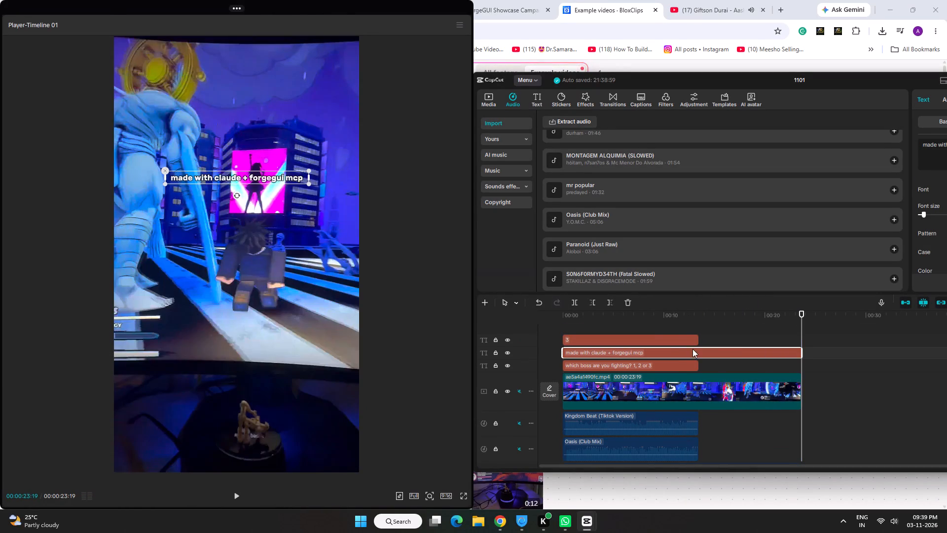
click(672, 339)
drag(697, 341, 795, 353)
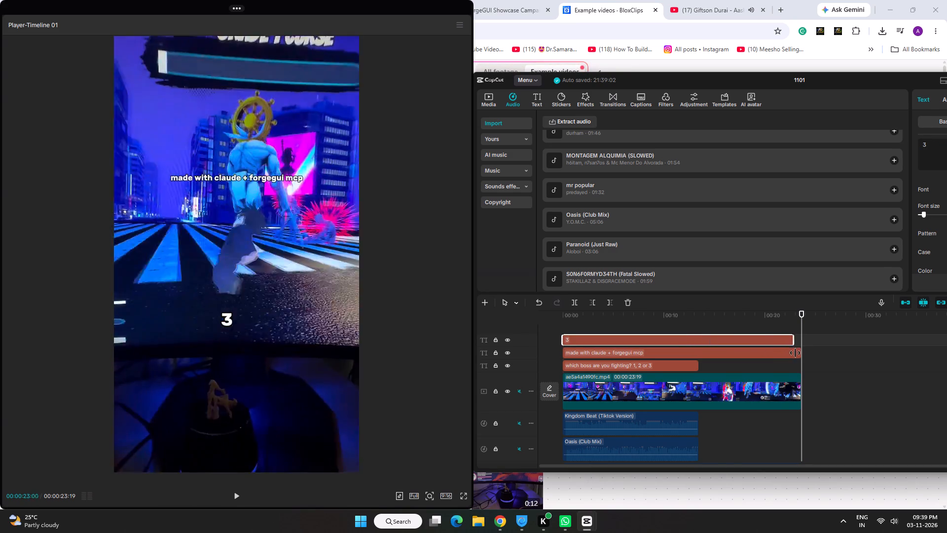
drag(795, 353, 798, 354)
click(689, 366)
drag(700, 369, 799, 371)
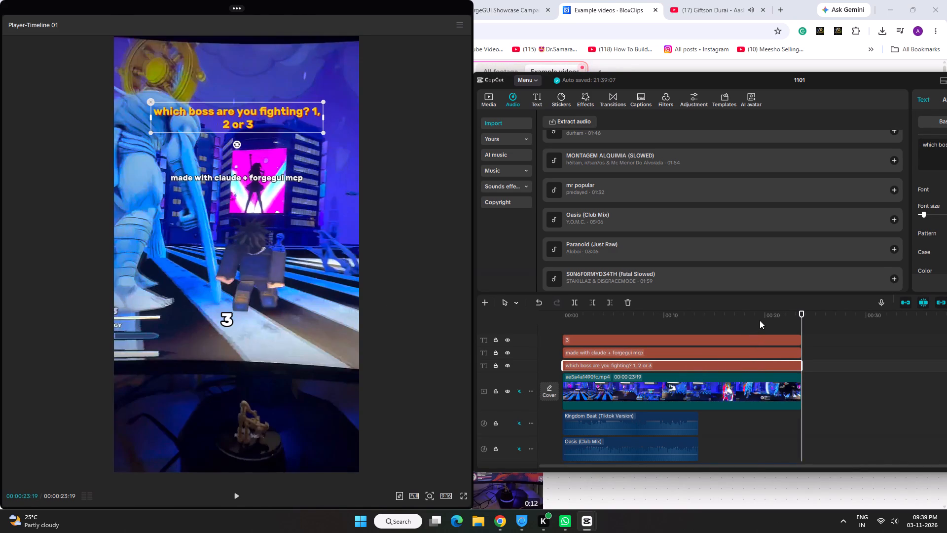
Export the clip with the ae5a4a1490fc.mp4 footage and briefly play the exported video.
drag(760, 320, 509, 323)
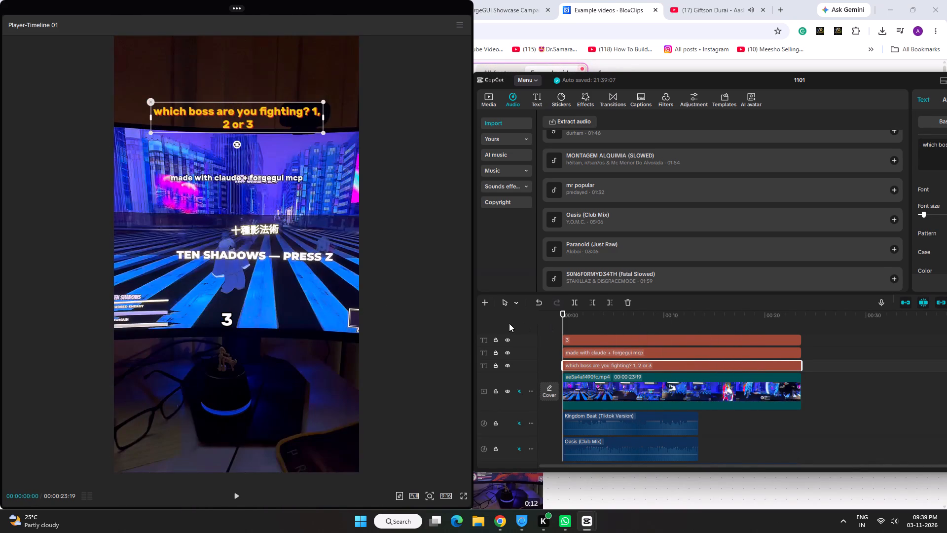
key(ctrl+e)
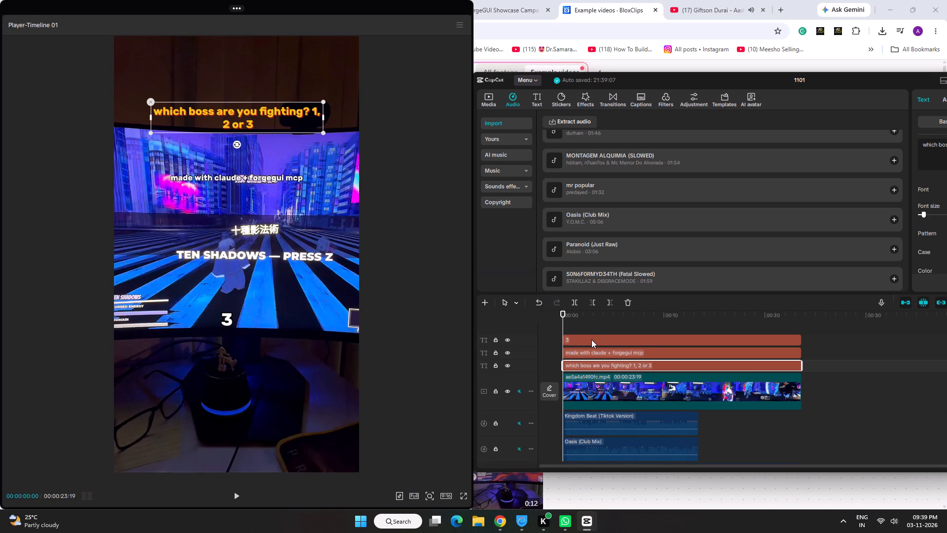
click(892, 422)
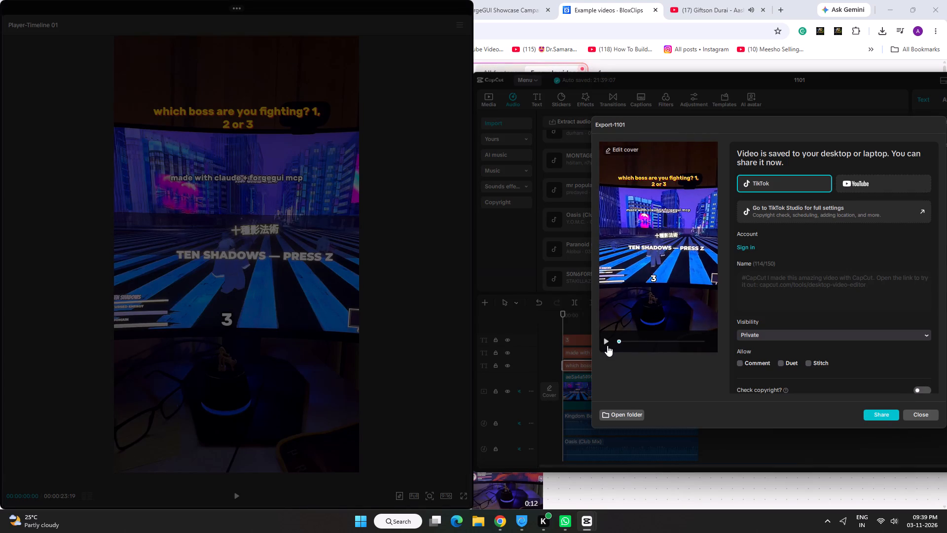
click(607, 344)
click(606, 343)
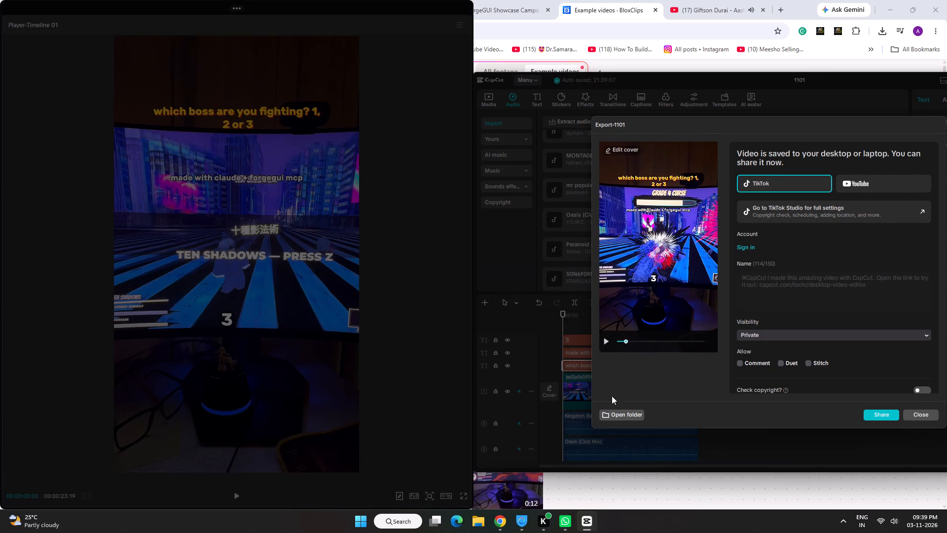
Copy the exported 1101(36).mp4 into the cap folder in Downloads and return to the project.
click(617, 415)
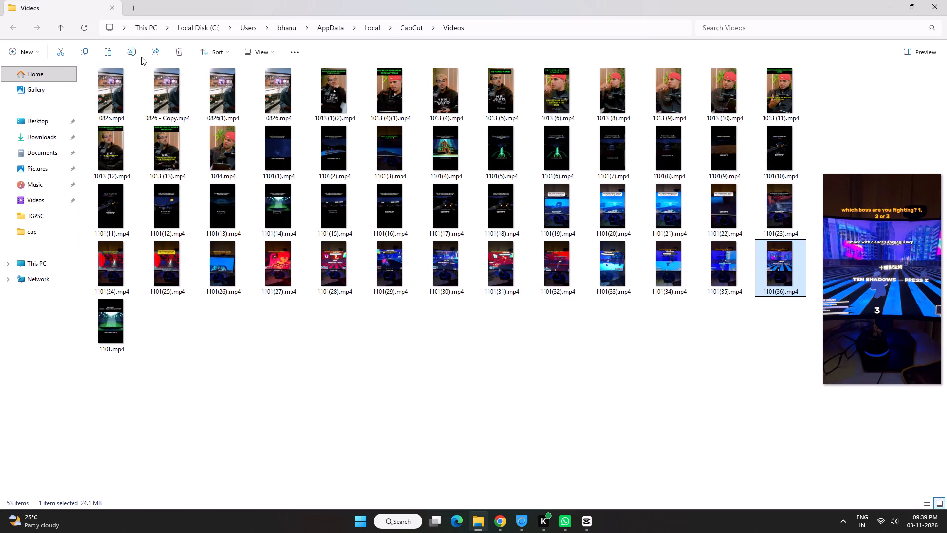
click(82, 53)
click(52, 138)
double_click(332, 111)
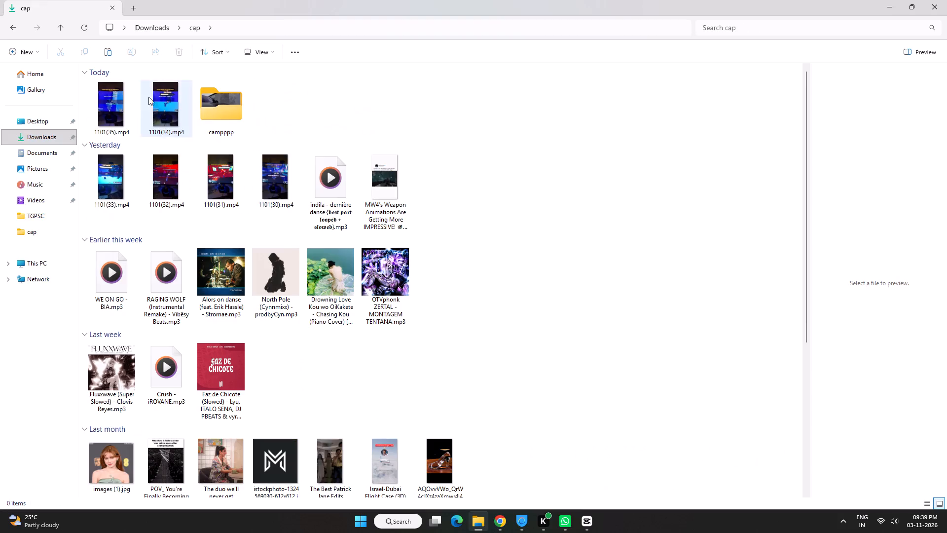
click(110, 50)
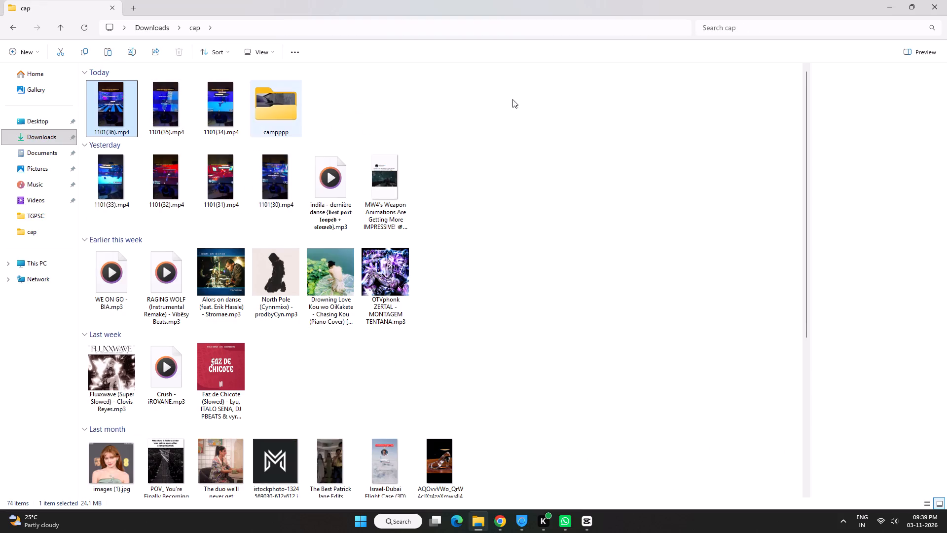
click(946, 0)
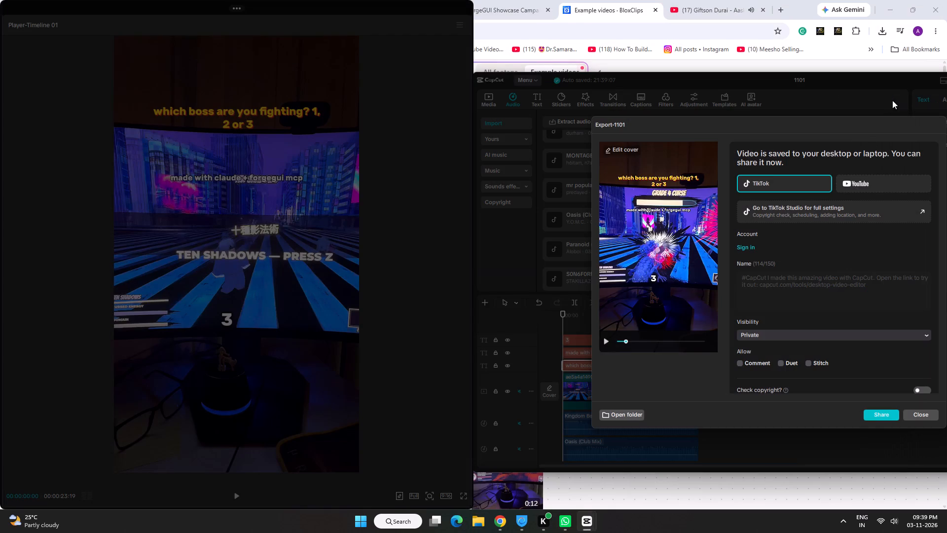
Dismiss the finished export window and close project 1101.
click(931, 414)
drag(812, 83, 640, 87)
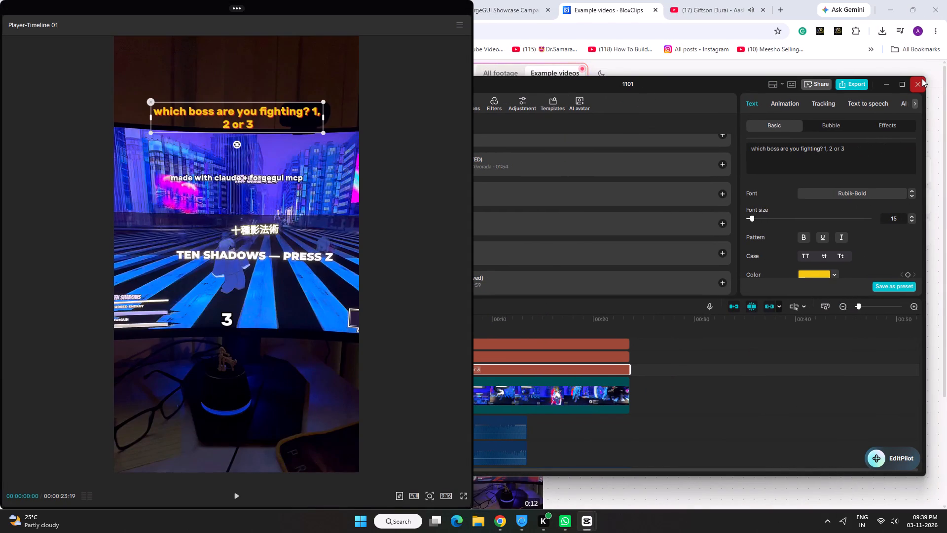
click(920, 83)
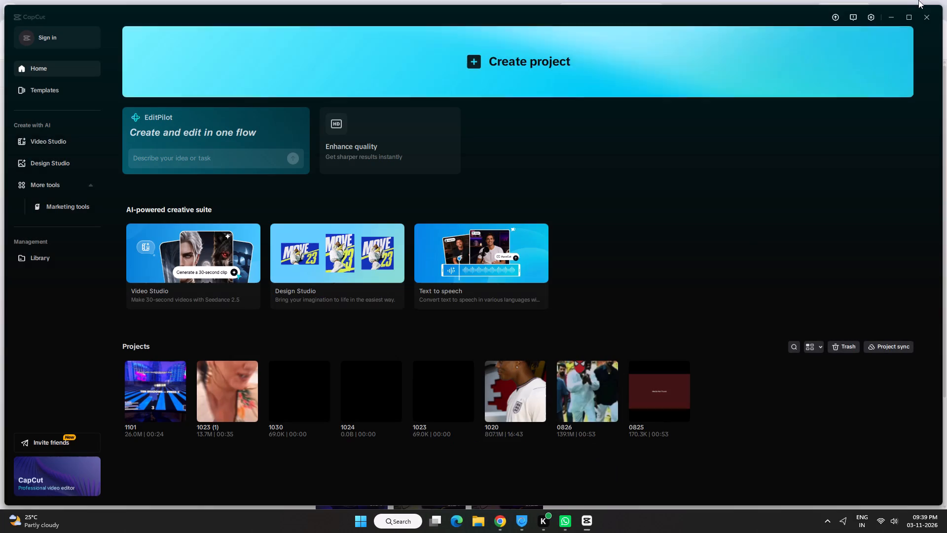
Leave the video editor and download the Titan Slayers 6 clip from the Titan Slayers example format's footage folder.
click(926, 14)
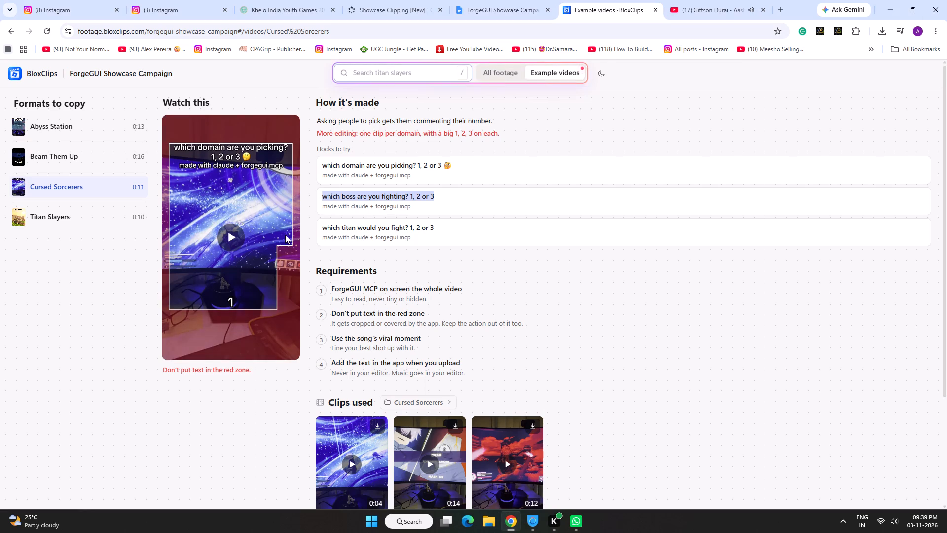
click(63, 215)
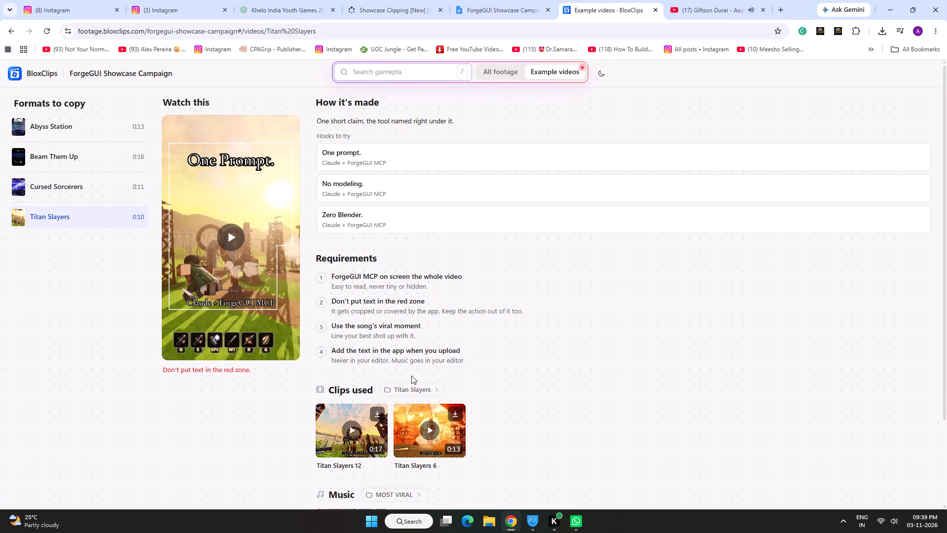
click(413, 390)
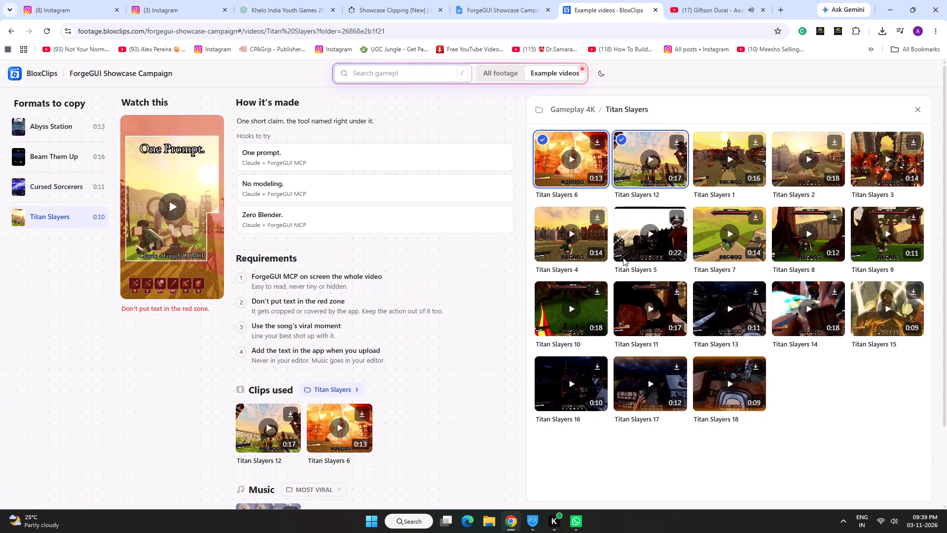
click(595, 140)
Delete the ae5a4a1490fc.mp4, 9601b5489093.mp4 and 3eeab02a310f.mp4 clips from the Downloads folder and close File Explorer.
click(485, 518)
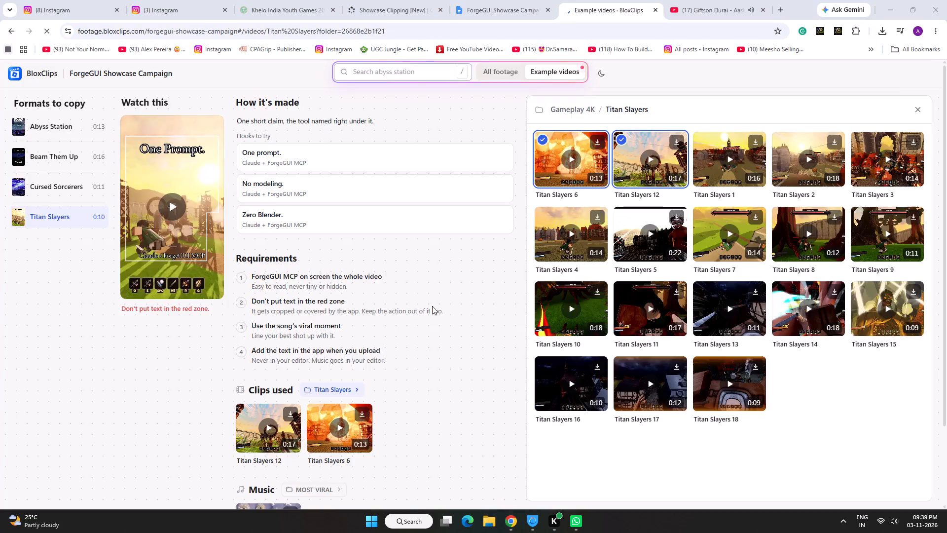
click(66, 137)
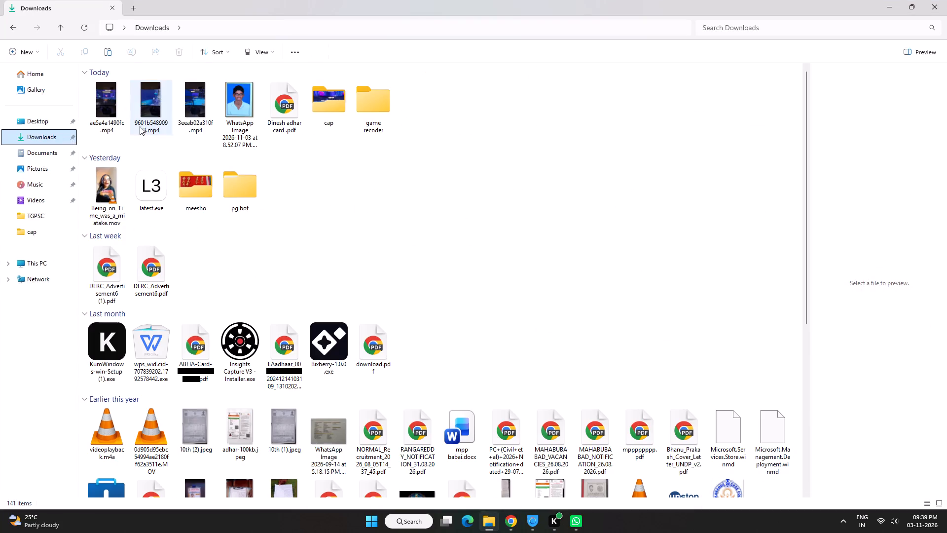
drag(86, 133, 201, 113)
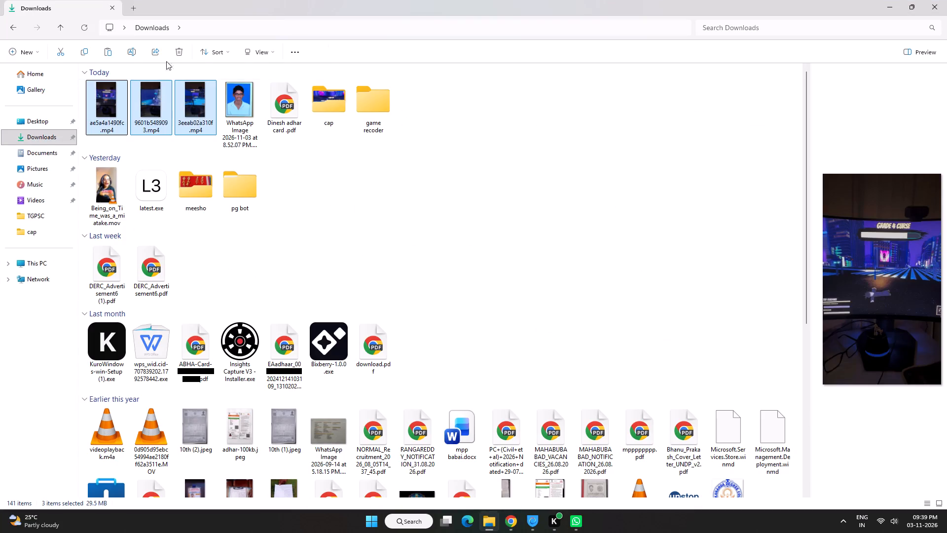
click(182, 55)
click(937, 0)
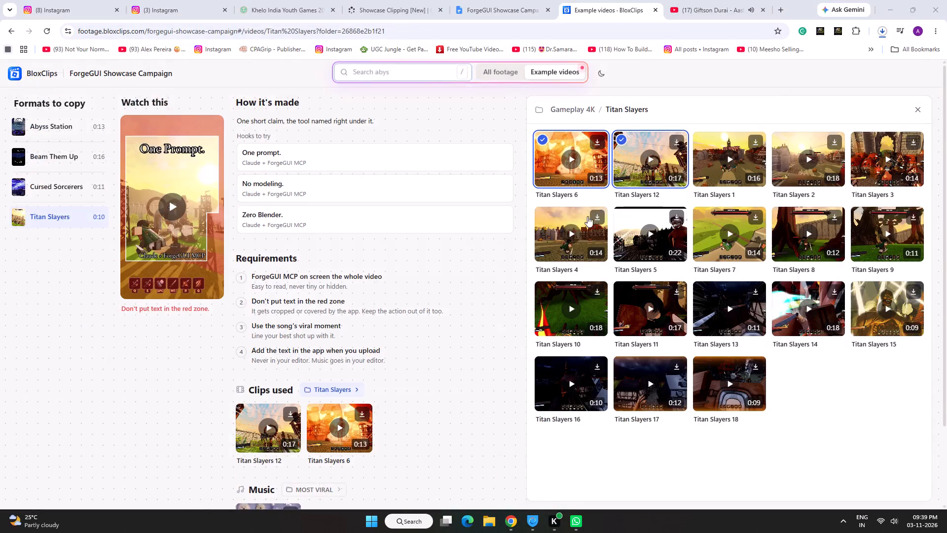
Check the download progress of Titan Slayers 6.mp4 in the browser's recent downloads.
click(885, 32)
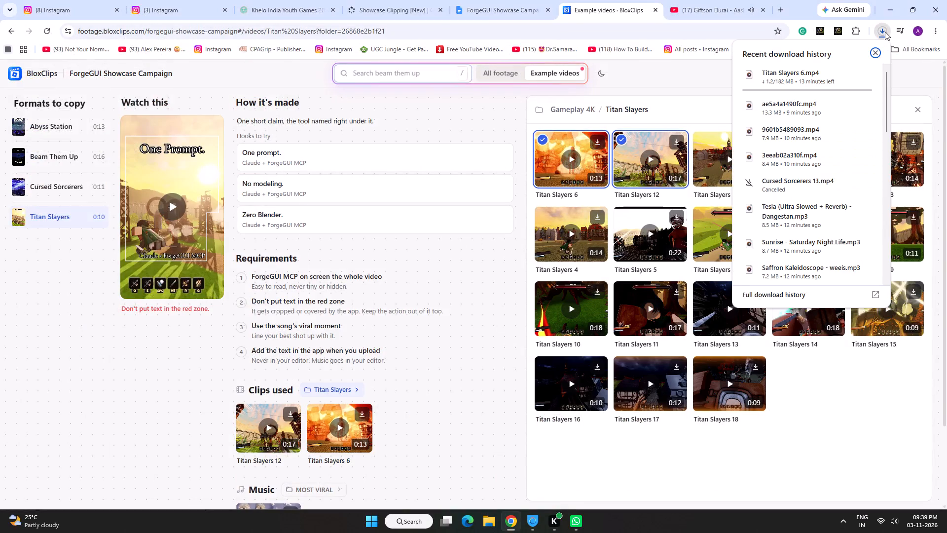
click(885, 32)
click(886, 31)
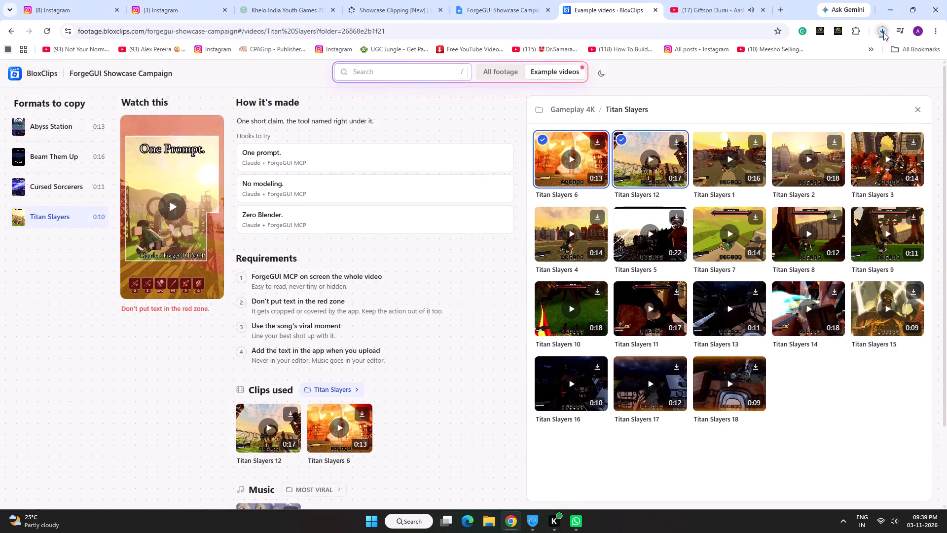
Check the recent downloads in Chrome, and download the Titan Slayers 6 and Titan Slayers 12 clips from their preview players.
click(859, 75)
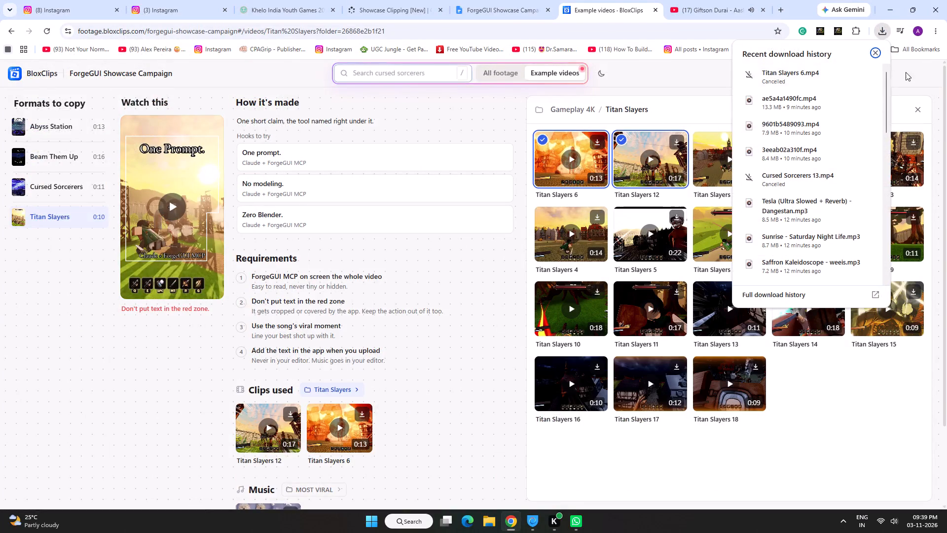
click(906, 72)
click(561, 164)
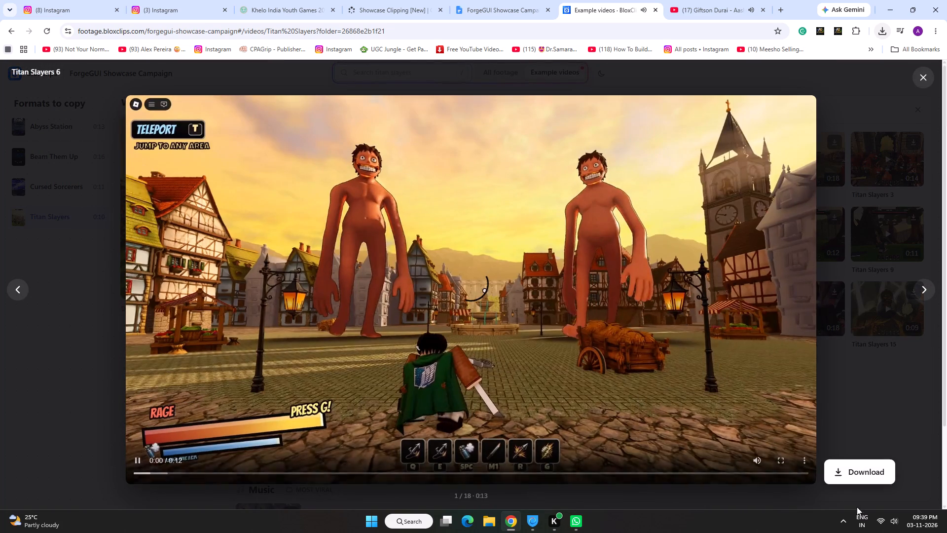
click(798, 458)
click(764, 411)
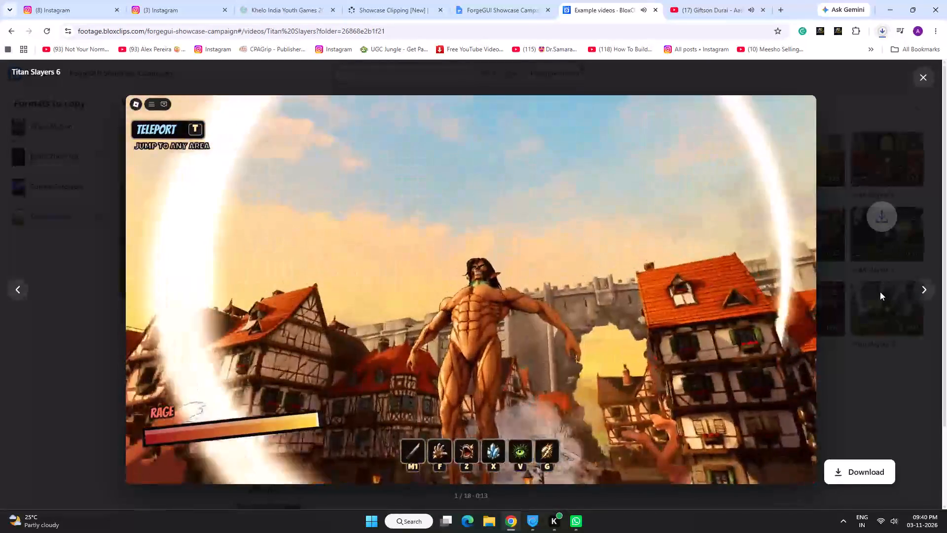
click(880, 292)
click(643, 164)
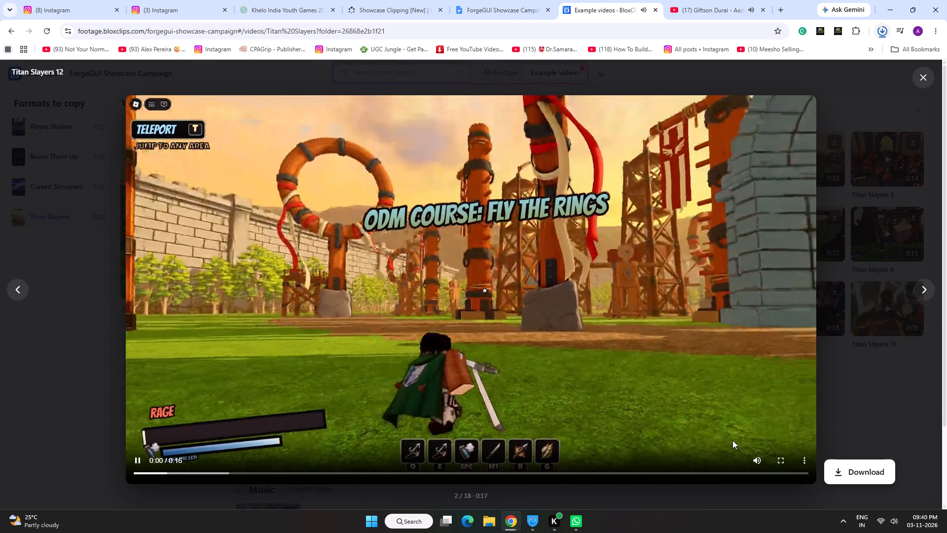
click(803, 459)
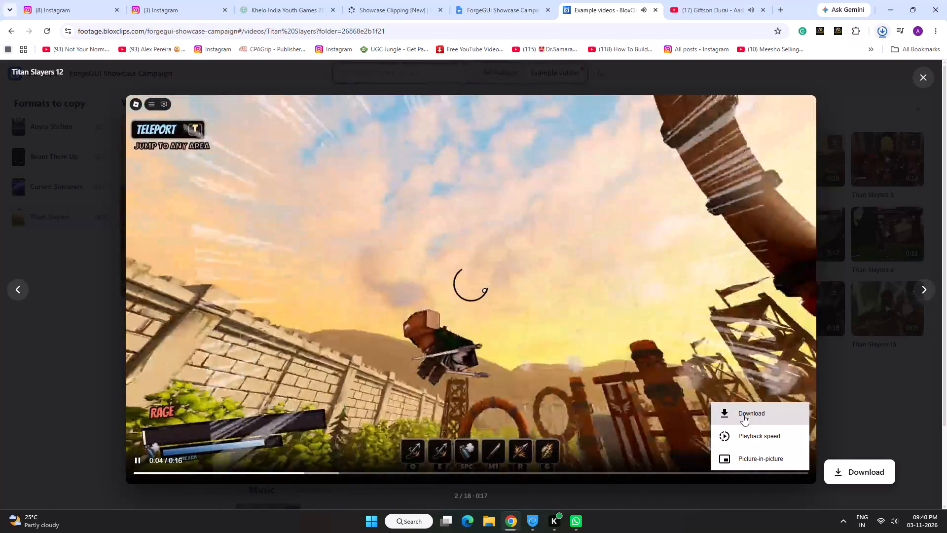
click(743, 415)
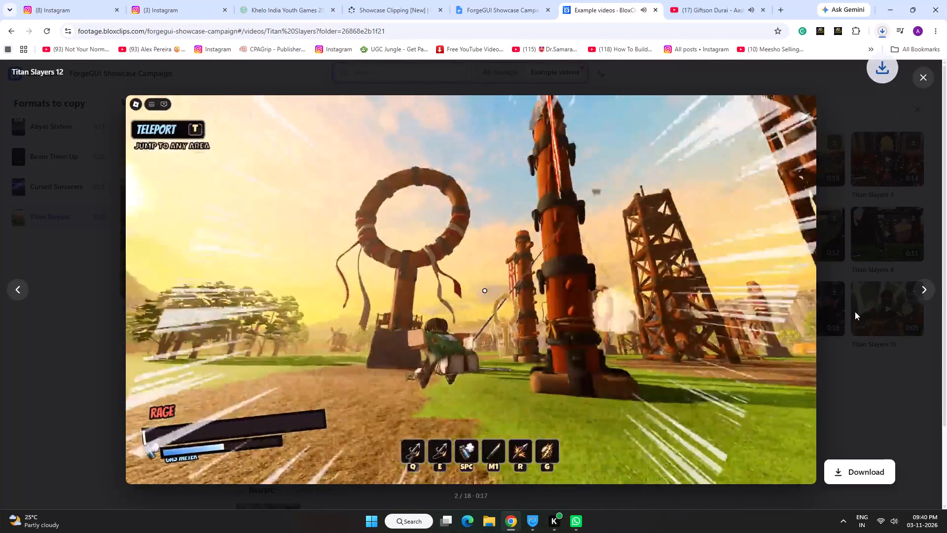
click(855, 311)
Download the Titan Slayers 1 clip from its preview player and close the preview.
click(723, 161)
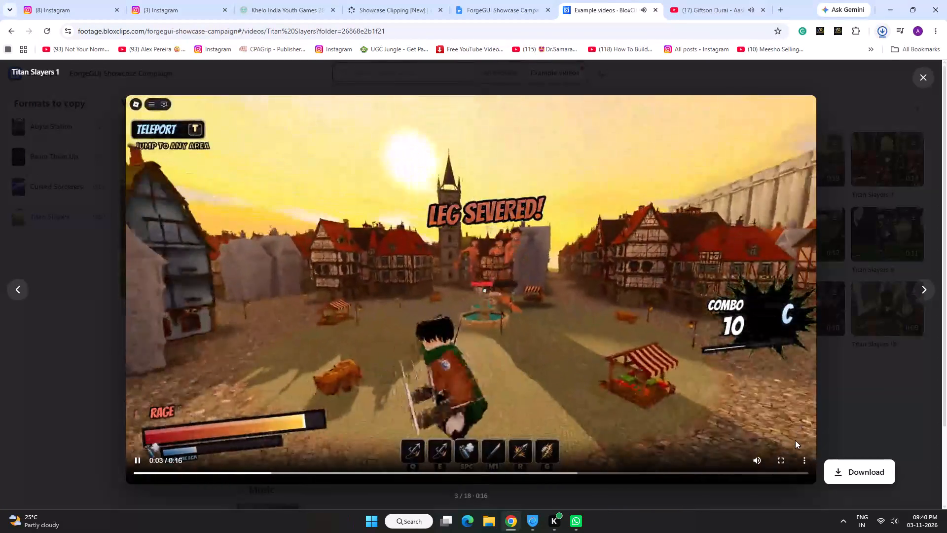
click(798, 461)
click(767, 416)
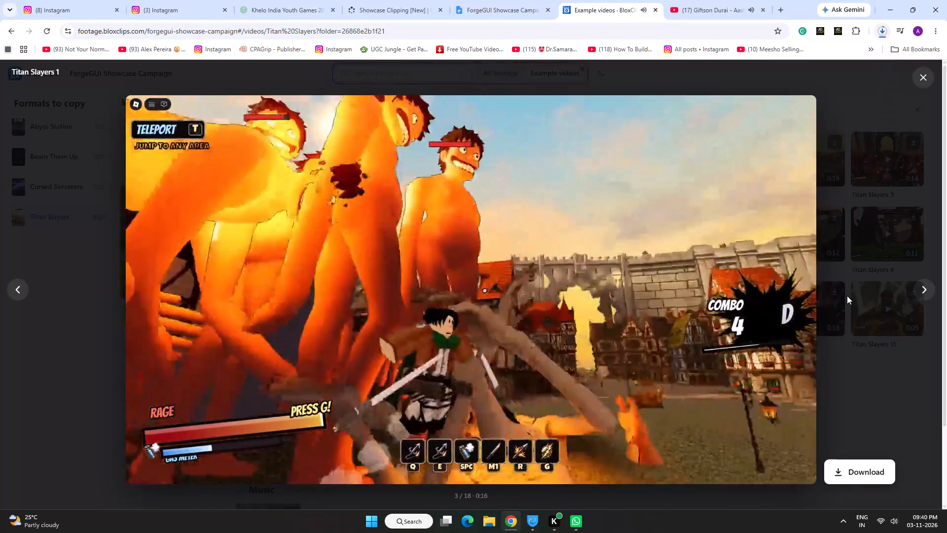
click(854, 261)
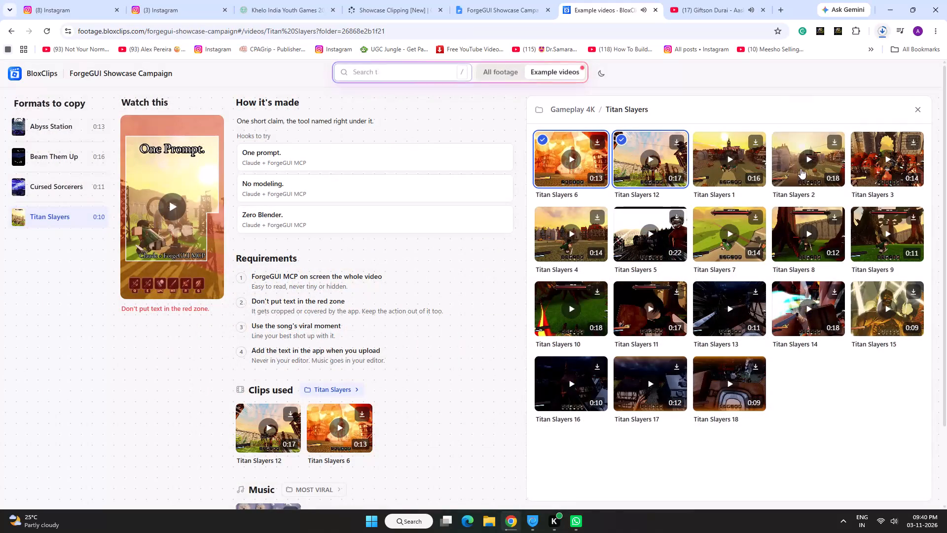
click(880, 27)
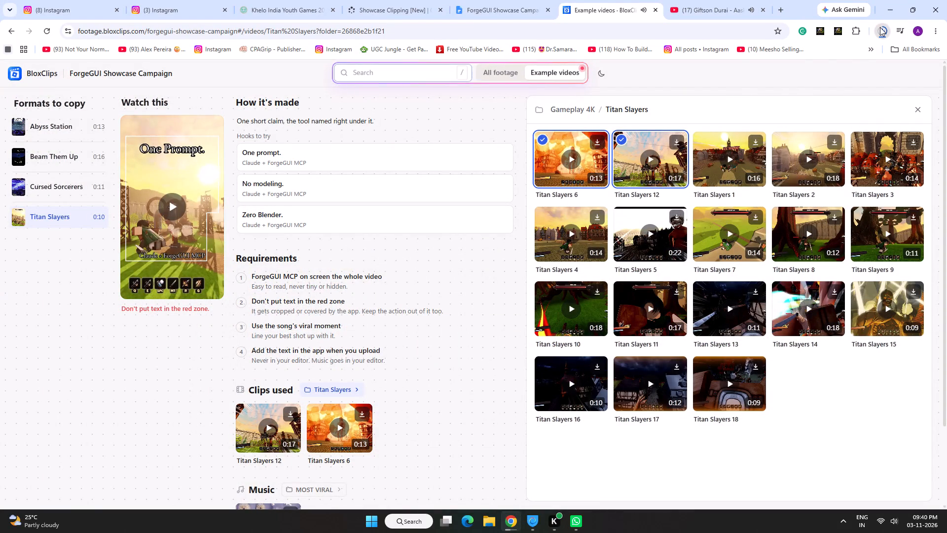
click(880, 27)
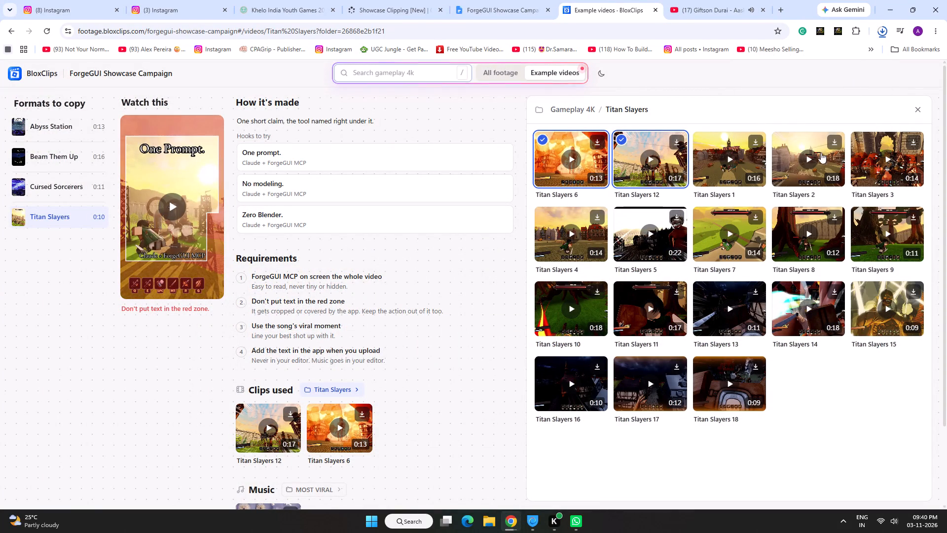
Download the Titan Slayers 2 and Titan Slayers 3 clips from their preview players.
click(805, 161)
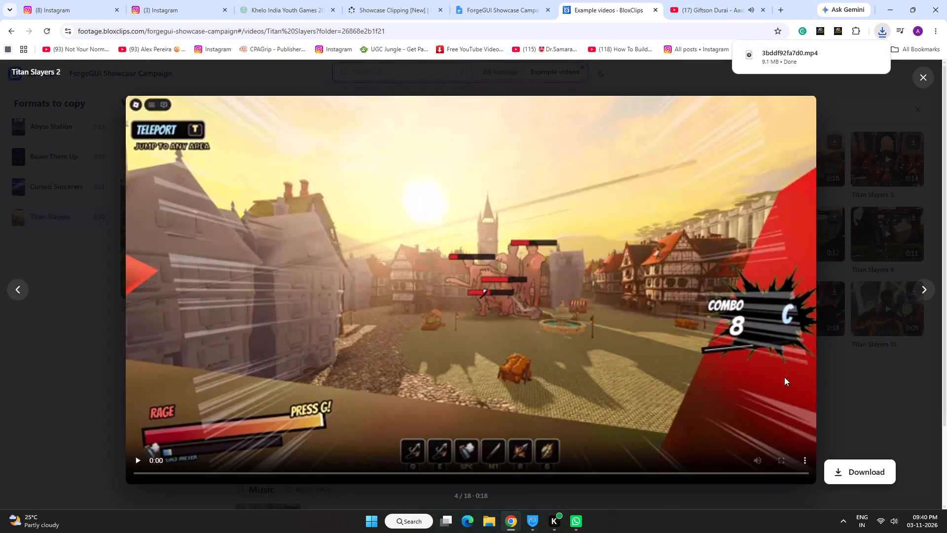
click(804, 462)
click(767, 415)
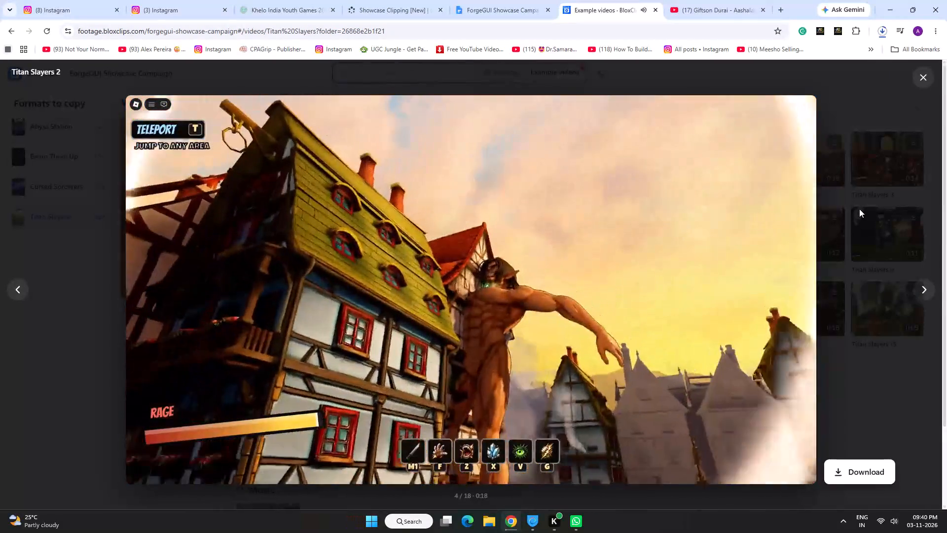
click(859, 209)
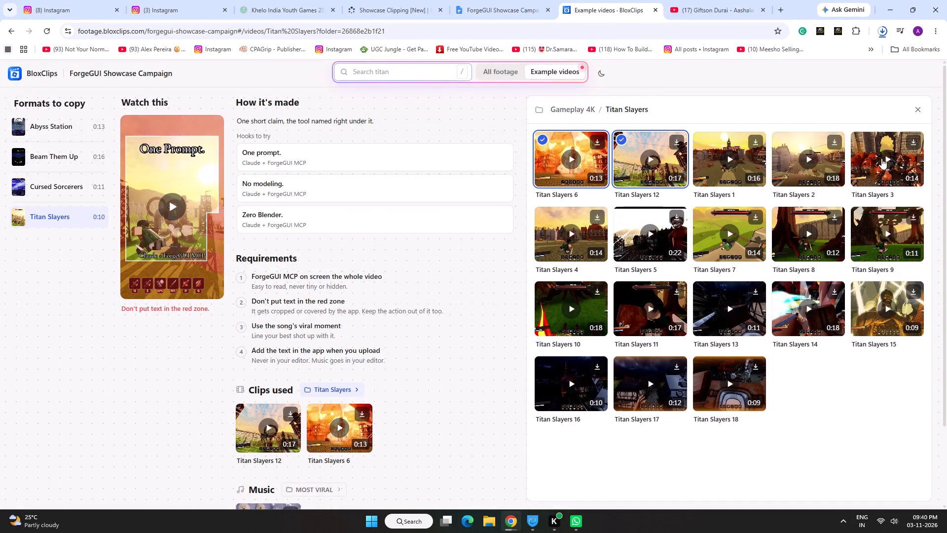
click(886, 158)
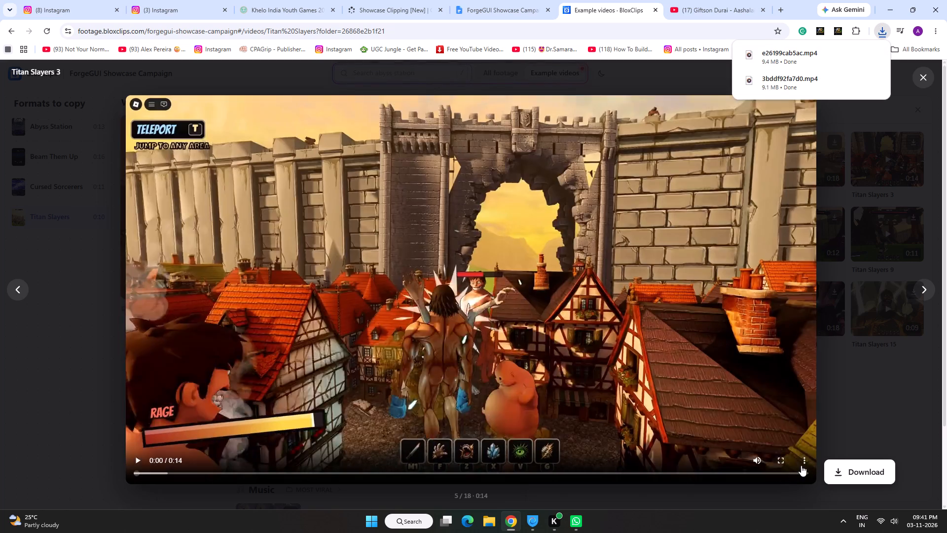
click(802, 463)
click(744, 412)
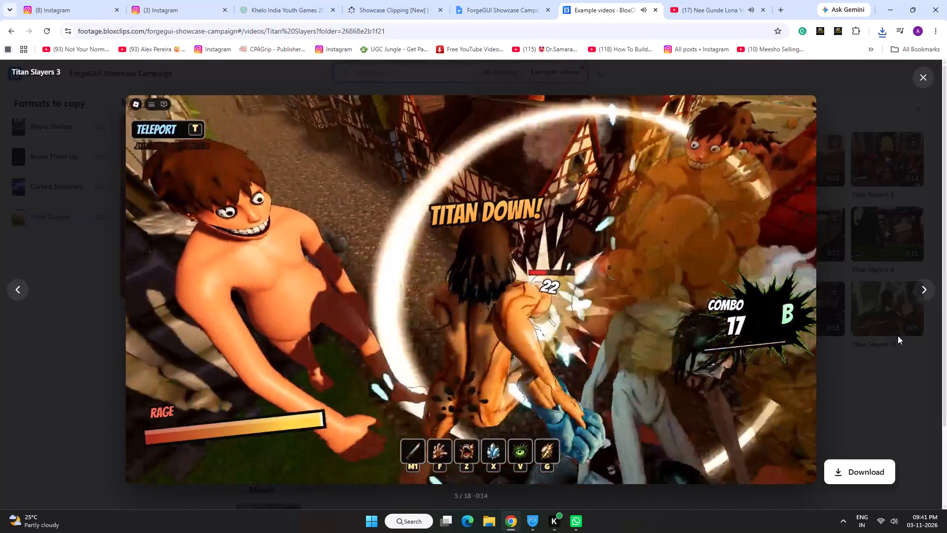
Close the Titan Slayers 3 preview.
click(898, 336)
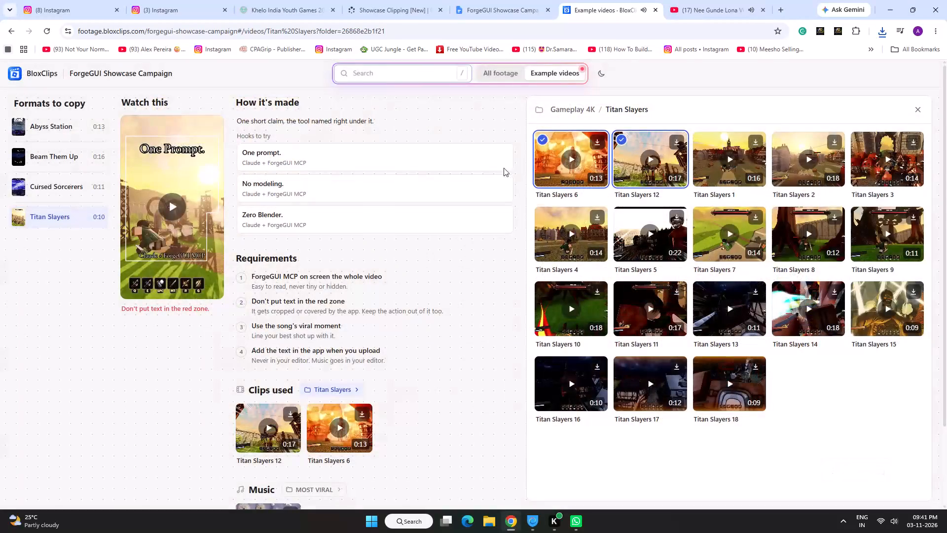
Play the ROCKSTAR: Kun Faya Kun song on YouTube, and return to the Titan Slayers footage page.
click(718, 0)
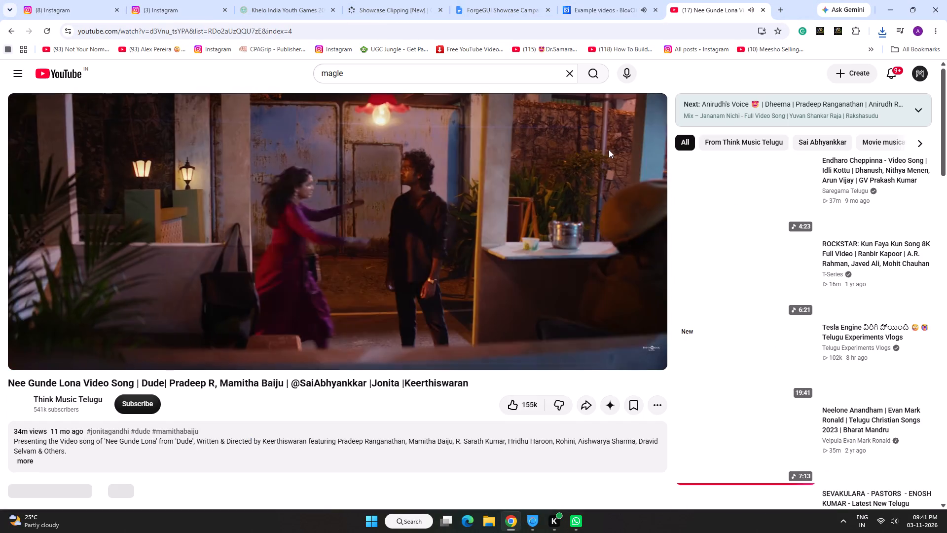
scroll(503, 289, down, 3)
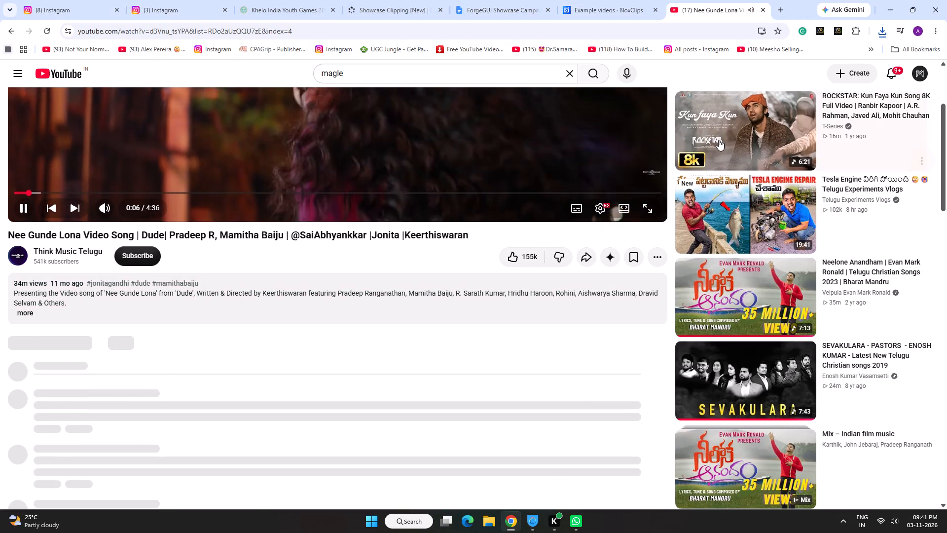
click(719, 139)
click(578, 0)
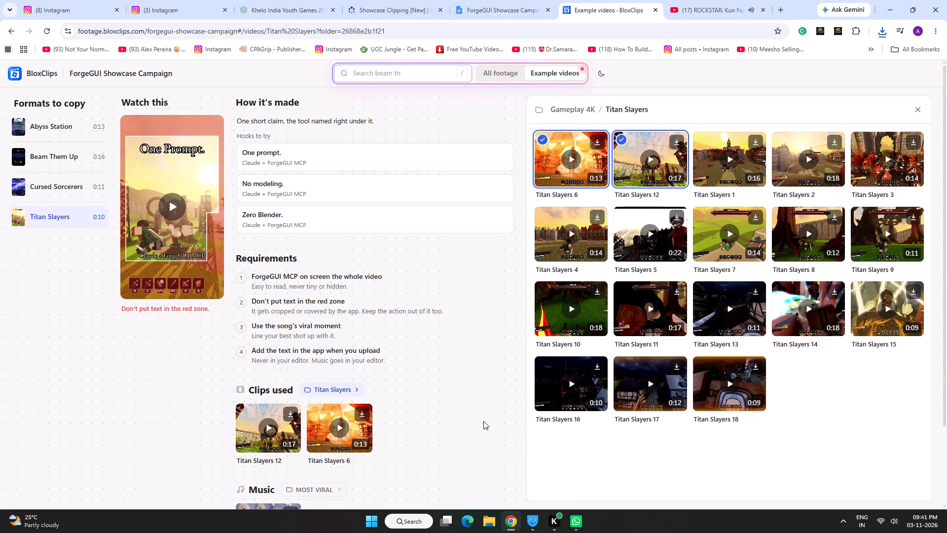
Check the Downloads folder in File Explorer for the downloaded clips, and minimise the window.
click(492, 527)
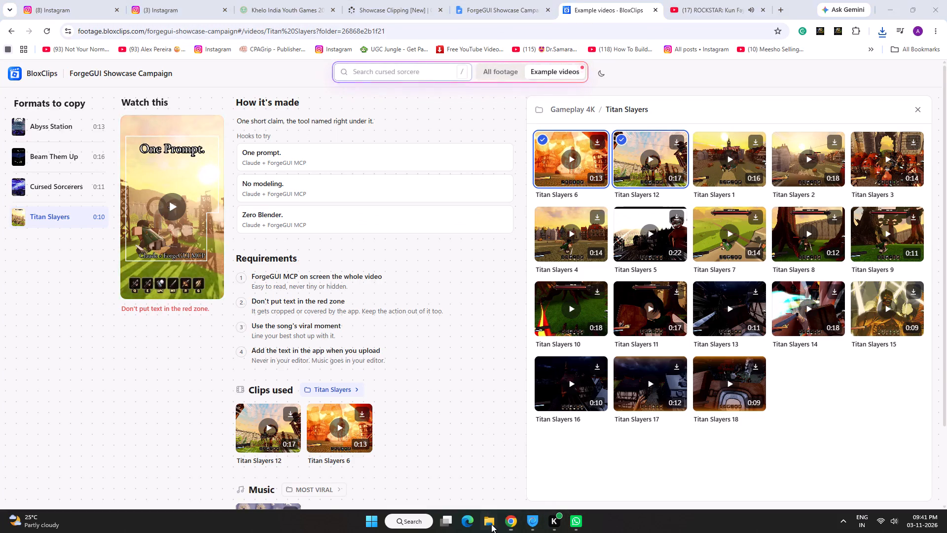
click(40, 129)
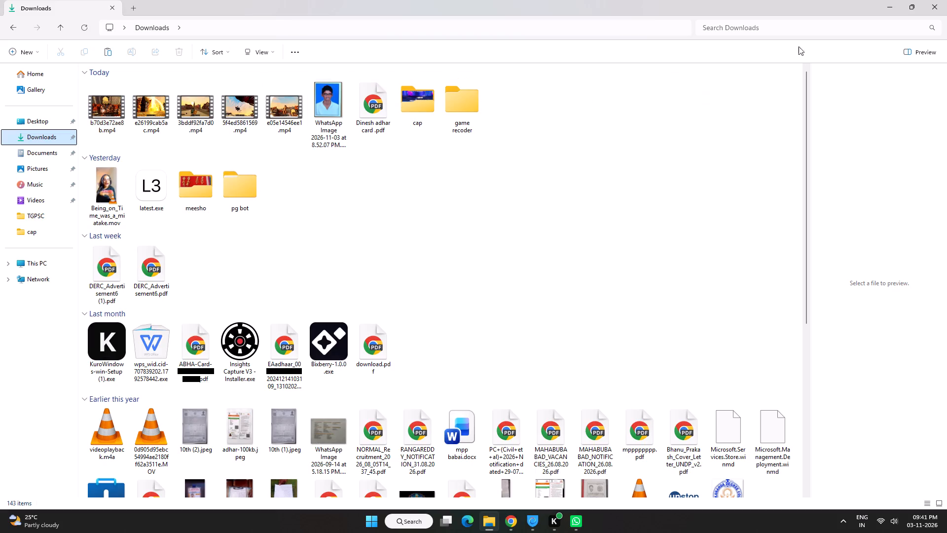
click(881, 9)
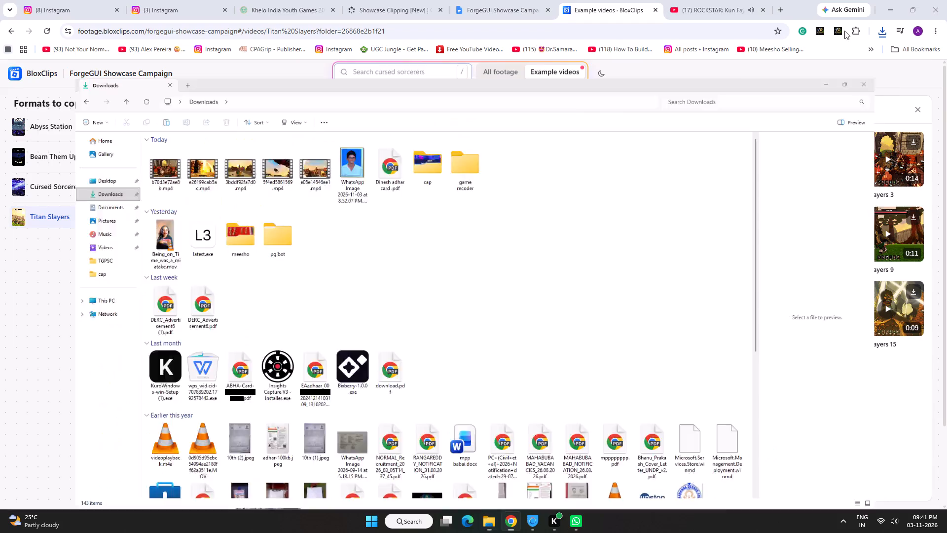
Skip the advert before the Kun Faya Kun video on YouTube and jump playback to about 0:20.
click(707, 0)
click(631, 423)
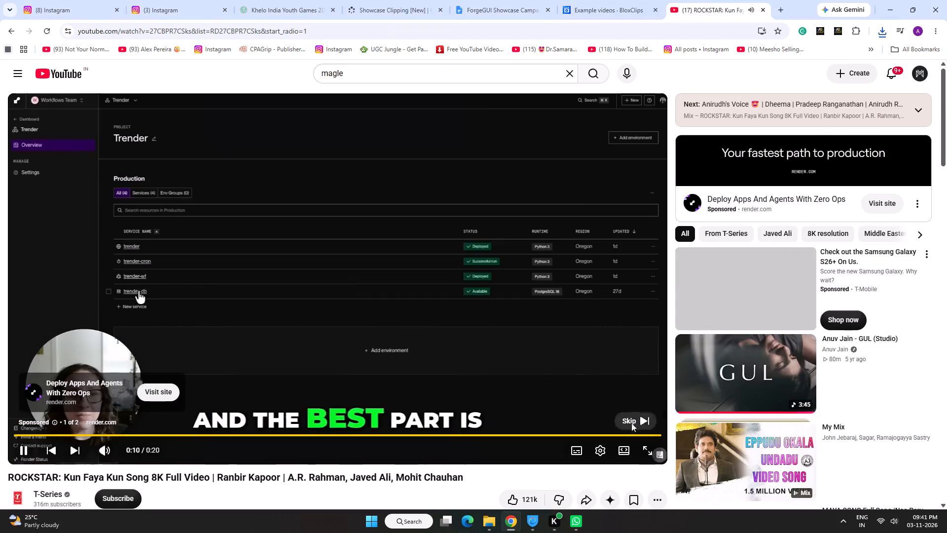
scroll(456, 312, down, 1)
click(48, 385)
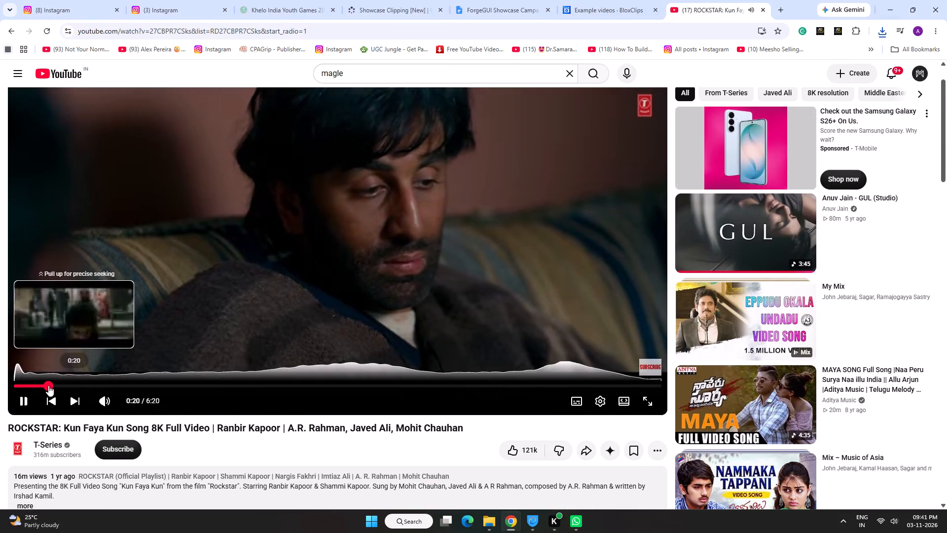
Browse the suggested videos and play Rathinamo Lofi (slowed + reverb).
scroll(148, 344, down, 3)
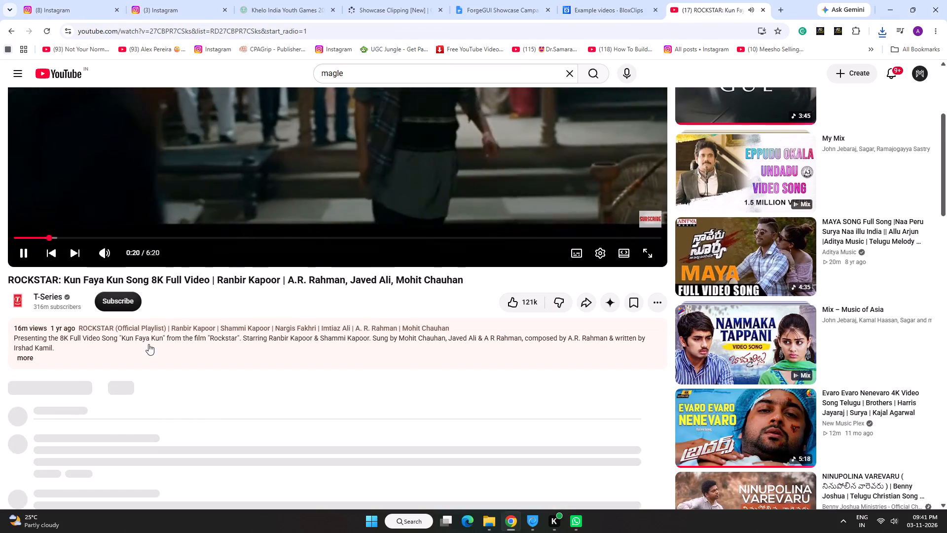
scroll(148, 344, down, 2)
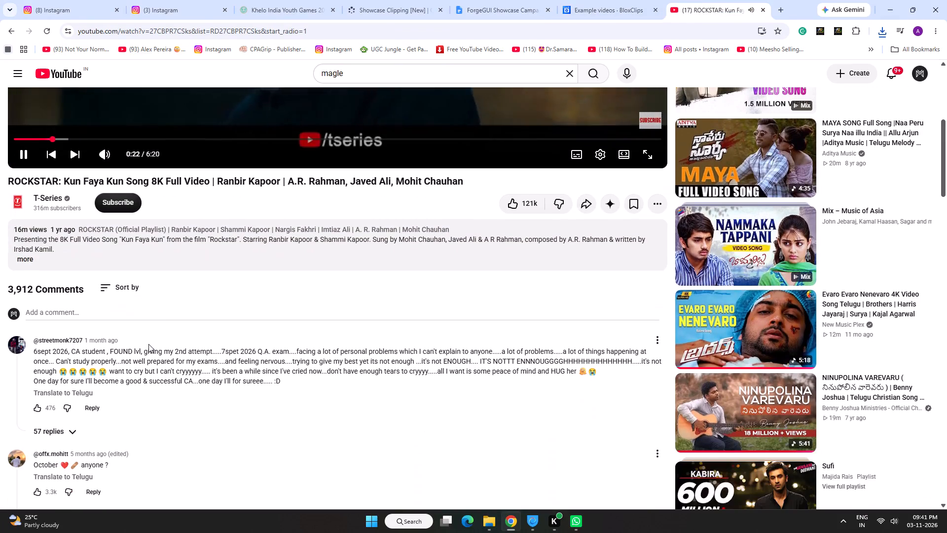
scroll(148, 344, down, 8)
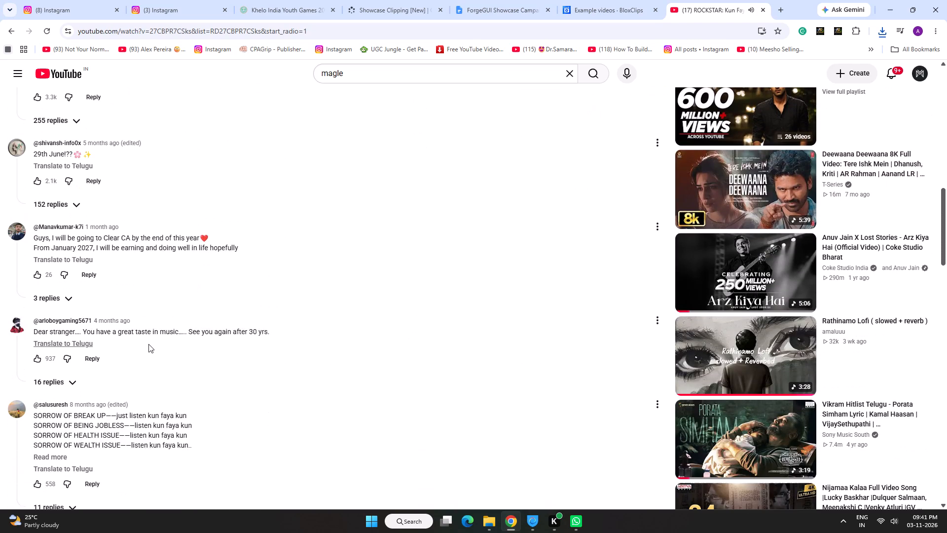
scroll(148, 344, down, 3)
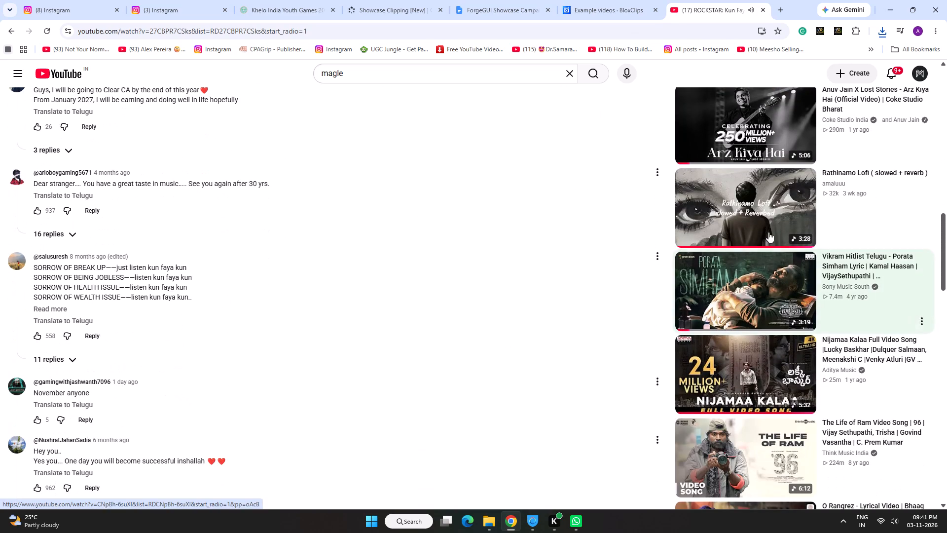
click(746, 221)
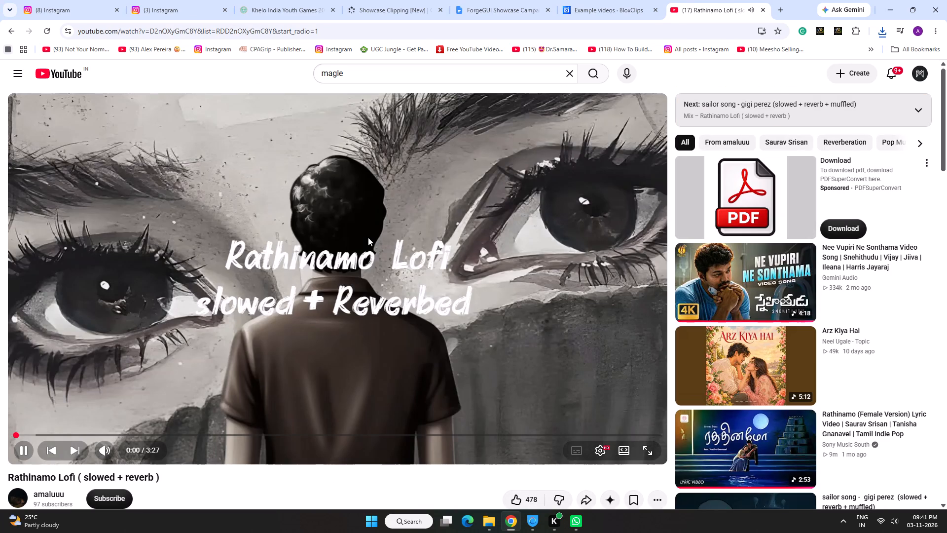
Save the suggested Eppudu Okala Undadu video to Watch Later, add it to the queue, and return to the footage page.
scroll(368, 237, down, 3)
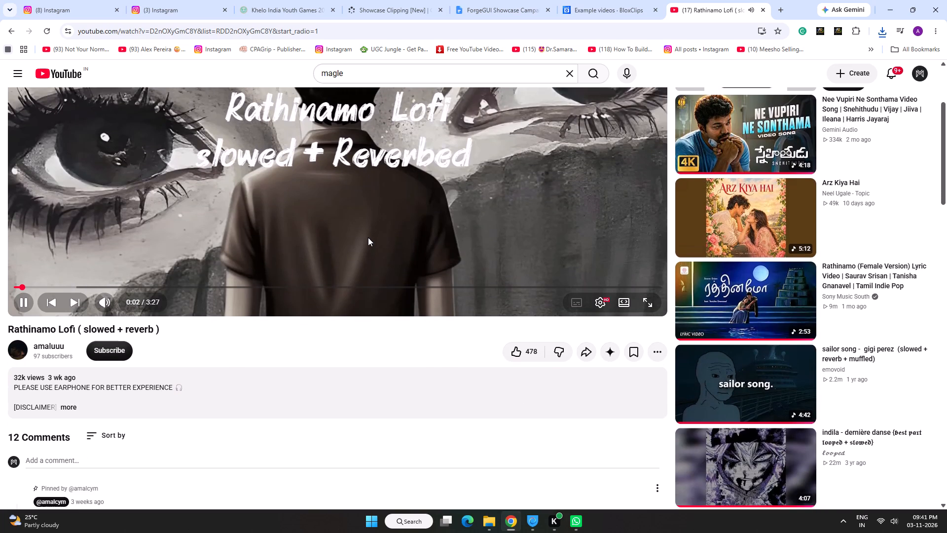
scroll(368, 237, down, 5)
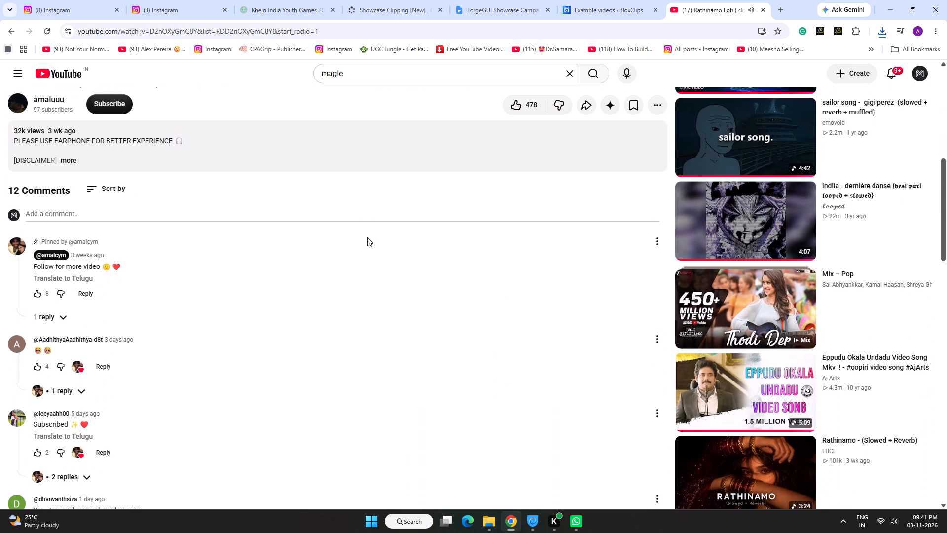
scroll(367, 237, down, 4)
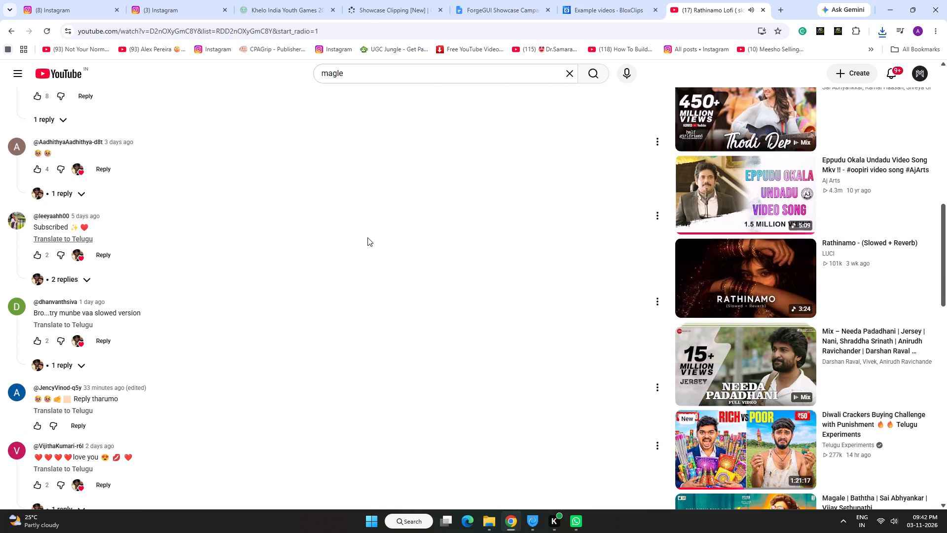
click(921, 219)
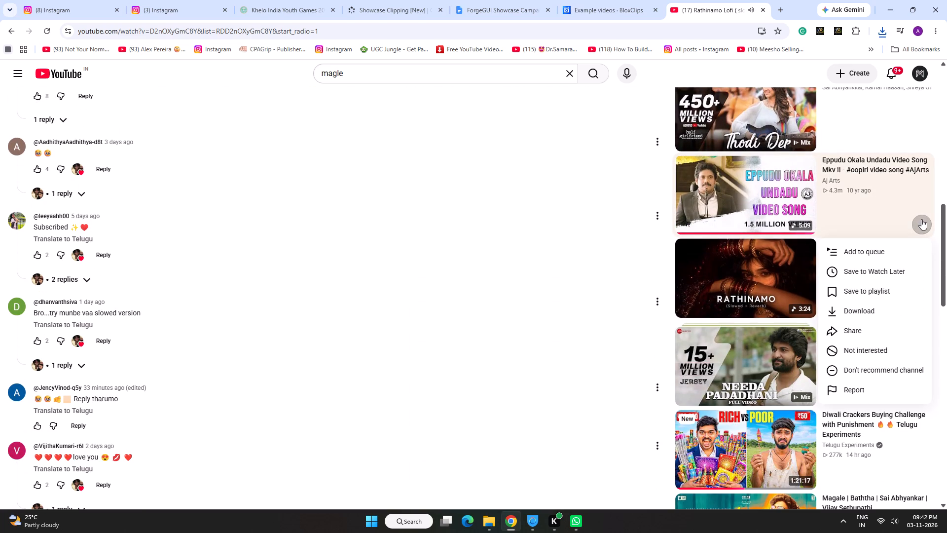
click(859, 270)
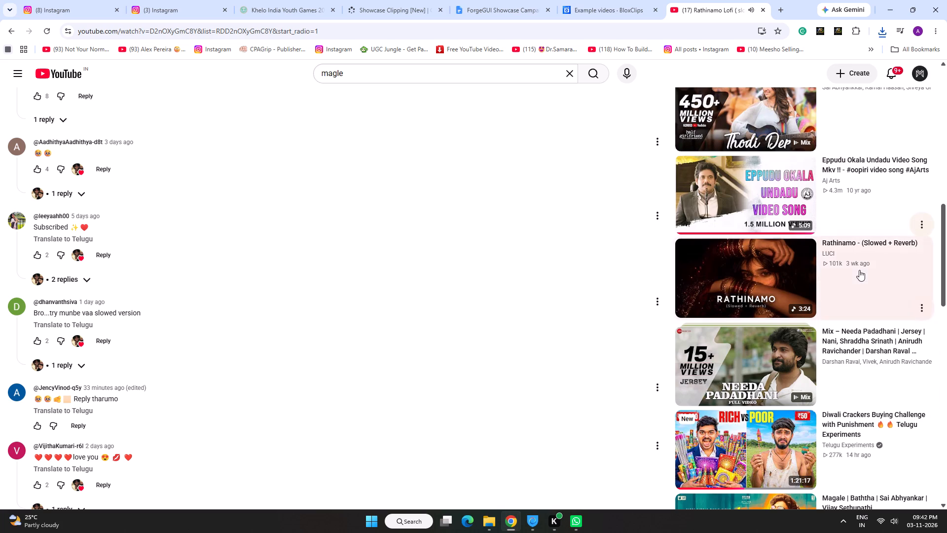
click(925, 222)
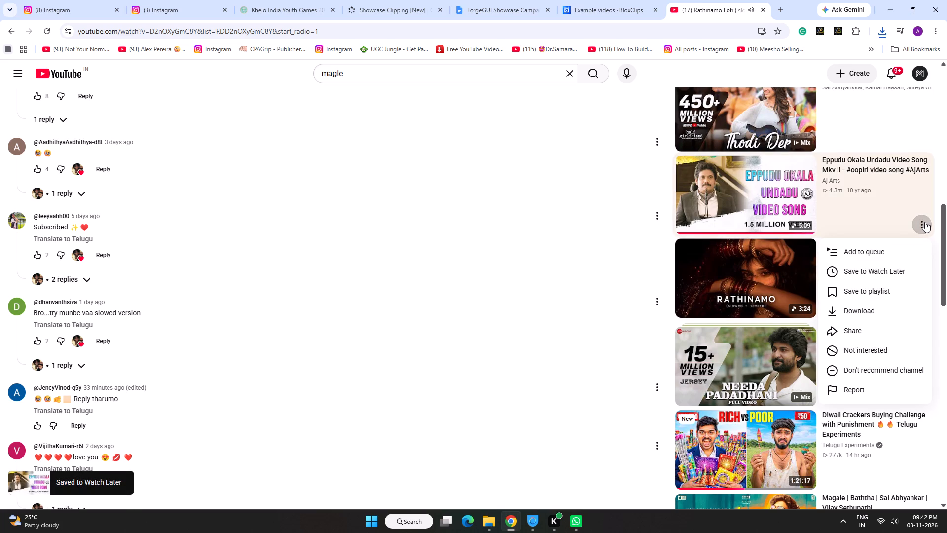
click(874, 254)
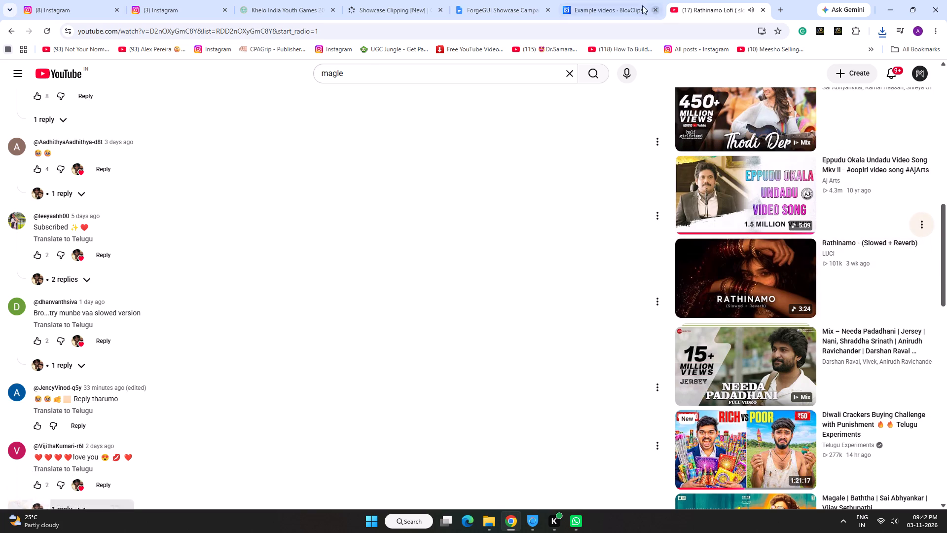
click(639, 3)
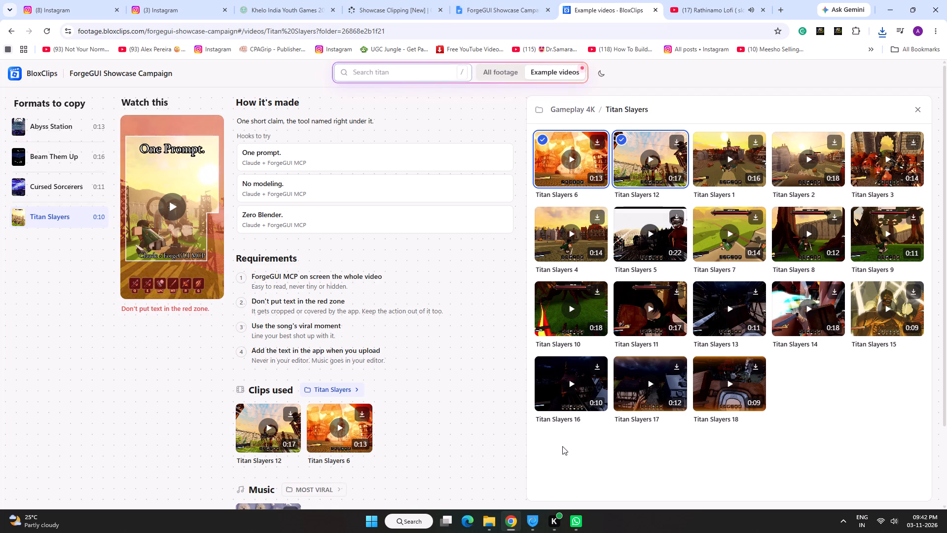
Launch CapCut and open project 1101, skip linking the missing media, and reposition the editor window.
click(378, 520)
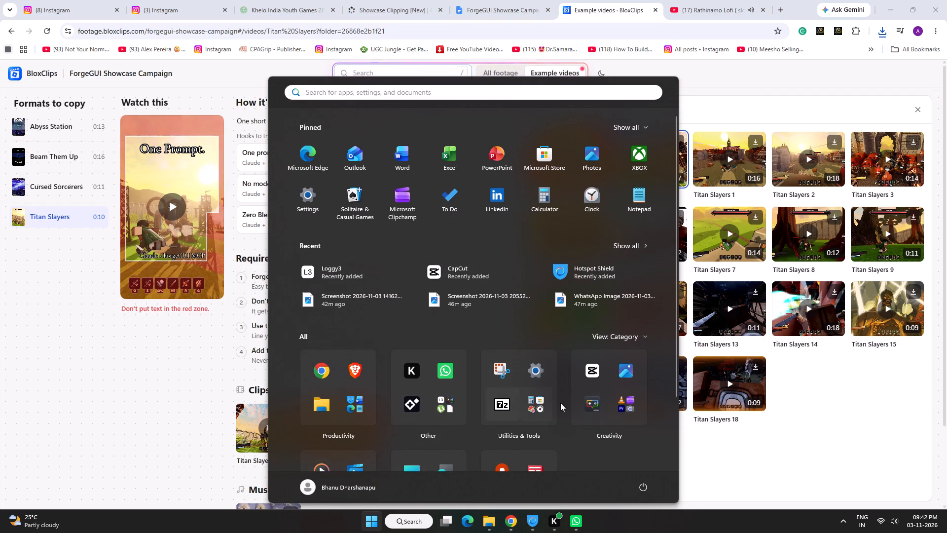
click(594, 380)
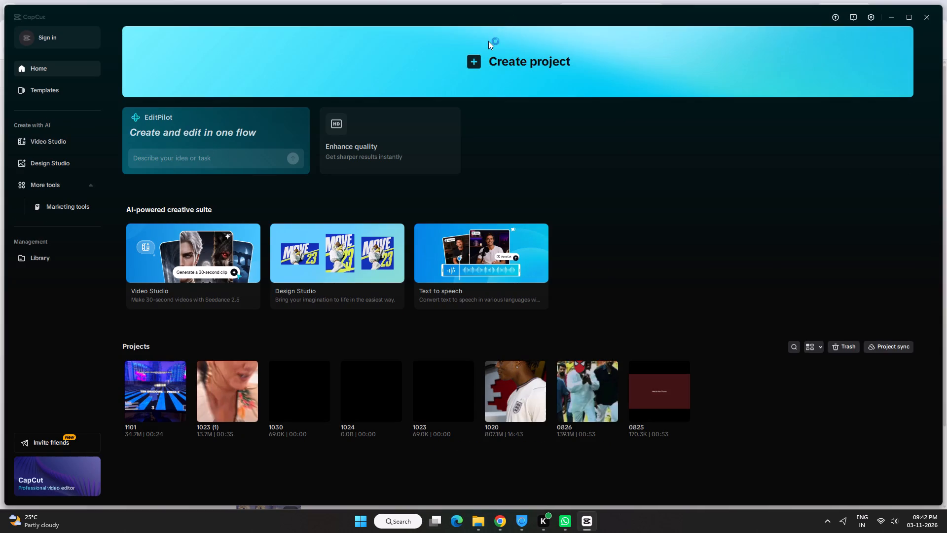
click(137, 382)
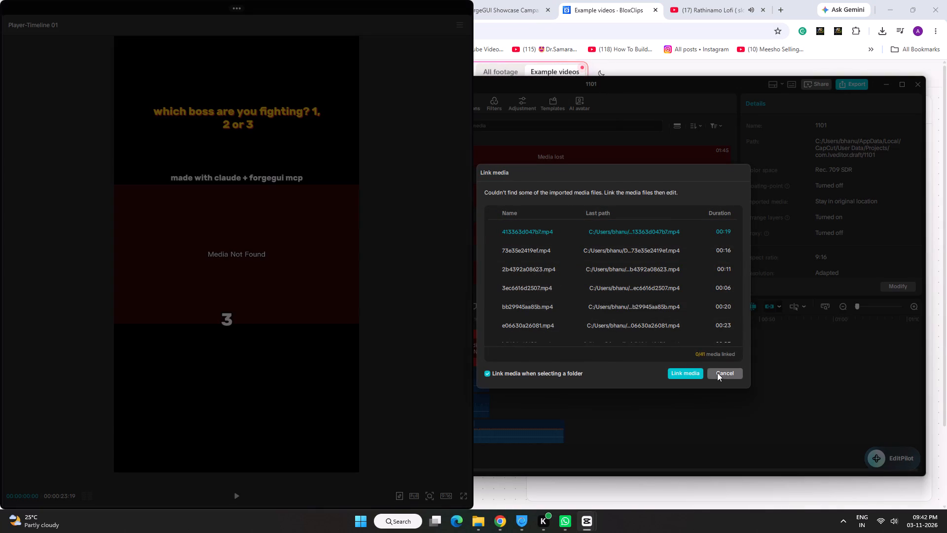
click(717, 373)
drag(511, 83, 566, 87)
Watch the Titan Slayers "One Prompt." example video on the BloxClips page in Chrome, and close its preview.
click(664, 71)
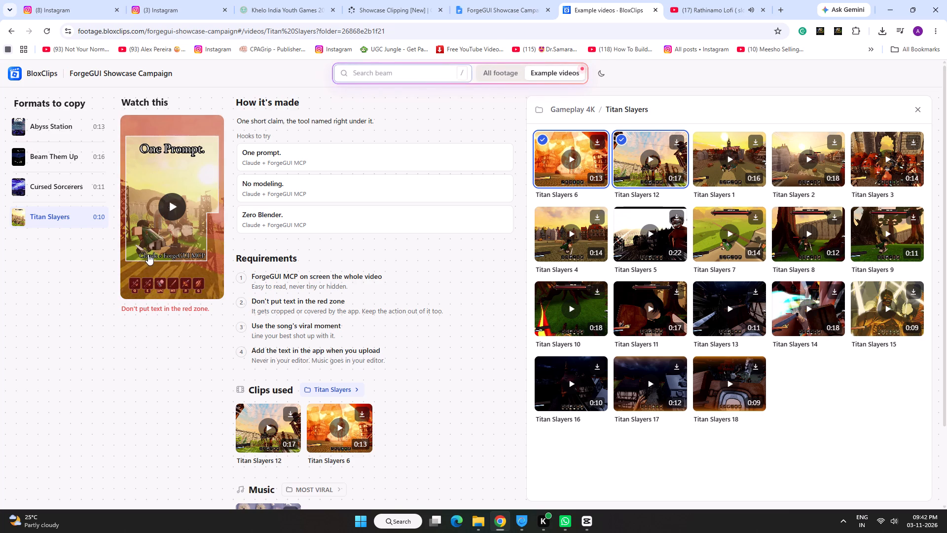
click(176, 224)
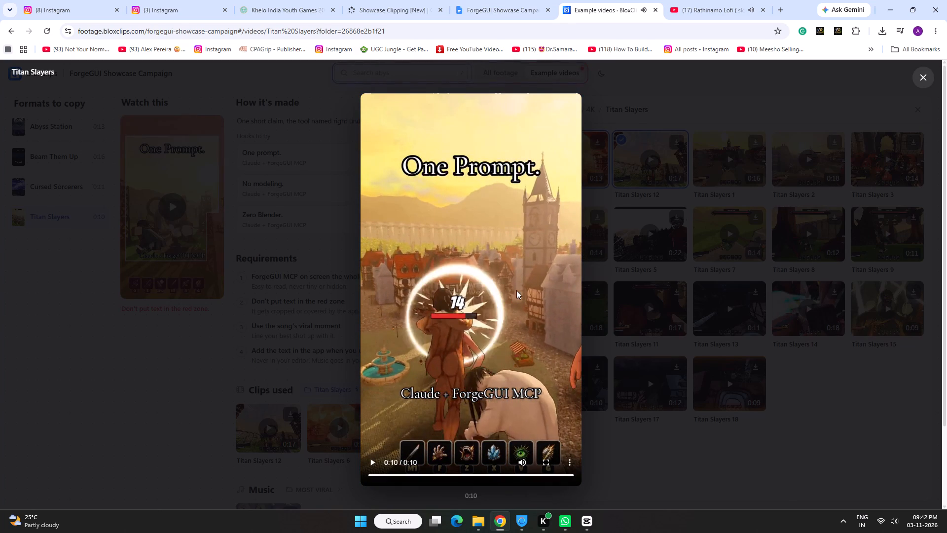
click(672, 345)
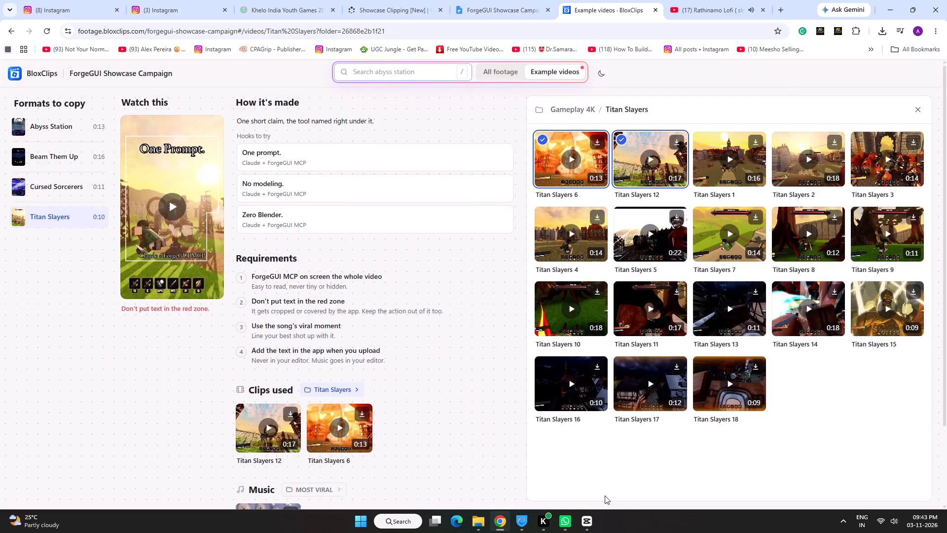
Return to CapCut project 1101, bring its media area into view, and import e05e14546ee1.mp4 from Downloads.
click(592, 532)
click(619, 484)
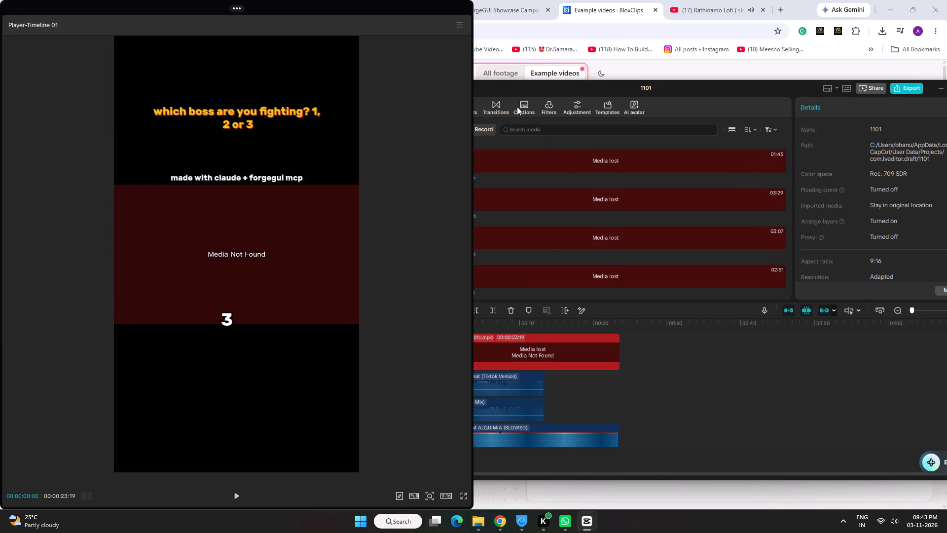
drag(506, 92, 663, 92)
click(598, 131)
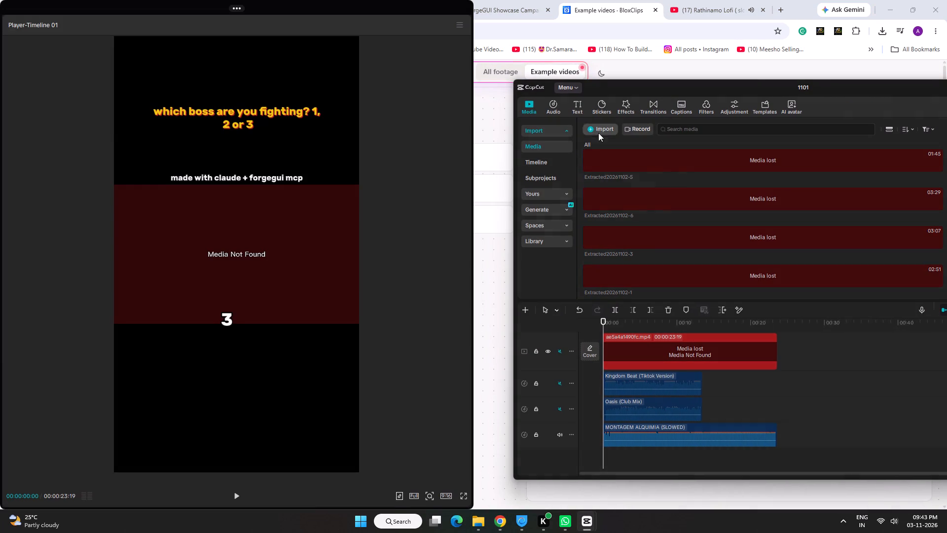
click(609, 149)
double_click(792, 201)
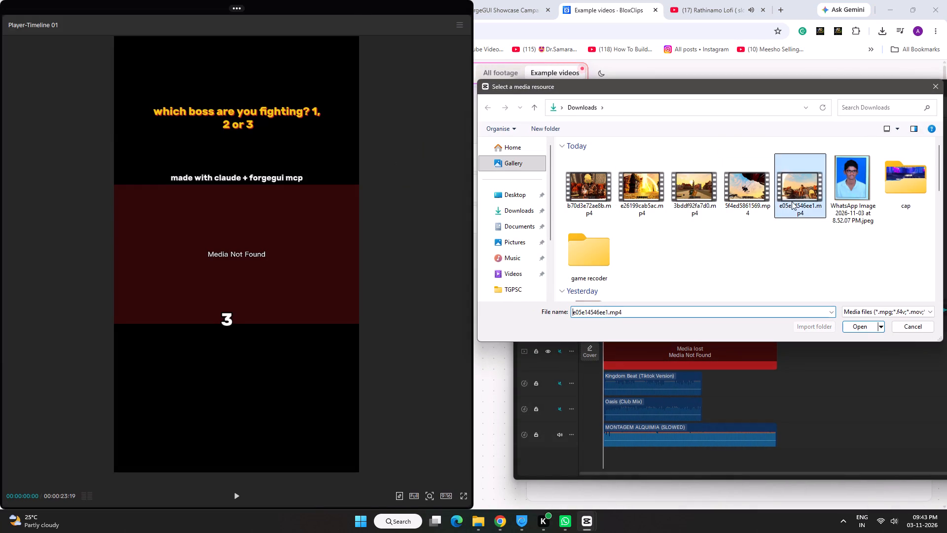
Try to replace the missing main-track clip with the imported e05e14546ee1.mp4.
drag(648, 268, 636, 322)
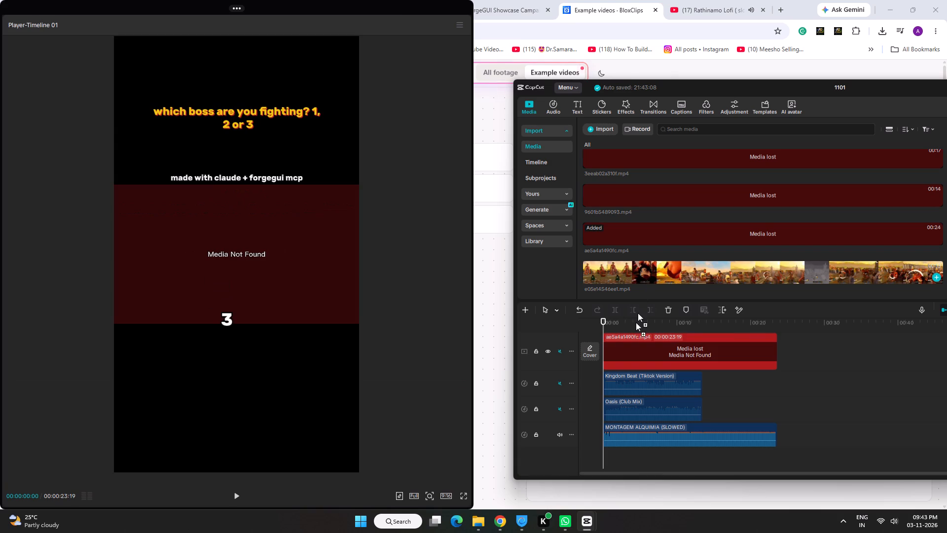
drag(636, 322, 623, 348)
Shorten the missing main-track clip ae5a4a1490fc.mp4 to about 10 seconds so that the imported footage can replace it.
click(754, 350)
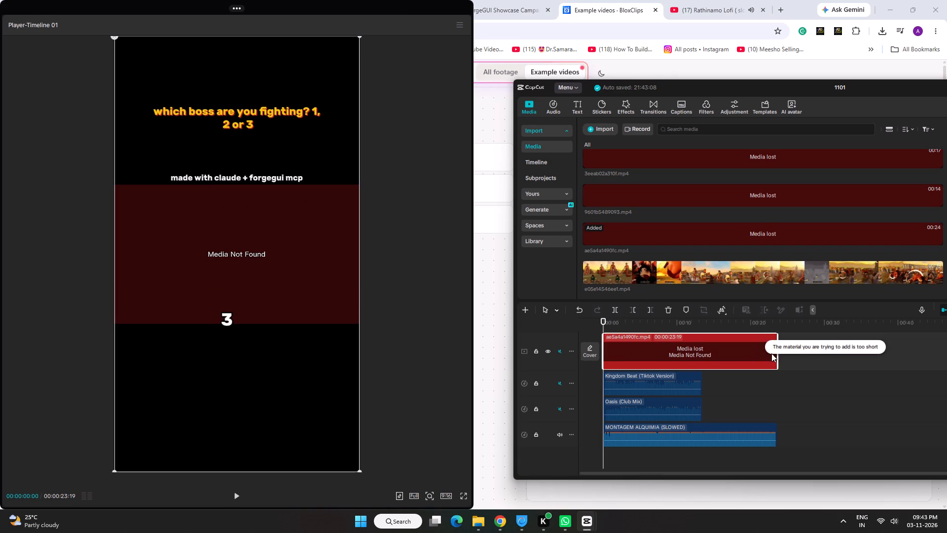
drag(778, 353, 707, 358)
drag(715, 263, 641, 346)
drag(694, 273, 635, 348)
click(679, 347)
drag(710, 358, 678, 360)
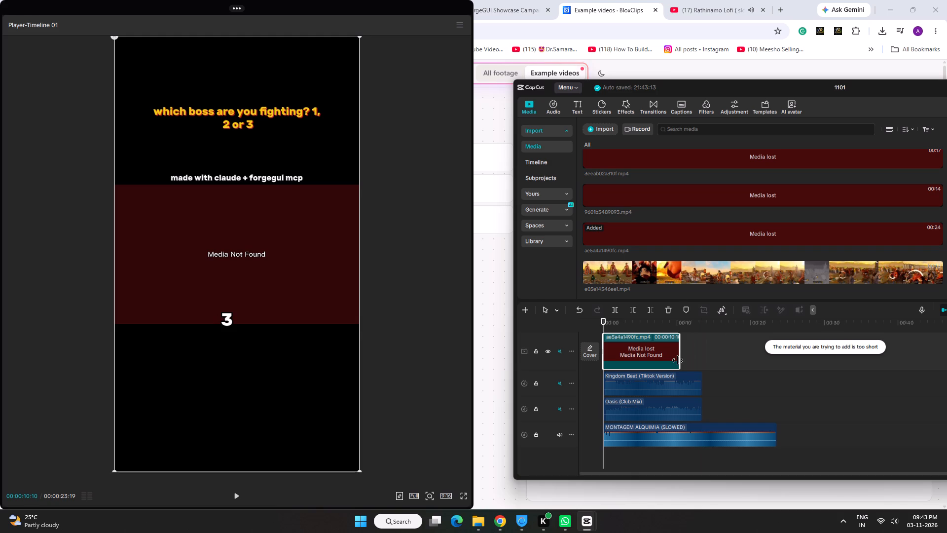
Replace the missing main-track clip with the imported e05e14546ee1.mp4, keeping the original video effect.
drag(687, 268, 636, 346)
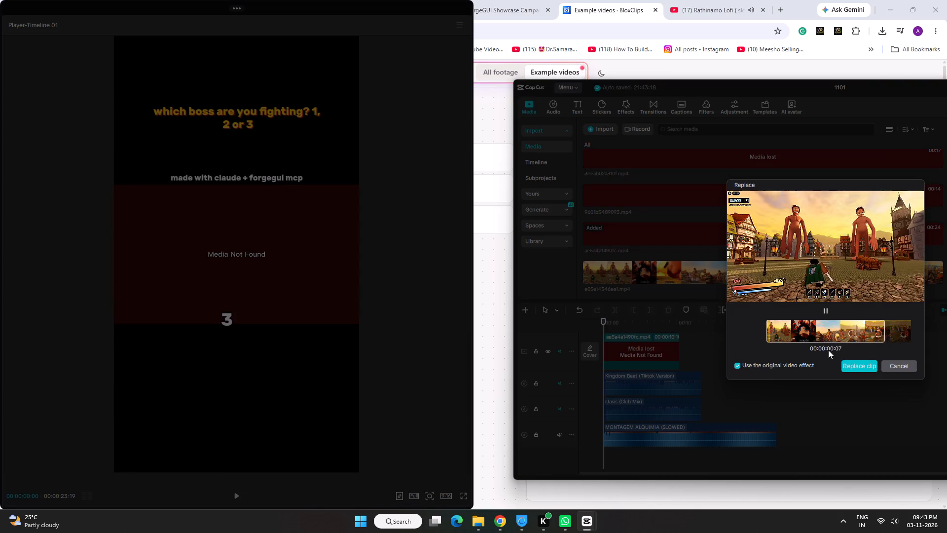
click(852, 366)
Extend the end of the replaced e05e14546ee1.mp4 clip to about 12 seconds on the main track.
click(654, 352)
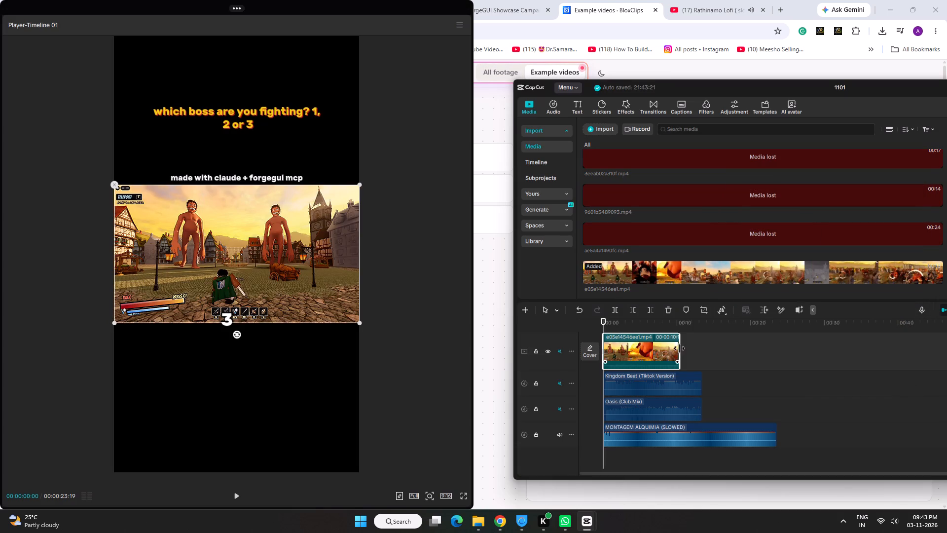
drag(679, 348, 782, 360)
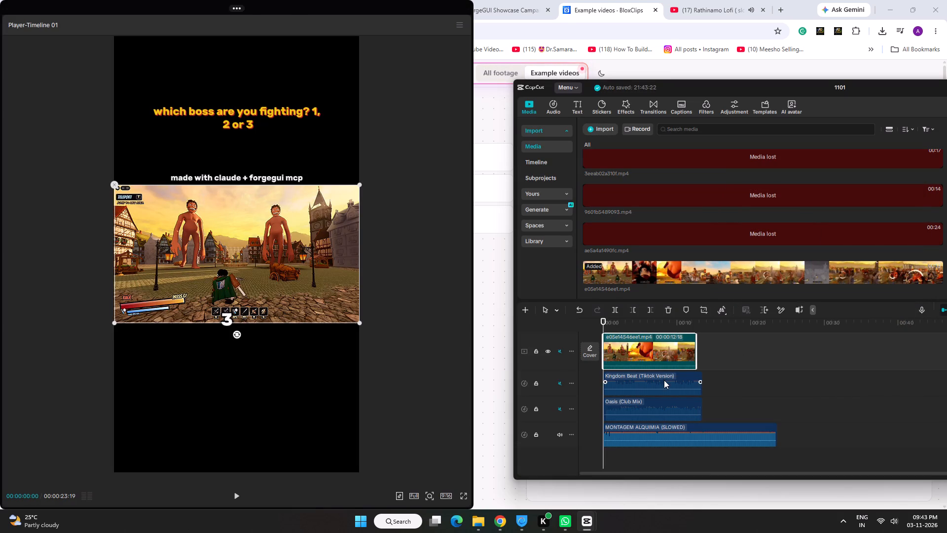
Enlarge the Titan Slayers clip until it fills the full height of the vertical frame, and play back its opening seconds.
scroll(664, 381, up, 3)
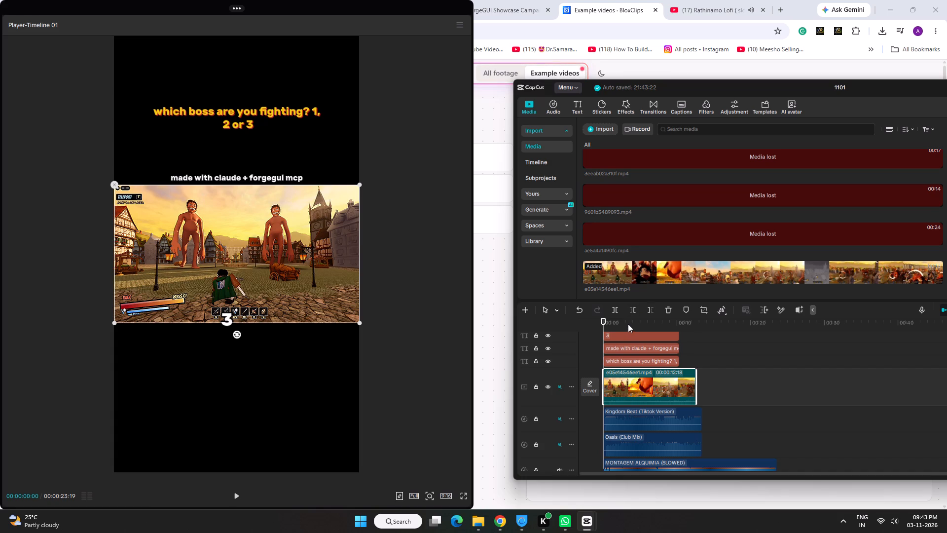
drag(357, 323, 429, 532)
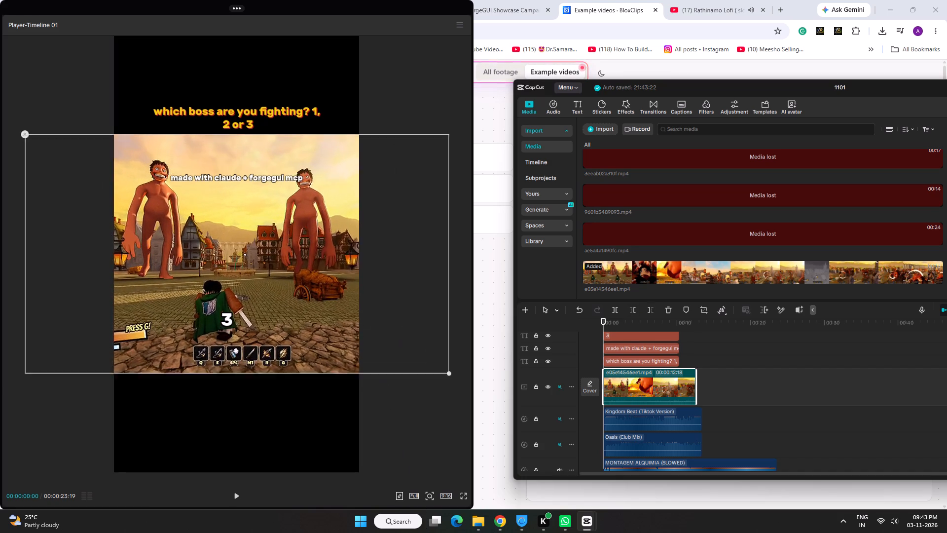
drag(429, 532, 687, 529)
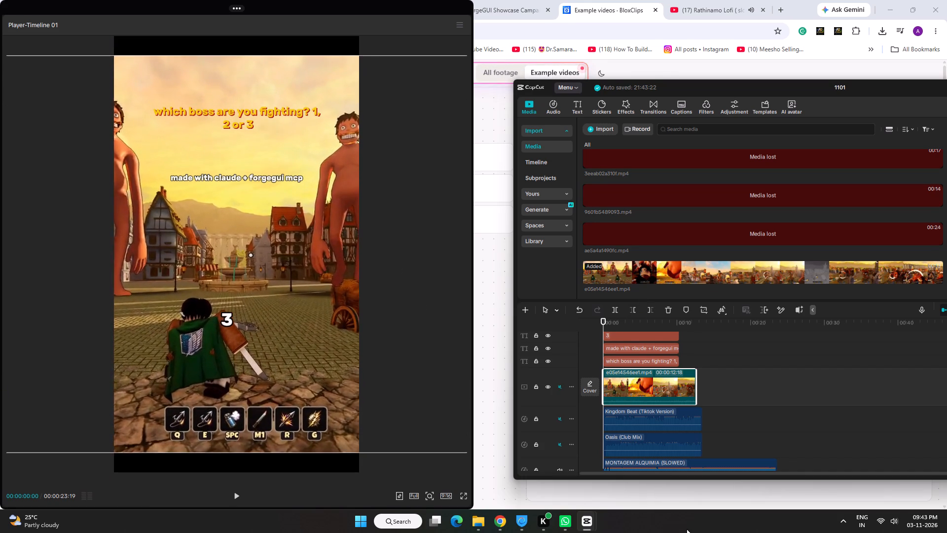
drag(687, 529, 765, 519)
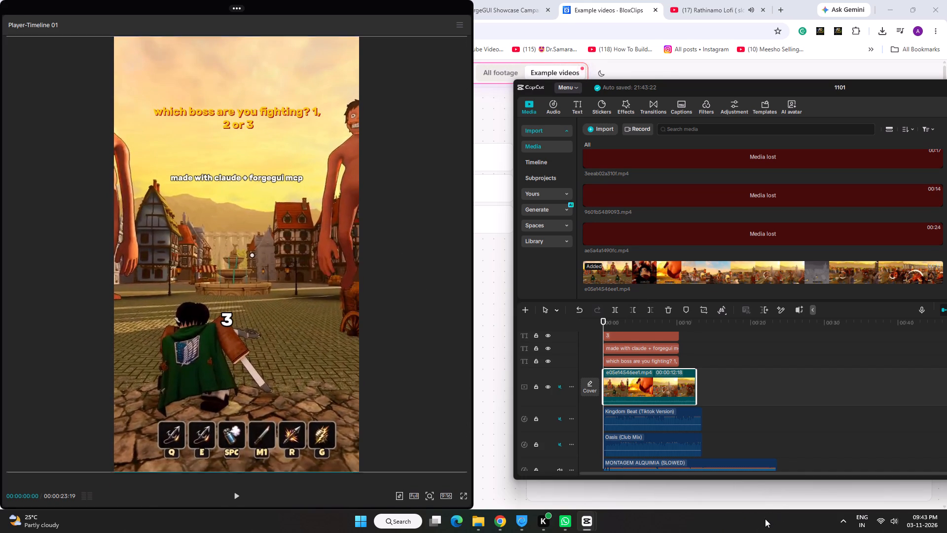
drag(765, 519, 764, 520)
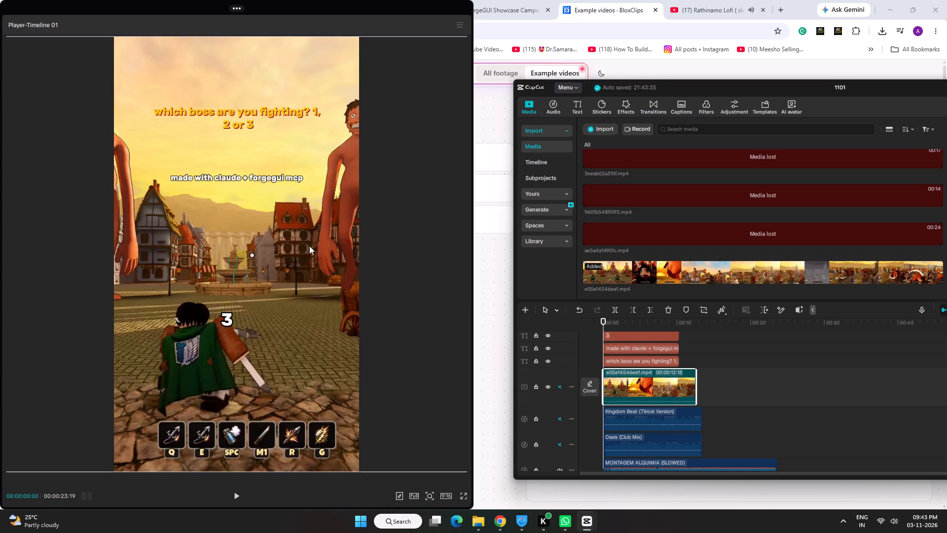
click(237, 496)
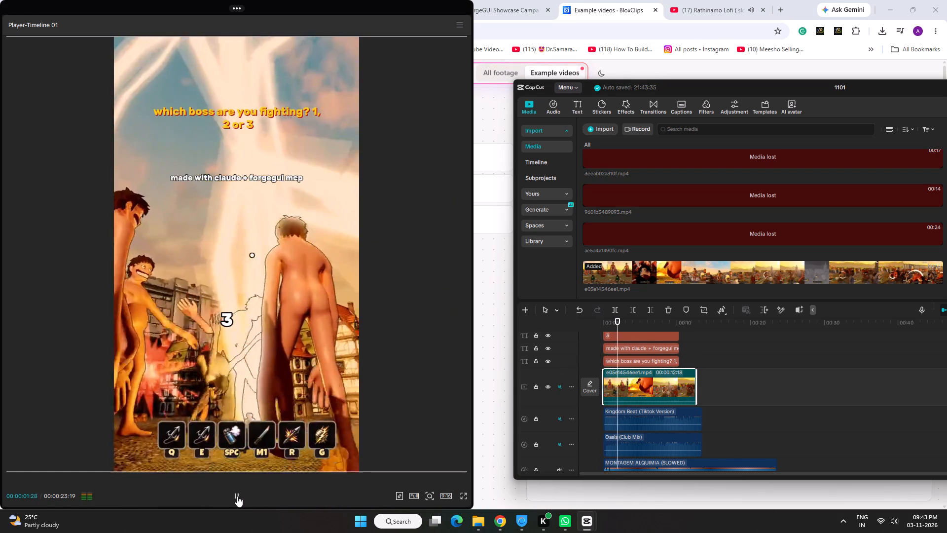
click(237, 496)
Enlarge the "which boss are you fighting? 1, 2 or 3" title until it spans the width of the frame.
click(229, 111)
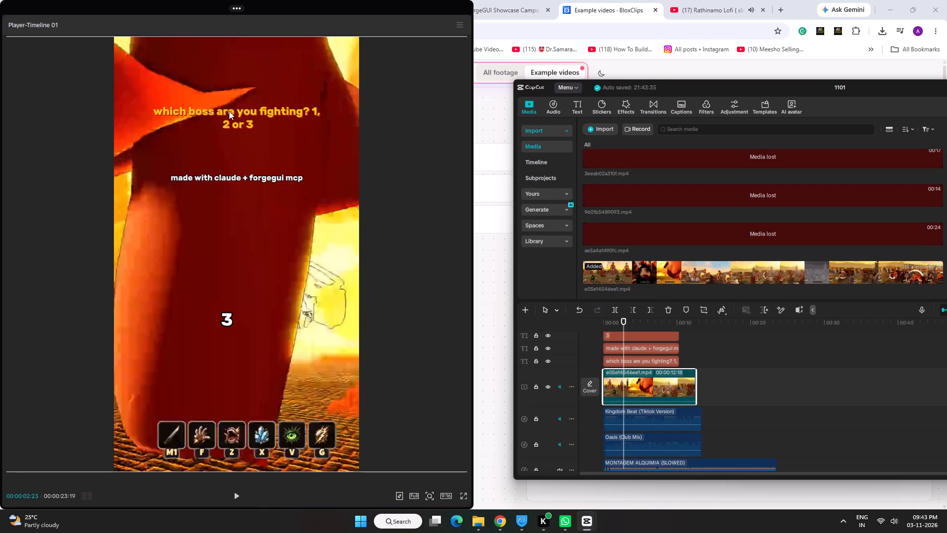
scroll(655, 347, up, 3)
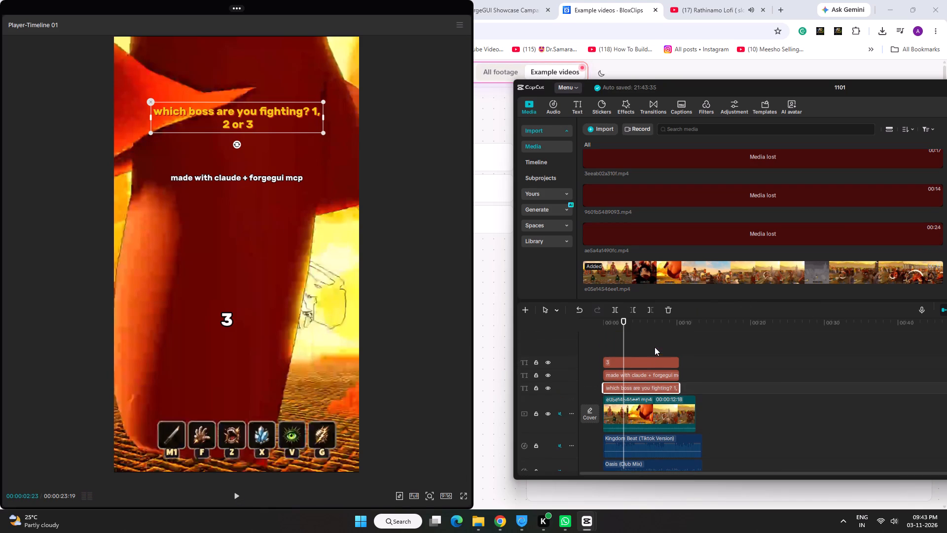
drag(321, 130, 365, 177)
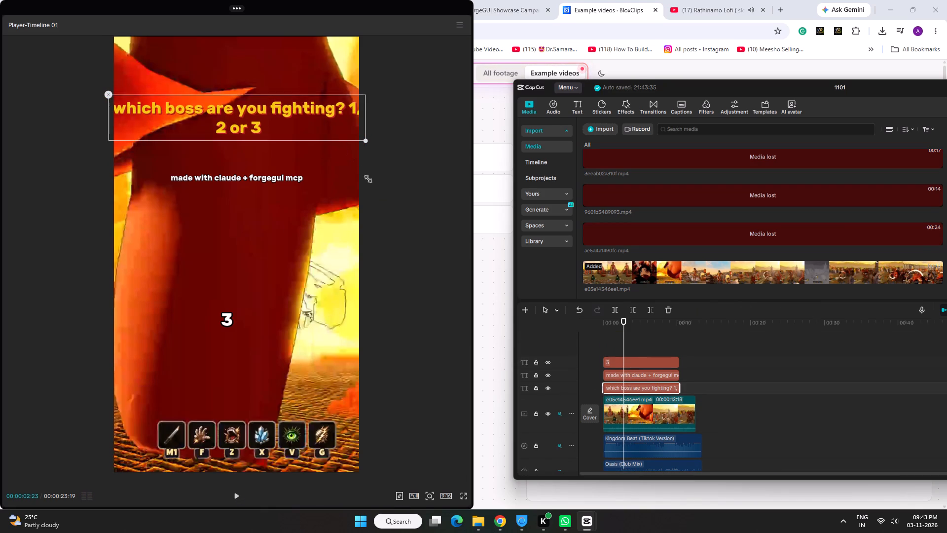
drag(365, 177, 366, 178)
Move the "made with claude + forgegui mcp" caption to just below the "3", centred, and check it against another frame.
click(276, 179)
drag(265, 178, 257, 343)
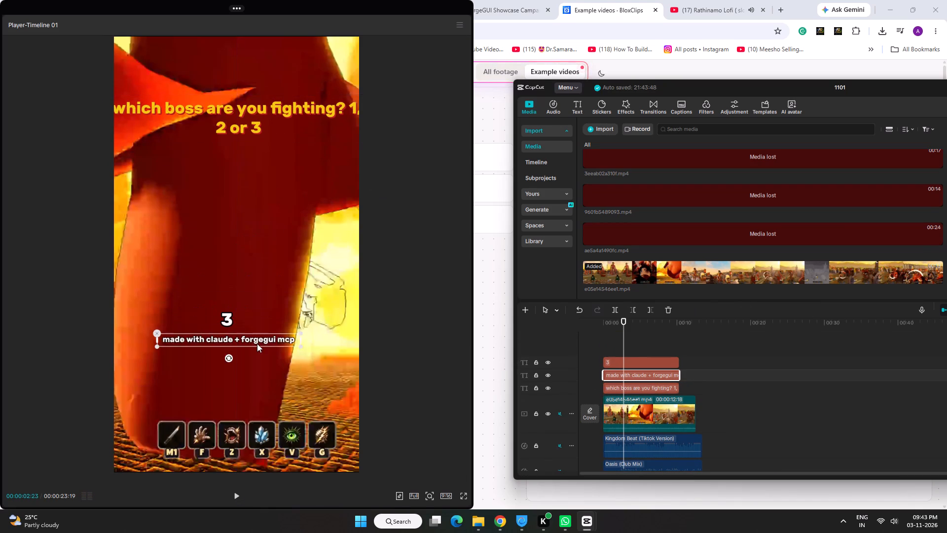
drag(257, 343, 263, 346)
drag(620, 320, 622, 322)
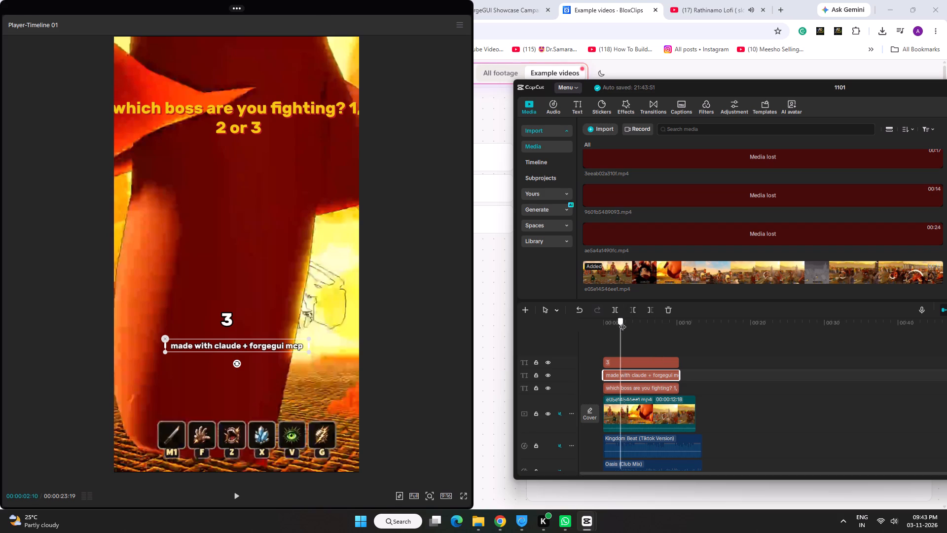
drag(622, 322, 641, 322)
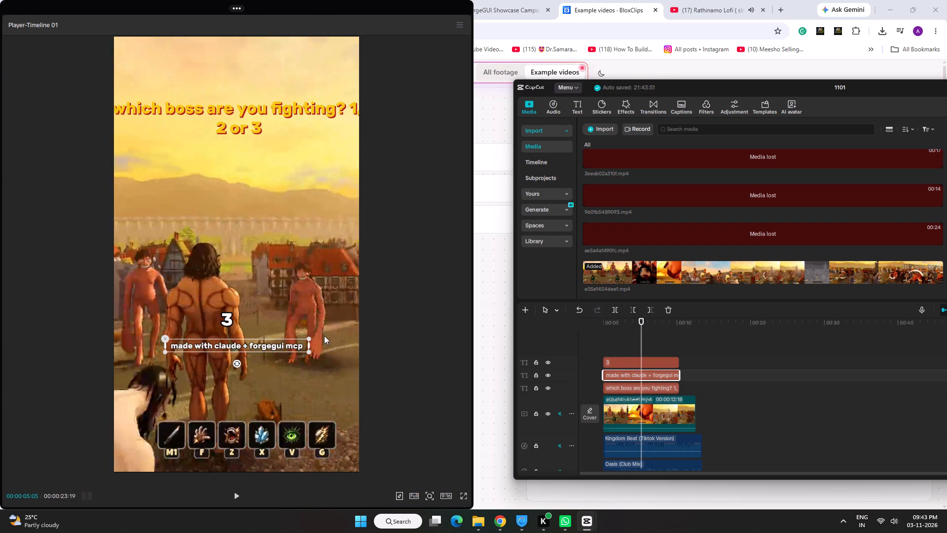
click(267, 345)
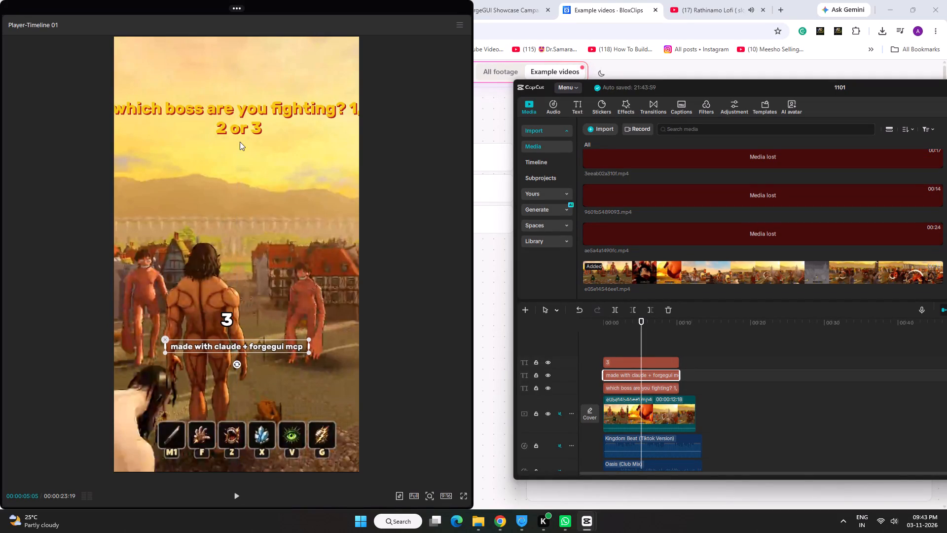
Switch to the BloxClips page in Chrome and copy the "One prompt." hook text.
click(244, 109)
drag(836, 86, 756, 101)
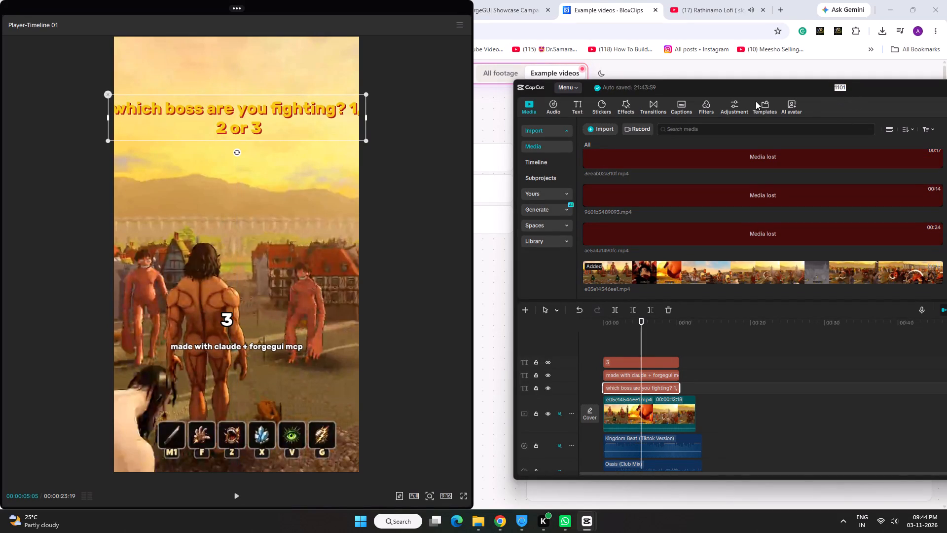
click(796, 88)
drag(797, 88, 744, 101)
click(717, 73)
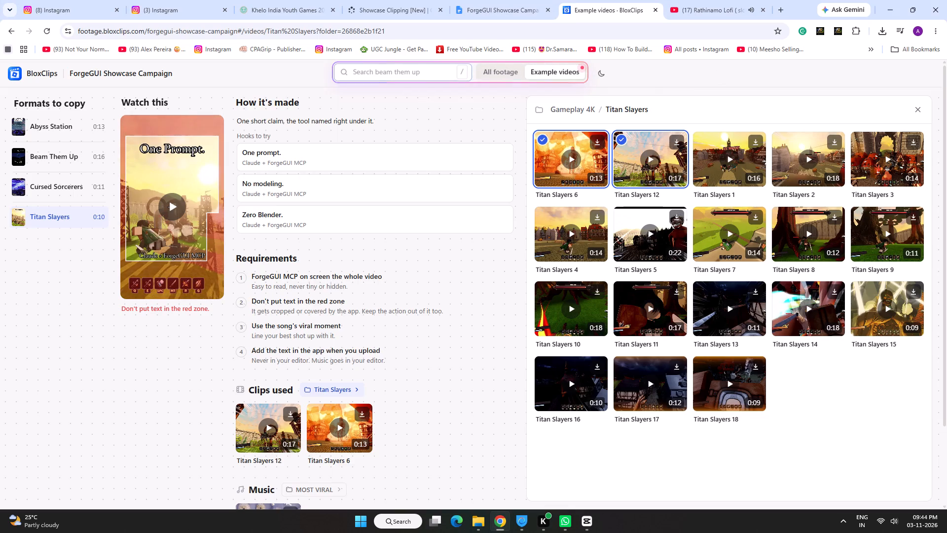
drag(244, 153, 284, 154)
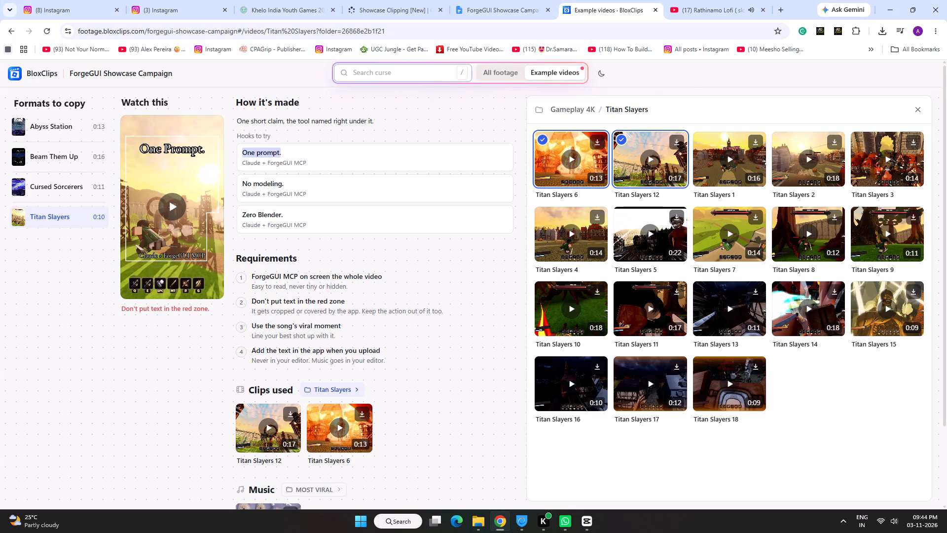
right_click(273, 155)
click(308, 165)
Return to CapCut and replace the "which boss are you fighting? 1, 2 or 3" title text with "One prompt.".
click(580, 532)
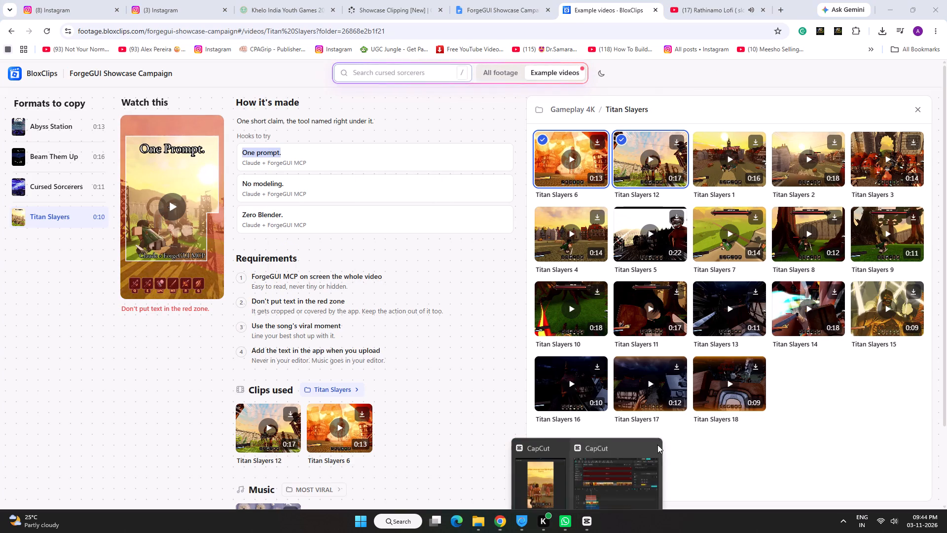
click(605, 457)
click(583, 387)
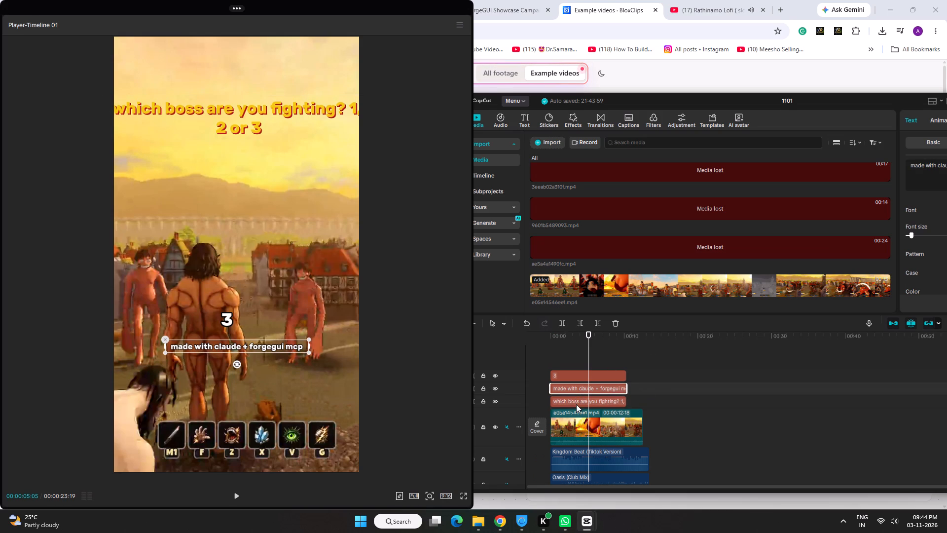
click(576, 404)
drag(738, 104, 570, 117)
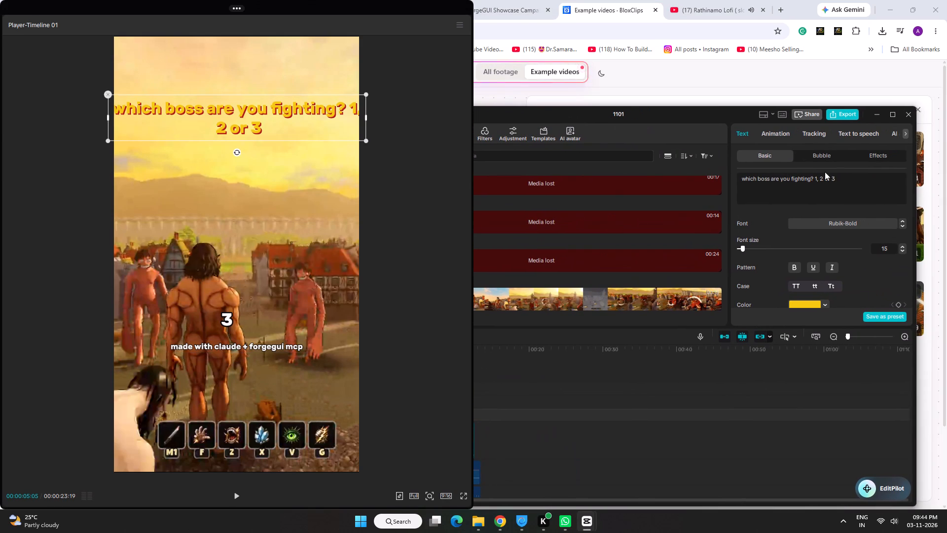
drag(845, 175, 744, 184)
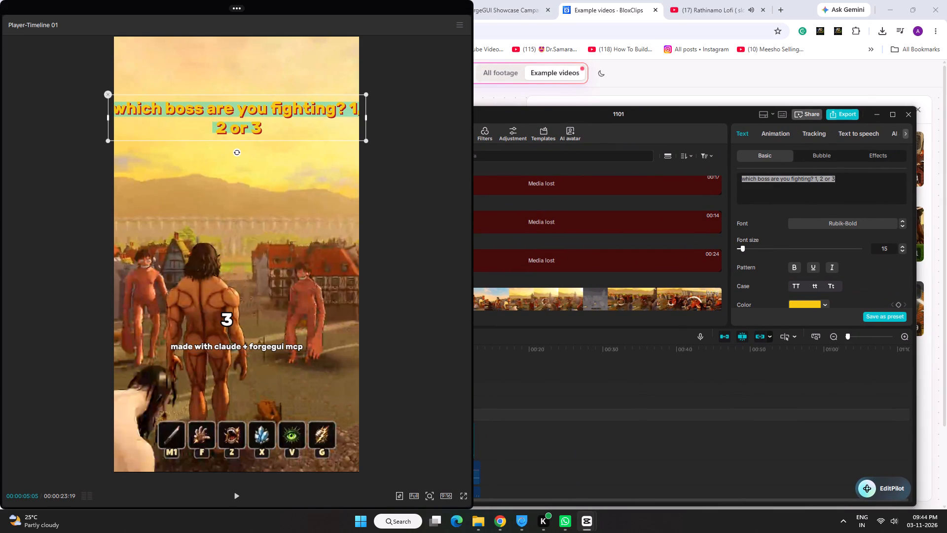
key(ctrl+v)
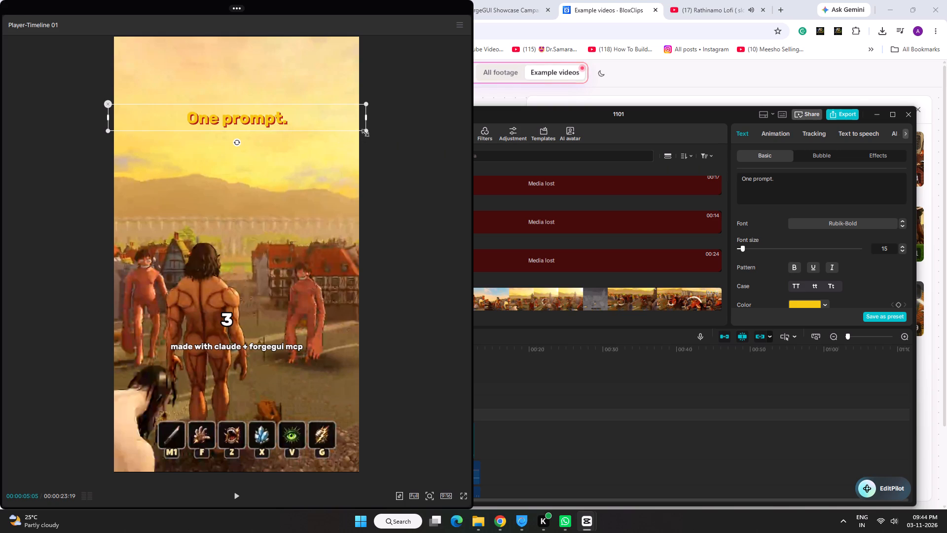
Slightly enlarge the "One prompt." title and move it a little lower, centred horizontally in the frame.
drag(363, 129, 364, 146)
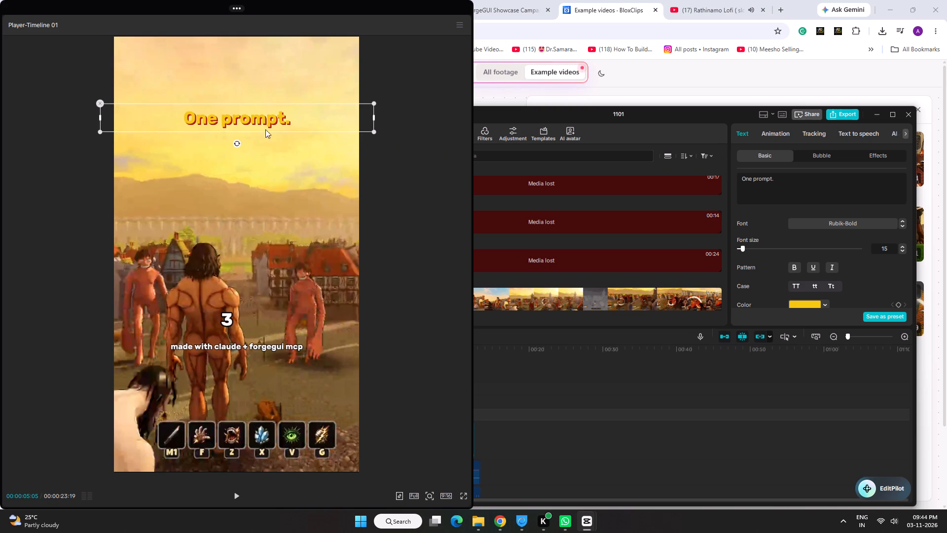
drag(253, 122, 248, 152)
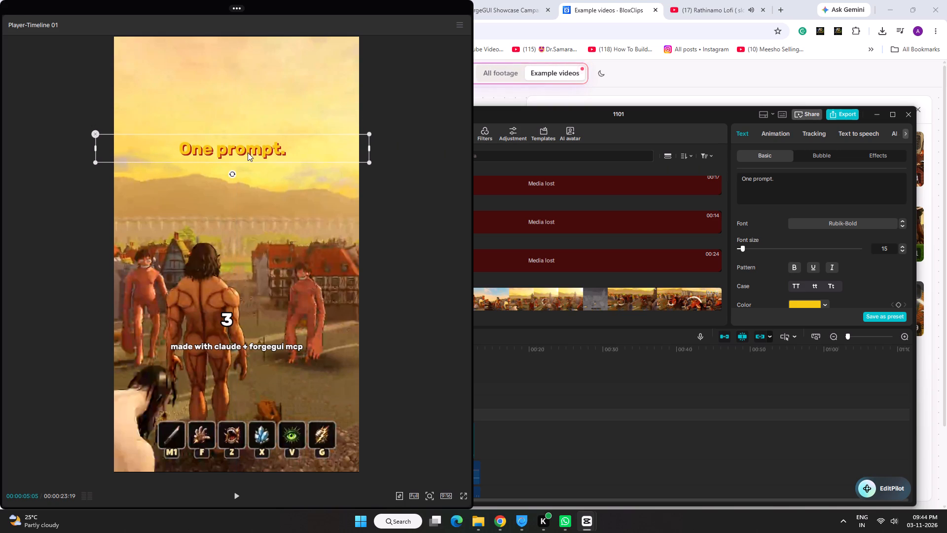
drag(248, 152, 253, 145)
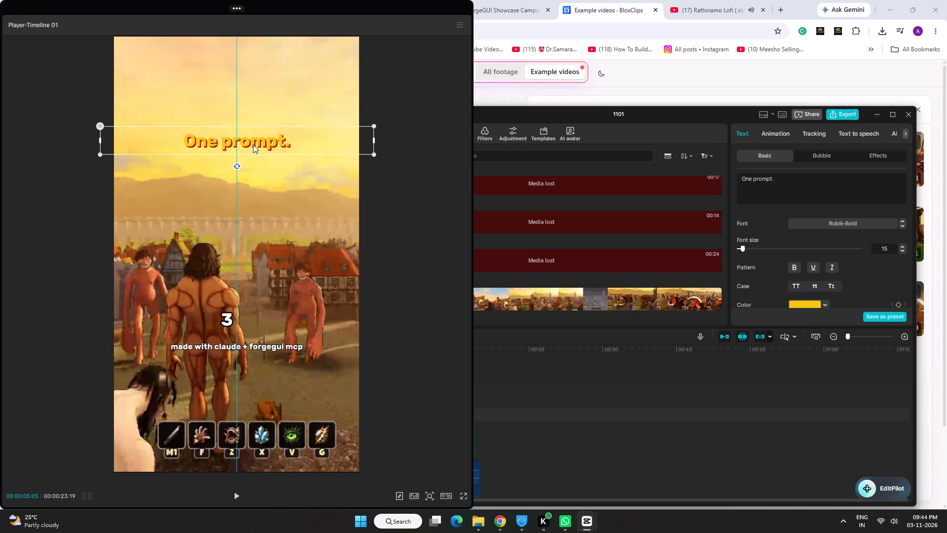
drag(253, 145, 253, 137)
drag(246, 348, 246, 338)
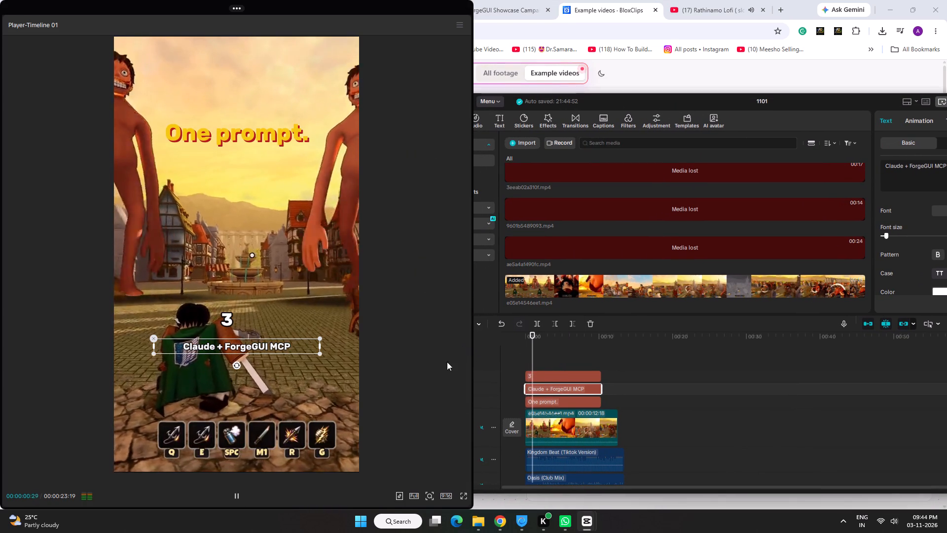
click(397, 419)
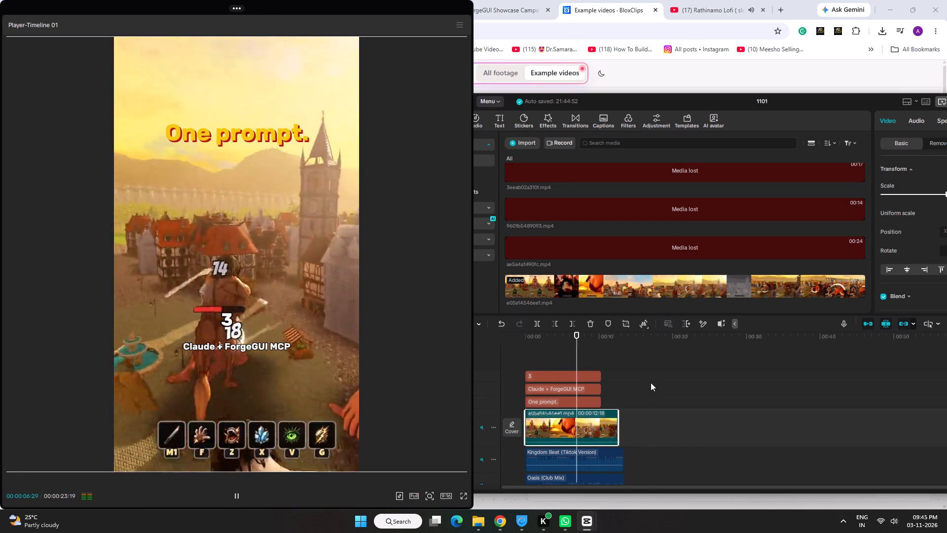
key(space)
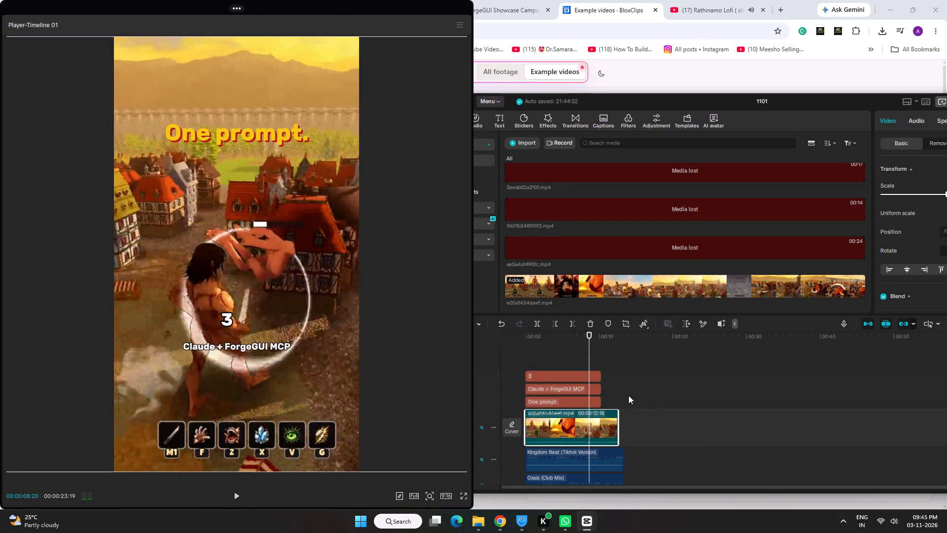
Extend the "3", "Claude + ForgeGUI MCP" and "One prompt." text clips to the end of the video clip at 00:00:12:18.
drag(589, 335, 620, 339)
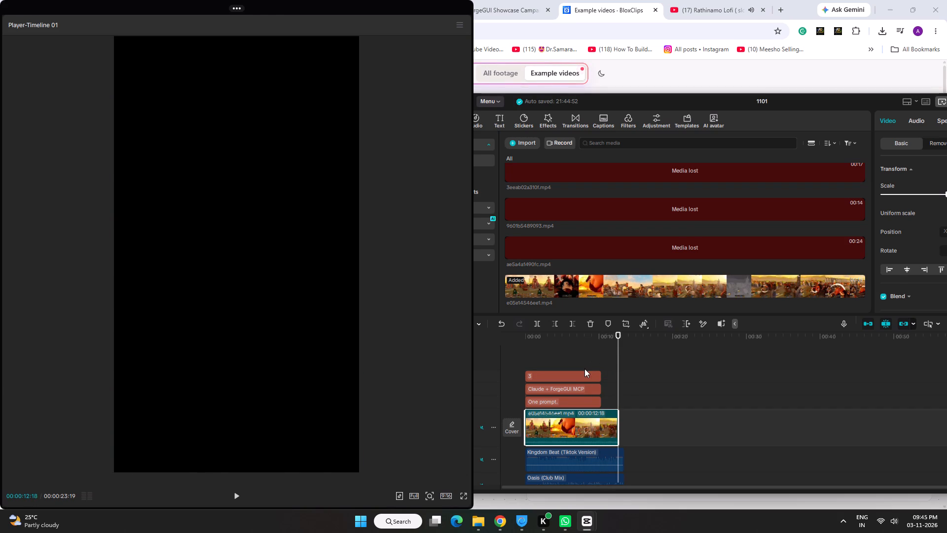
click(584, 369)
click(593, 376)
drag(601, 376, 611, 377)
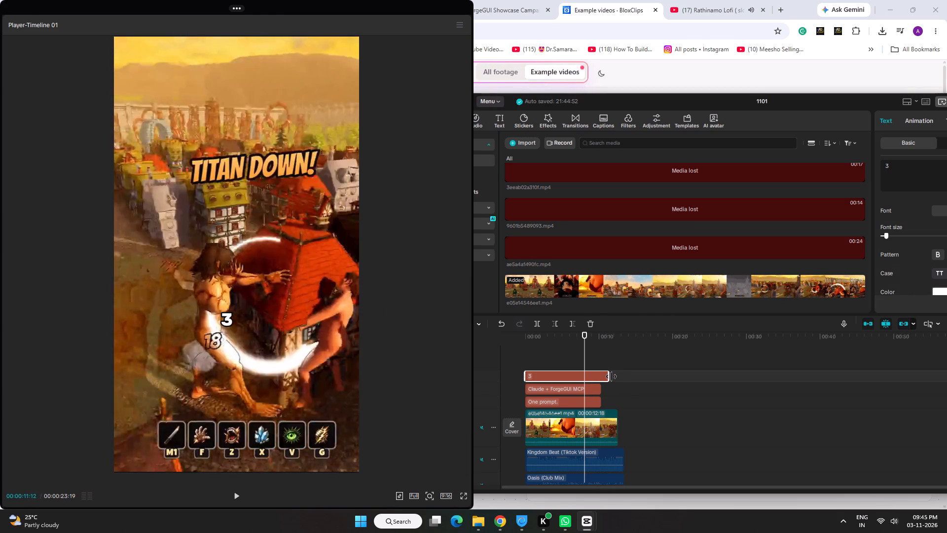
drag(611, 377, 618, 378)
click(596, 388)
drag(603, 389, 610, 389)
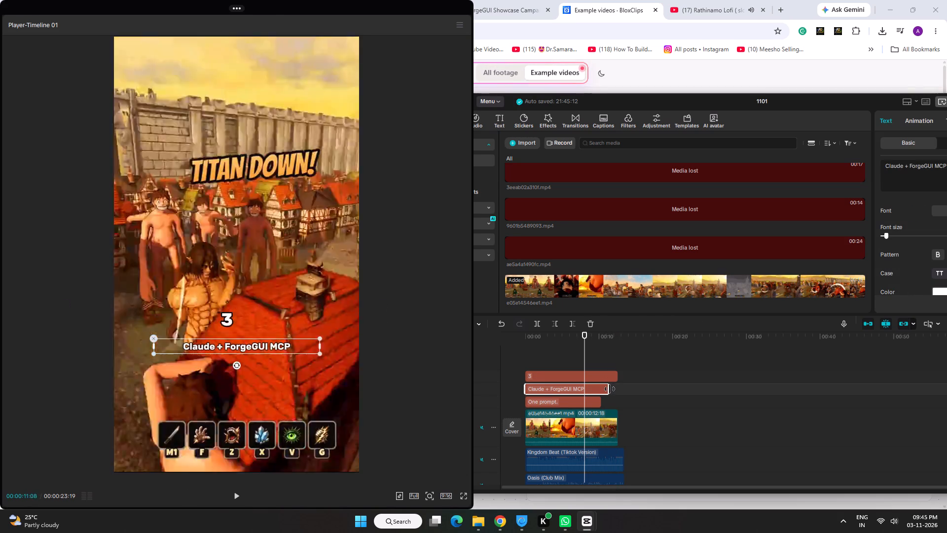
drag(610, 389, 615, 389)
click(594, 401)
drag(601, 401, 615, 400)
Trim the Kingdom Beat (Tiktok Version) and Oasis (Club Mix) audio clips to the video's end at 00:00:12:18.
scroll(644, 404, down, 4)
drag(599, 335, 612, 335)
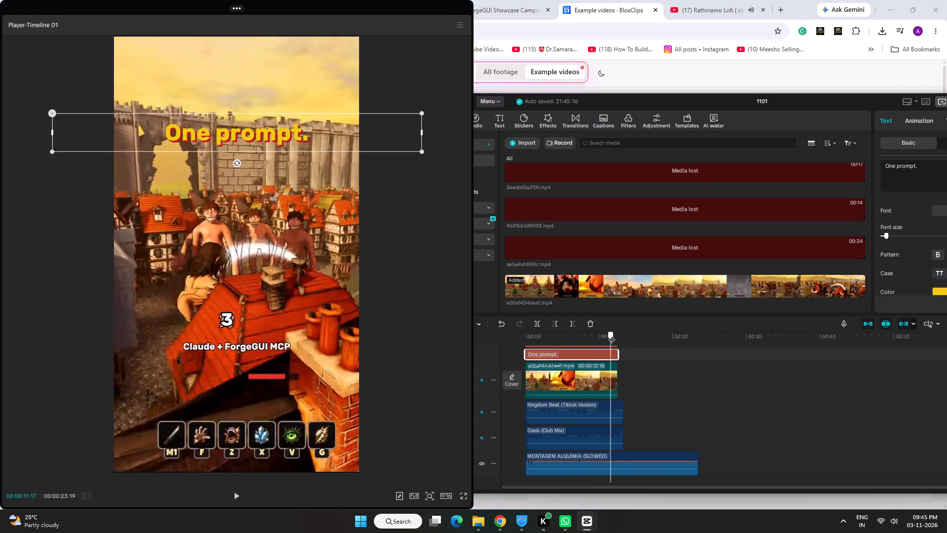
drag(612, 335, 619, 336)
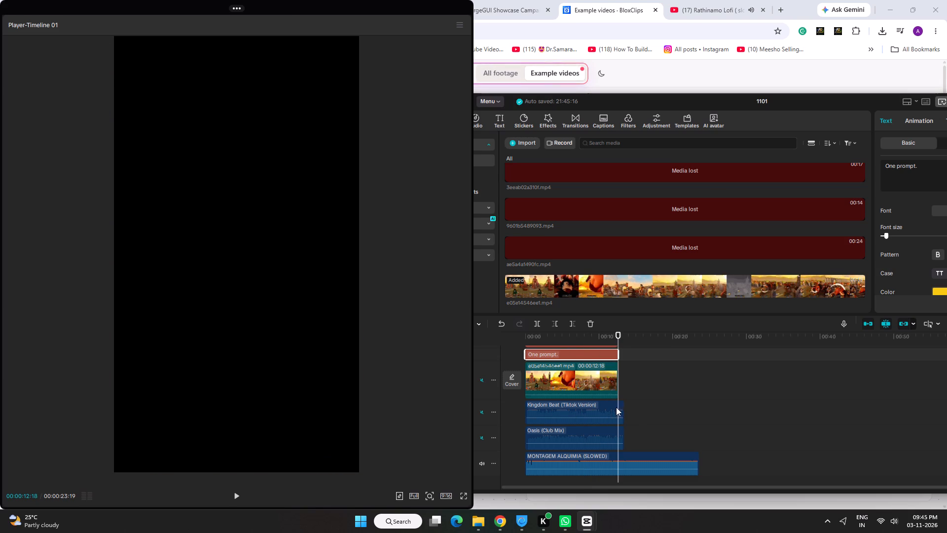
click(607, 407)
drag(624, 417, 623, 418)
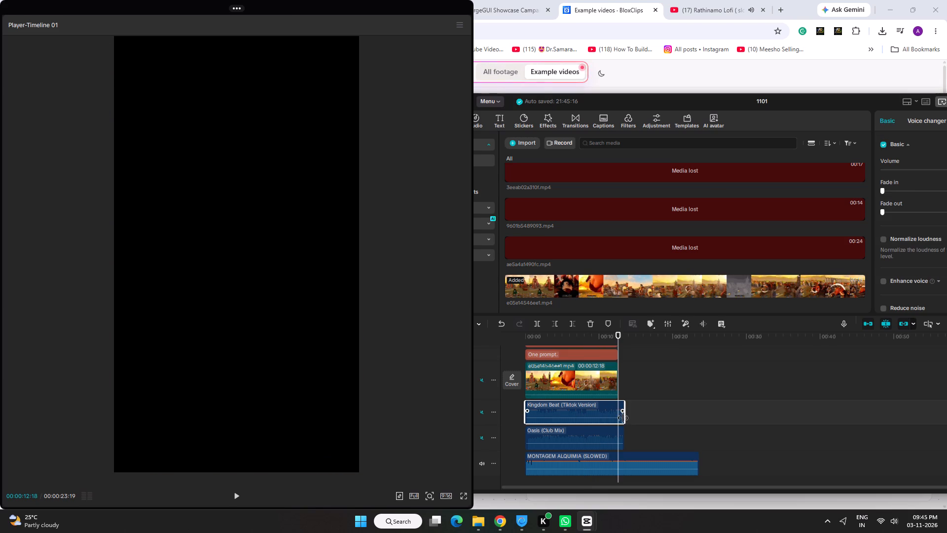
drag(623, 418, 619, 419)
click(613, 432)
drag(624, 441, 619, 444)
Delete the Kingdom Beat (Tiktok Version), Oasis (Club Mix) and MONTAGEM ALQUIMIA (SLOWED) audio clips from the timeline.
click(557, 414)
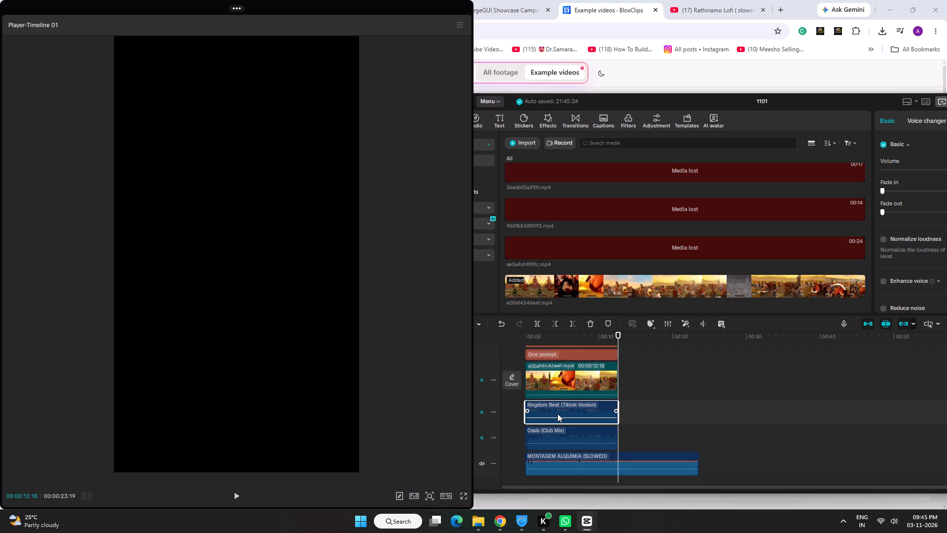
key(Delete)
click(557, 414)
key(Delete)
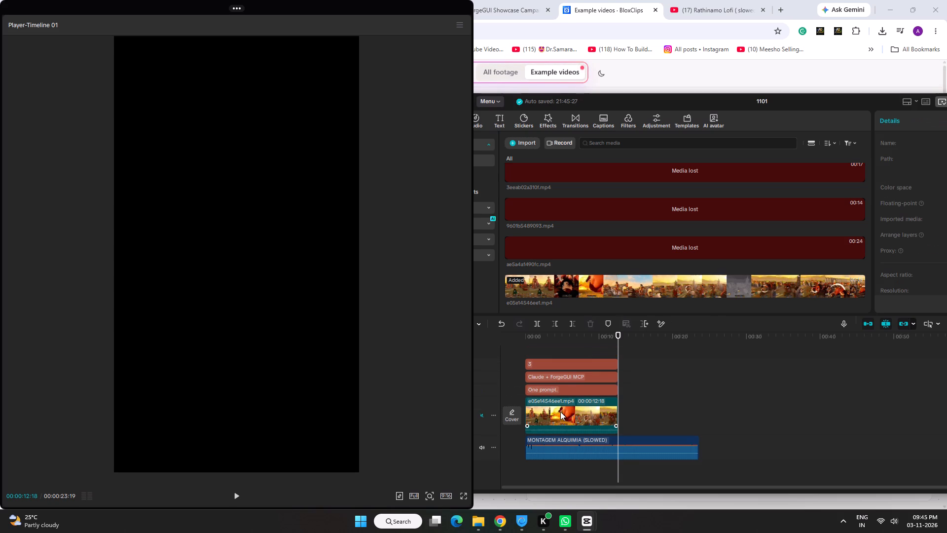
click(593, 445)
key(Delete)
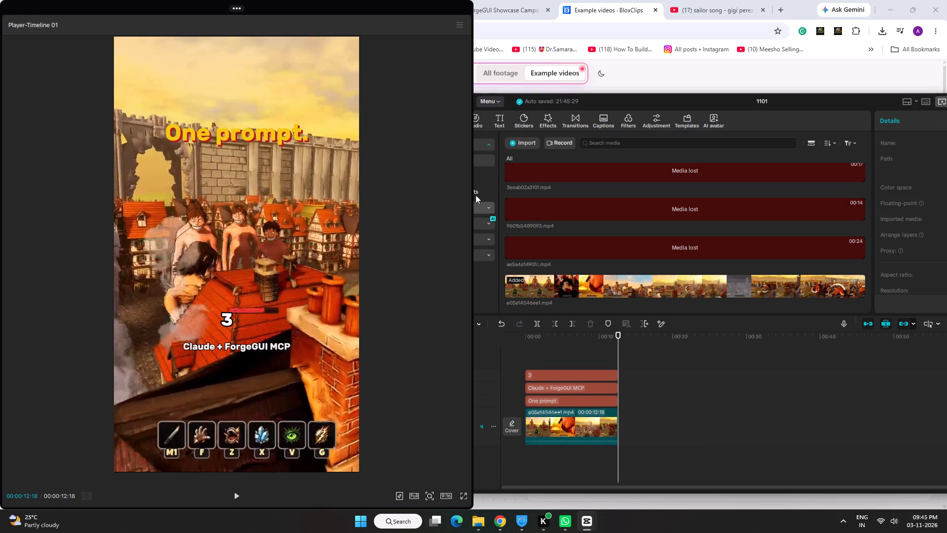
Import all the MP3 songs from the campppp folder inside Downloads > cap into the project's audio library.
click(480, 117)
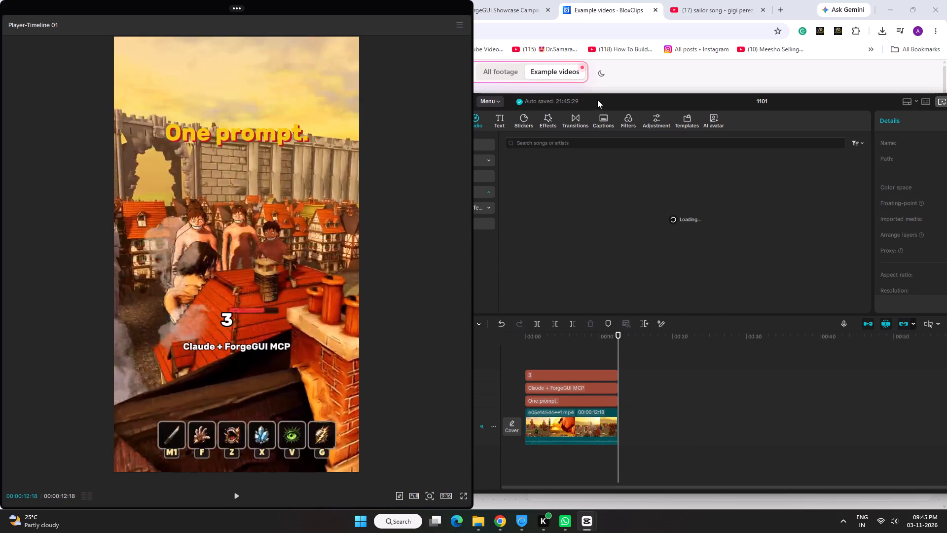
drag(597, 100, 614, 98)
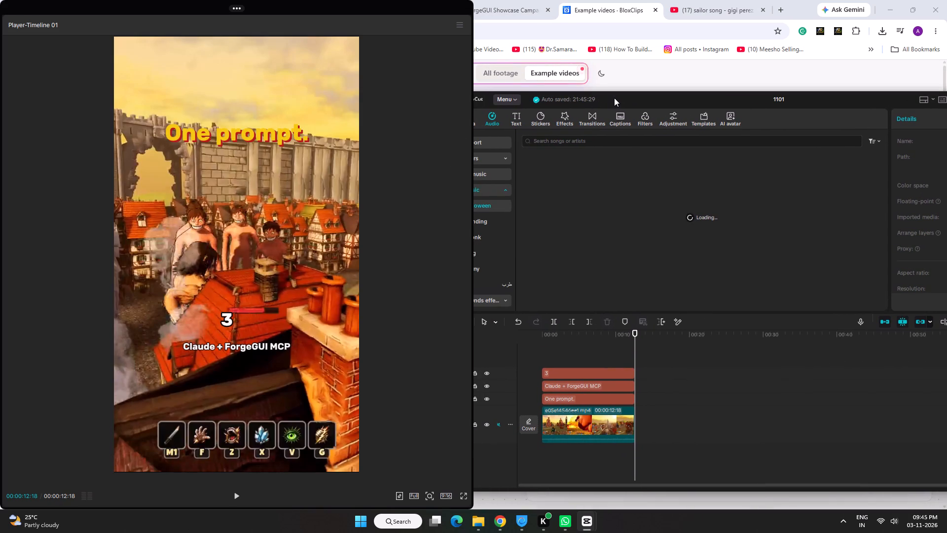
click(614, 98)
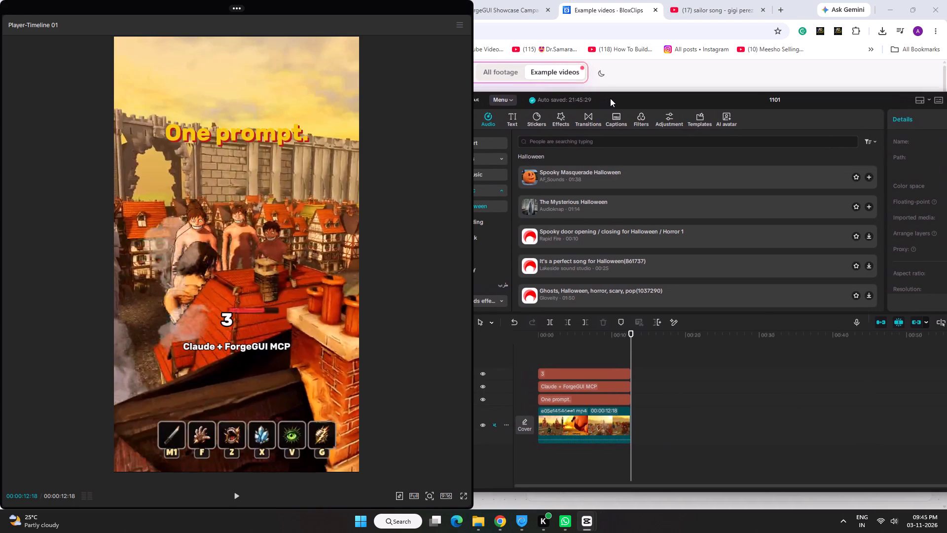
click(498, 132)
click(498, 139)
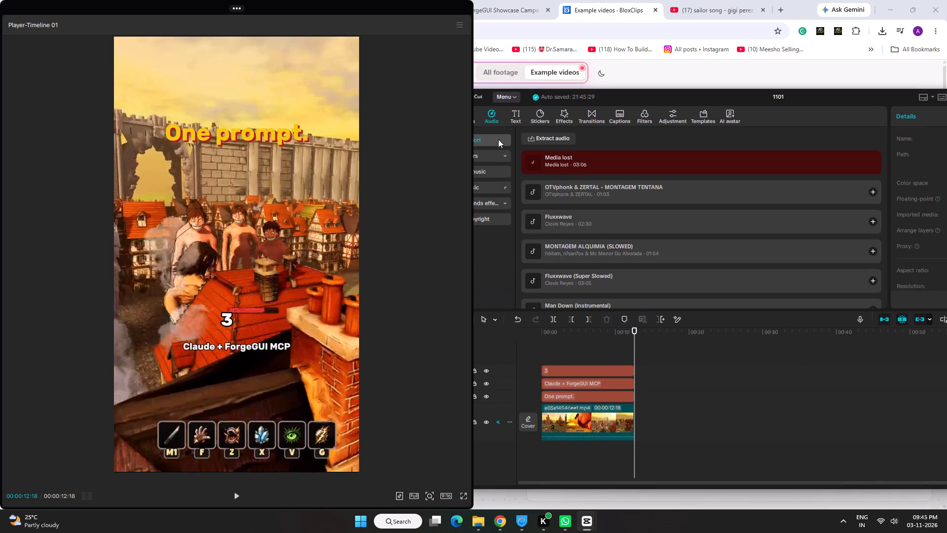
scroll(592, 184, up, 5)
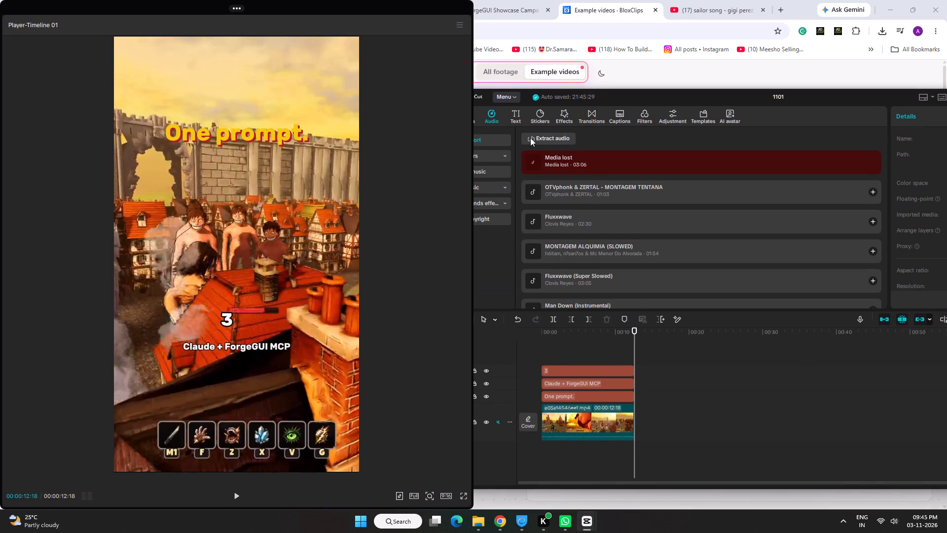
click(530, 138)
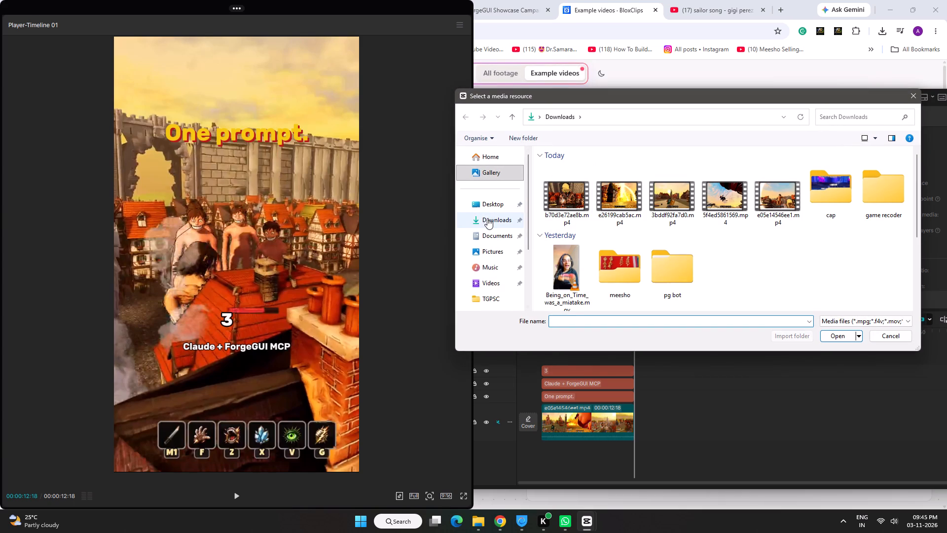
double_click(840, 194)
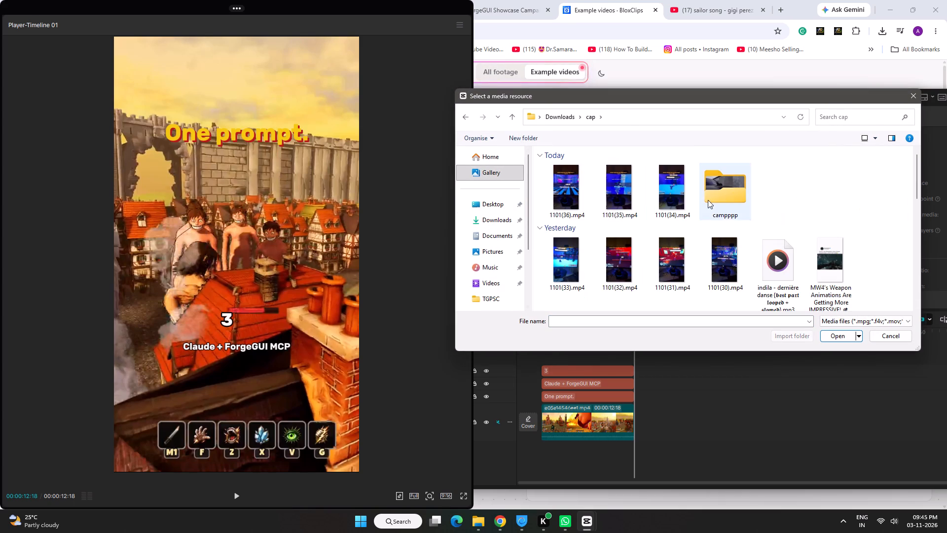
triple_click(708, 200)
click(850, 214)
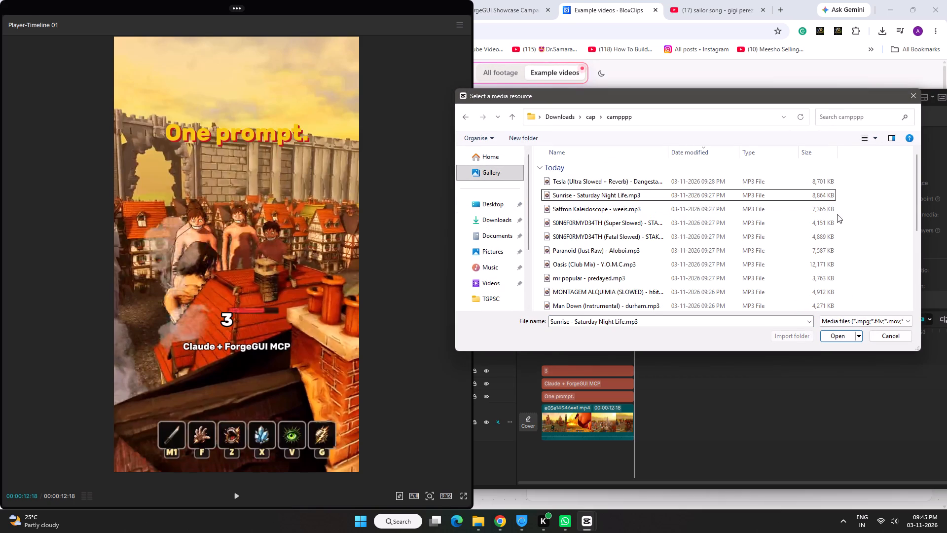
key(ctrl+a)
click(838, 343)
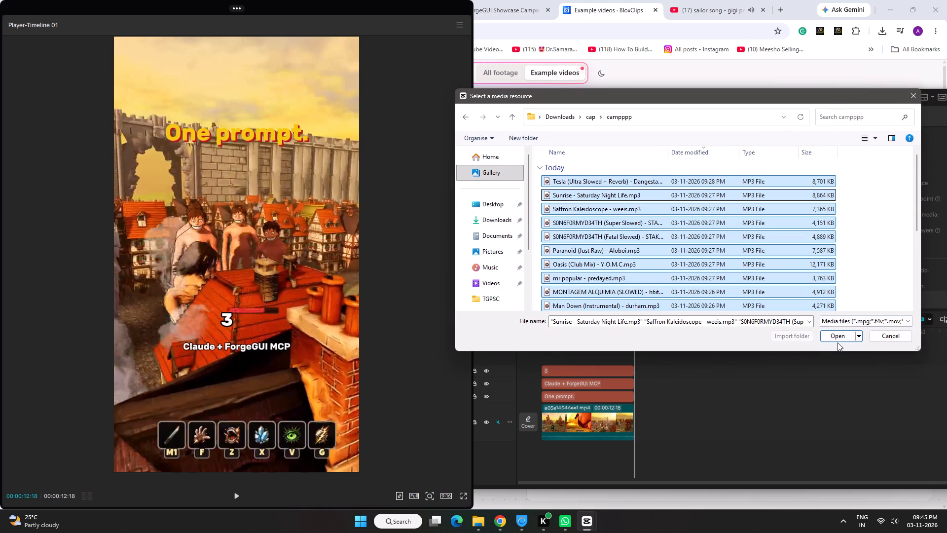
click(836, 334)
Look through the imported songs in the audio library and preview Crush.
scroll(587, 195, down, 1)
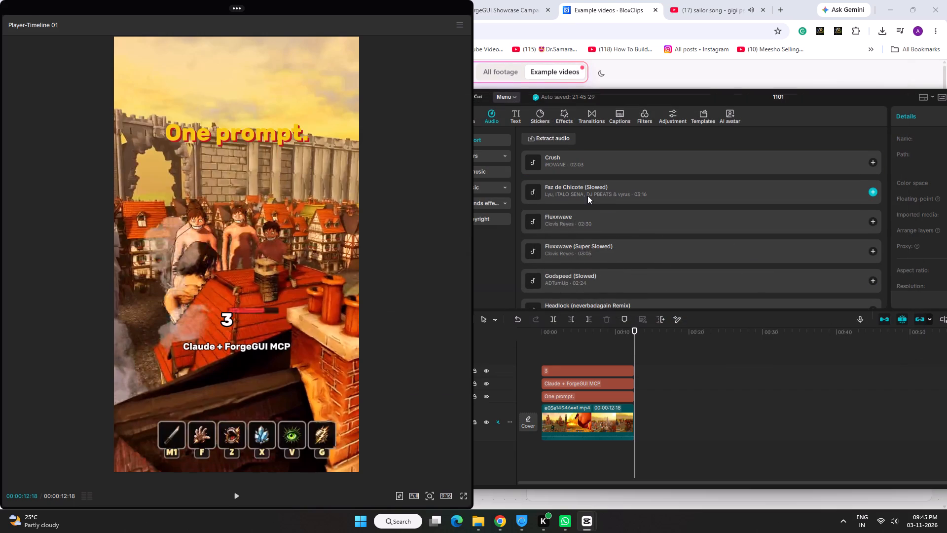
scroll(587, 195, down, 12)
scroll(587, 195, up, 2)
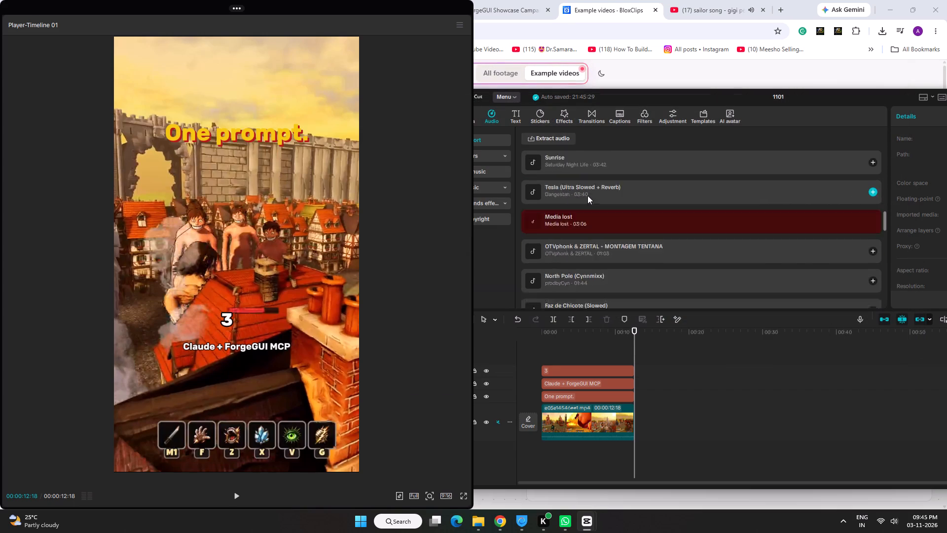
scroll(587, 195, up, 16)
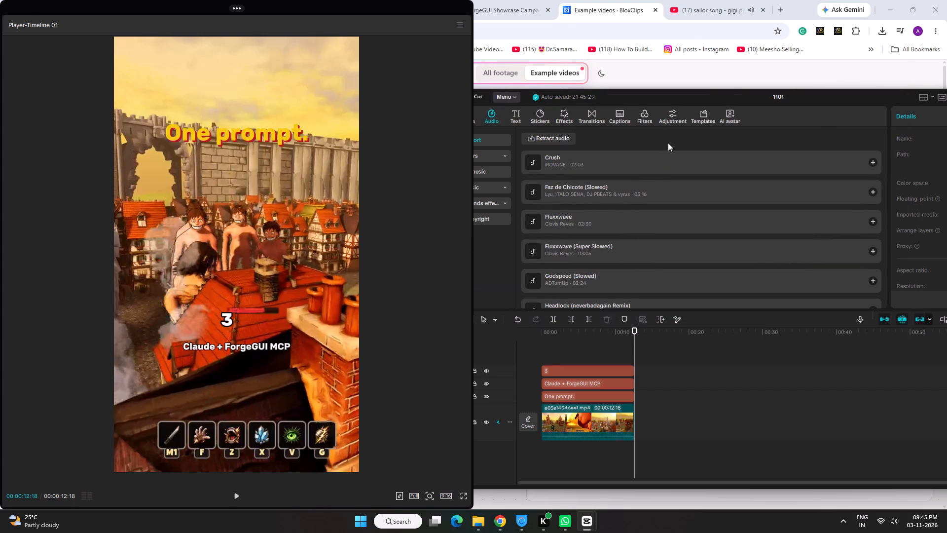
drag(668, 143, 707, 271)
click(702, 158)
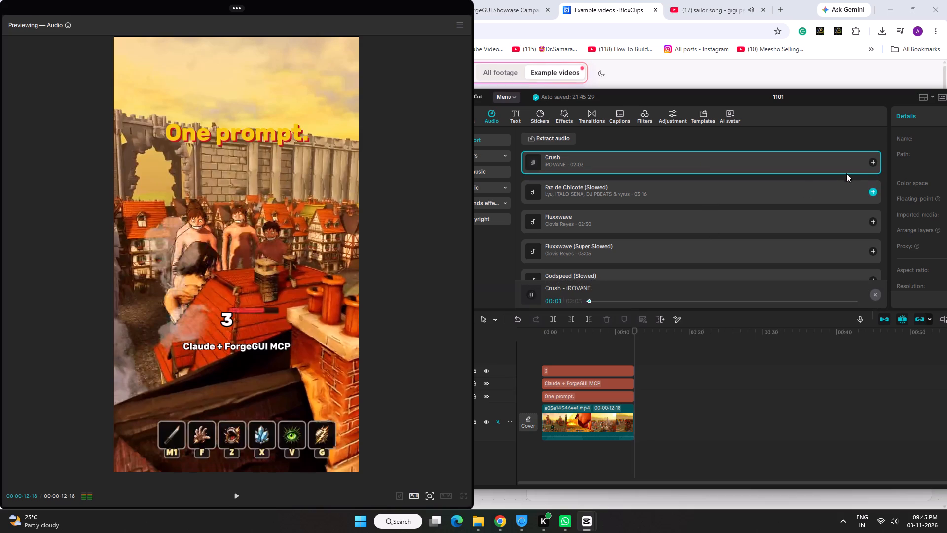
Add Crush, Faz de Chicote (Slowed), Fluxxwave, Fluxxwave (Super Slowed) and Godspeed (Slowed) as stacked audio tracks starting at 00:00:12:18.
click(873, 161)
click(870, 190)
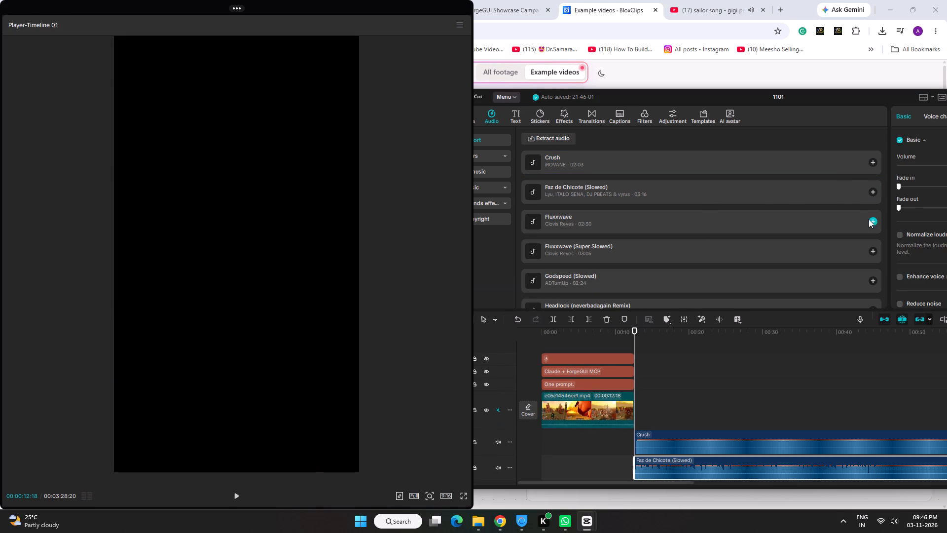
click(874, 222)
click(874, 252)
click(873, 282)
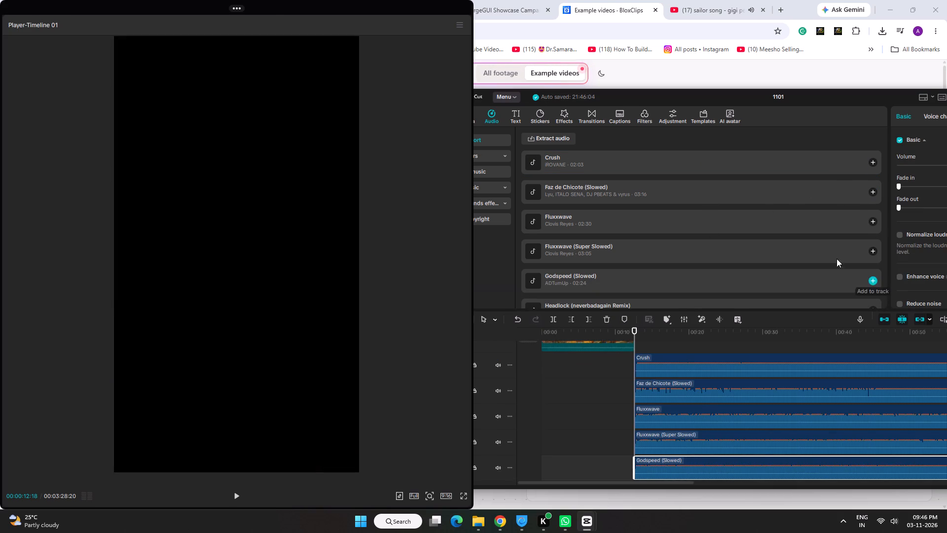
Add Headlock (neverbadagain Remix) and "i know i know you know you know (slowed)" as further audio tracks starting at 00:00:12:18.
scroll(829, 249, down, 1)
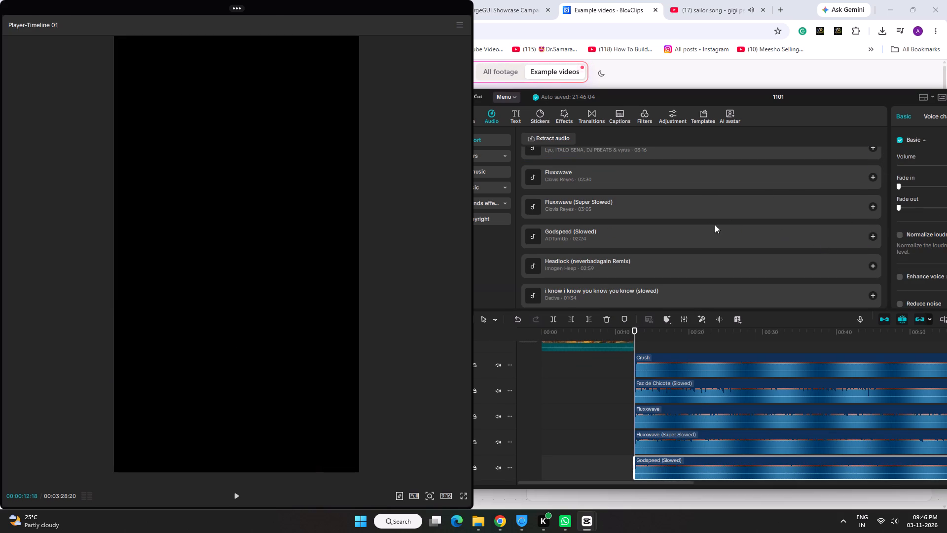
scroll(657, 239, down, 2)
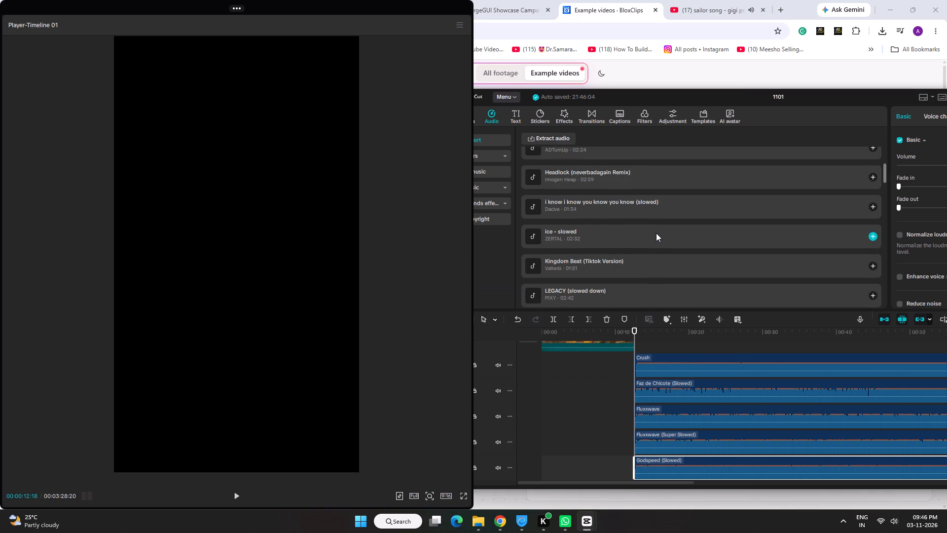
scroll(655, 231, up, 1)
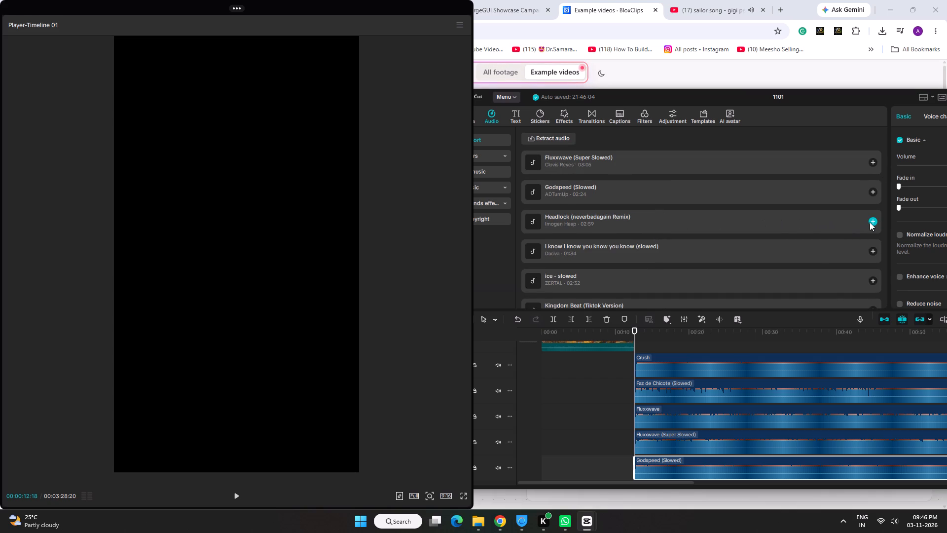
click(870, 222)
click(876, 252)
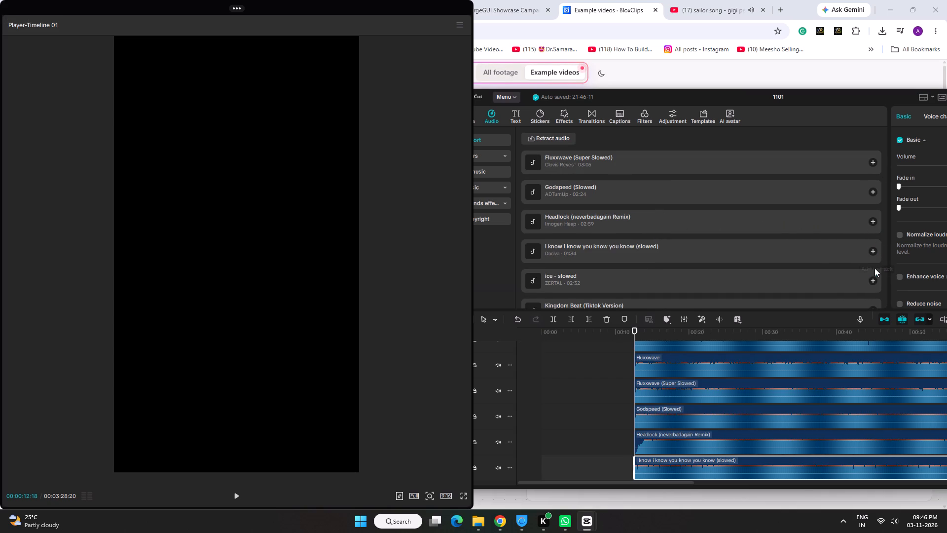
Add "ice - slowed", Kingdom Beat (Tiktok Version), LEGACY (slowed down) and Man Down (Instrumental) as further audio tracks starting at 00:00:12:18.
click(875, 278)
scroll(825, 256, down, 1)
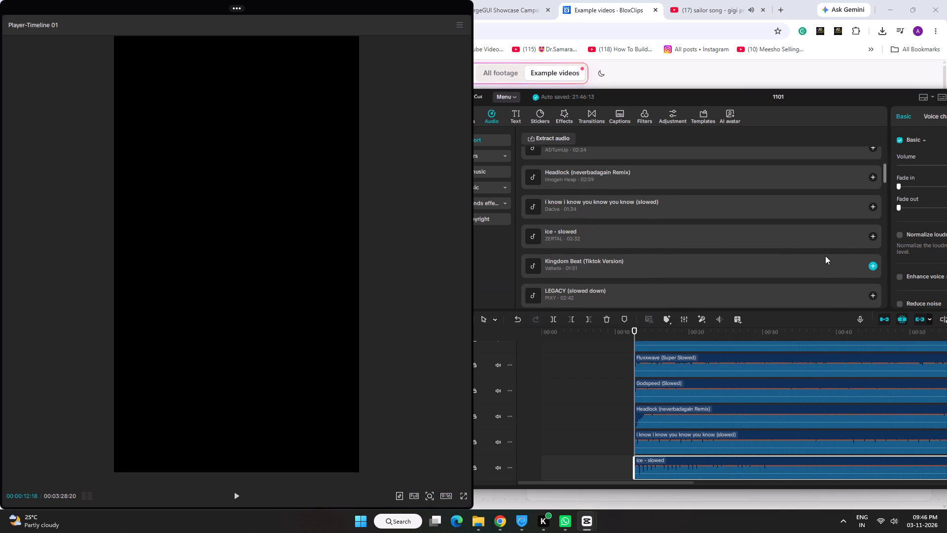
click(873, 267)
scroll(871, 267, down, 1)
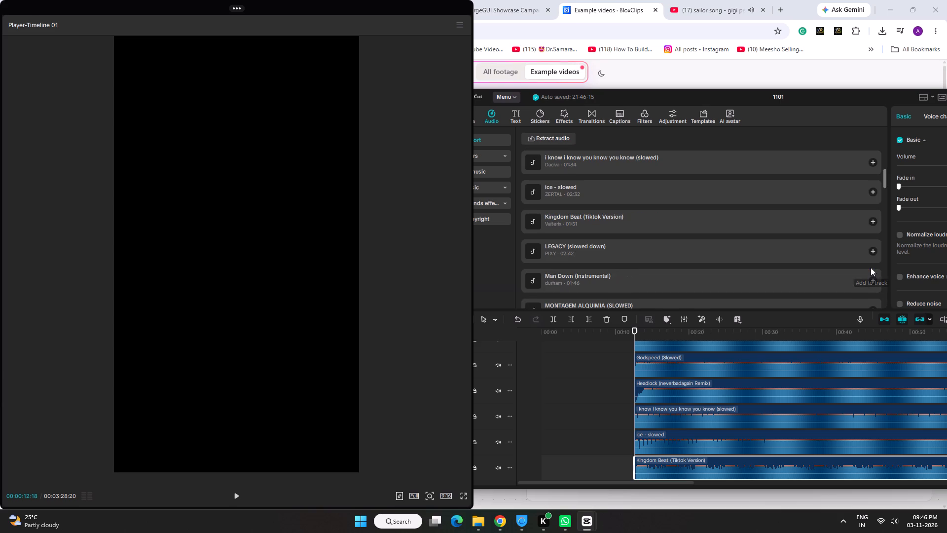
click(871, 252)
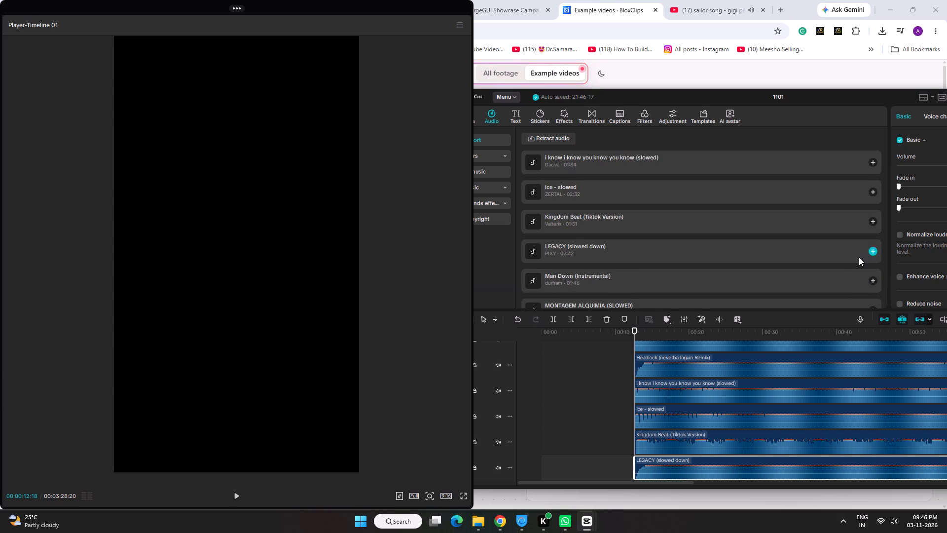
scroll(859, 257, down, 1)
click(872, 241)
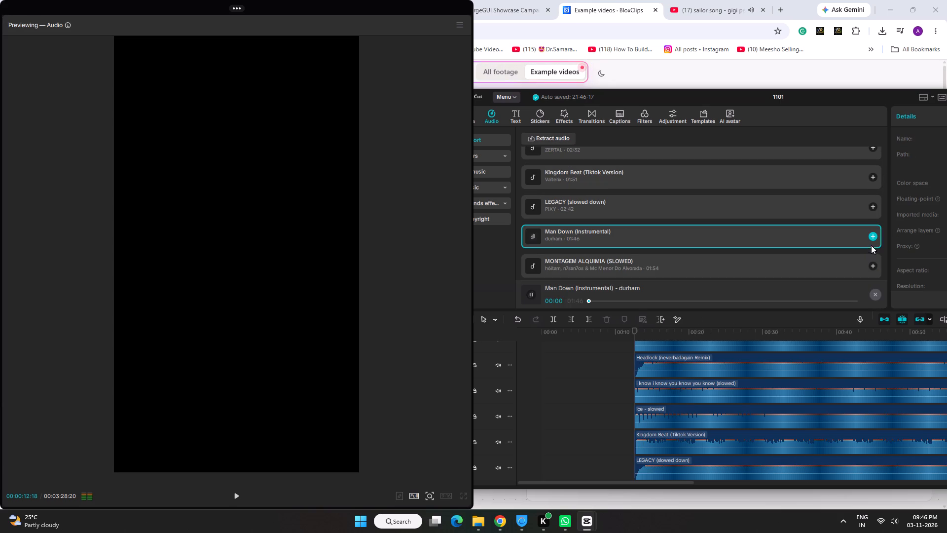
click(874, 238)
Add MONTAGEM ALQUIMIA (SLOWED), mr popular, Oasis (Club Mix), Paranoid (Just Raw) and both S0N6F0RMYD34TH versions (Fatal Slowed, Super Slowed) as audio tracks at 00:00:12:18.
scroll(856, 240, down, 1)
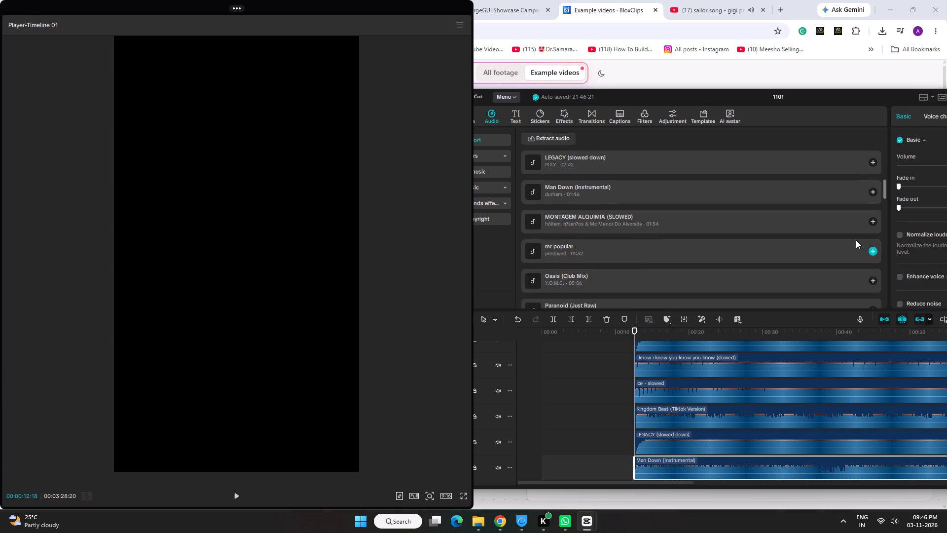
click(872, 223)
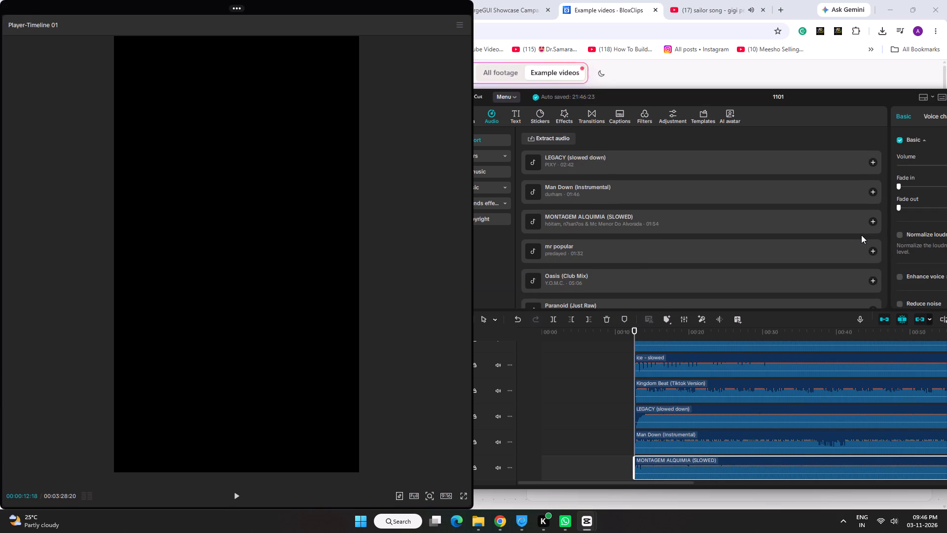
click(876, 252)
click(872, 280)
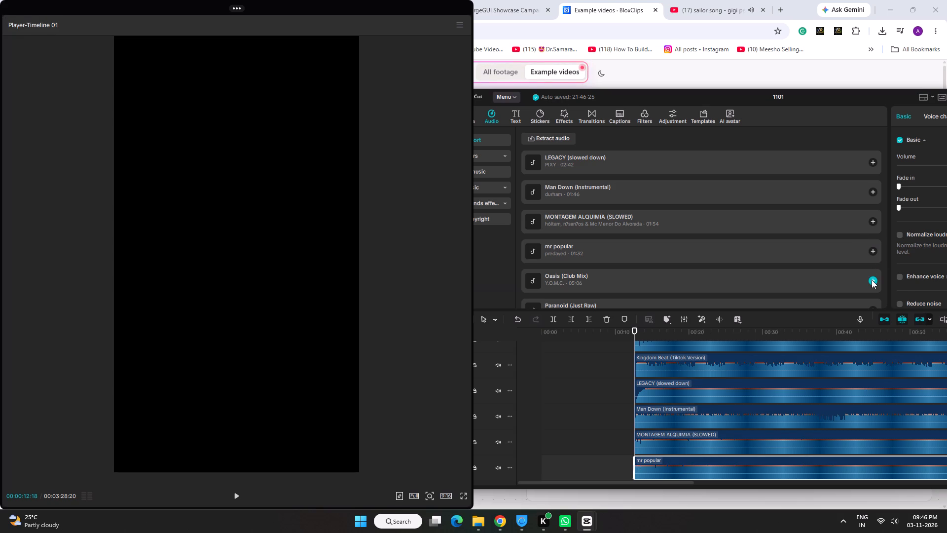
scroll(855, 263, down, 1)
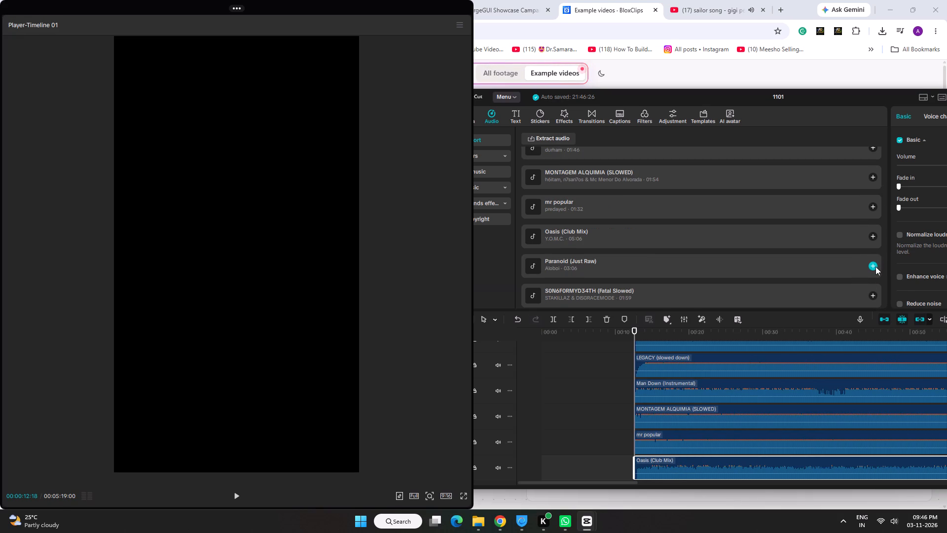
click(875, 266)
scroll(864, 261, down, 1)
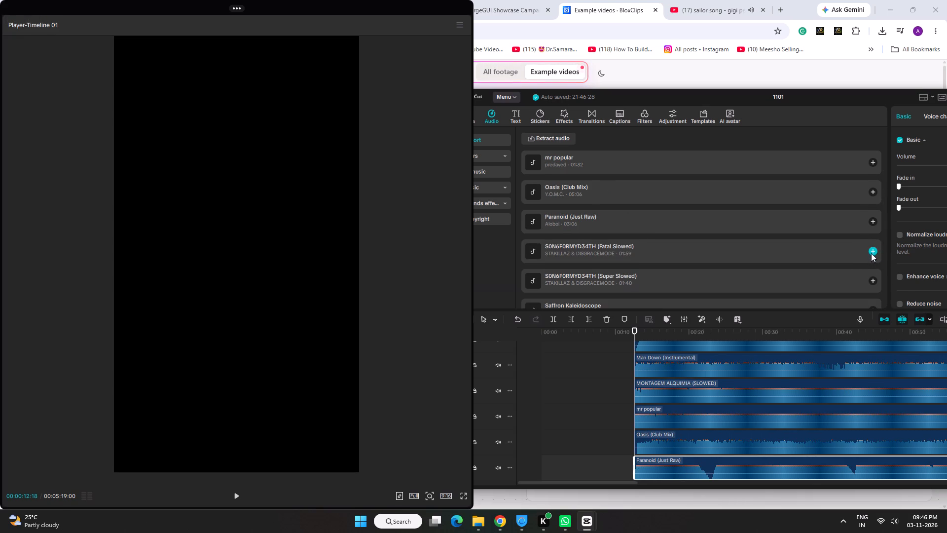
click(871, 253)
click(872, 278)
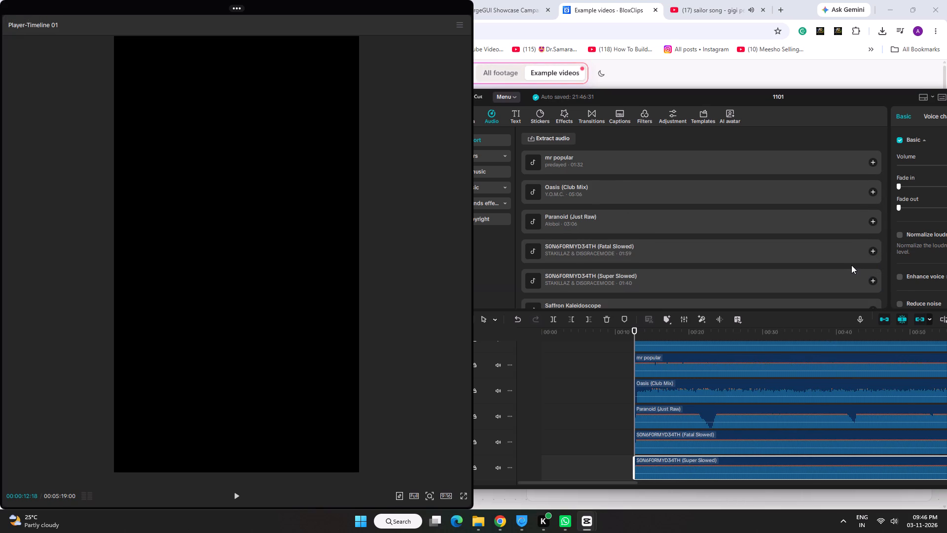
Add Saffron Kaleidoscope, Sunrise and Tesla (Ultra Slowed + Reverb) as the last audio tracks starting at 00:00:12:18.
scroll(851, 265, down, 1)
click(871, 267)
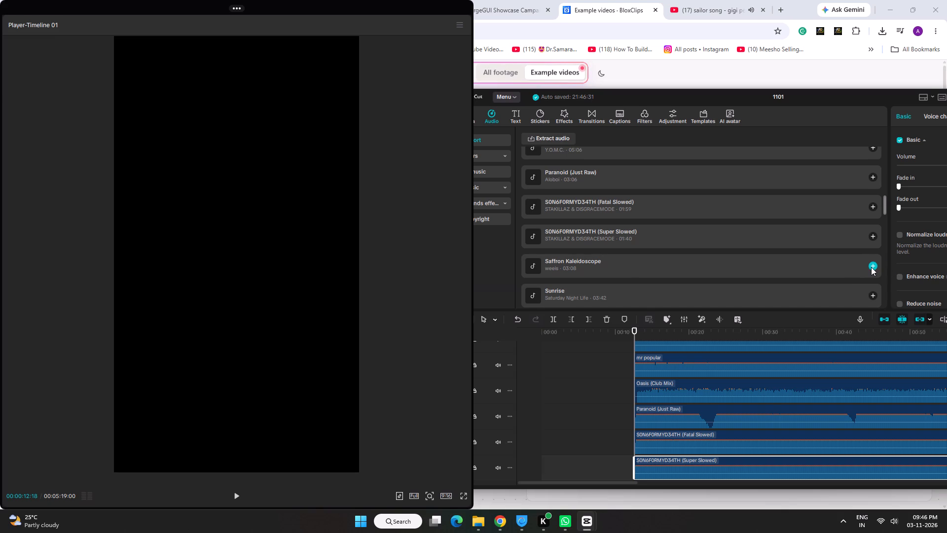
scroll(867, 268, down, 1)
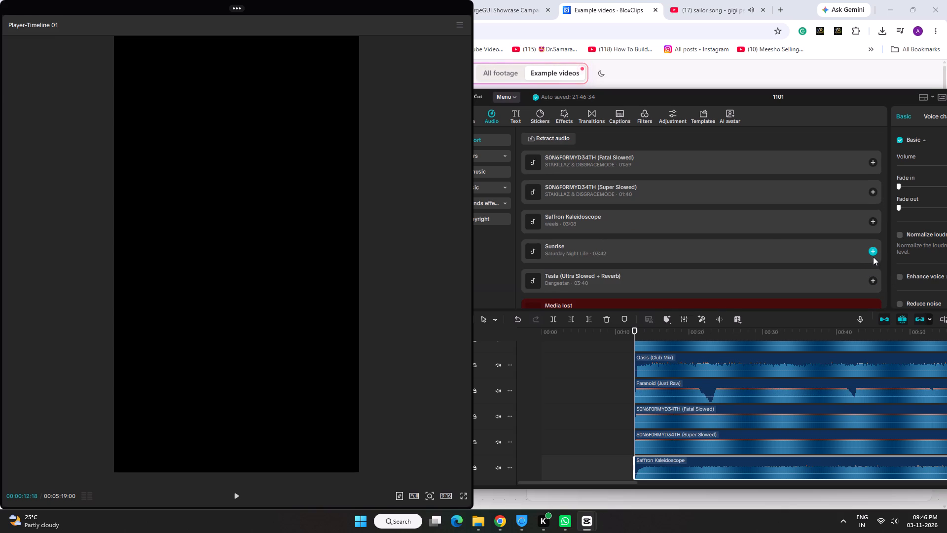
click(873, 257)
click(873, 254)
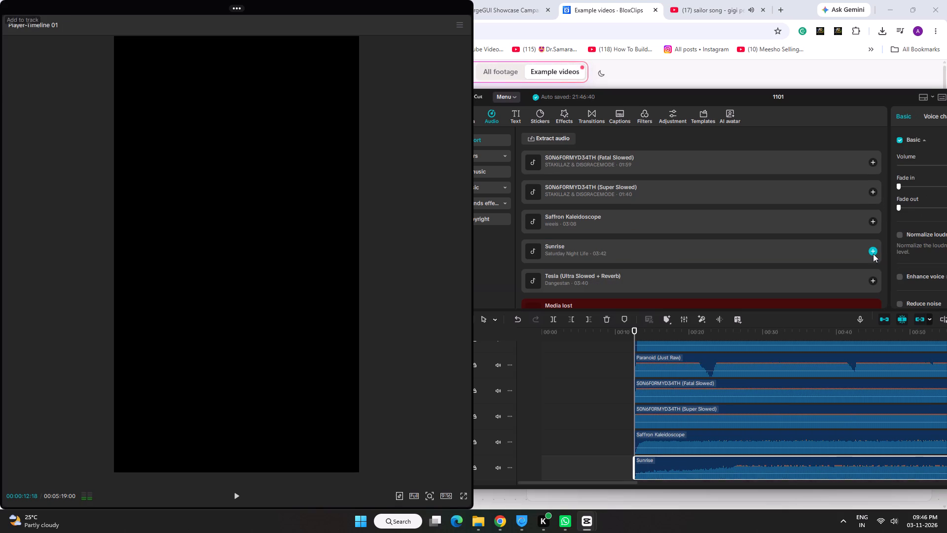
click(874, 277)
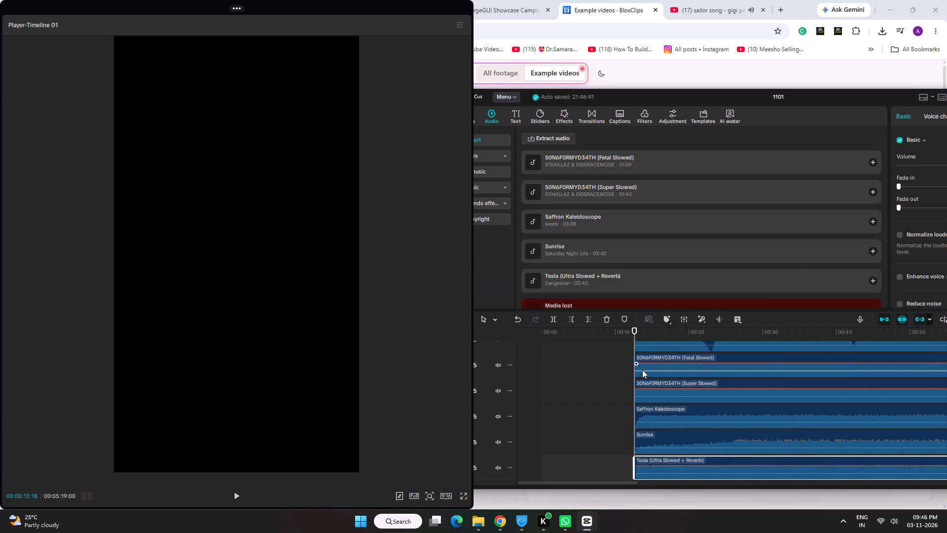
Select all the stacked song clips, from Tesla up to Crush, and move them together to the start of the timeline.
scroll(639, 373, up, 9)
scroll(609, 380, down, 12)
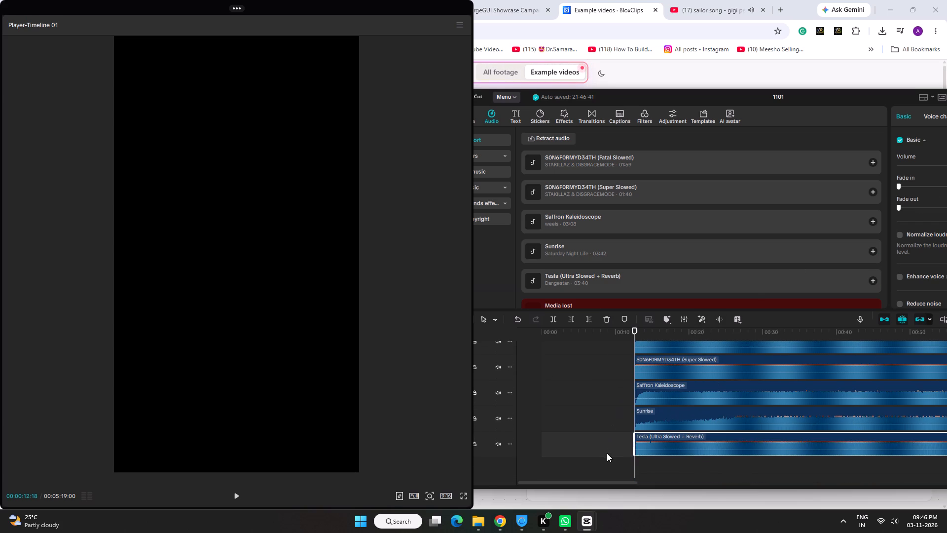
drag(606, 463, 689, 243)
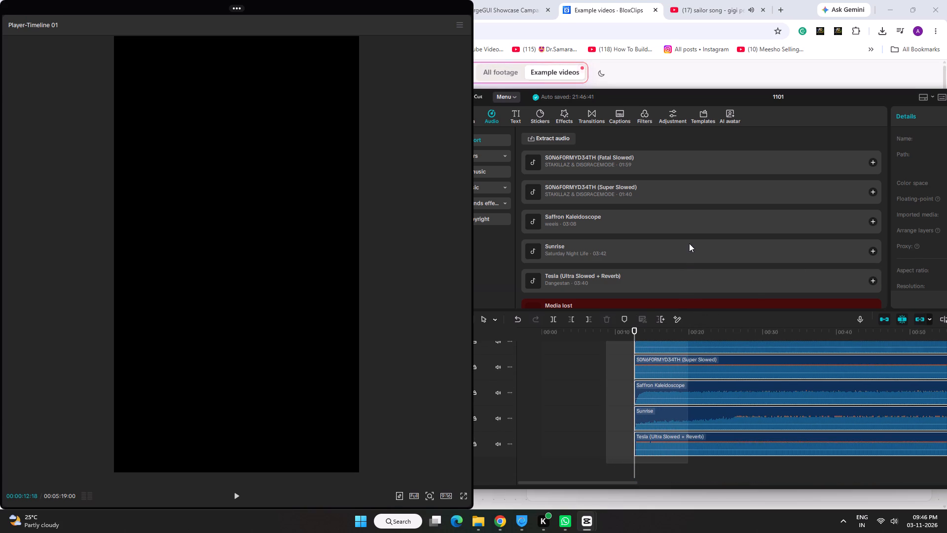
drag(689, 243, 682, 181)
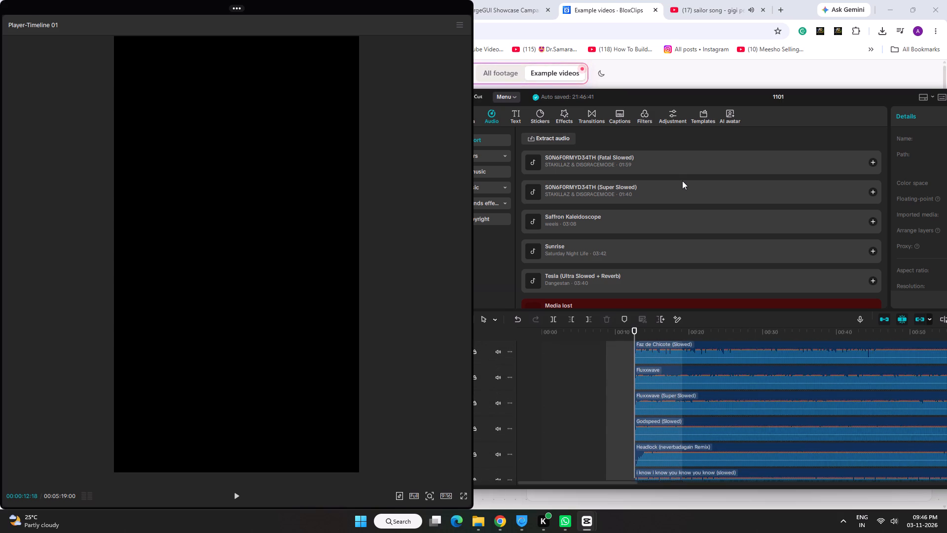
drag(682, 181, 684, 457)
drag(712, 453, 609, 458)
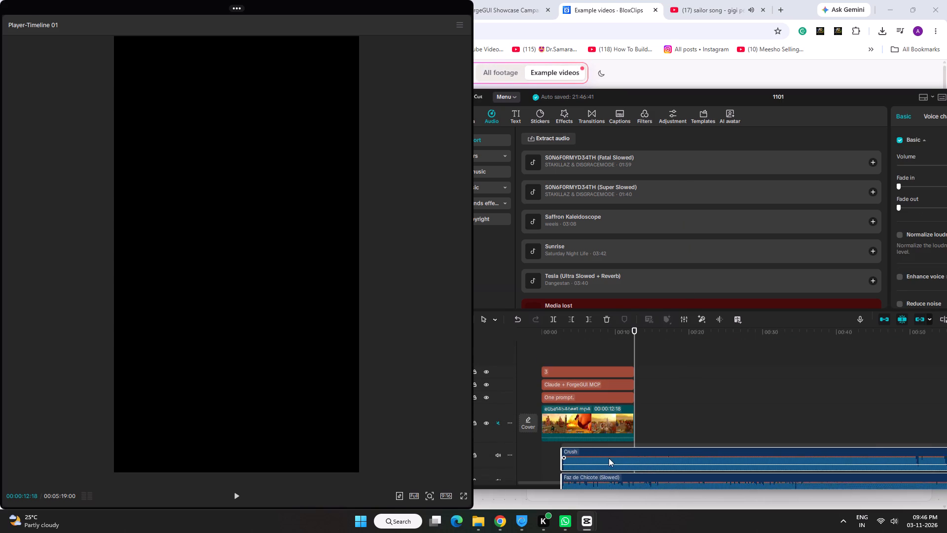
drag(609, 458, 601, 459)
Trim the ends of all the selected song clips at 00:00:12:18 to match the video's length.
scroll(659, 397, down, 4)
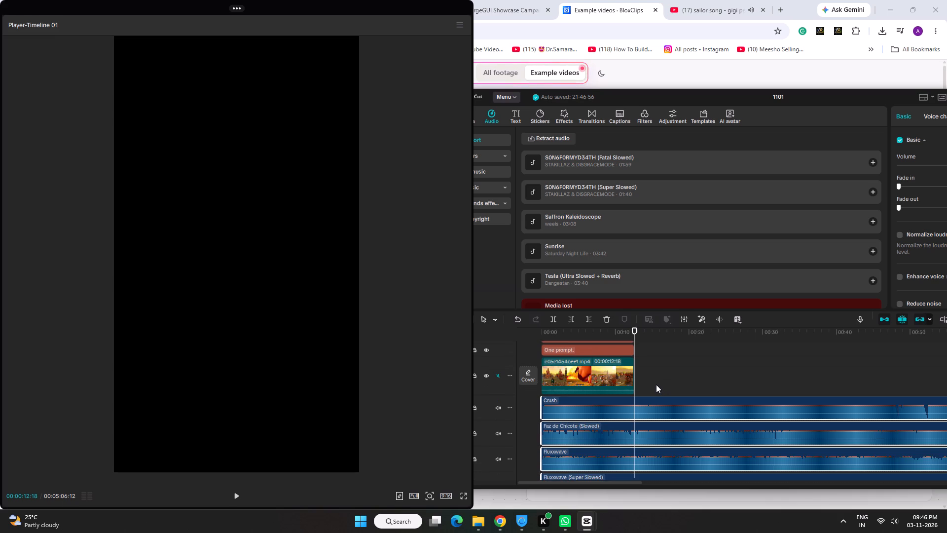
scroll(655, 383, down, 1)
click(590, 319)
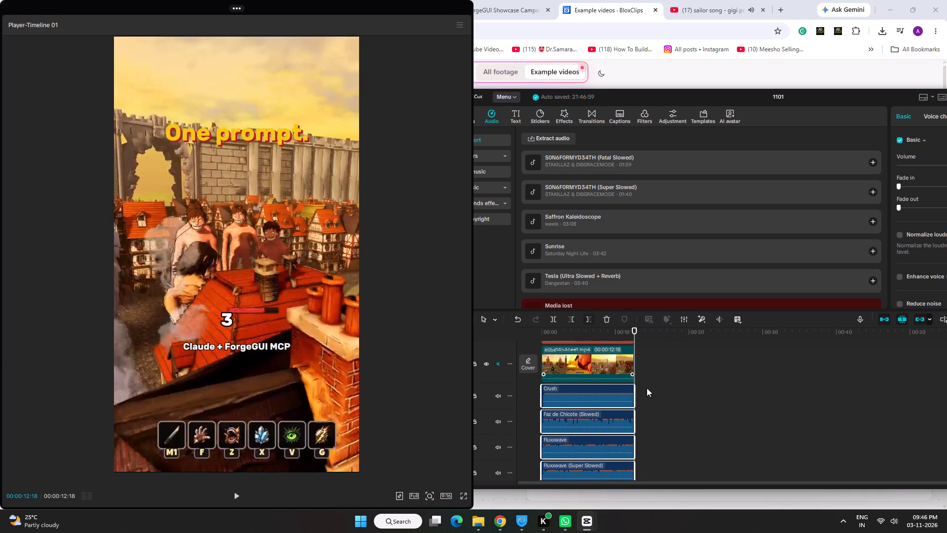
Return the playhead to 00:00:00:00, shift the editor window to expose the track controls, and hide the "3" text track.
scroll(670, 403, up, 9)
scroll(568, 335, down, 8)
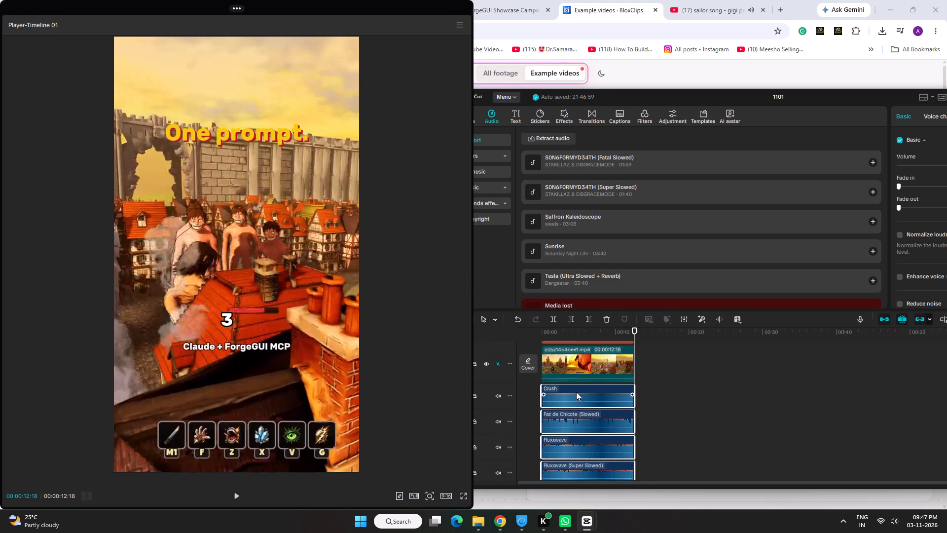
scroll(576, 392, down, 6)
scroll(576, 389, up, 13)
drag(566, 336, 514, 337)
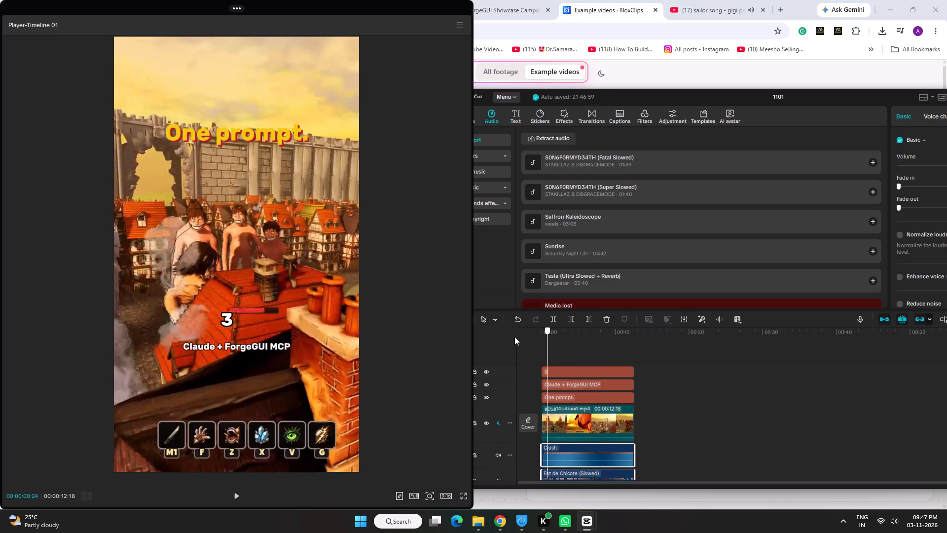
drag(514, 337, 505, 338)
drag(628, 99, 712, 92)
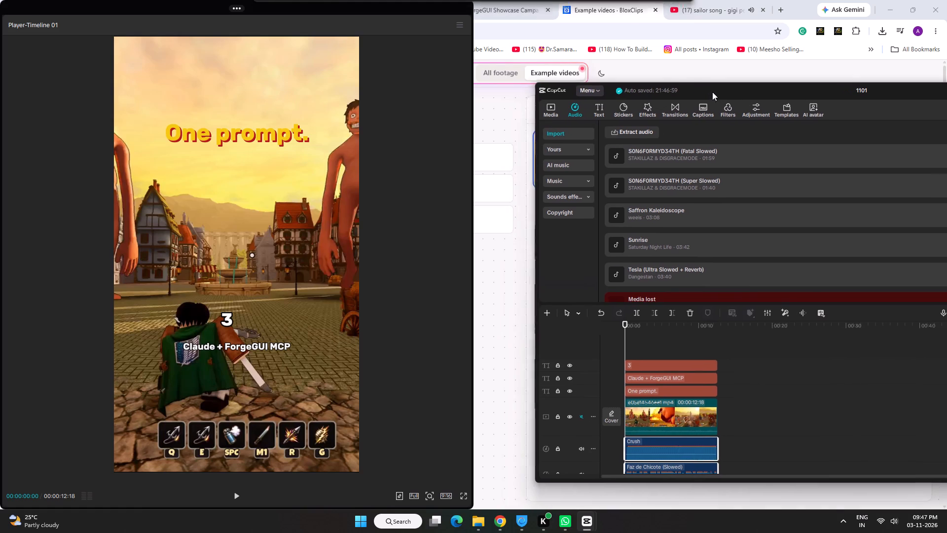
drag(712, 92, 691, 91)
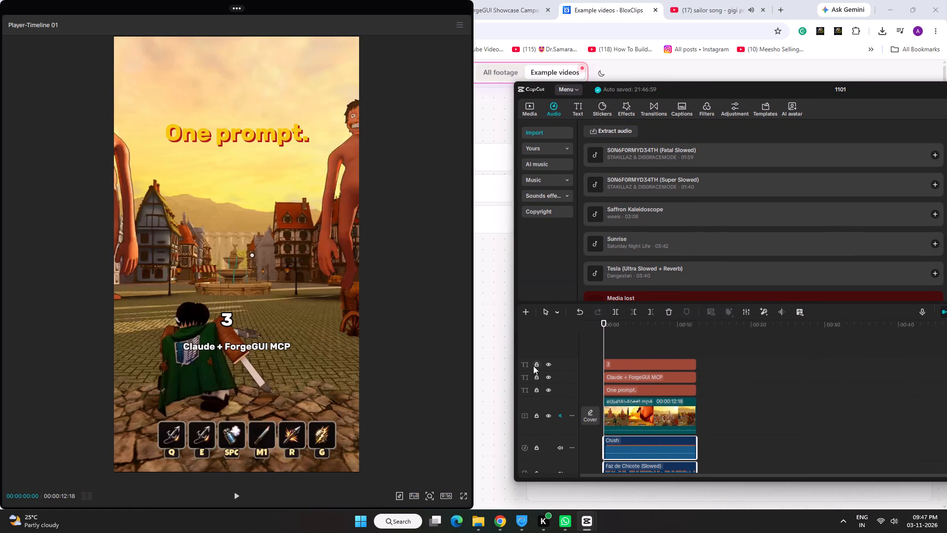
click(549, 362)
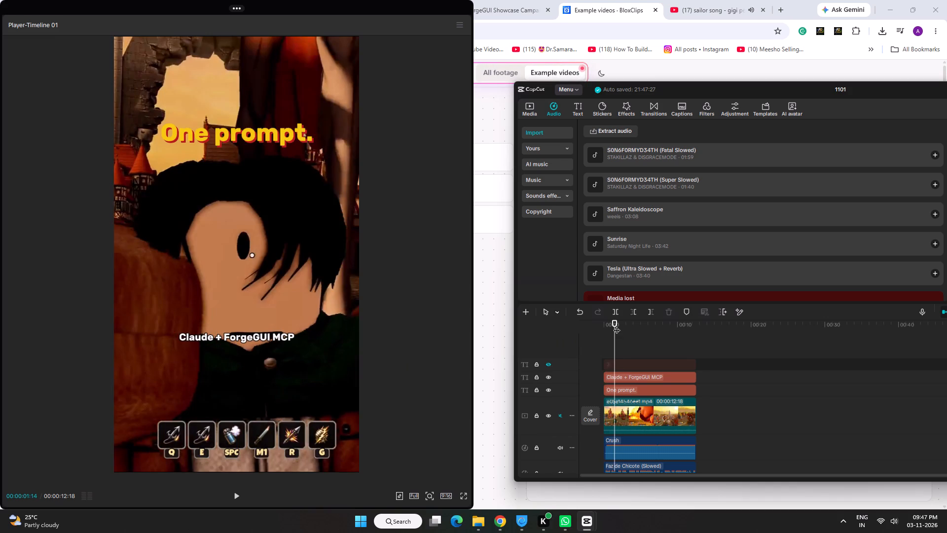
drag(617, 325, 592, 331)
Mute the Crush audio track.
scroll(590, 376, down, 5)
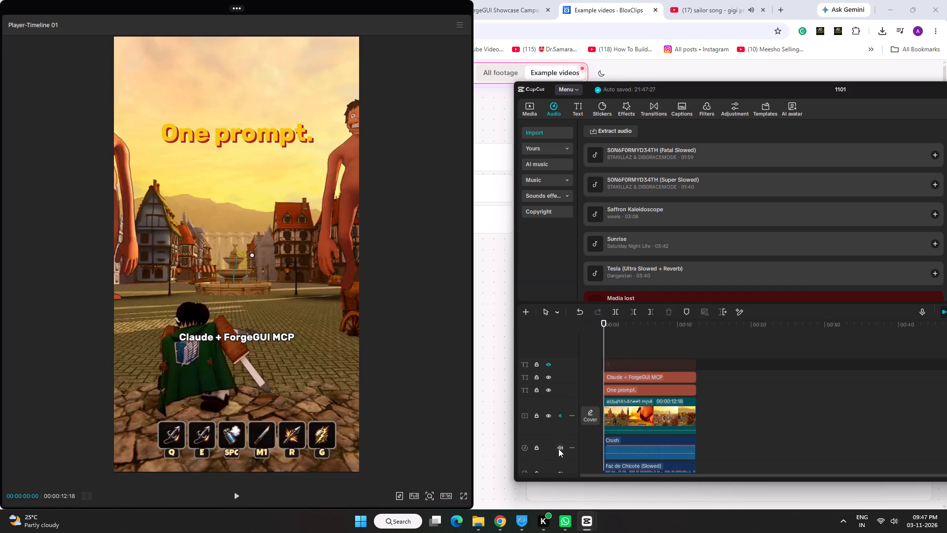
click(558, 449)
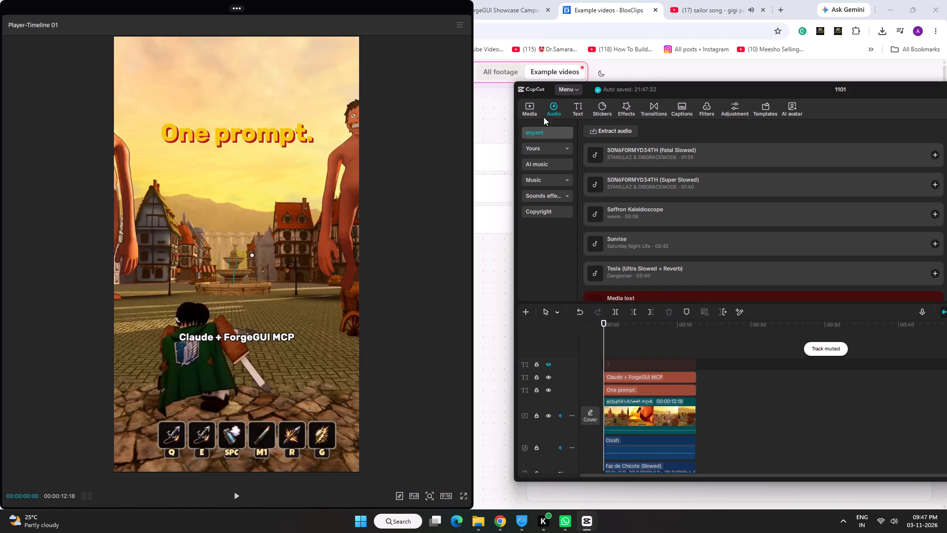
Pause the sailor song video on YouTube in Chrome and switch back to the CapCut project.
click(701, 10)
click(466, 248)
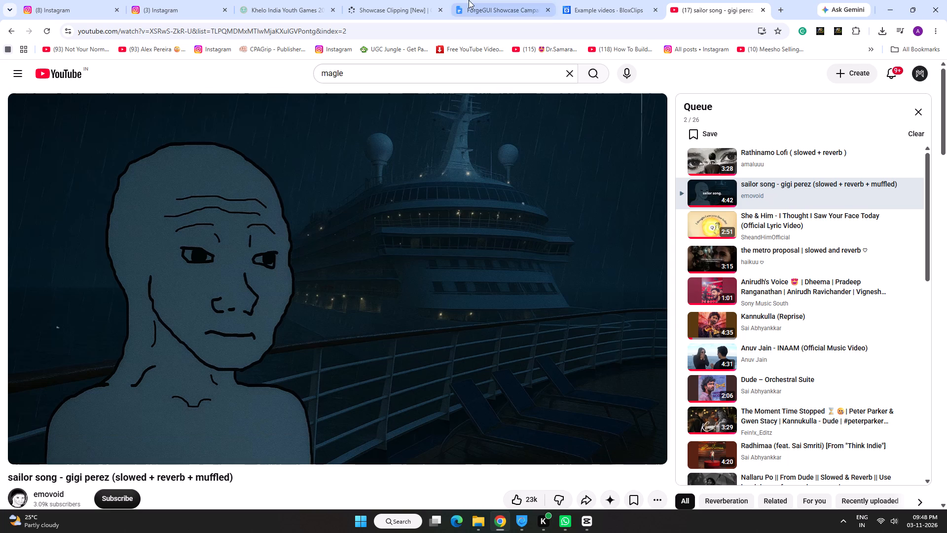
click(628, 479)
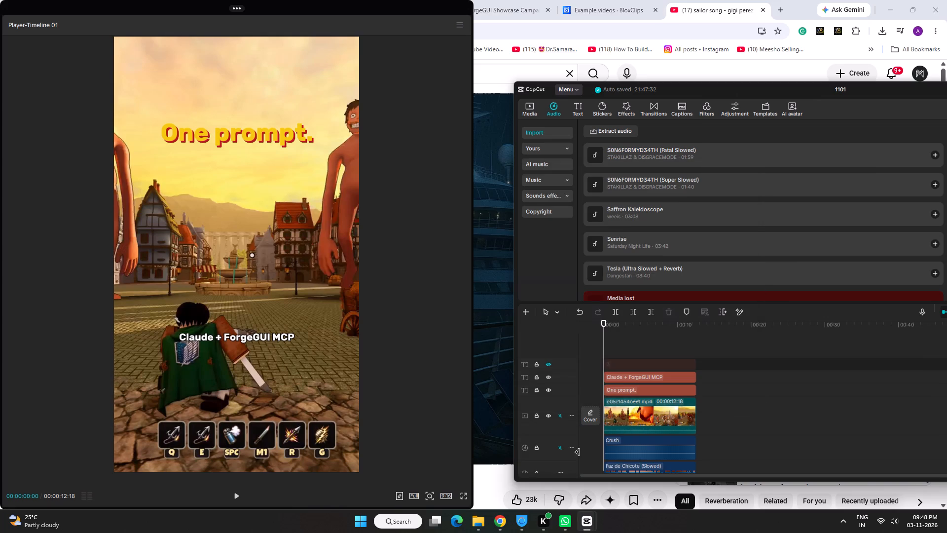
Mute the Faz de Chicote (Slowed), Fluxxwave, Fluxxwave (Super Slowed) and Godspeed (Slowed) audio tracks.
scroll(629, 379, up, 5)
scroll(629, 379, down, 5)
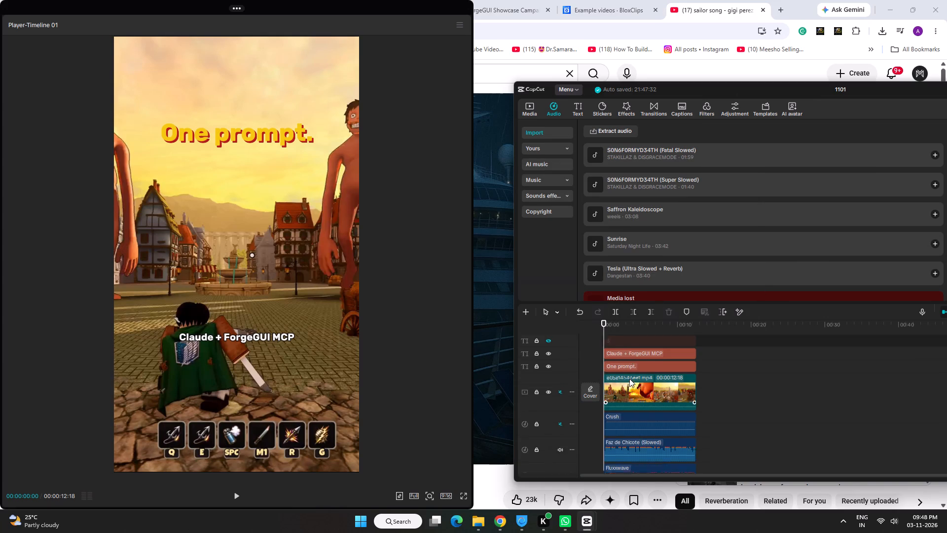
scroll(632, 377, down, 2)
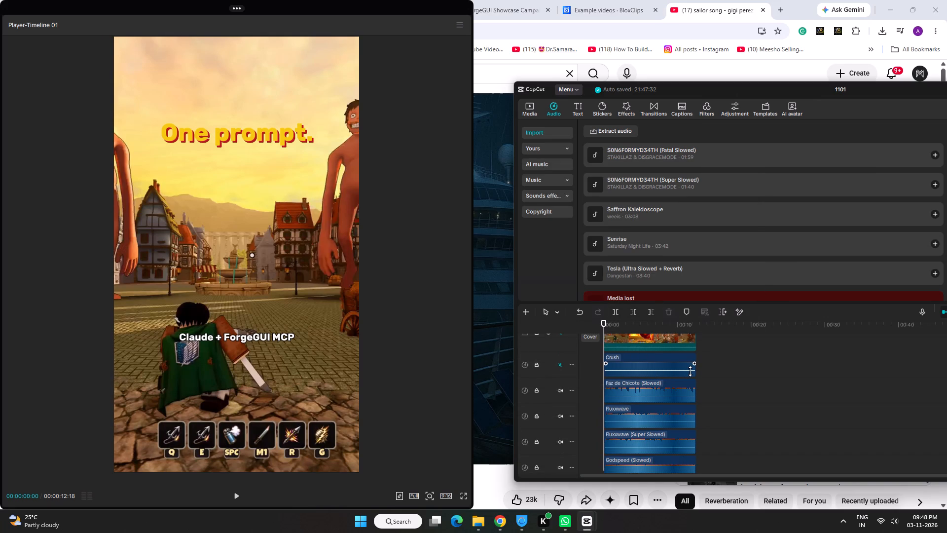
click(690, 371)
click(679, 399)
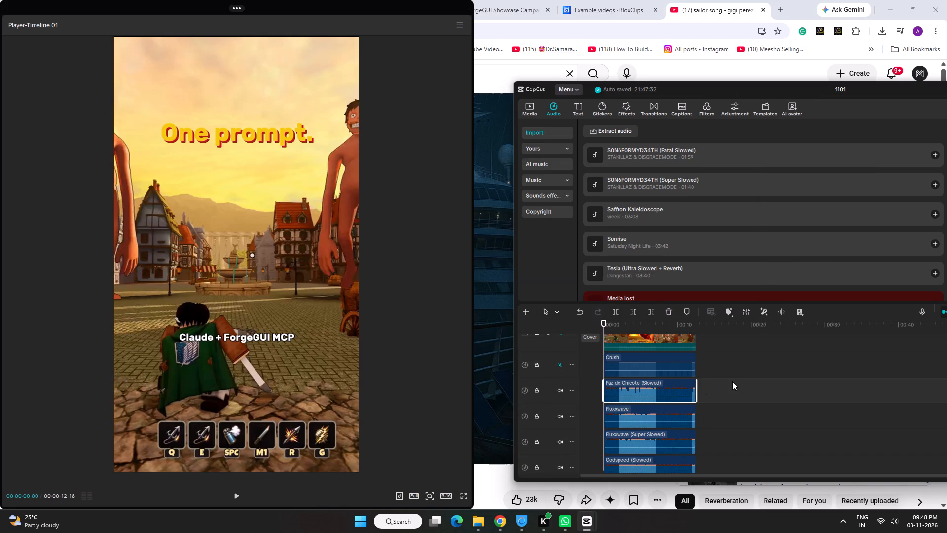
click(558, 391)
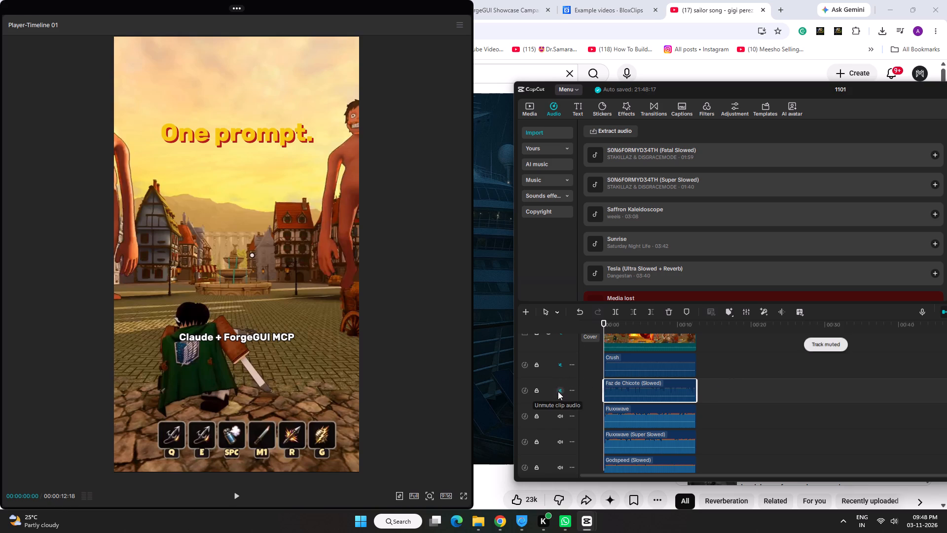
click(558, 391)
click(558, 391)
click(561, 414)
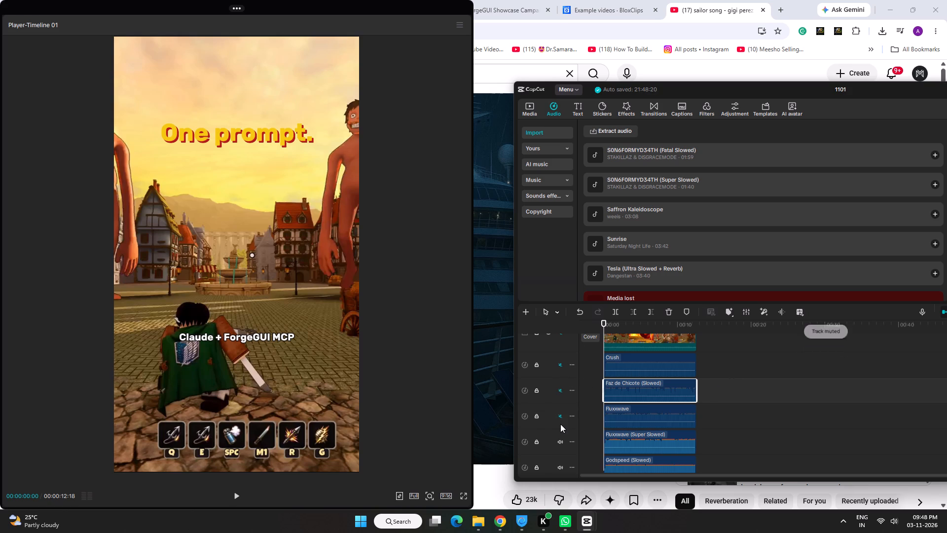
scroll(560, 424, down, 2)
click(558, 441)
scroll(571, 434, down, 2)
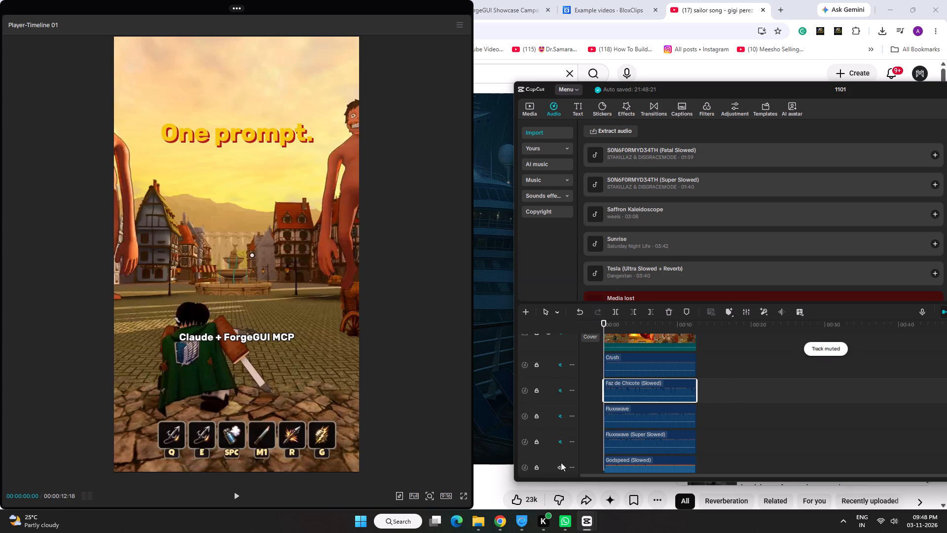
click(561, 464)
Mute the Headlock (neverbadagain Remix), i know i know you know you know, Ice - slowed and Kingdom Beat (Tiktok Version) tracks.
scroll(743, 401, down, 3)
scroll(577, 426, down, 2)
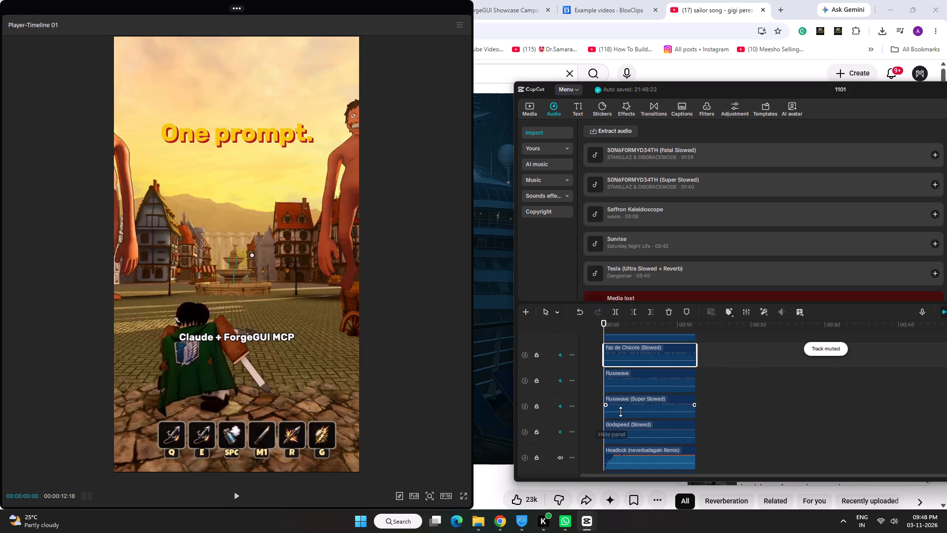
scroll(624, 411, down, 3)
click(563, 421)
click(562, 447)
scroll(592, 425, down, 1)
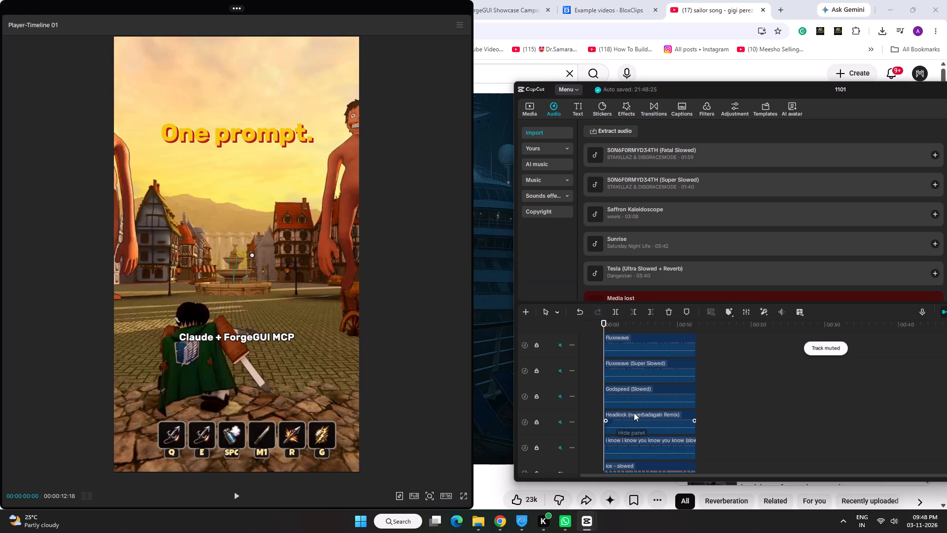
scroll(634, 413, down, 4)
click(564, 426)
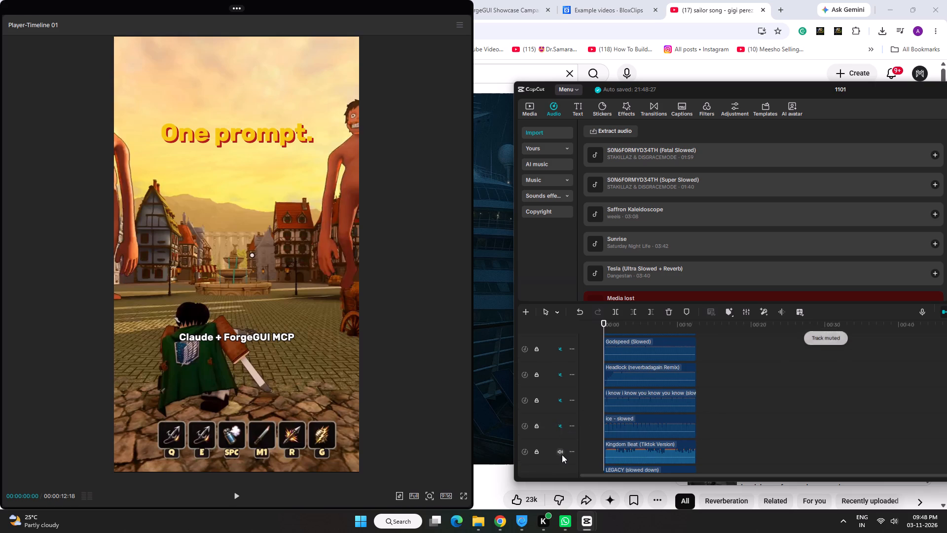
click(562, 455)
Mute the LEGACY (slowed down), Man Down (Instrumental), MONTAGEM ALQUIMIA (SLOWED), mr popular and Oasis (Club Mix) tracks.
scroll(645, 414, down, 3)
click(560, 439)
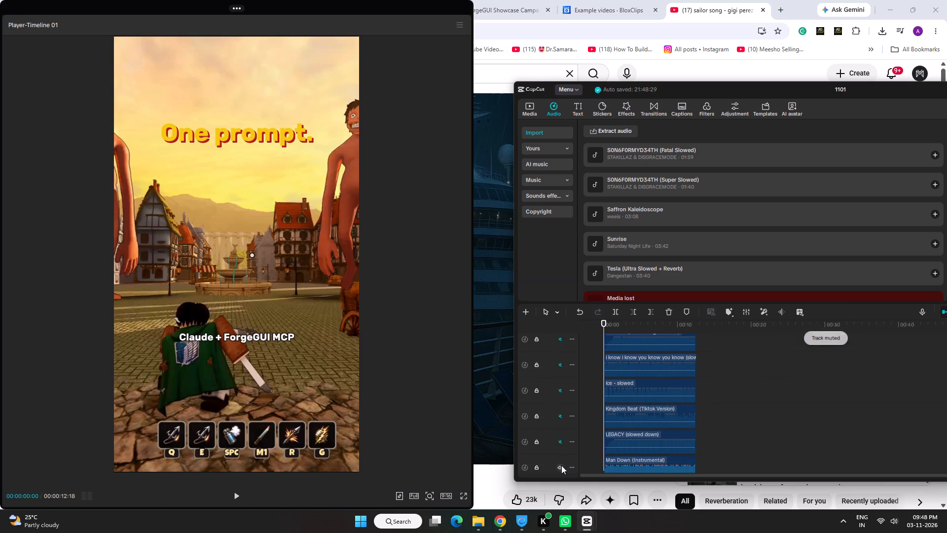
click(561, 465)
scroll(669, 398, down, 4)
click(563, 445)
scroll(583, 431, down, 2)
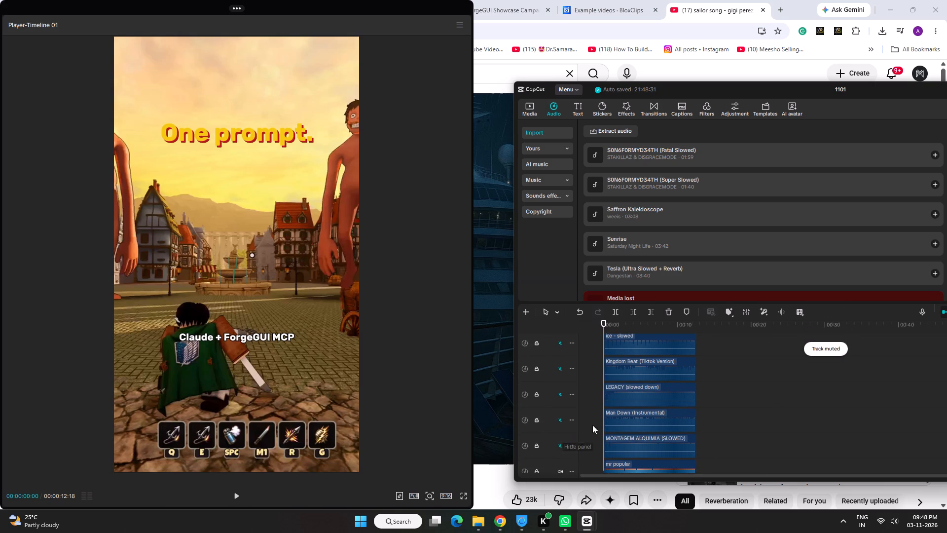
scroll(592, 425, down, 1)
scroll(630, 412, down, 3)
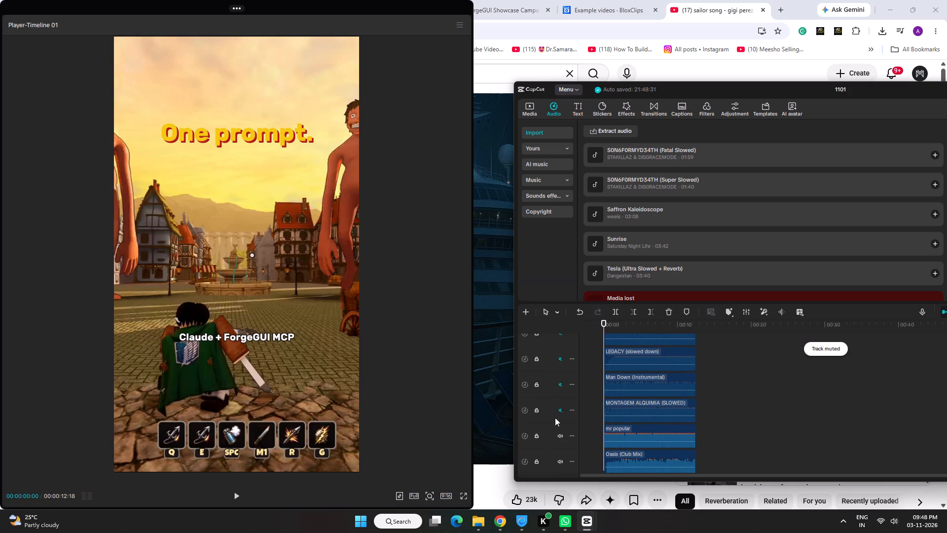
click(562, 438)
click(560, 465)
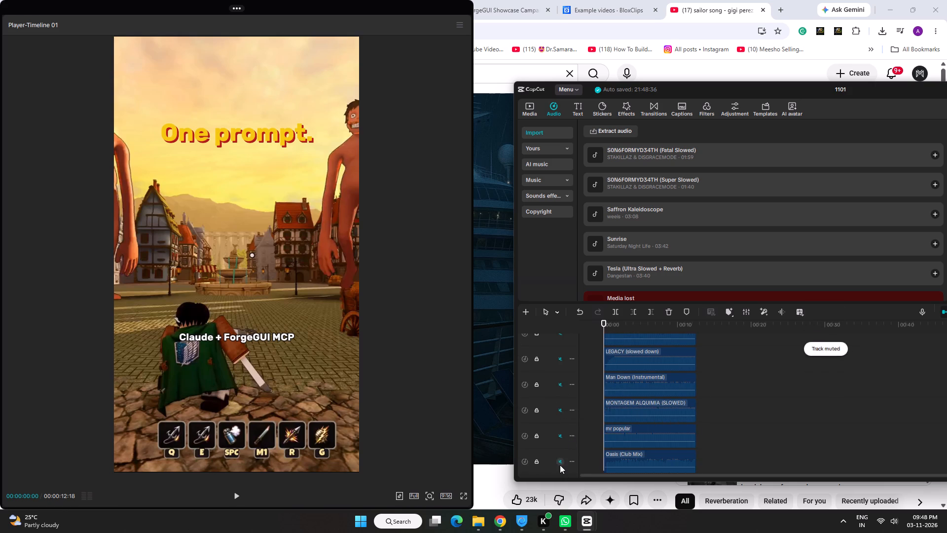
Mute the Paranoid (Just Raw) track and both S0N6F0RMYD34TH tracks, Fatal Slowed and Super Slowed.
scroll(560, 461, down, 4)
scroll(635, 430, down, 3)
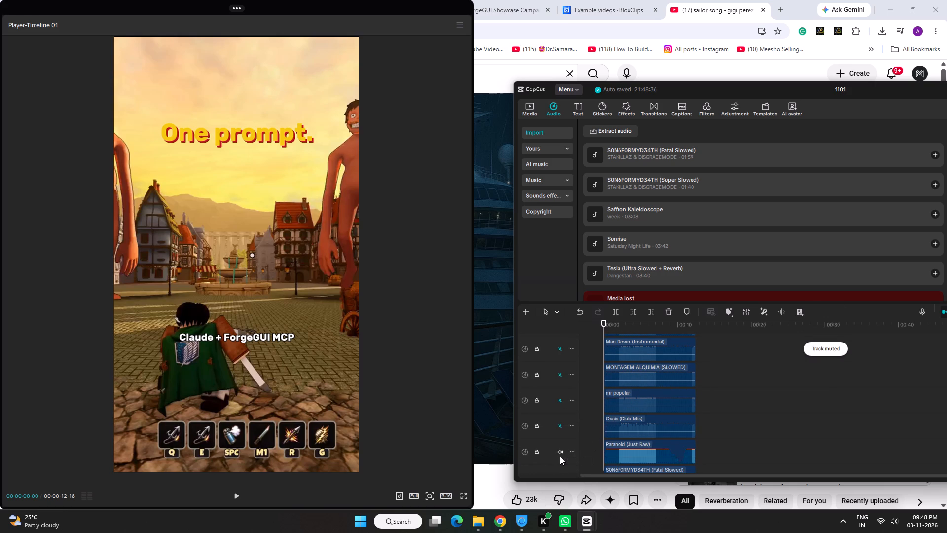
click(560, 456)
click(562, 448)
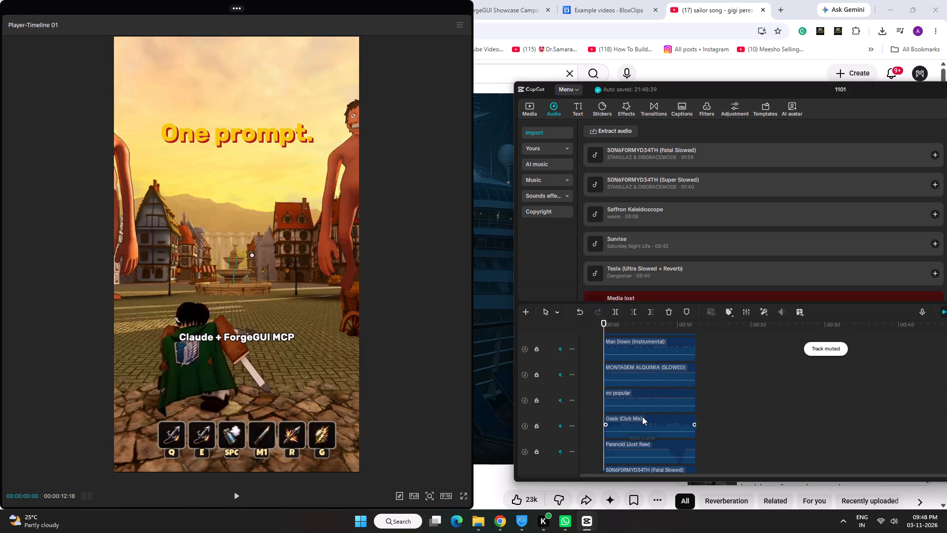
scroll(641, 416, down, 5)
click(556, 432)
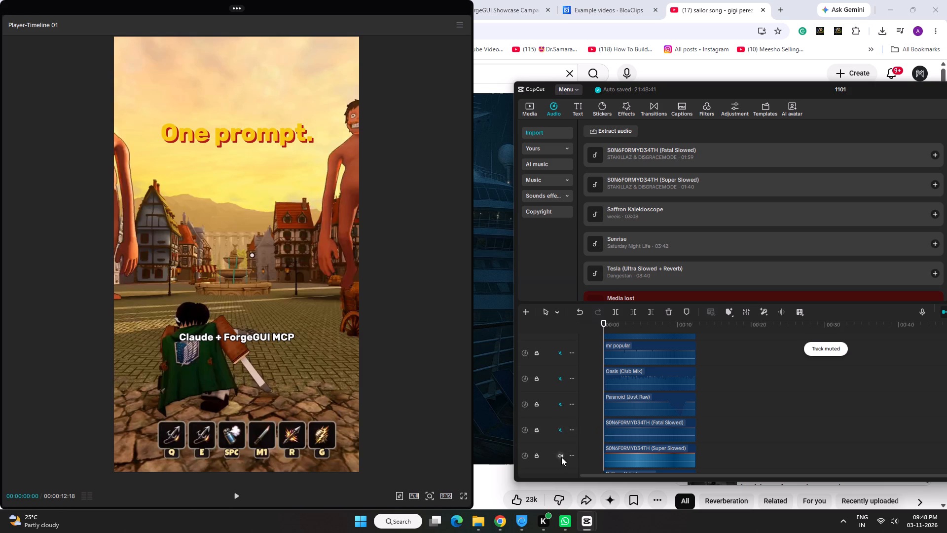
click(561, 457)
Mute the Saffron Kaleidoscope and Sunrise tracks, leaving only Tesla (Ultra Slowed + Reverb) audible.
scroll(600, 415, down, 6)
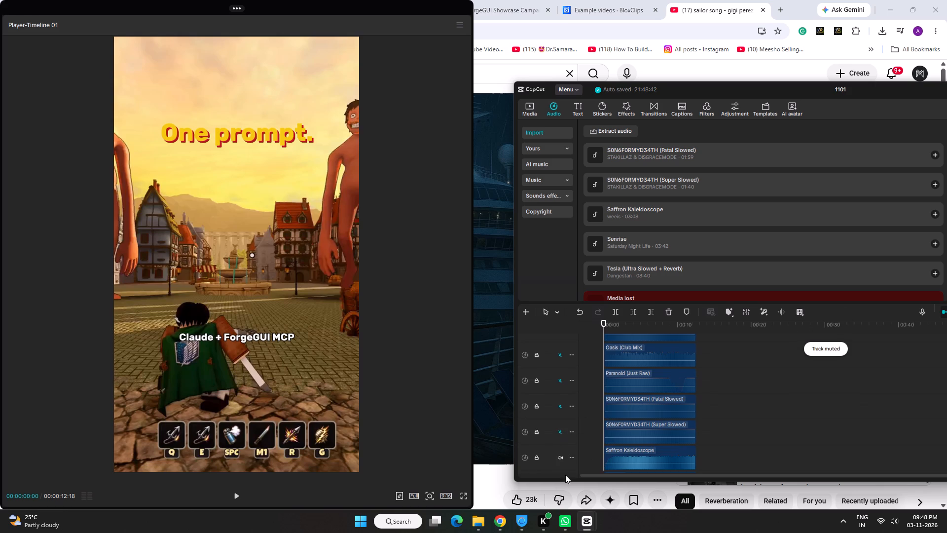
click(559, 459)
scroll(675, 395, down, 3)
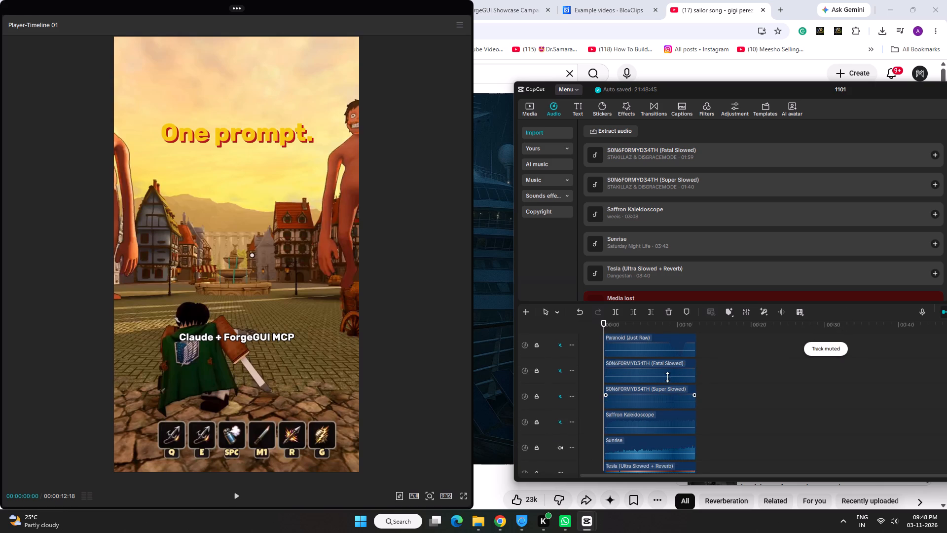
scroll(667, 376, down, 6)
click(559, 408)
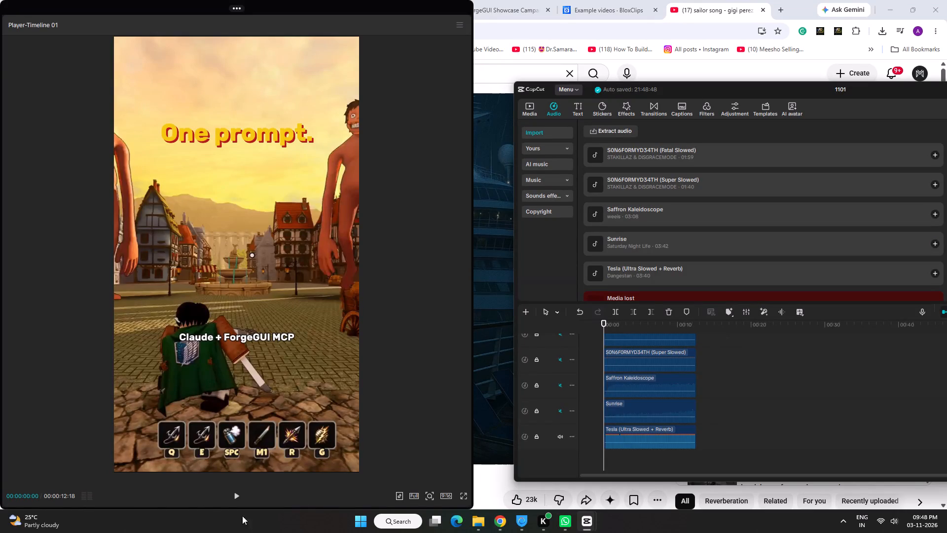
Audition the Tesla (Ultra Slowed + Reverb) track against the opening of the video and mute it.
key(space)
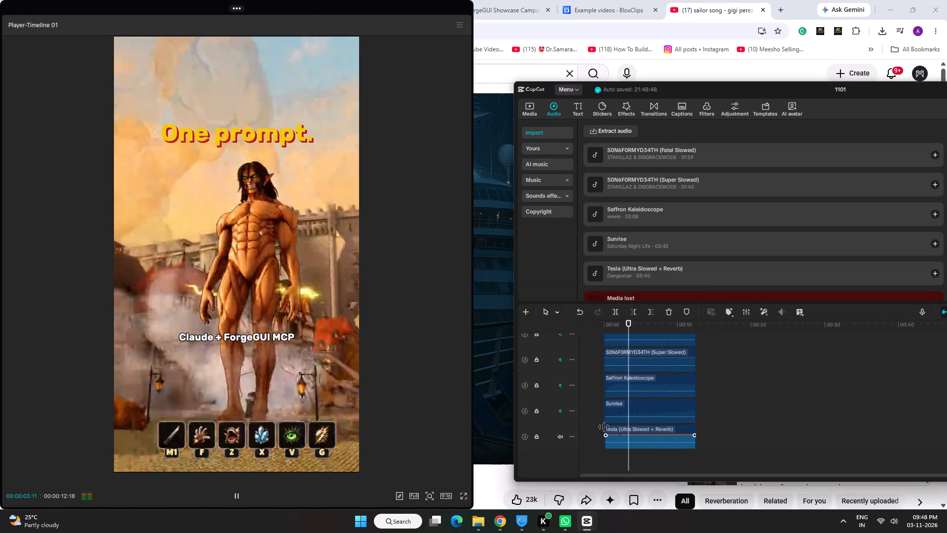
key(space)
click(559, 438)
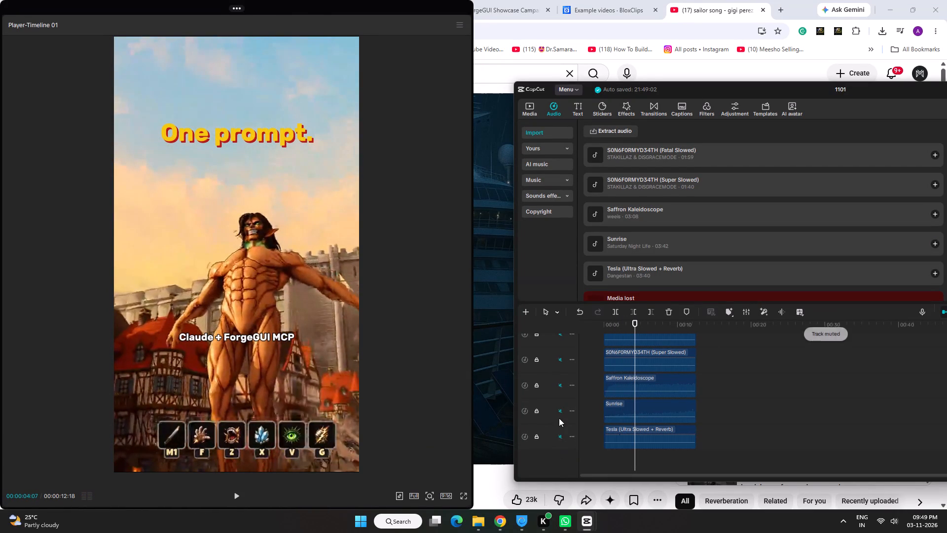
Unmute the Sunrise track, audition it from the start of the video, and mute it again.
click(561, 414)
drag(619, 323, 580, 327)
key(space)
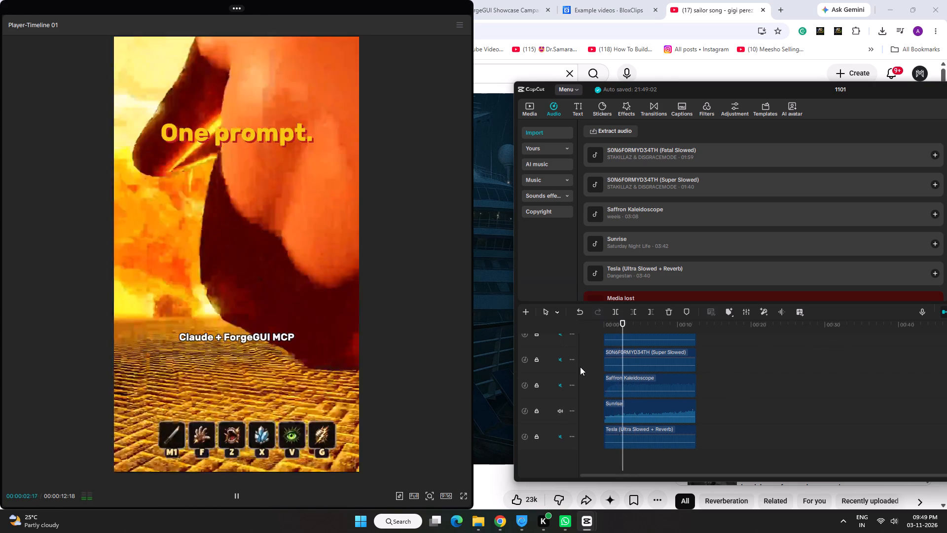
key(space)
drag(619, 321, 582, 335)
click(563, 410)
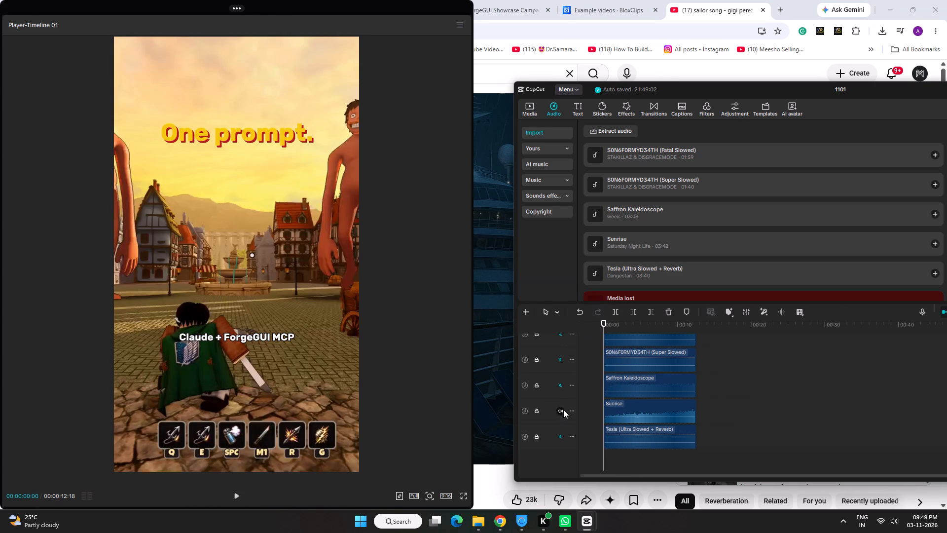
Unmute the Saffron Kaleidoscope track, audition it from the start of the video, and mute it again.
click(560, 385)
key(space)
key(space)
key(space)
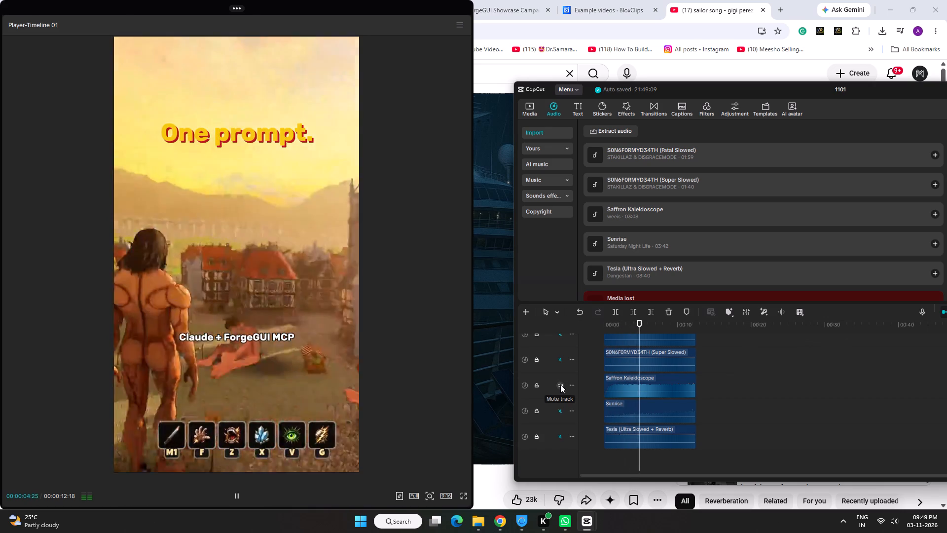
key(space)
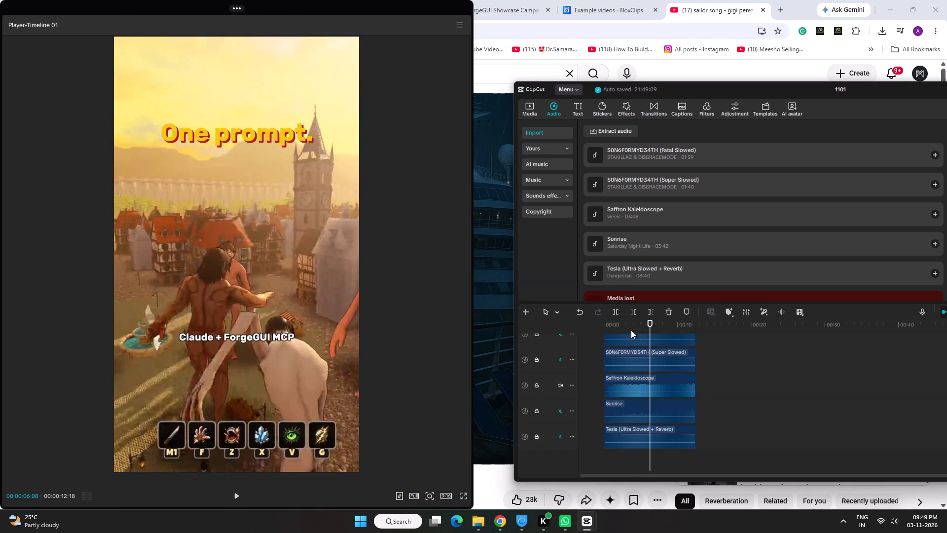
drag(631, 329, 568, 341)
click(561, 384)
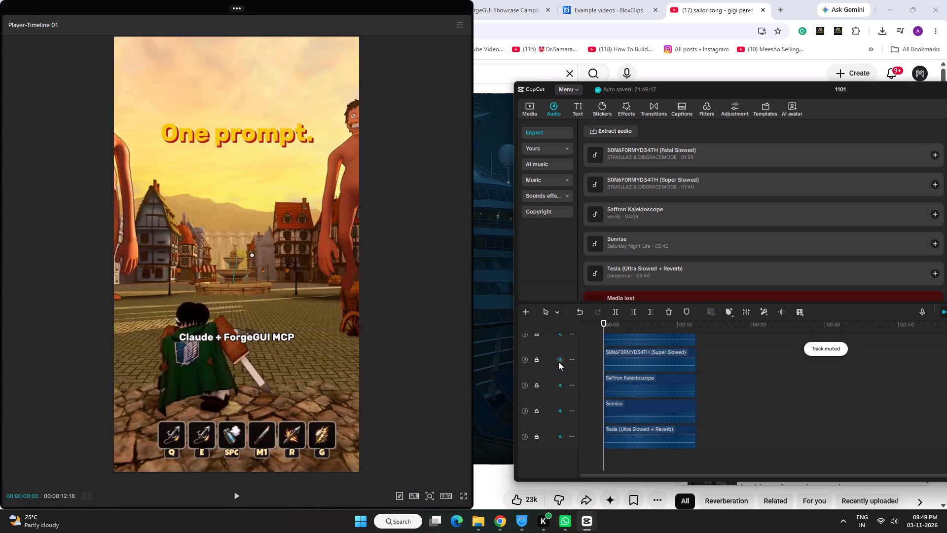
Unmute the S0N6F0RMYD34TH (Super Slowed) track, audition it from the start of the video, and mute it again.
click(560, 360)
key(space)
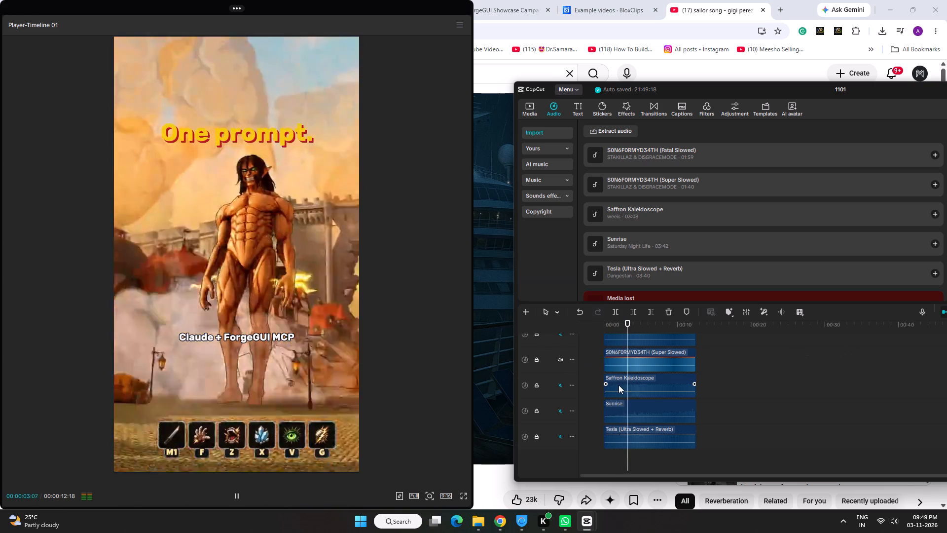
scroll(620, 385, up, 2)
key(space)
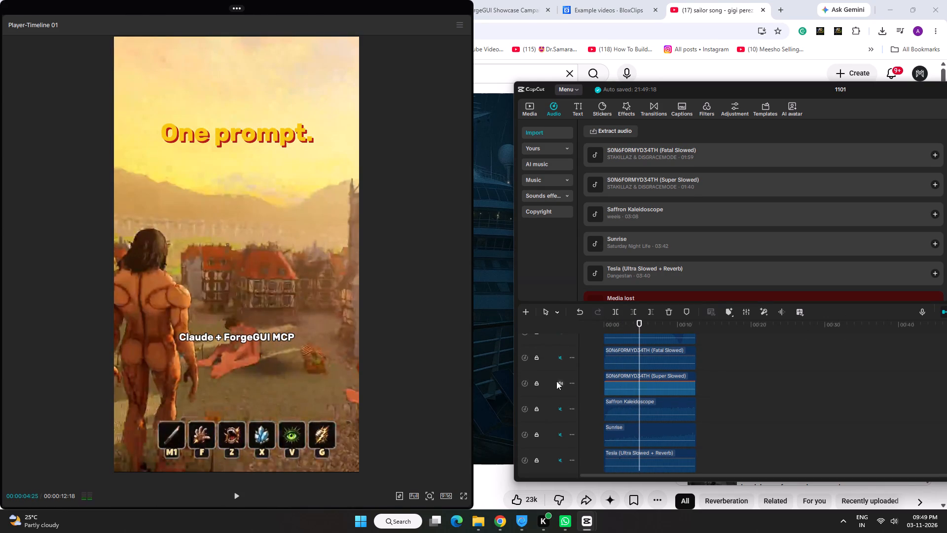
click(556, 381)
click(564, 384)
Unmute the S0N6F0RMYD34TH (Fatal Slowed) track, audition it over the opening of the video in two short playbacks, and mute it again.
click(562, 359)
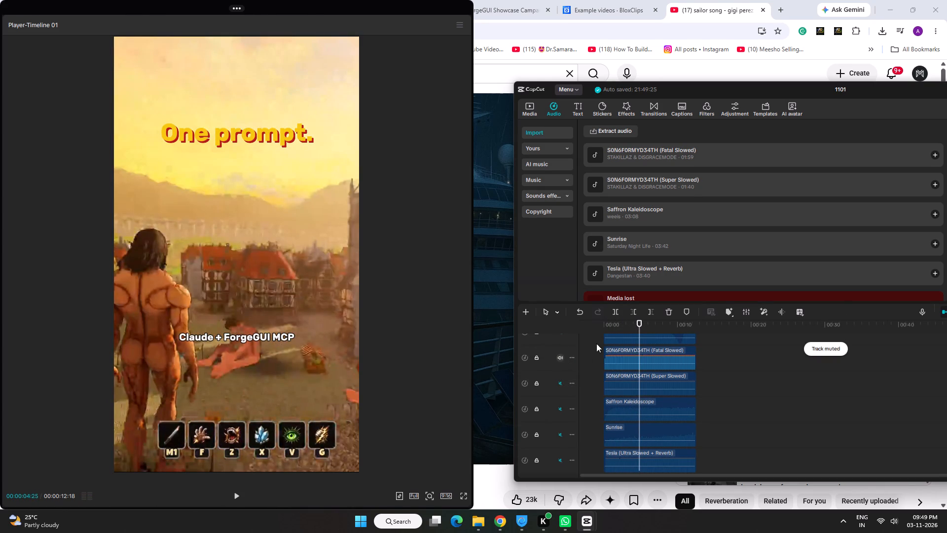
drag(626, 326, 593, 329)
key(space)
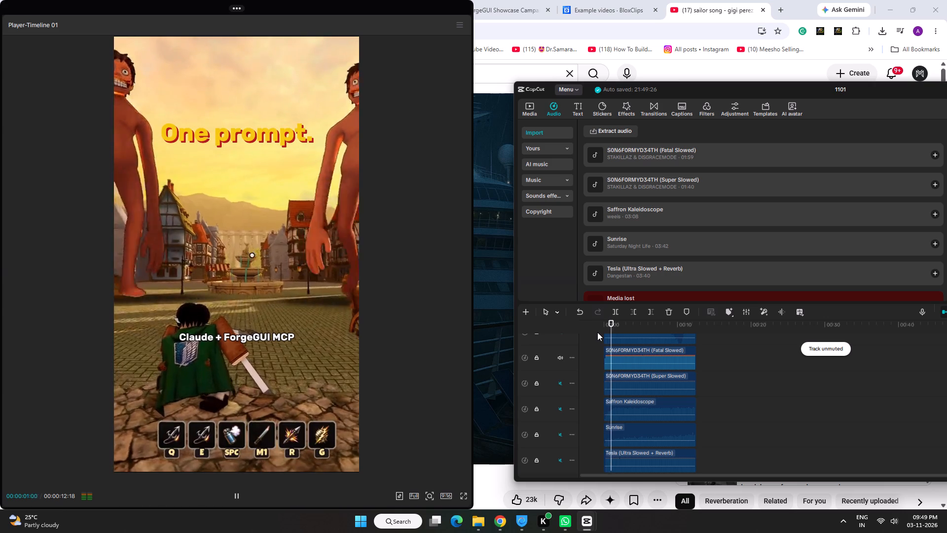
key(space)
click(562, 358)
scroll(604, 369, up, 1)
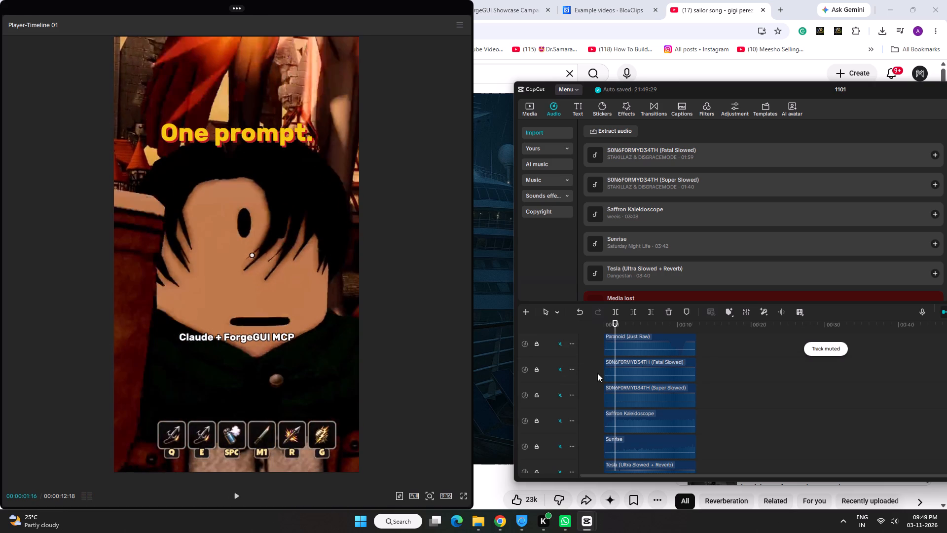
click(561, 372)
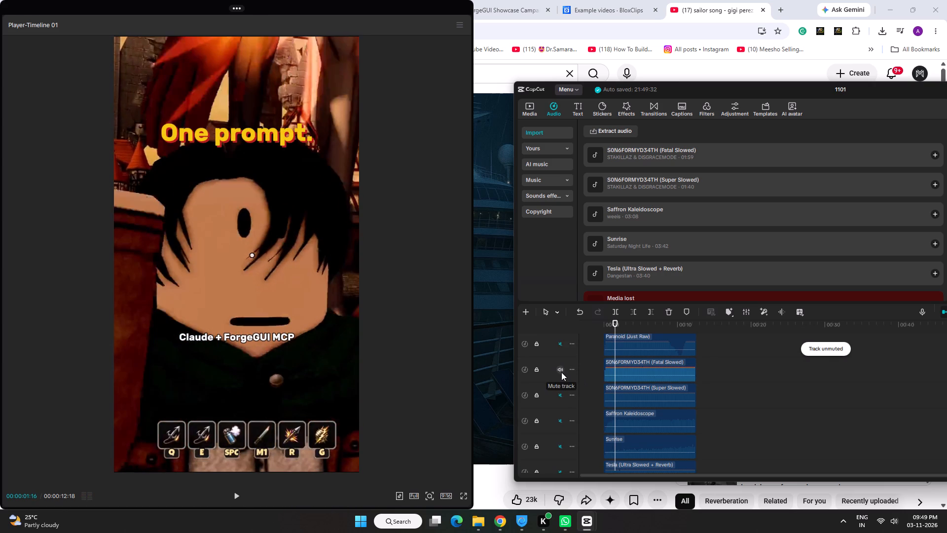
key(space)
key(space)
click(561, 372)
scroll(600, 359, up, 1)
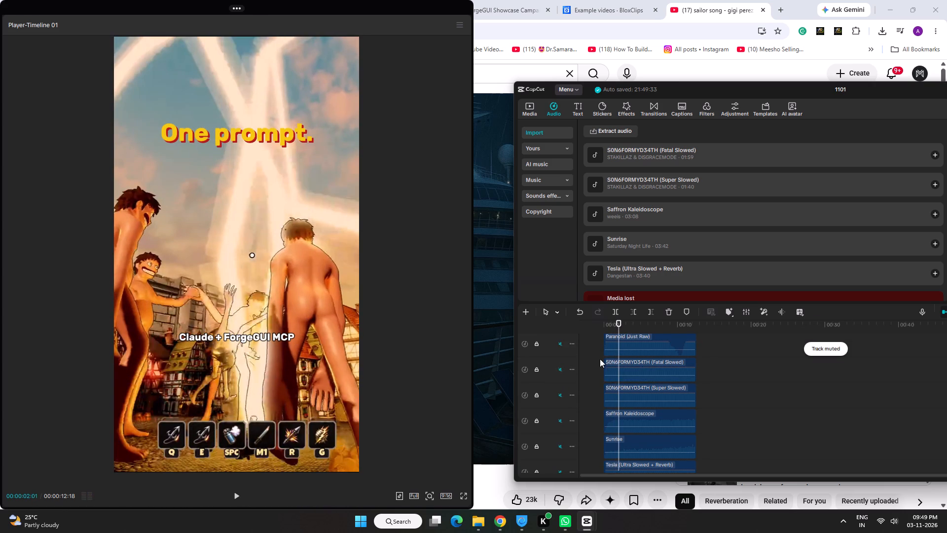
Unmute the Paranoid (Just Raw) track, audition it from near the start through almost the whole video, and mute it again.
scroll(600, 359, up, 2)
click(563, 347)
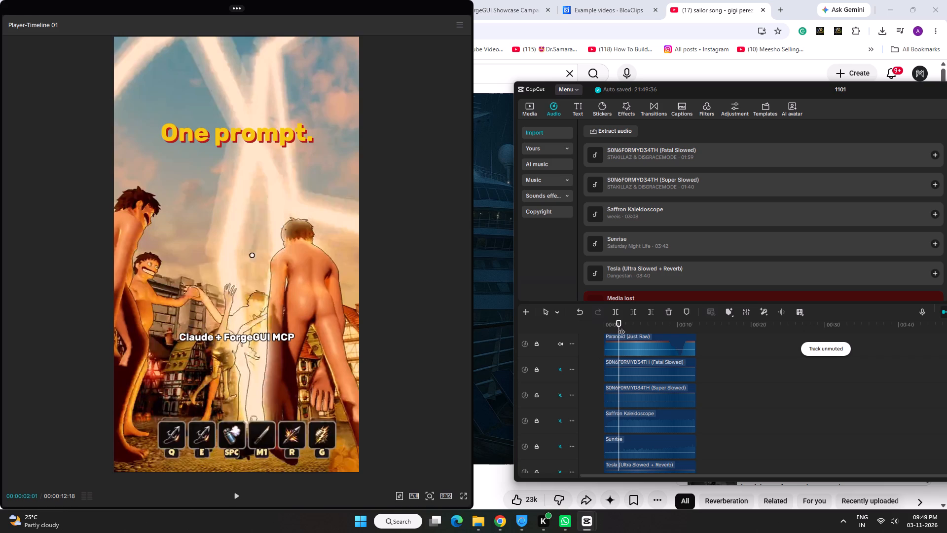
drag(618, 326, 608, 326)
key(space)
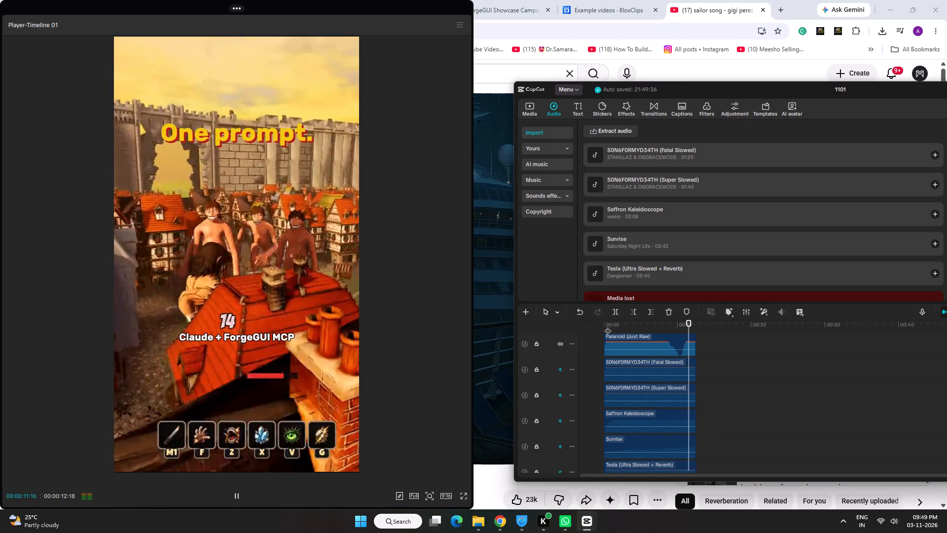
key(space)
key(space)
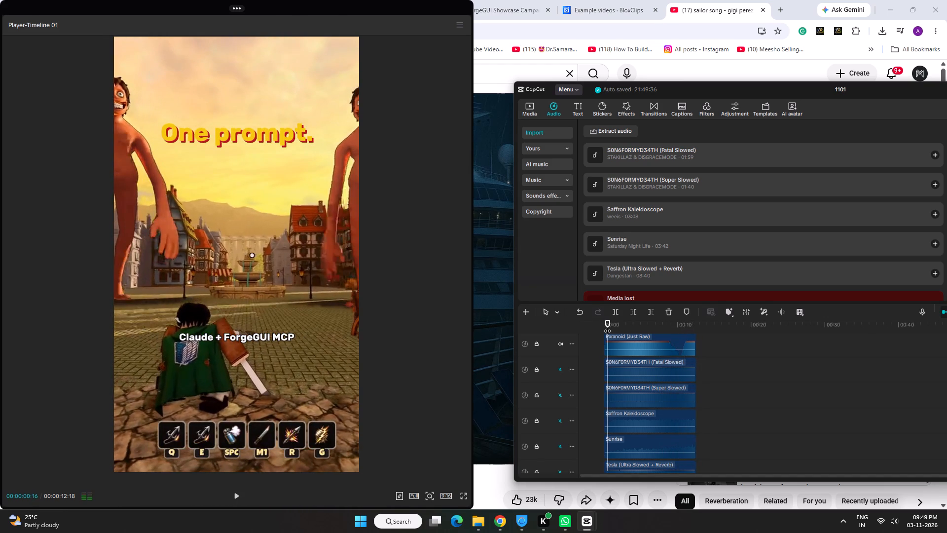
scroll(607, 327, up, 3)
scroll(649, 374, up, 2)
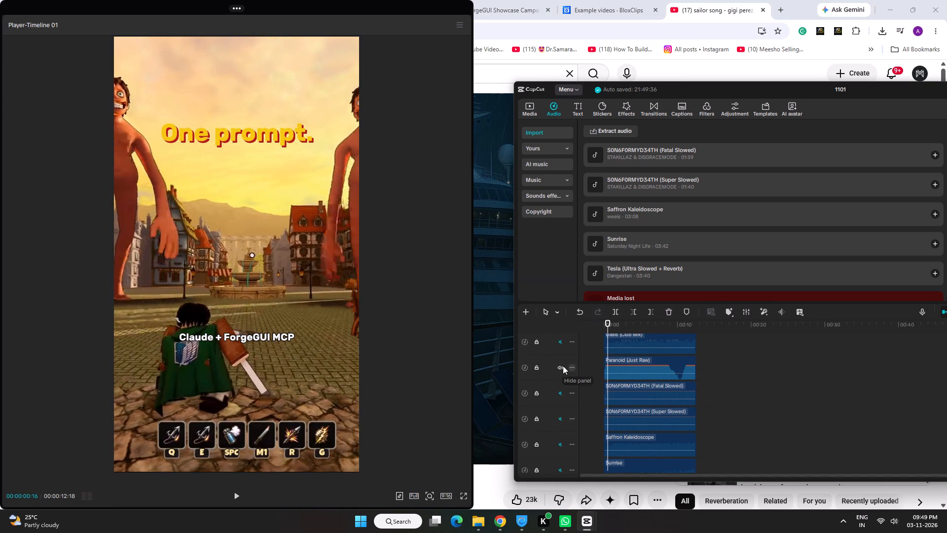
scroll(643, 370, up, 2)
click(558, 391)
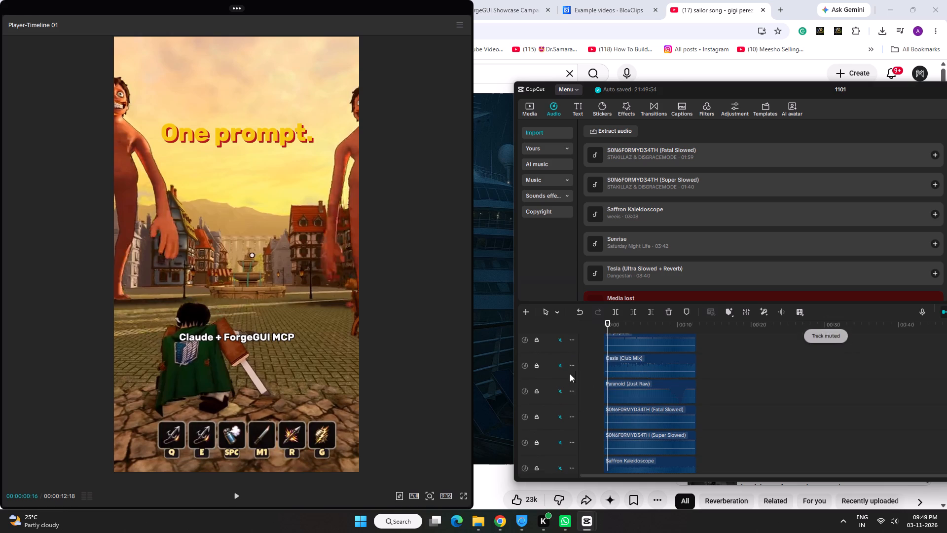
Unmute the Oasis (Club Mix) track, audition it briefly over the opening of the video, and mute it again.
click(563, 365)
key(space)
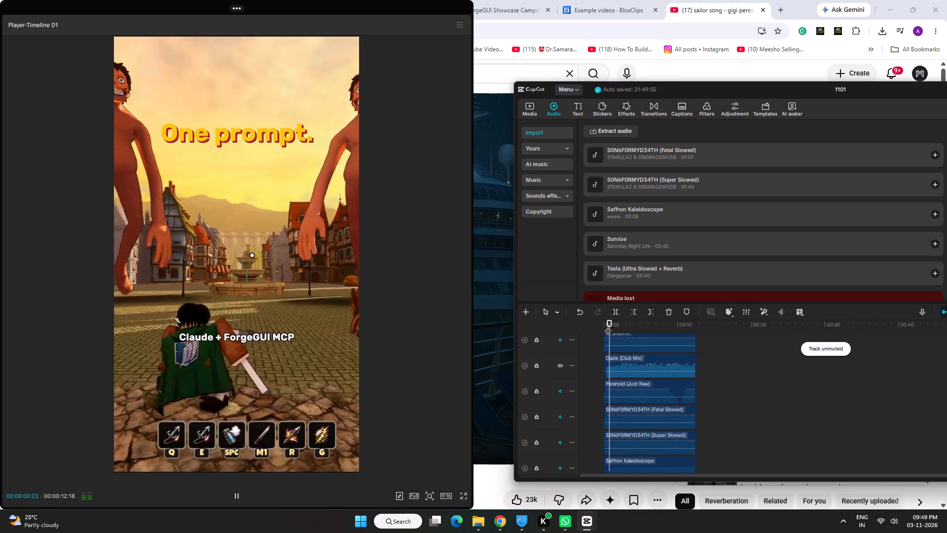
key(space)
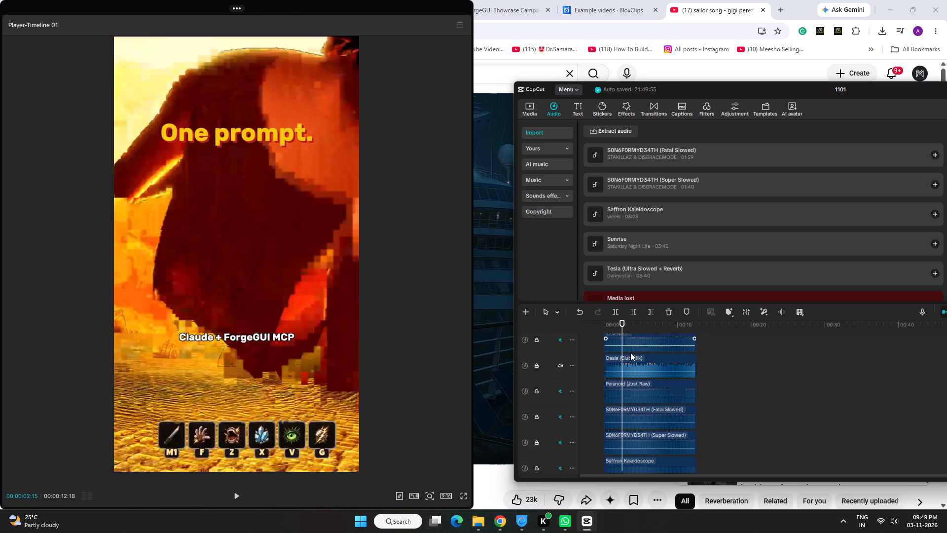
scroll(631, 354, up, 2)
scroll(582, 387, up, 2)
scroll(643, 392, up, 2)
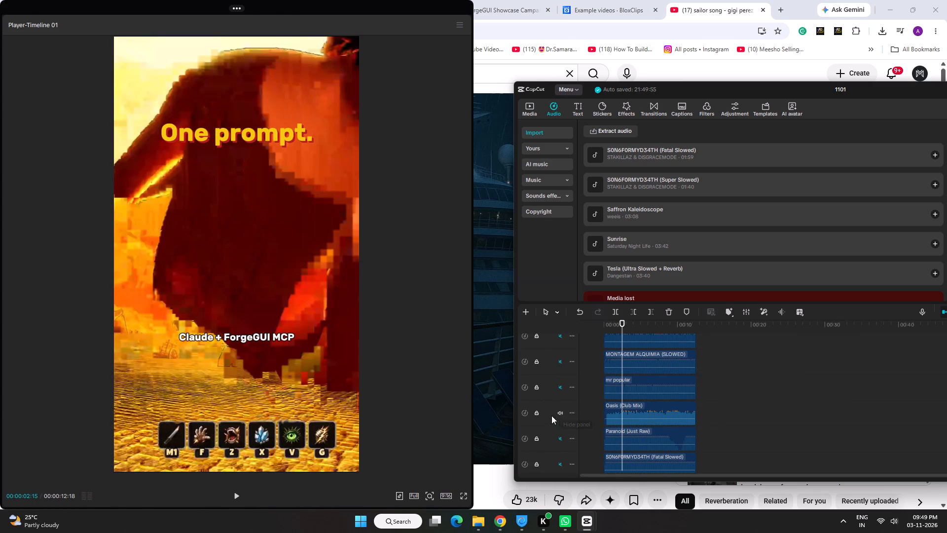
click(561, 411)
Unmute the mr popular track, audition it from the start of the video, and mute it again.
click(559, 390)
drag(618, 325, 606, 326)
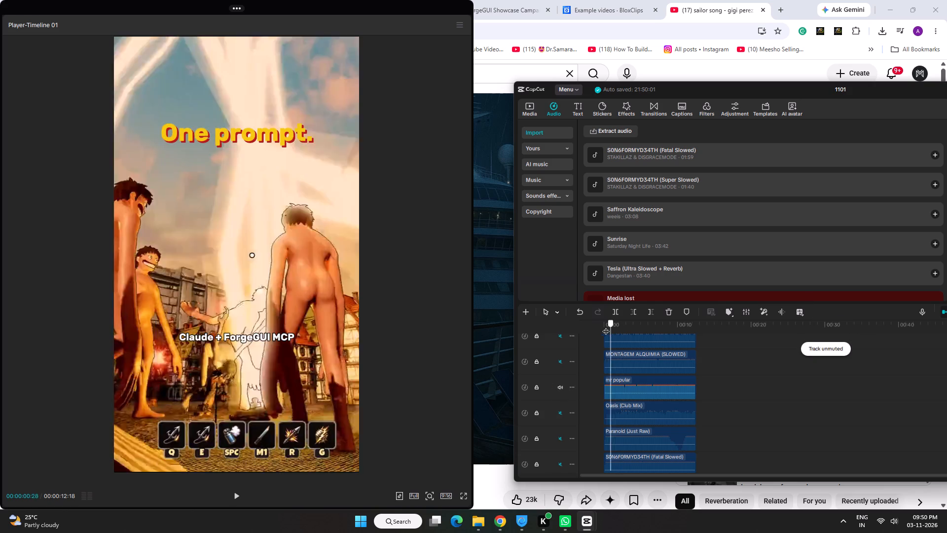
drag(606, 326, 600, 328)
key(space)
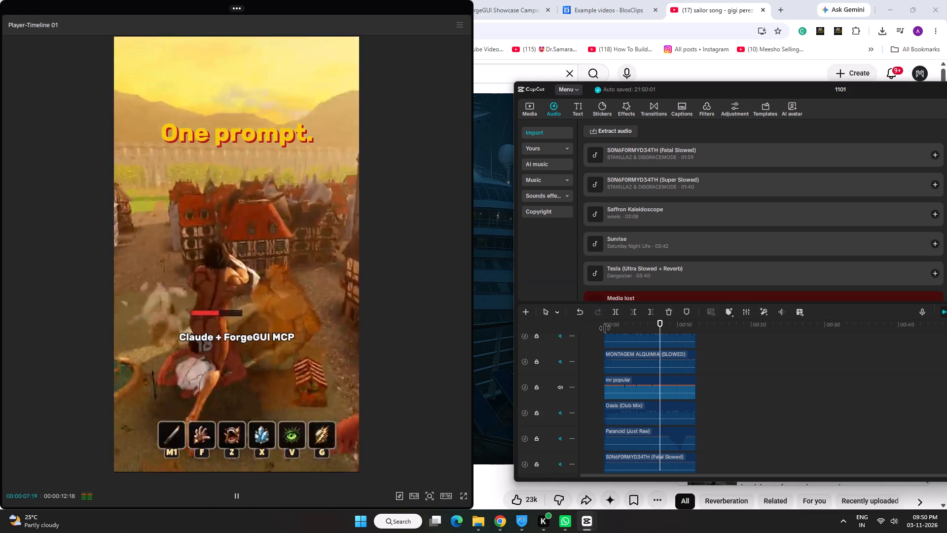
key(space)
scroll(624, 379, up, 2)
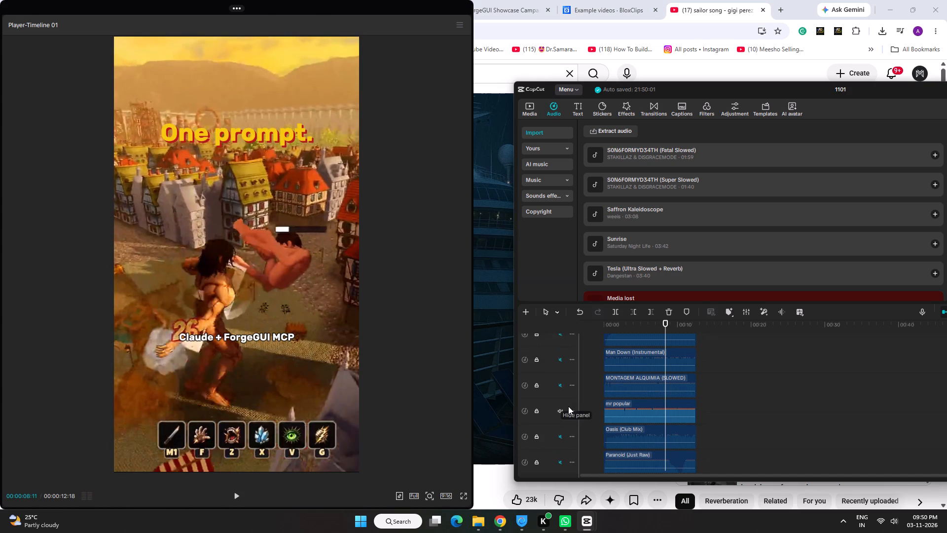
click(562, 409)
Unmute the MONTAGEM ALQUIMIA (SLOWED) track, audition it from the start through the whole video, and mute it again.
click(563, 388)
drag(619, 324, 586, 327)
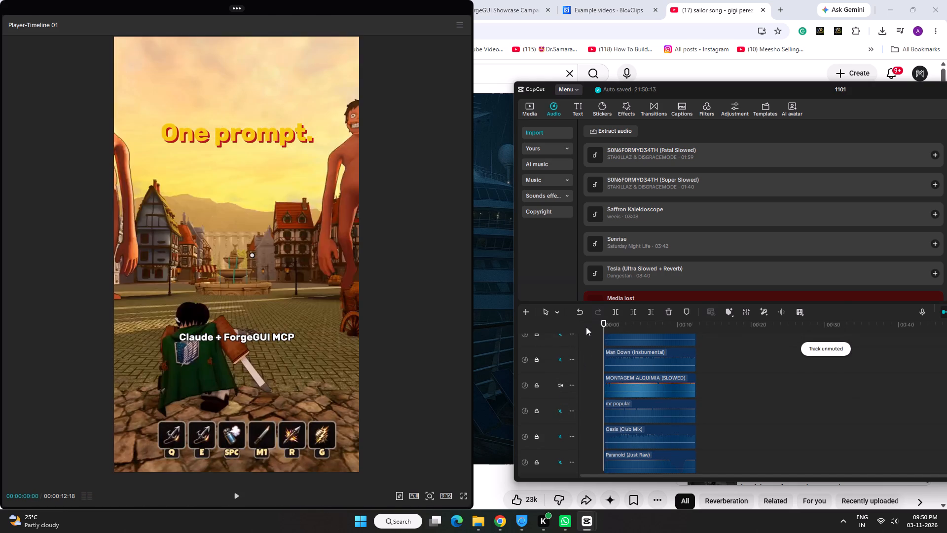
key(space)
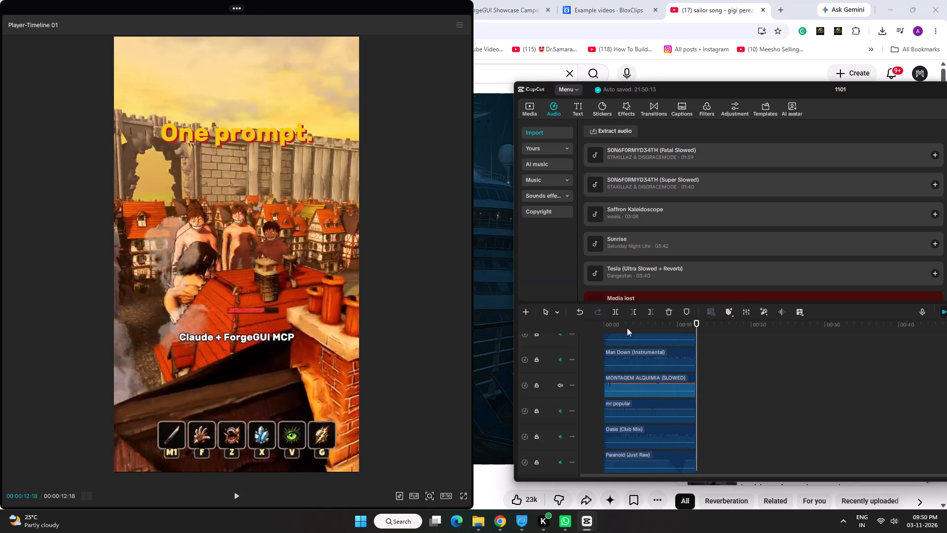
key(space)
key(space)
scroll(617, 378, up, 2)
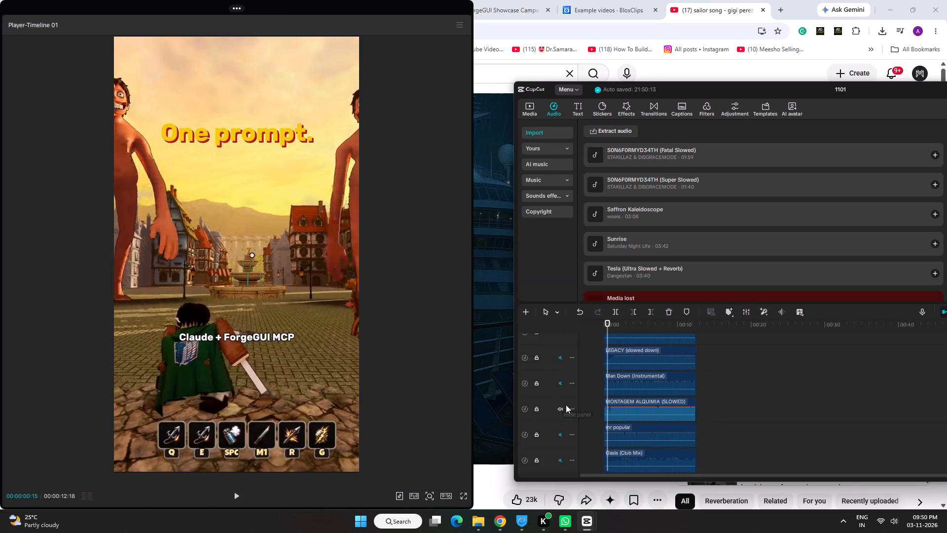
click(561, 407)
Unmute the Man Down (Instrumental) track and audition it briefly over the opening of the video.
click(561, 387)
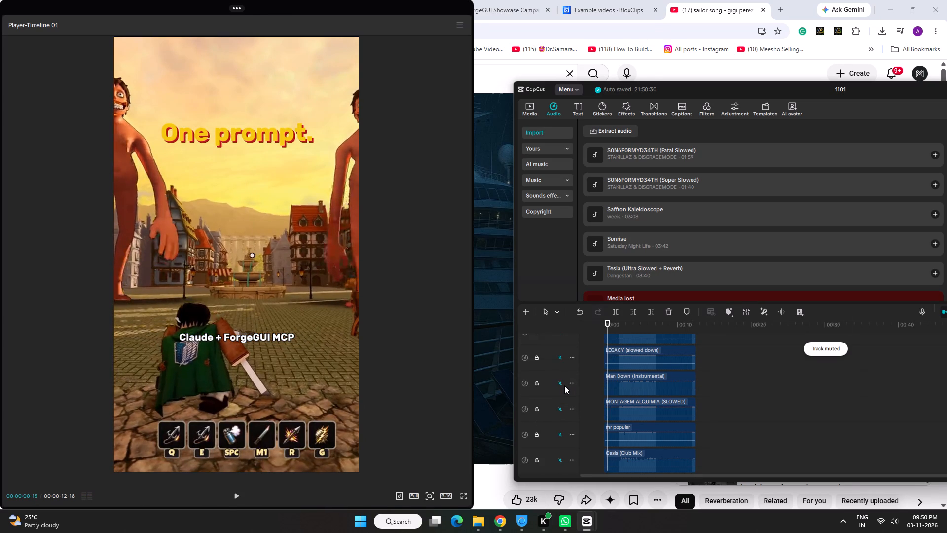
click(563, 382)
key(space)
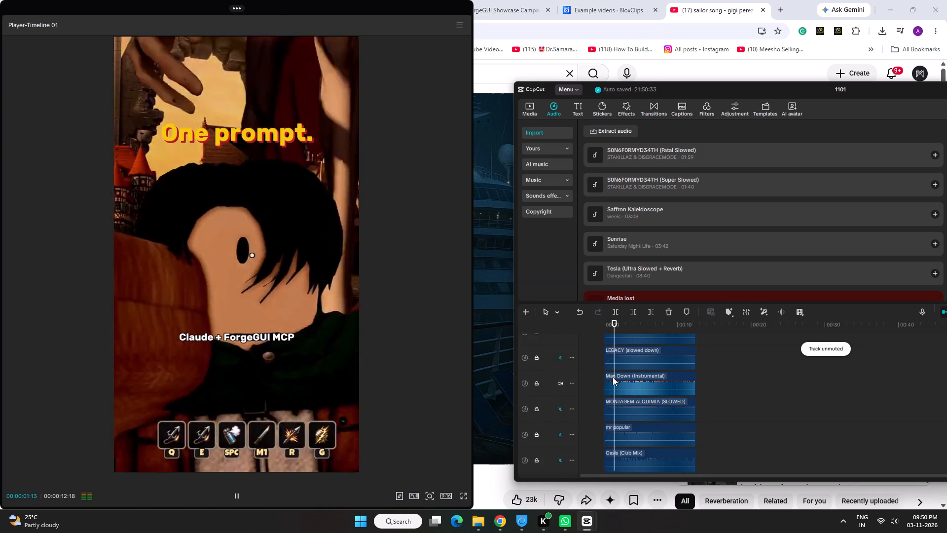
key(space)
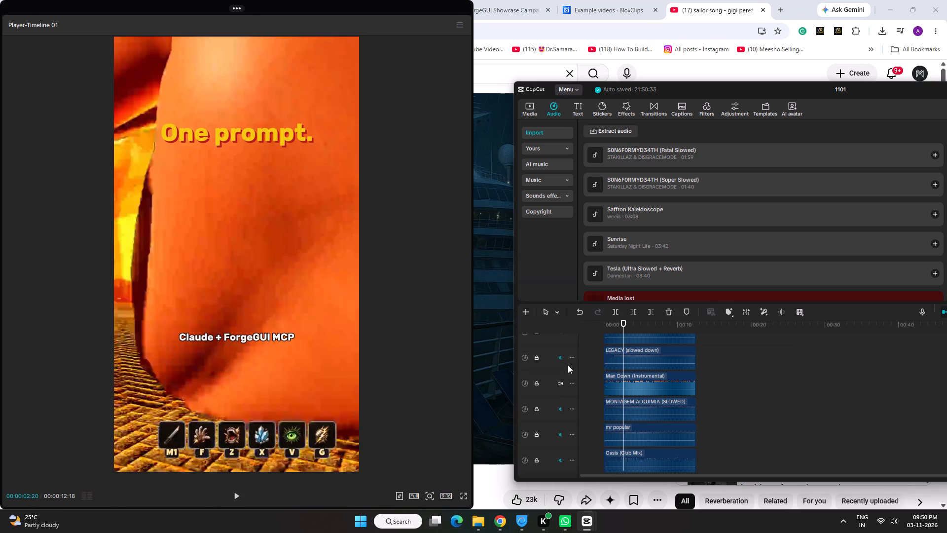
Swap the audible track from Man Down (Instrumental) to LEGACY (slowed down), audition it from the start of the video, and mute it again.
click(562, 360)
click(559, 384)
key(space)
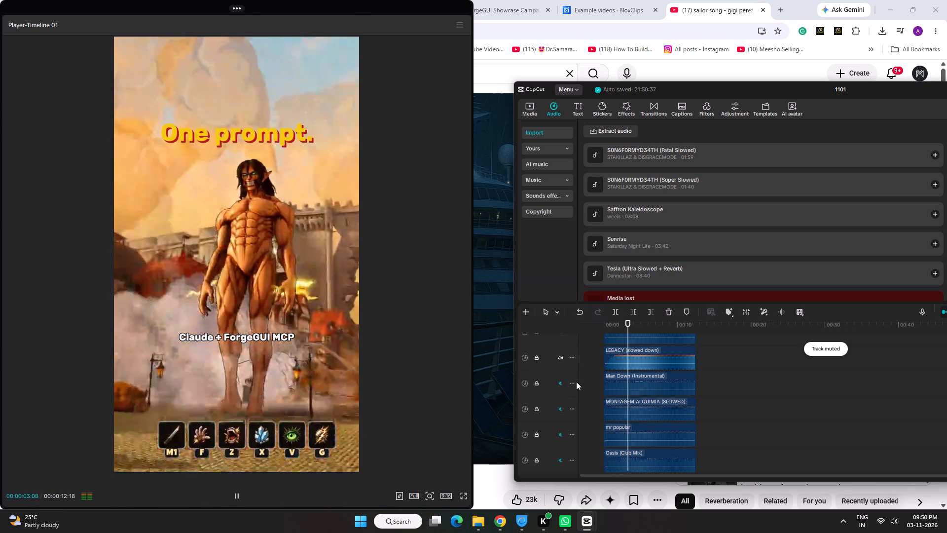
drag(621, 327, 597, 327)
key(space)
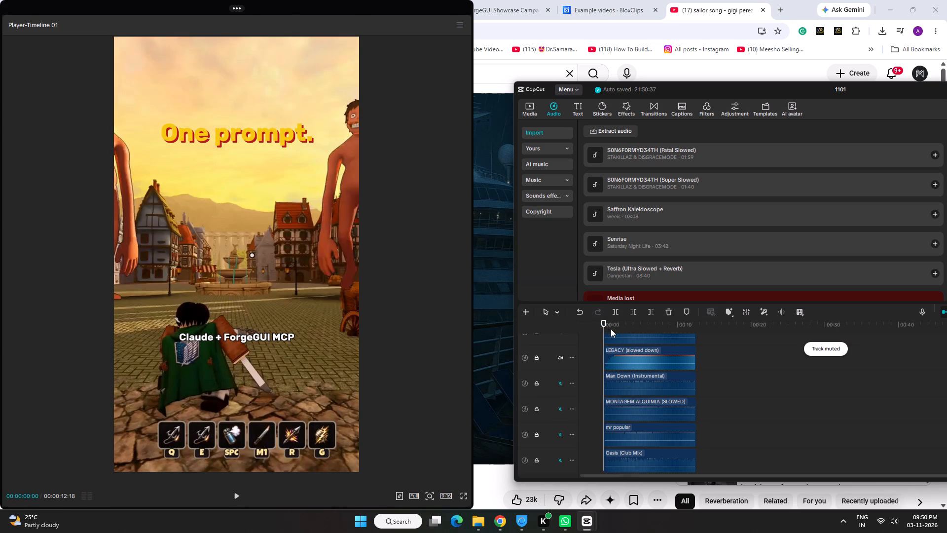
key(space)
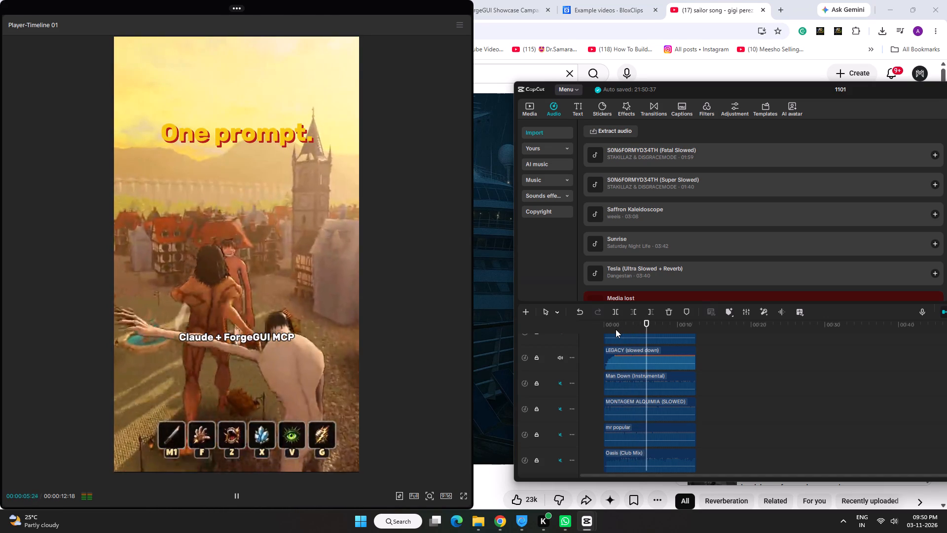
key(space)
scroll(602, 379, up, 3)
scroll(653, 389, up, 2)
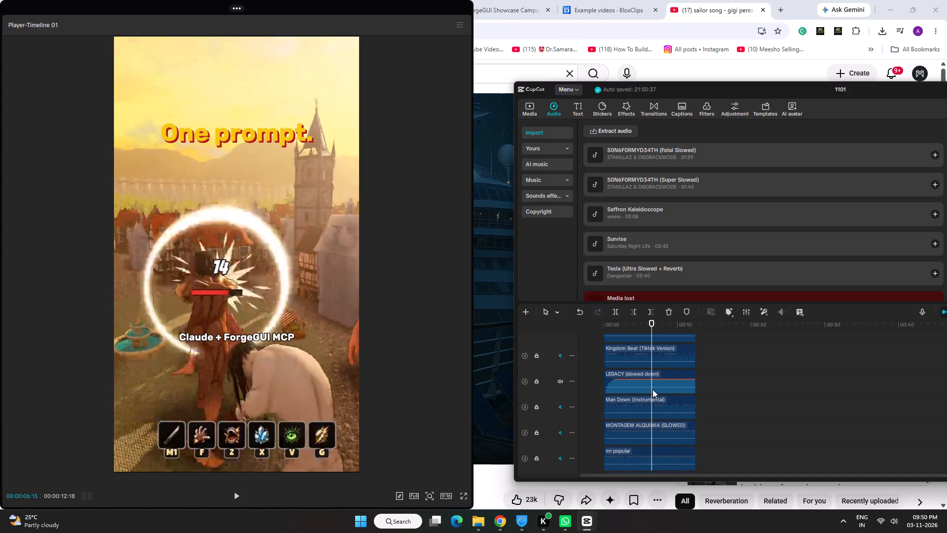
scroll(653, 389, up, 1)
click(561, 393)
Unmute the Kingdom Beat (Tiktok Version) track, audition it from the start of the video, and mute it again.
click(560, 370)
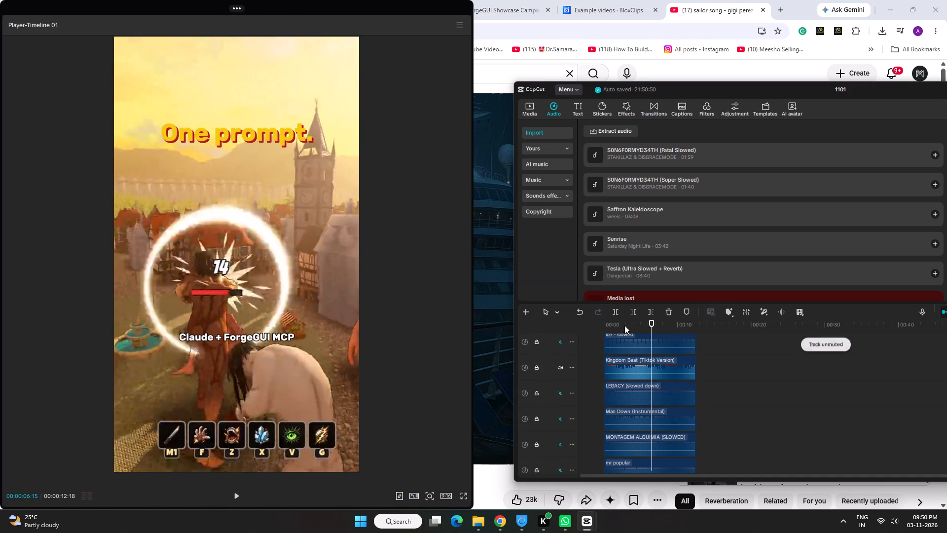
drag(622, 323, 597, 324)
key(space)
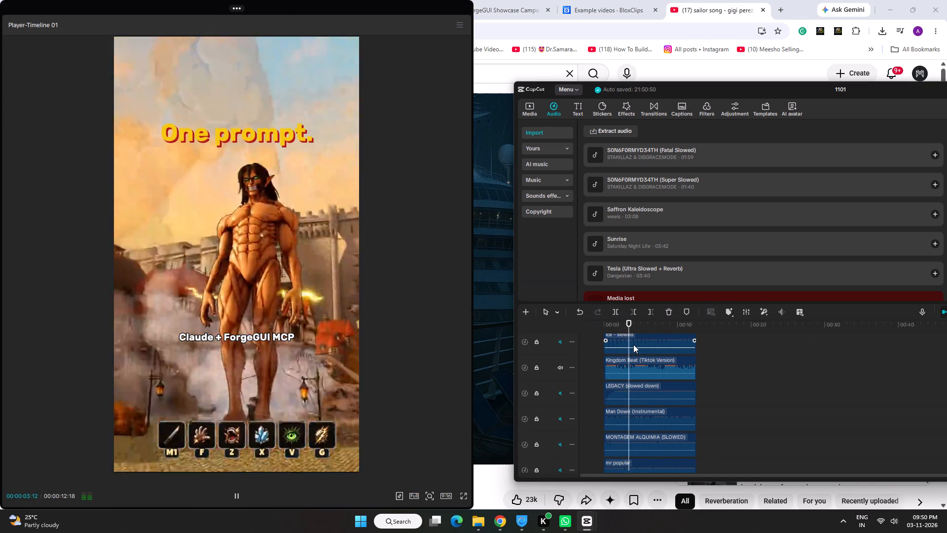
key(space)
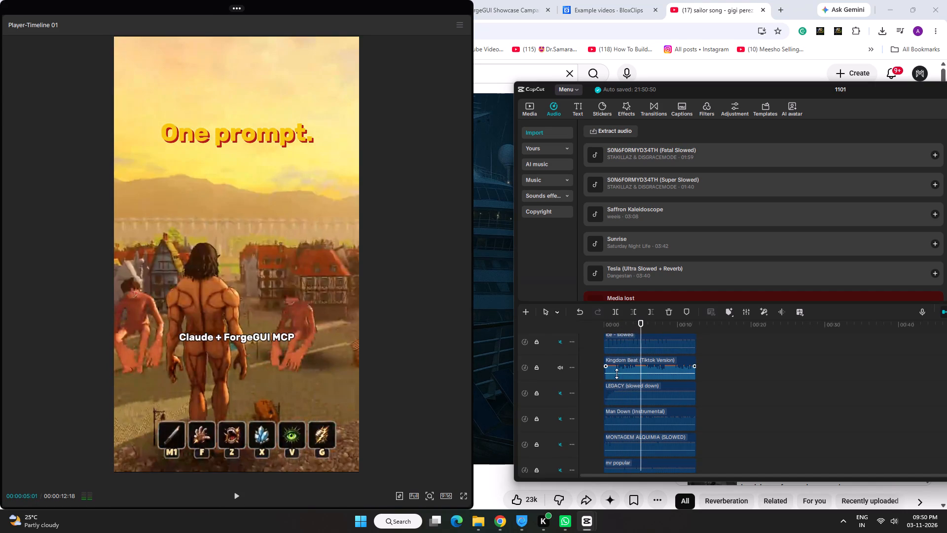
scroll(617, 374, up, 4)
click(559, 418)
Unmute the Ice - slowed track, audition it mid-video and again from the start, and mute it again.
click(560, 390)
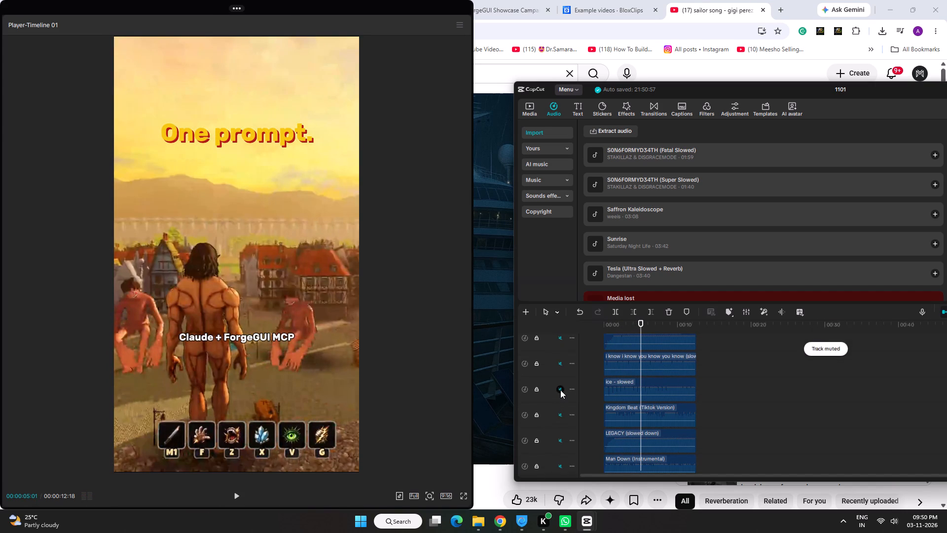
key(space)
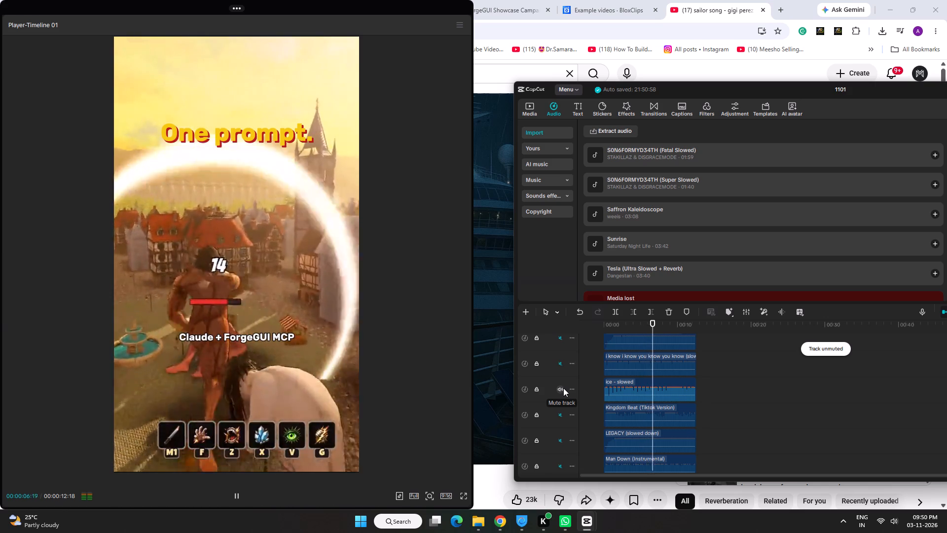
key(space)
drag(636, 328, 619, 328)
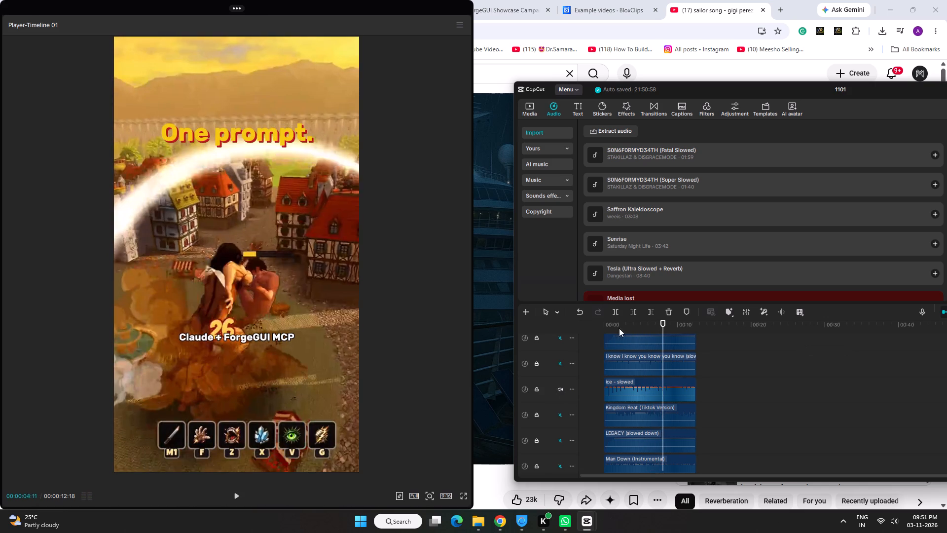
drag(619, 328, 599, 332)
key(space)
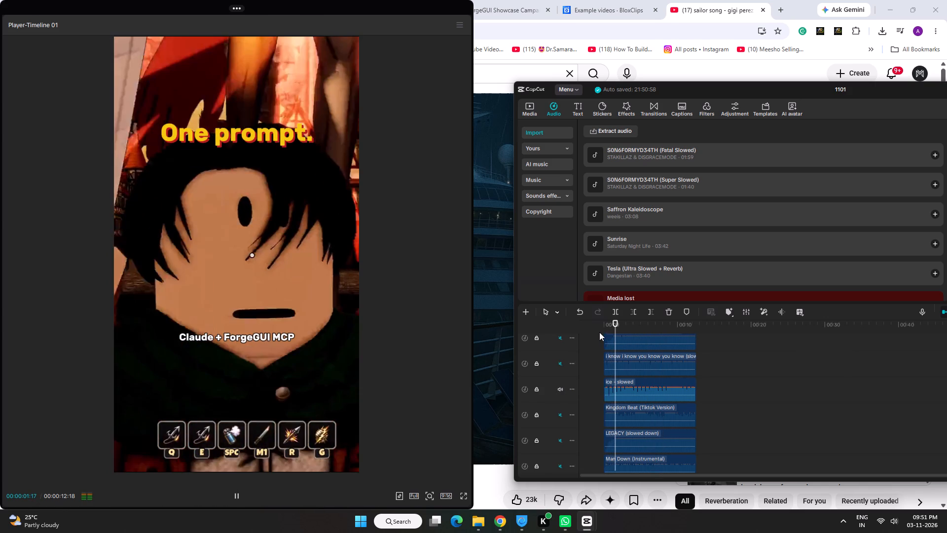
key(space)
scroll(604, 395, up, 2)
click(557, 413)
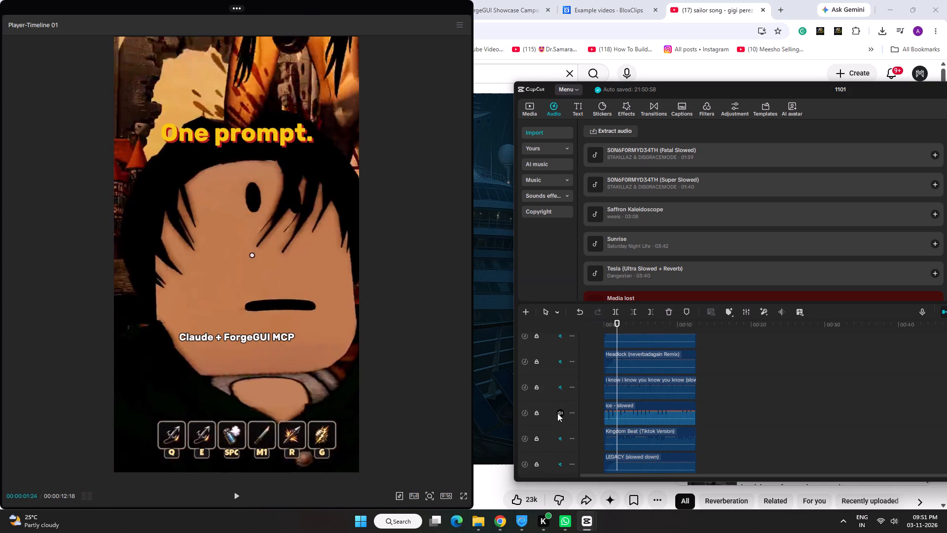
Unmute the "i know i know you know you know" track, audition it briefly from the start of the video, and mute it again.
click(558, 387)
drag(610, 323, 598, 325)
key(space)
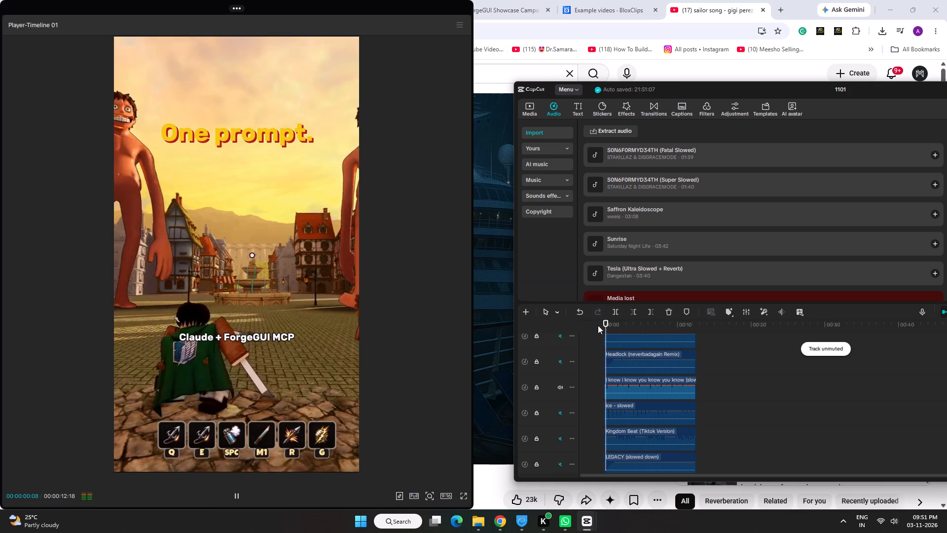
key(space)
scroll(625, 374, up, 1)
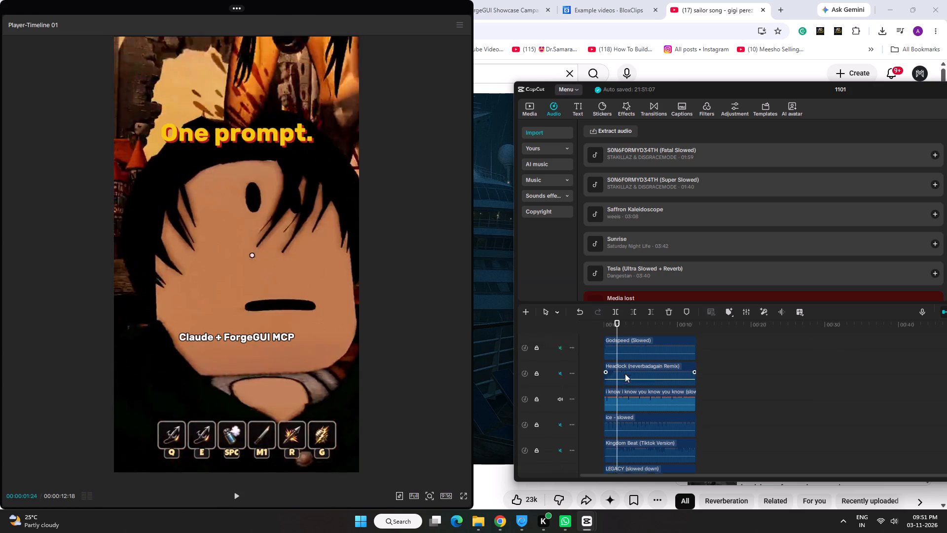
scroll(625, 374, up, 2)
click(562, 420)
Unmute the Headlock (neverbadagain Remix) track, audition it from the current playhead position, and mute it again.
click(564, 399)
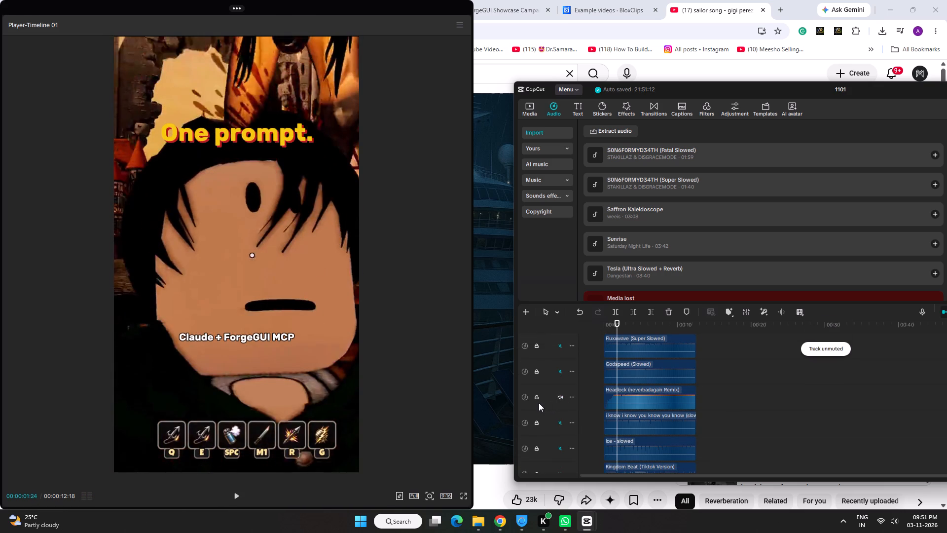
key(space)
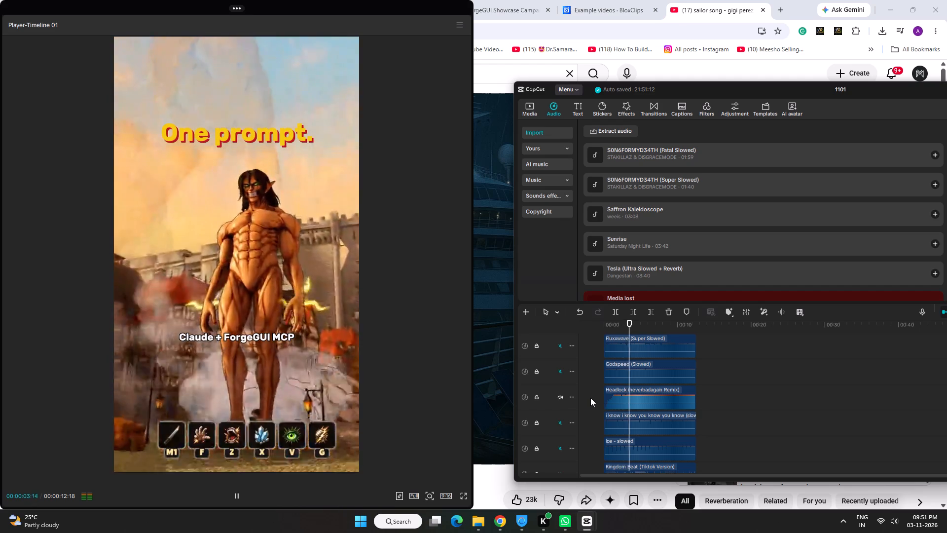
key(space)
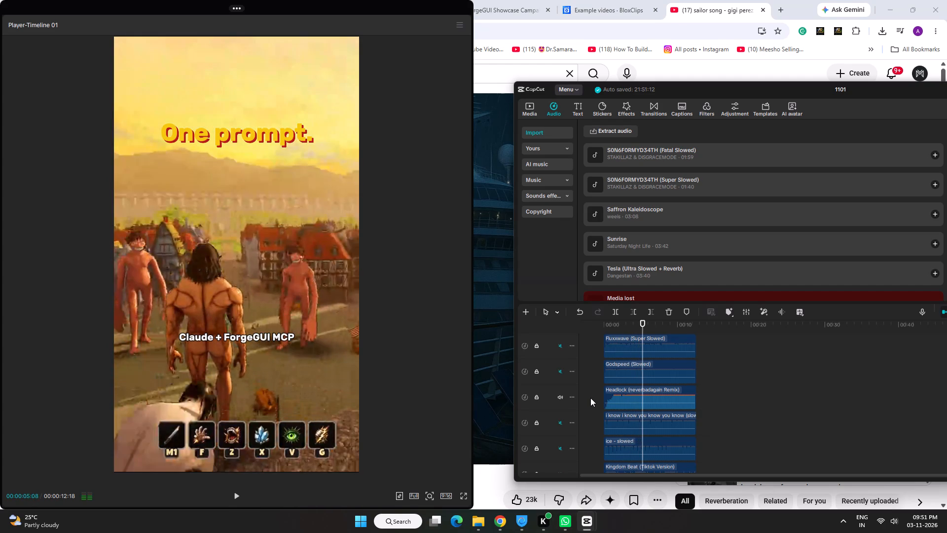
key(space)
key(space)
scroll(604, 397, up, 2)
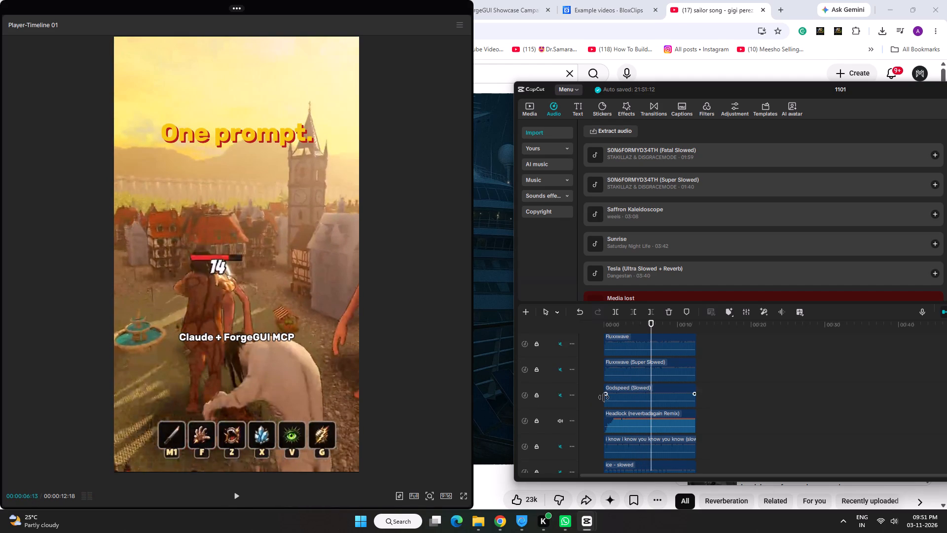
click(561, 420)
Unmute the Godspeed (Slowed) track, audition it from near the start of the video, and mute it again.
click(563, 402)
click(563, 397)
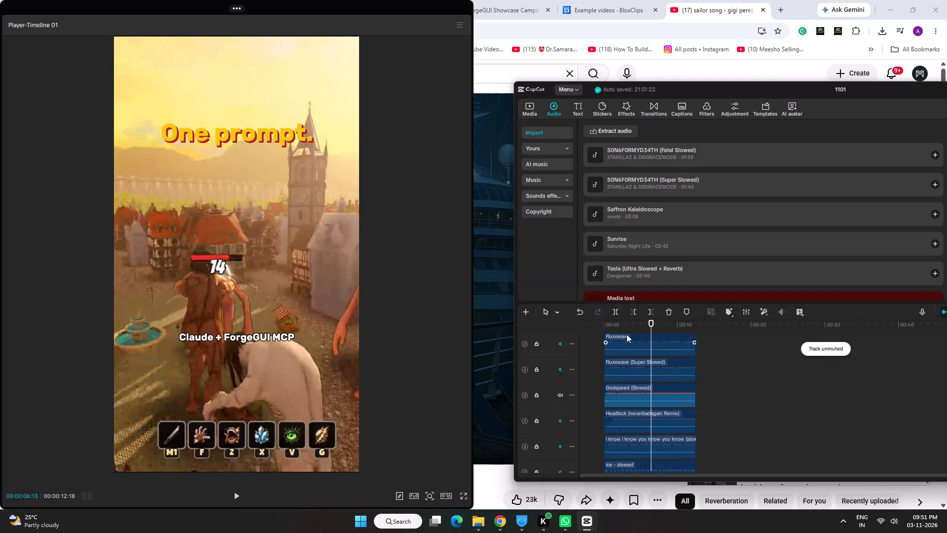
drag(624, 325, 610, 325)
key(space)
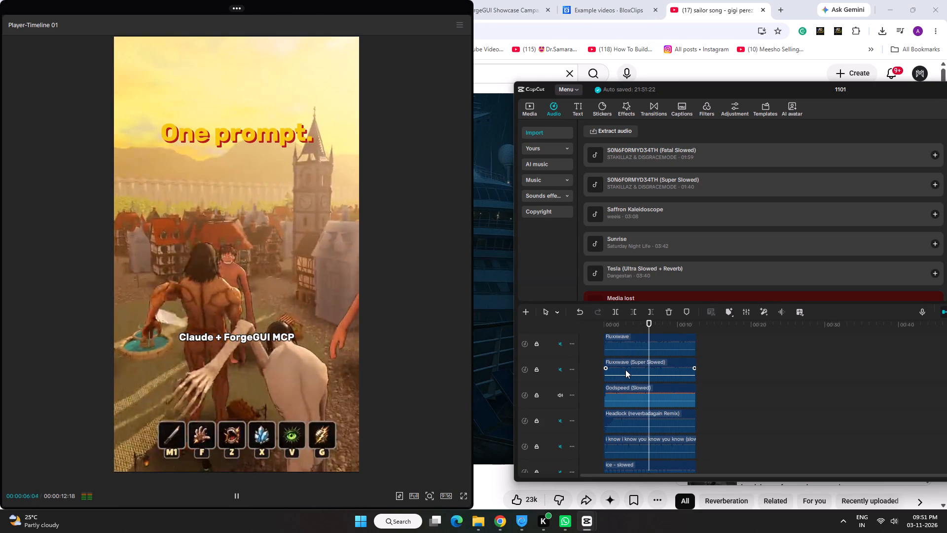
key(space)
scroll(625, 370, up, 3)
drag(629, 328, 607, 334)
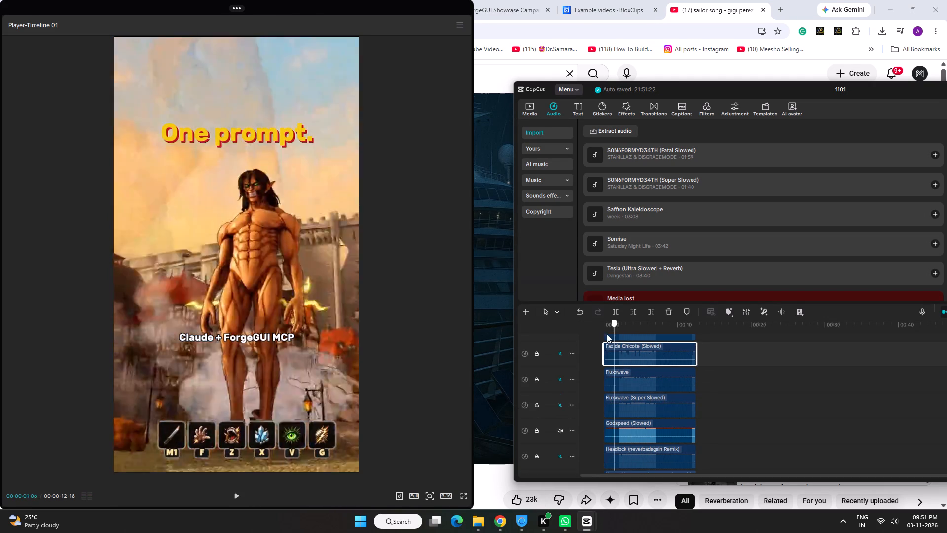
drag(607, 334, 587, 342)
click(562, 431)
Unmute the Fluxxwave (Super Slowed) track, audition it from the start of the video, and mute it again.
click(558, 402)
key(space)
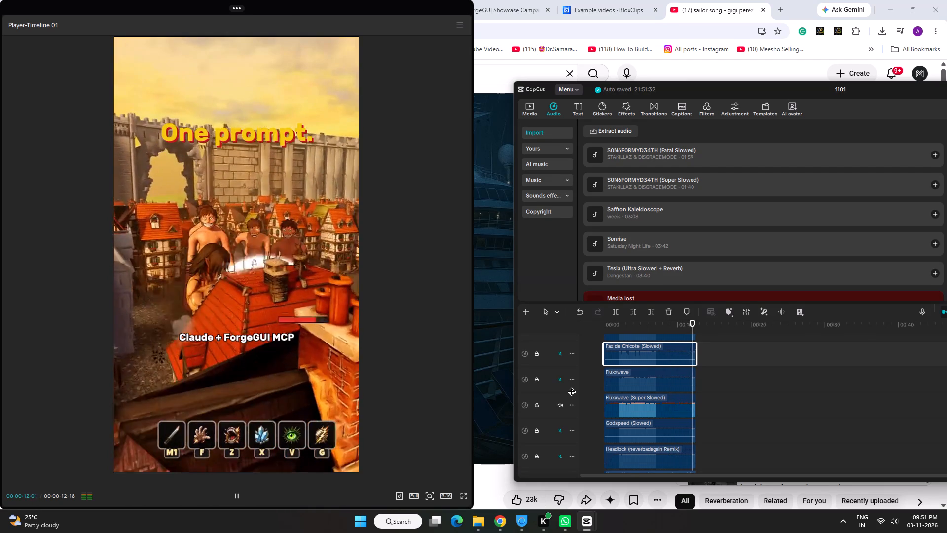
key(space)
key(space)
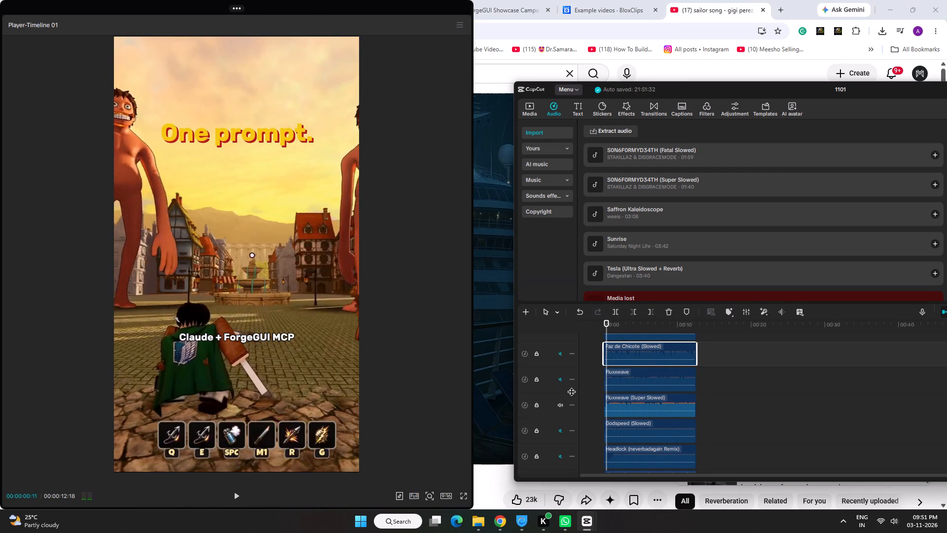
scroll(572, 392, up, 2)
click(559, 405)
Unmute the regular Fluxxwave track, audition it from near the start of the video, and mute it again.
click(561, 379)
key(space)
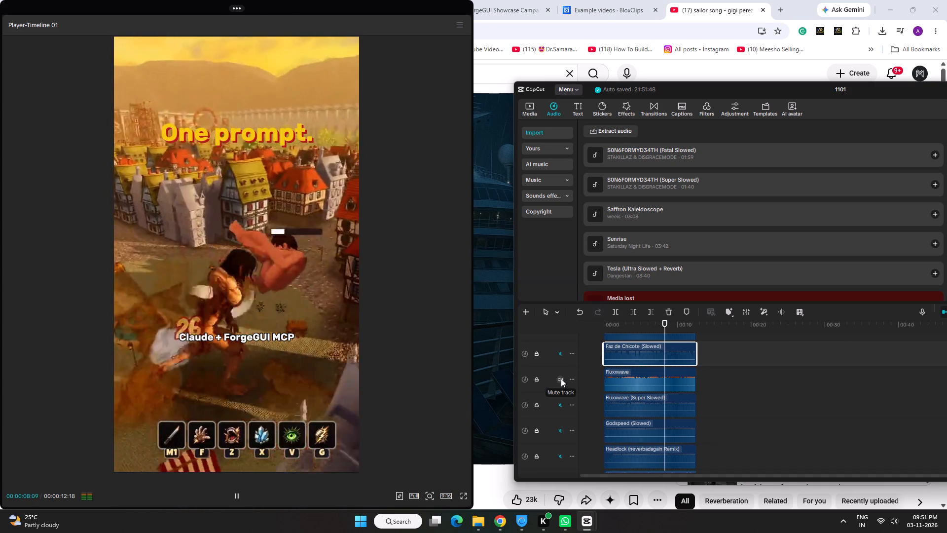
key(space)
scroll(561, 379, up, 1)
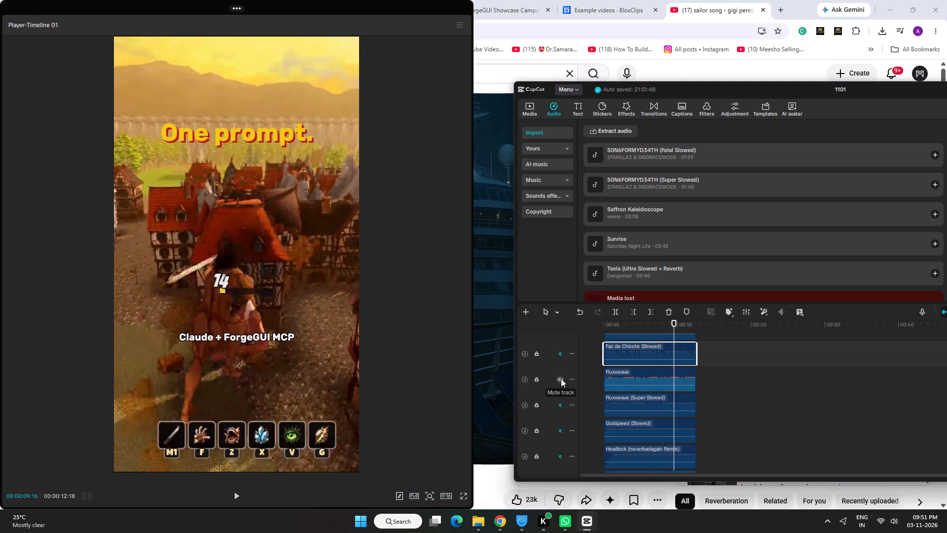
click(561, 379)
Unmute the Faz de Chicote (Slowed) track, audition it late in the video and again from the start, and mute it again.
click(562, 358)
click(561, 356)
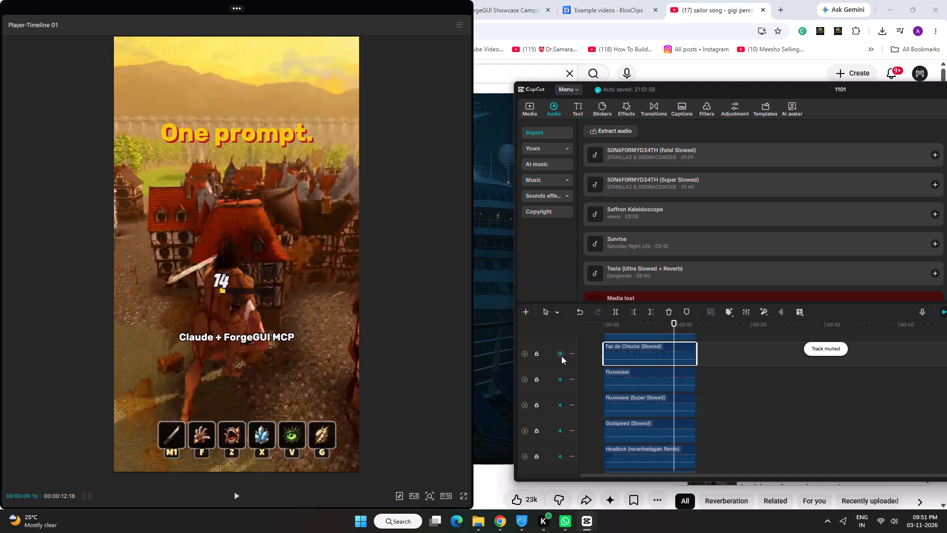
key(space)
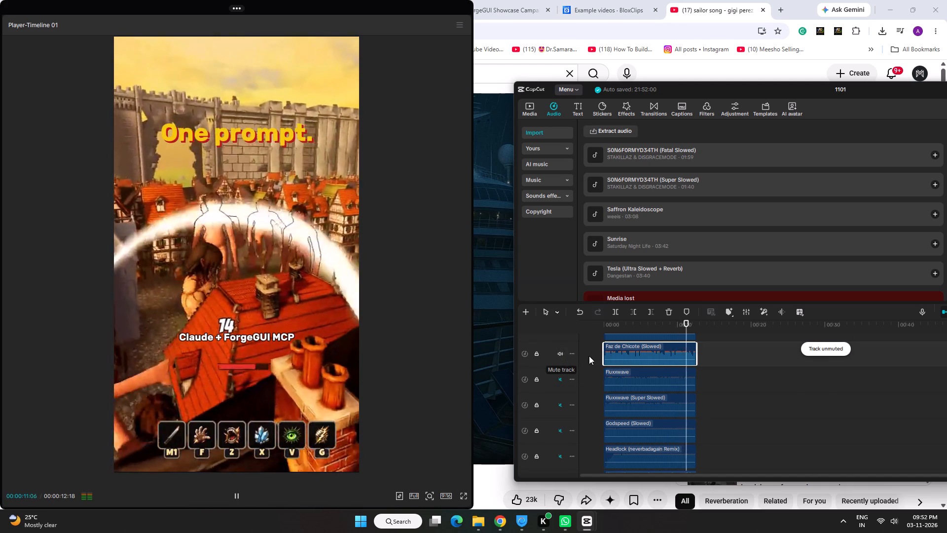
drag(629, 325, 592, 330)
key(space)
key(space)
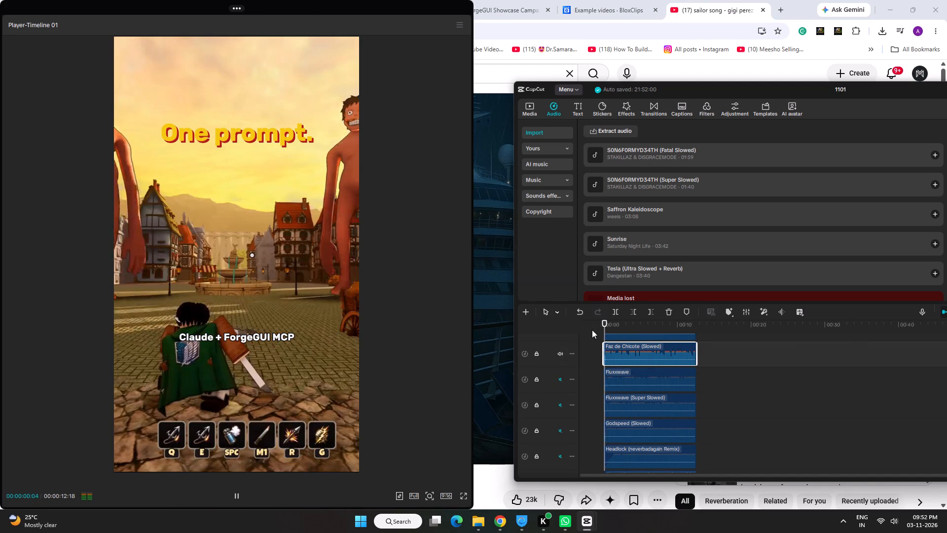
key(space)
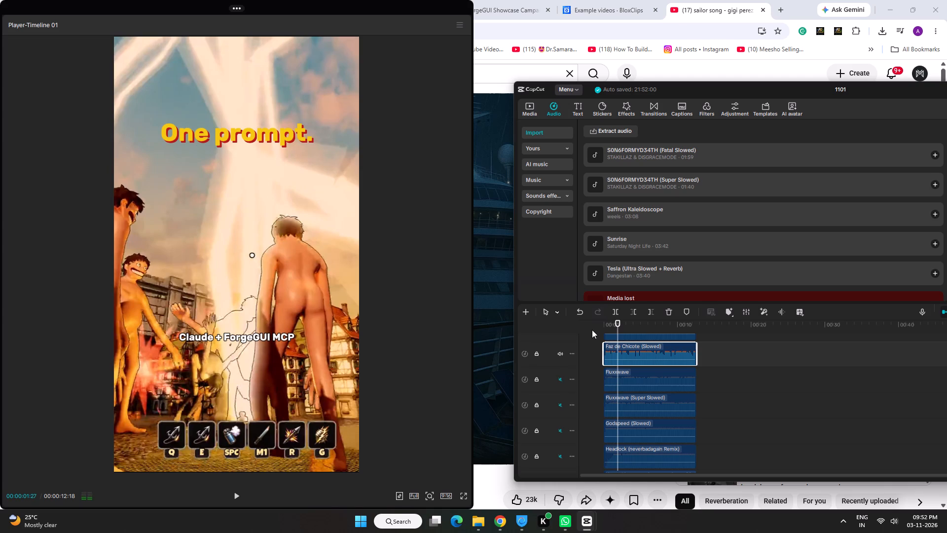
scroll(602, 370, up, 3)
scroll(634, 394, up, 3)
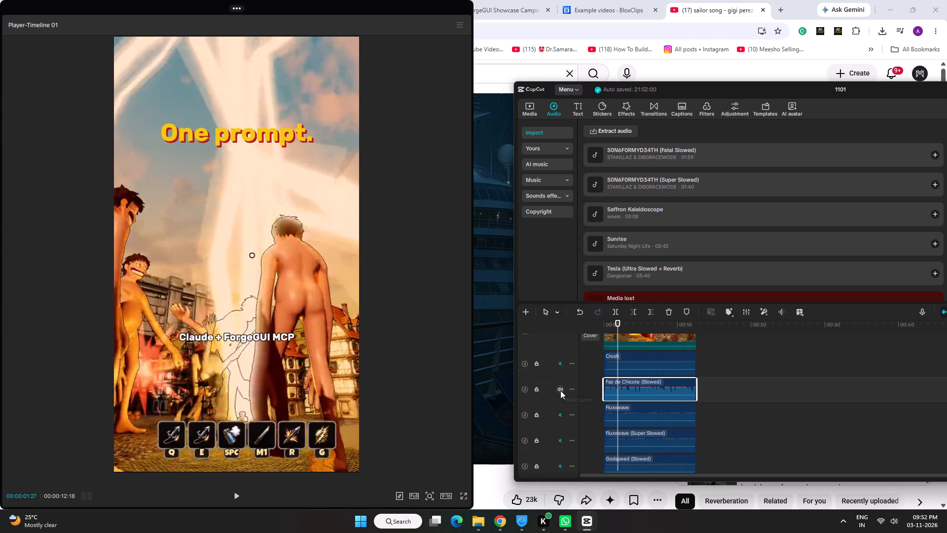
click(560, 390)
Unmute the Crush track, audition it briefly from the current playhead position, and mute it again.
click(561, 367)
key(space)
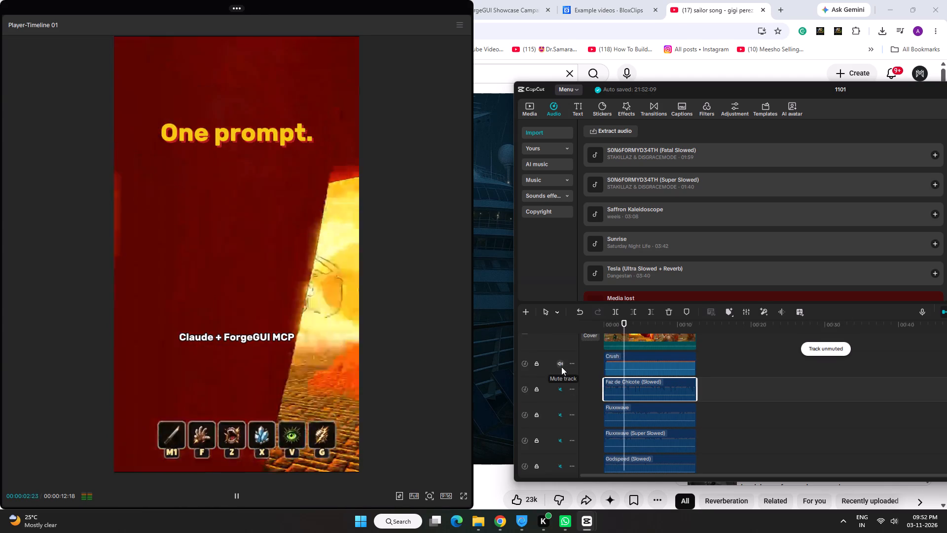
key(space)
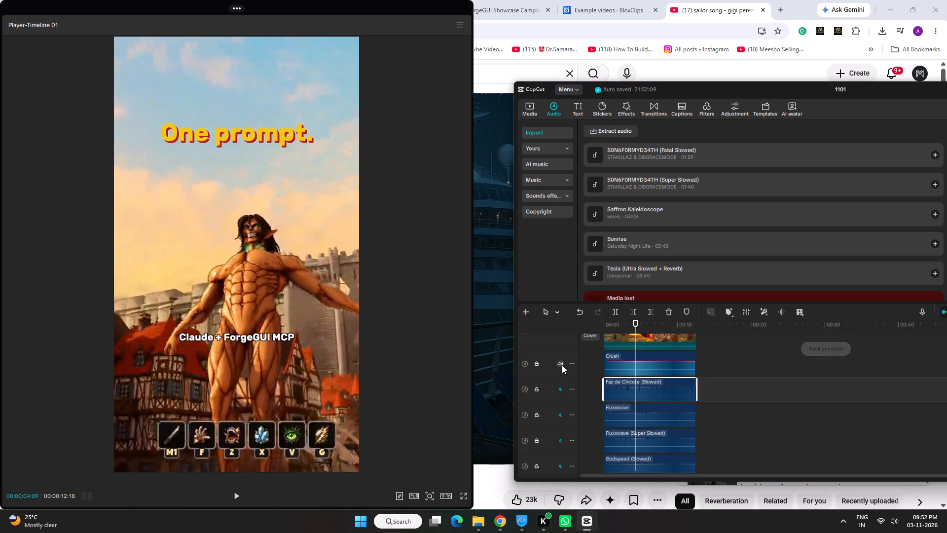
click(562, 365)
Make the regular Fluxxwave track the only audible song and preview the video with it from the start.
click(557, 412)
drag(630, 327, 607, 334)
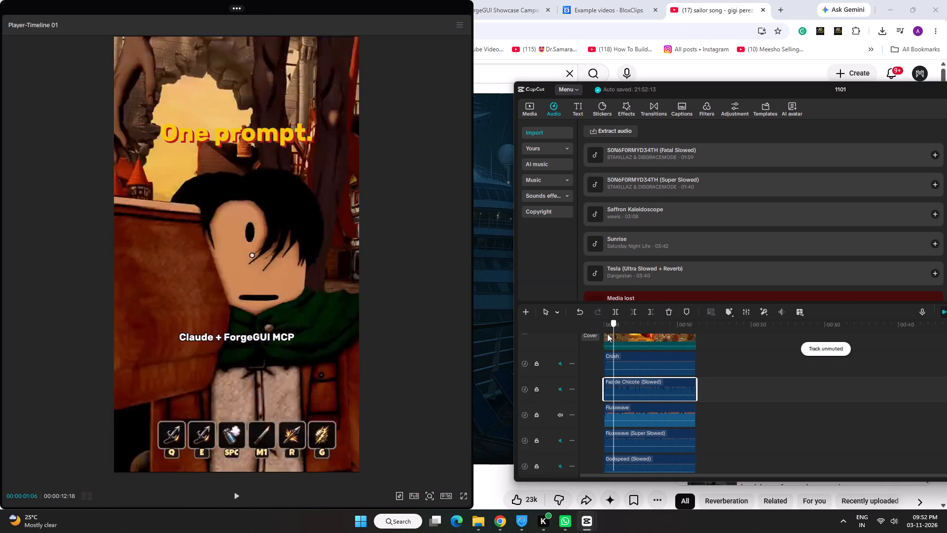
drag(607, 334, 605, 334)
key(space)
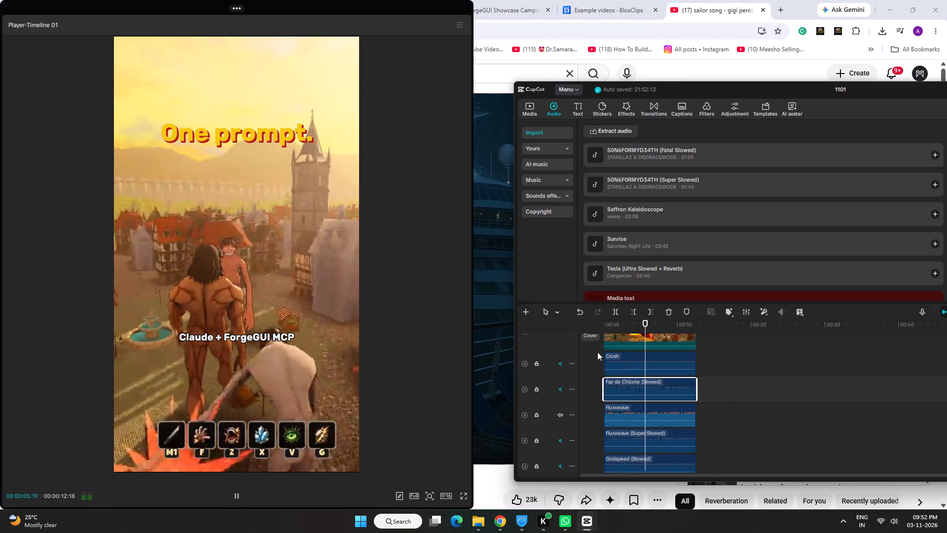
key(space)
Export the video as 1101(37) in 1080P, HEVC, mp4 at 30fps.
key(ctrl+e)
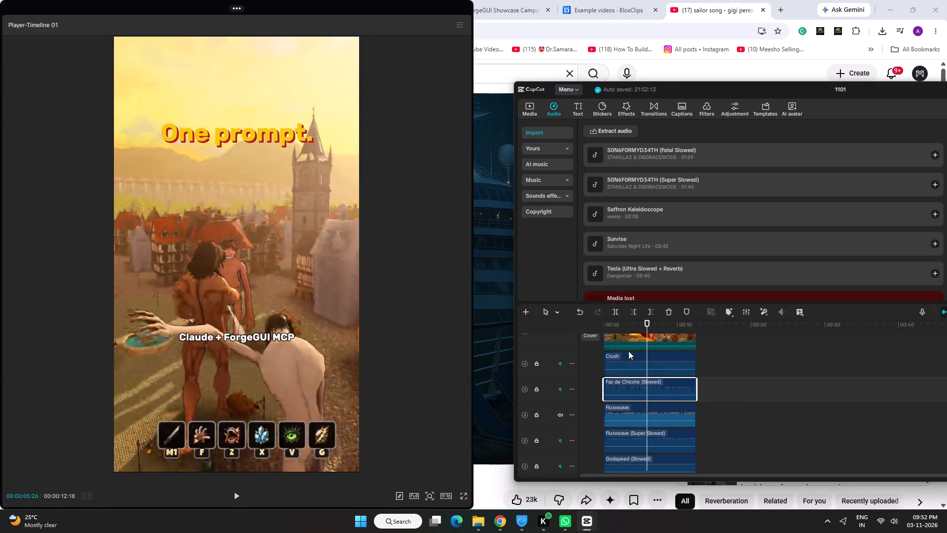
click(874, 426)
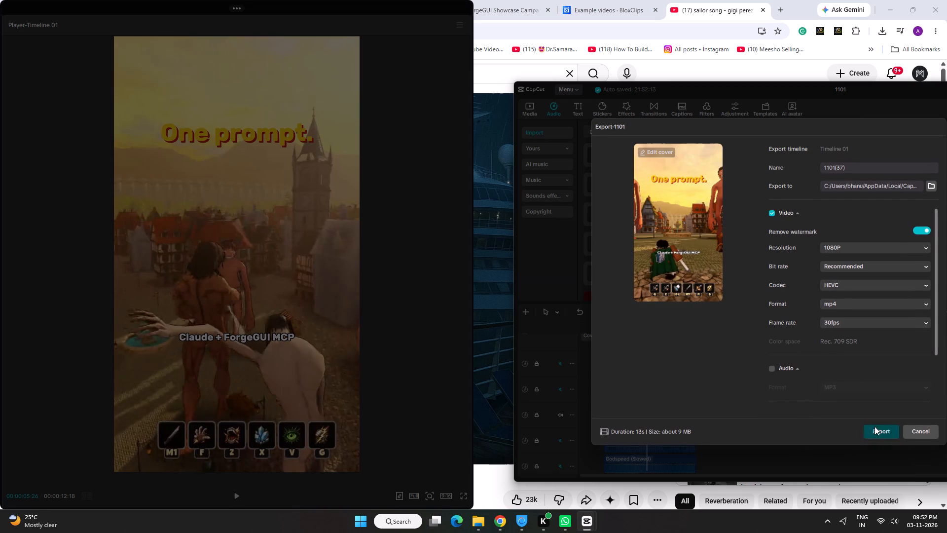
Copy the exported 1101(37).mp4 into the cap folder in Downloads, and return to the project's timeline in CapCut.
click(623, 421)
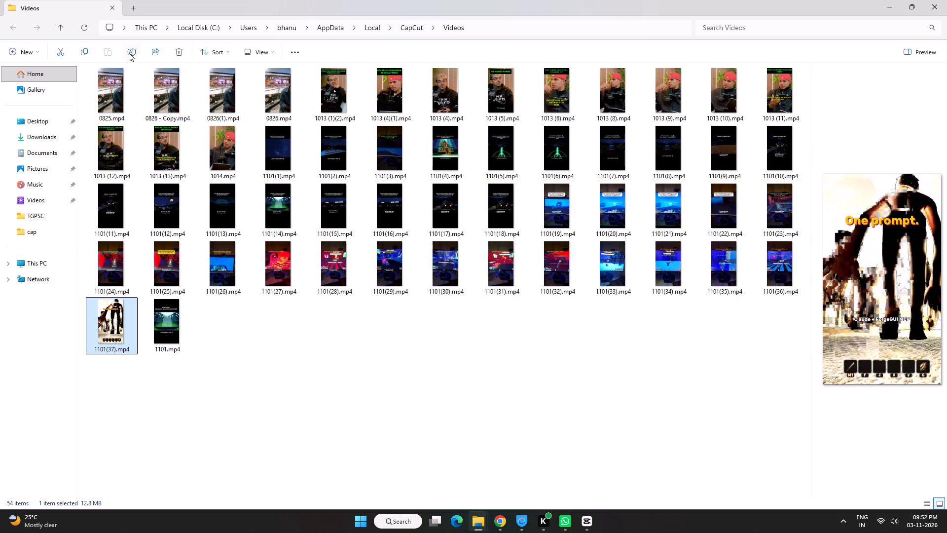
click(87, 51)
click(51, 132)
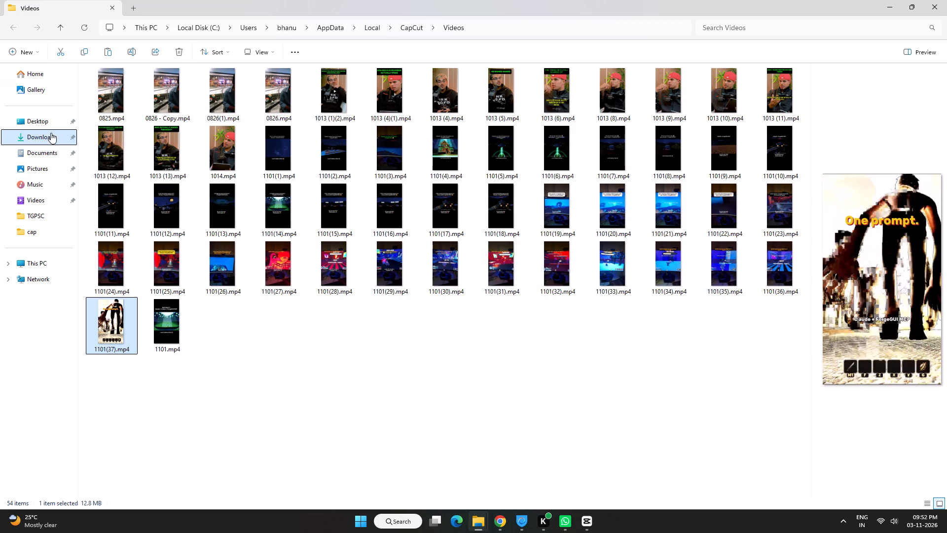
double_click(418, 107)
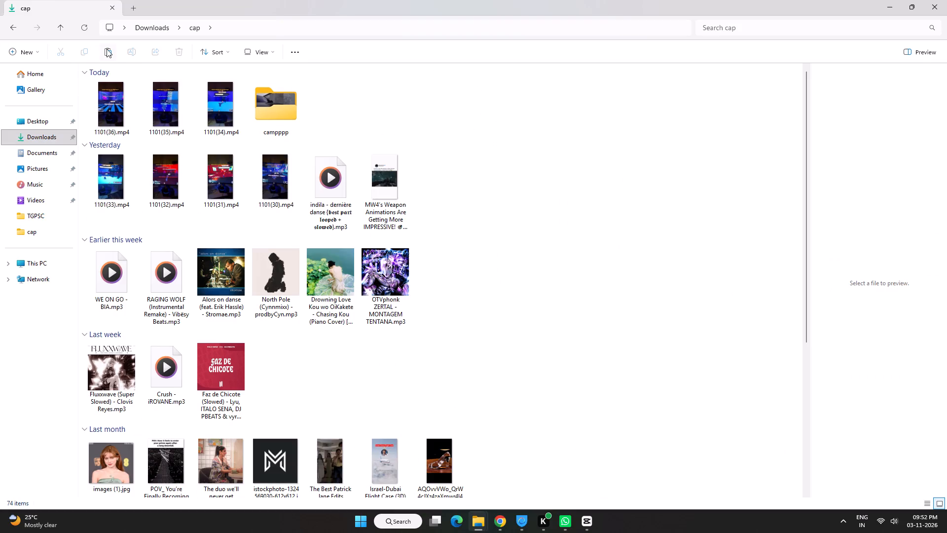
click(107, 49)
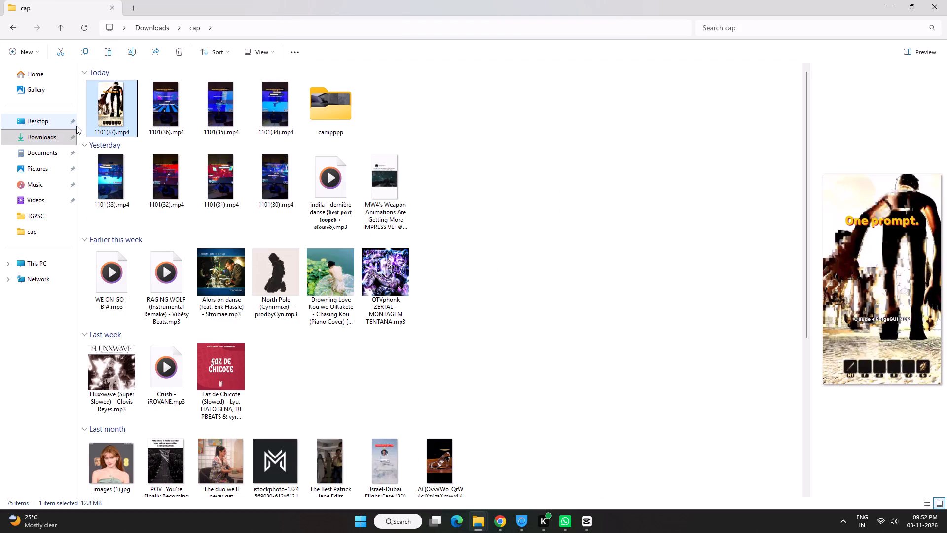
click(926, 0)
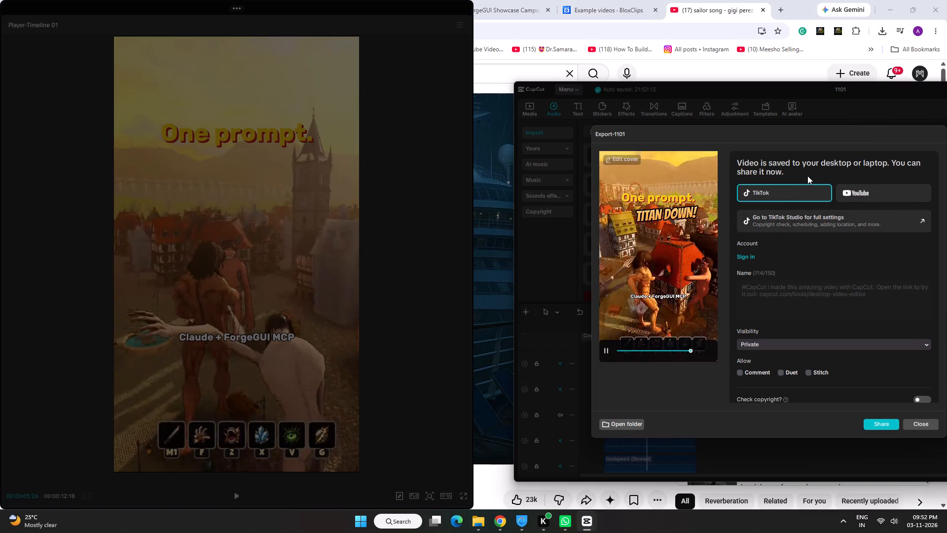
click(929, 422)
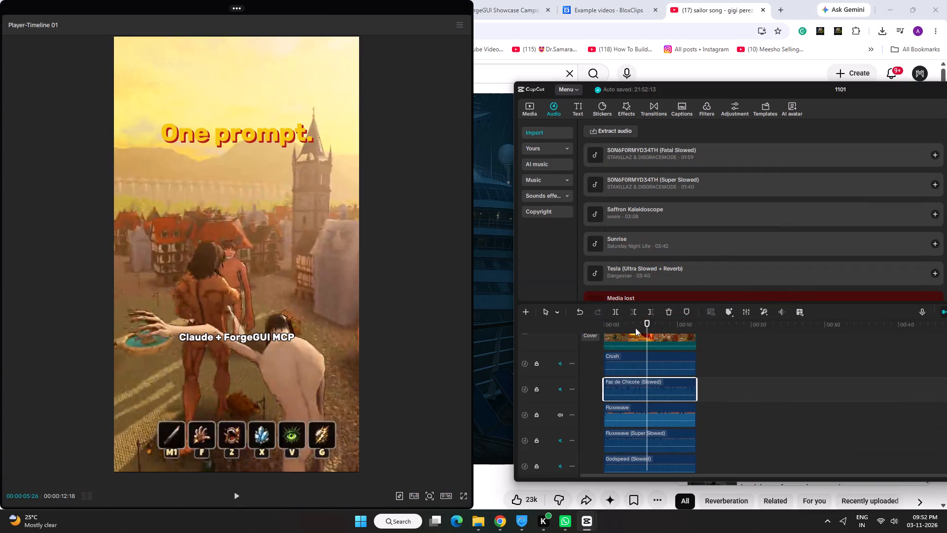
drag(637, 327, 564, 335)
scroll(664, 360, up, 6)
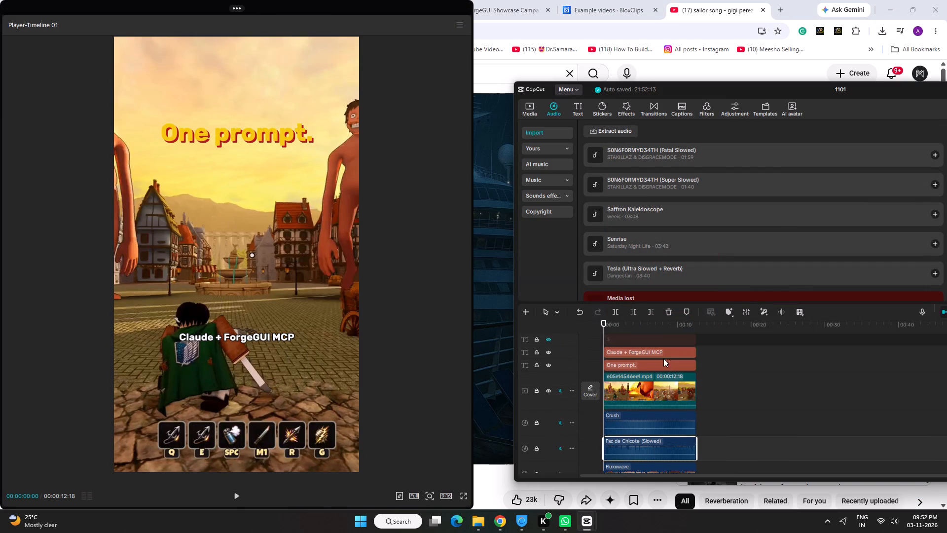
scroll(663, 358, up, 4)
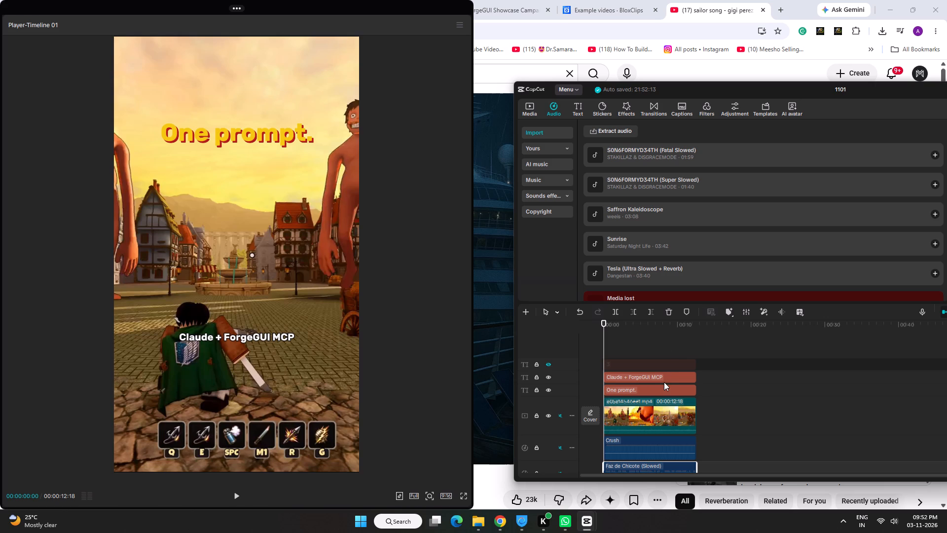
click(649, 388)
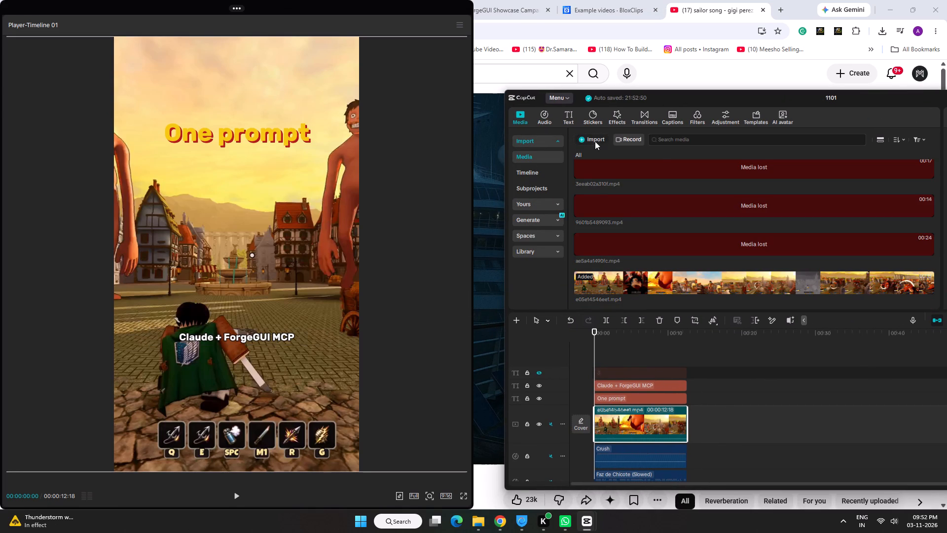
click(596, 153)
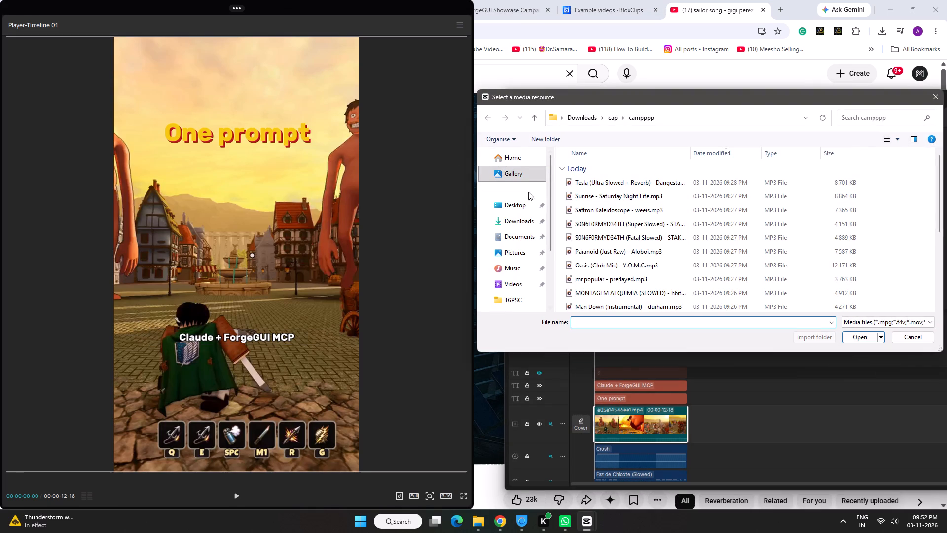
click(528, 214)
double_click(752, 208)
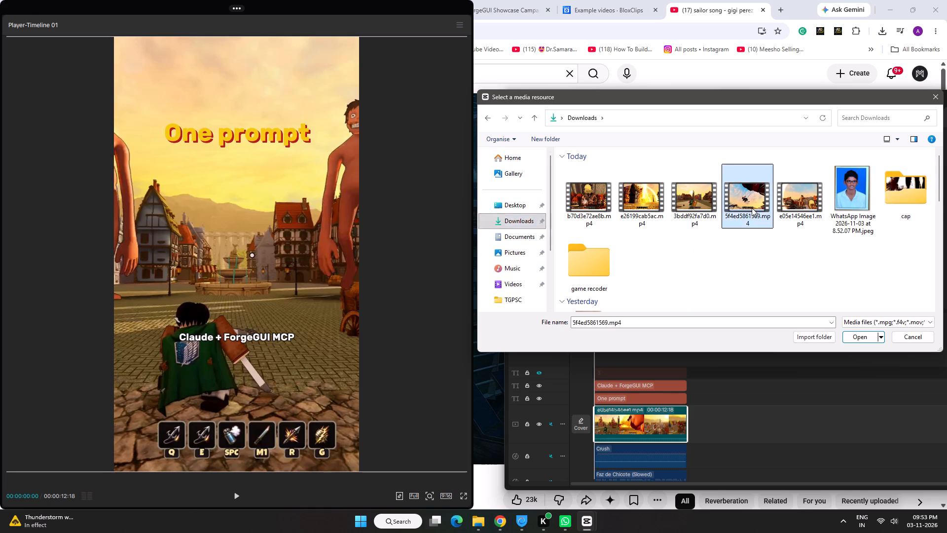
Replace the main timeline video with 5f4ed5861569.mp4, keeping the original video effect, and extend the clip to 00:00:16:18.
drag(684, 275, 628, 403)
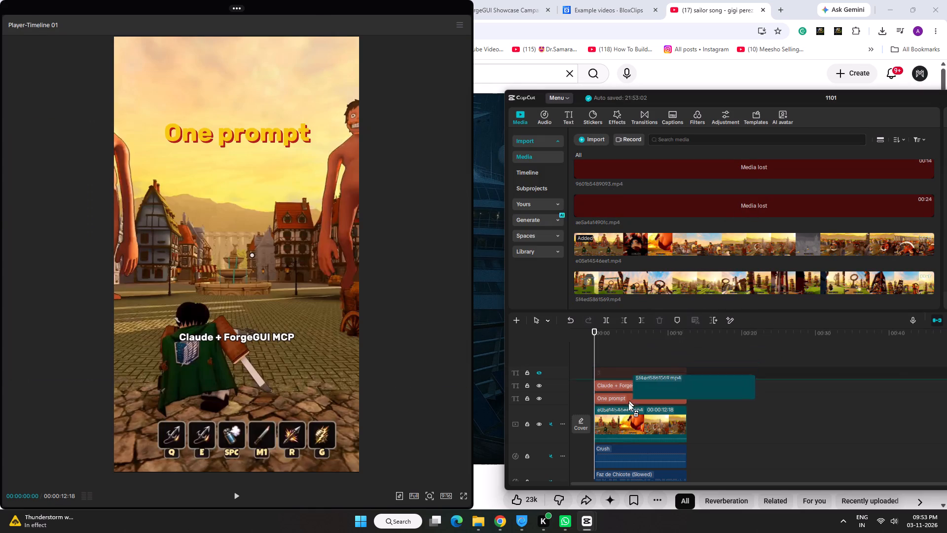
drag(628, 403, 611, 432)
click(838, 373)
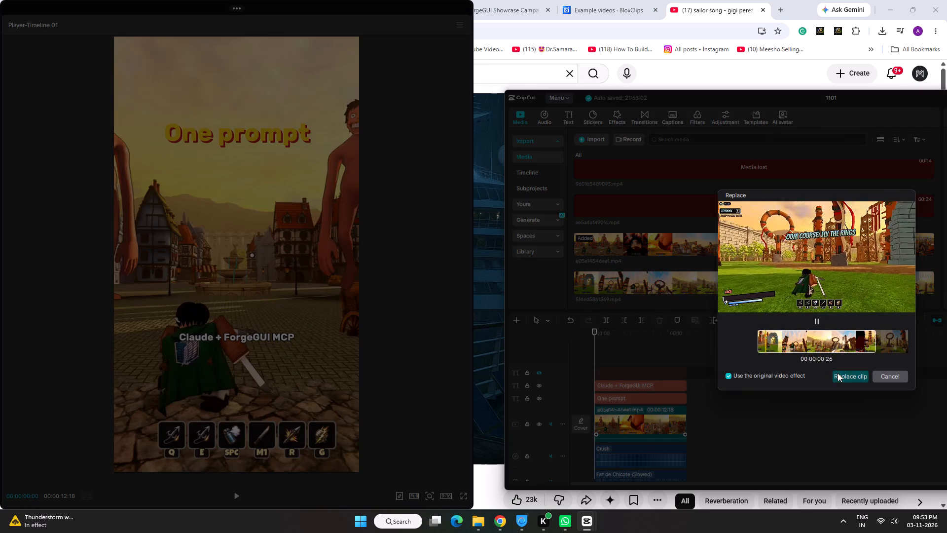
click(666, 422)
drag(687, 421, 735, 421)
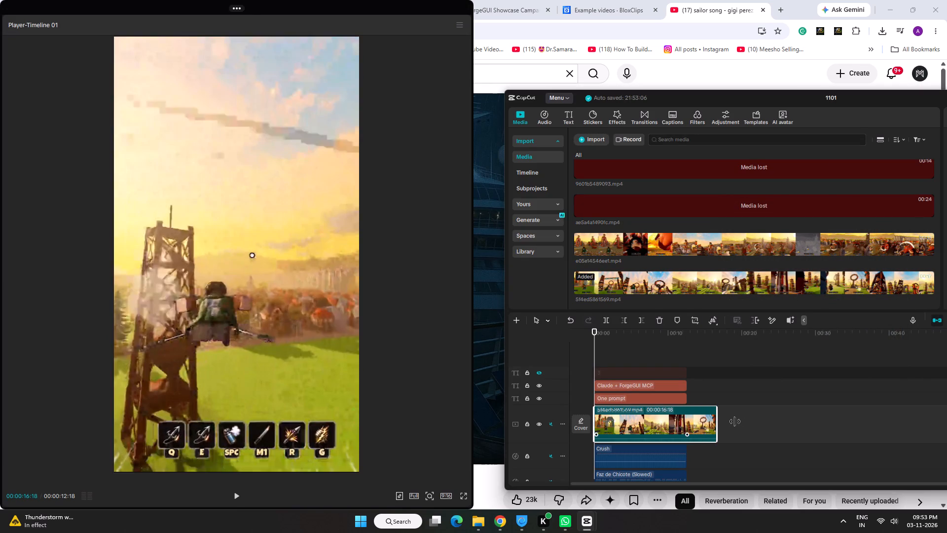
drag(735, 421, 741, 422)
Extend the "Claude + ForgeGUI MCP" and "One prompt" text clips to the end of the video at 00:00:16:18.
drag(712, 337, 719, 336)
click(672, 383)
drag(686, 387, 714, 389)
click(682, 400)
drag(689, 399, 715, 398)
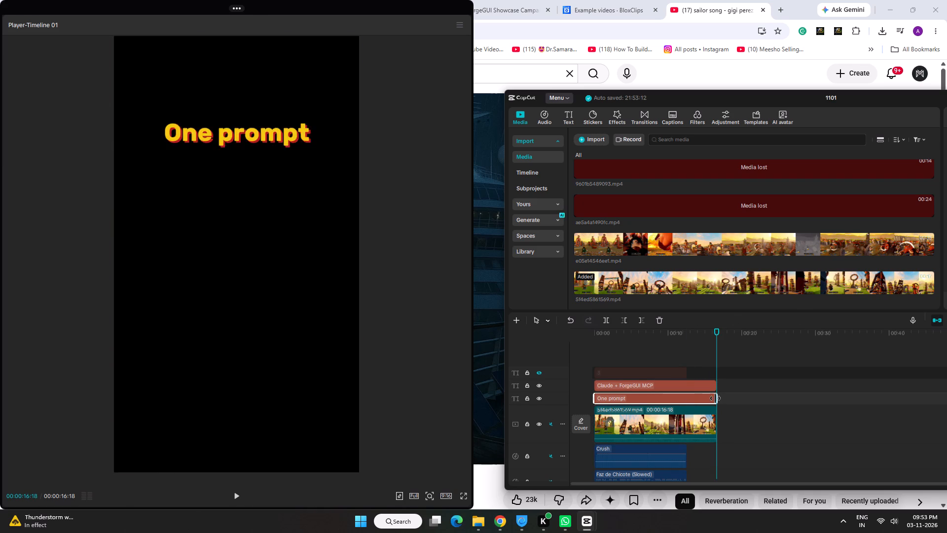
scroll(712, 399, down, 5)
scroll(708, 392, up, 4)
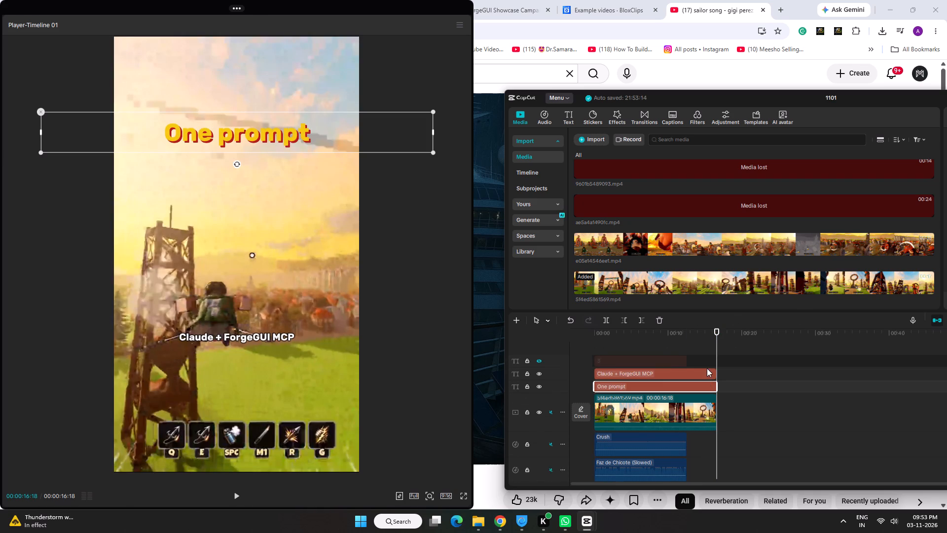
scroll(707, 368, up, 5)
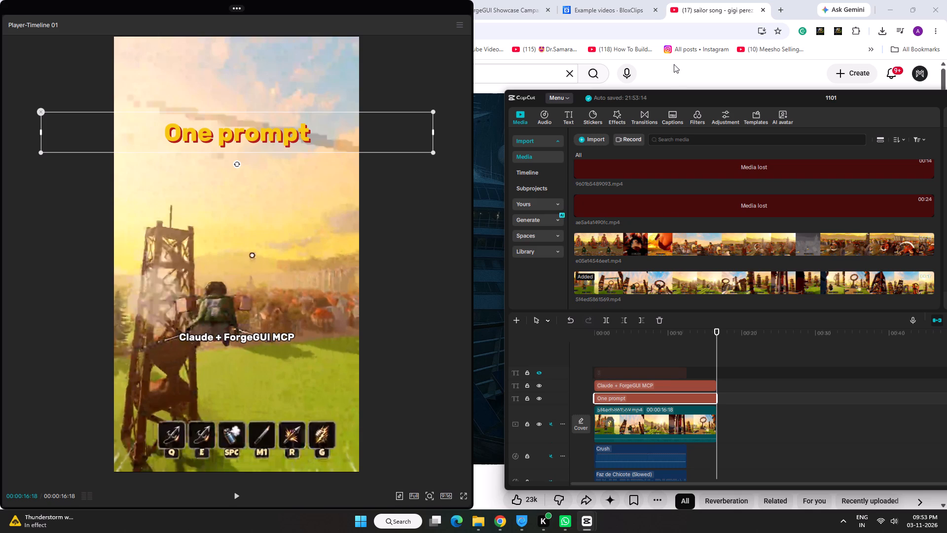
Copy the "No modeling" hook from the BloxClips example page in Chrome and paste it over CapCut's white "Claude + ForgeGUI MCP" caption.
click(598, 4)
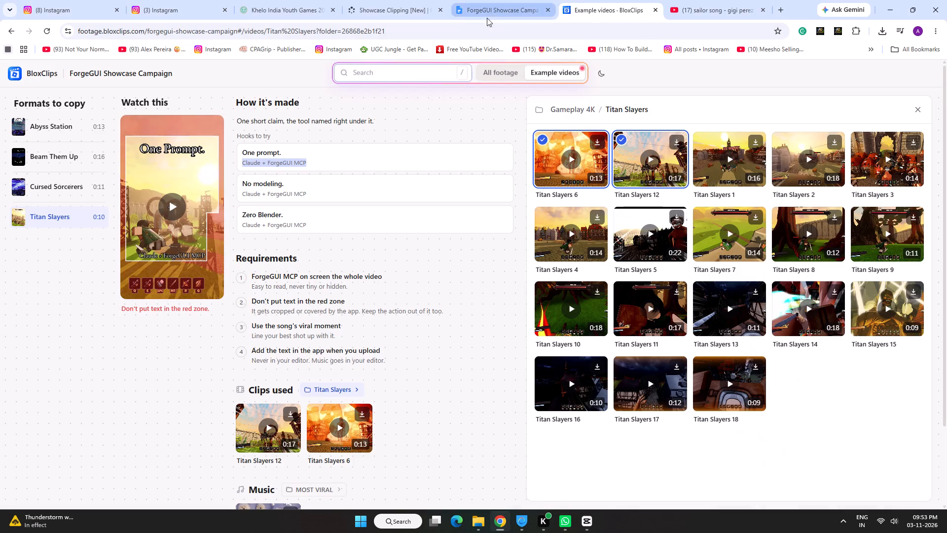
drag(242, 185, 282, 182)
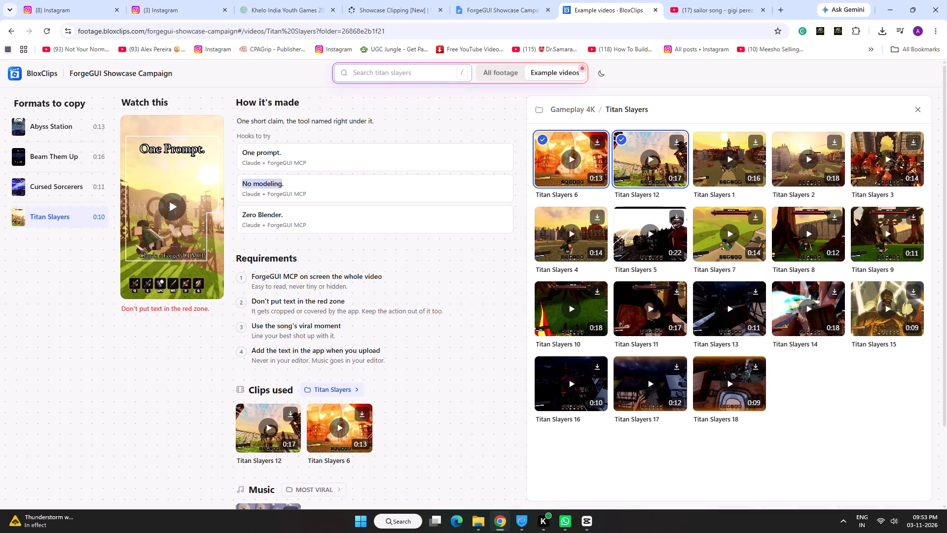
drag(282, 182, 282, 182)
right_click(278, 182)
click(320, 194)
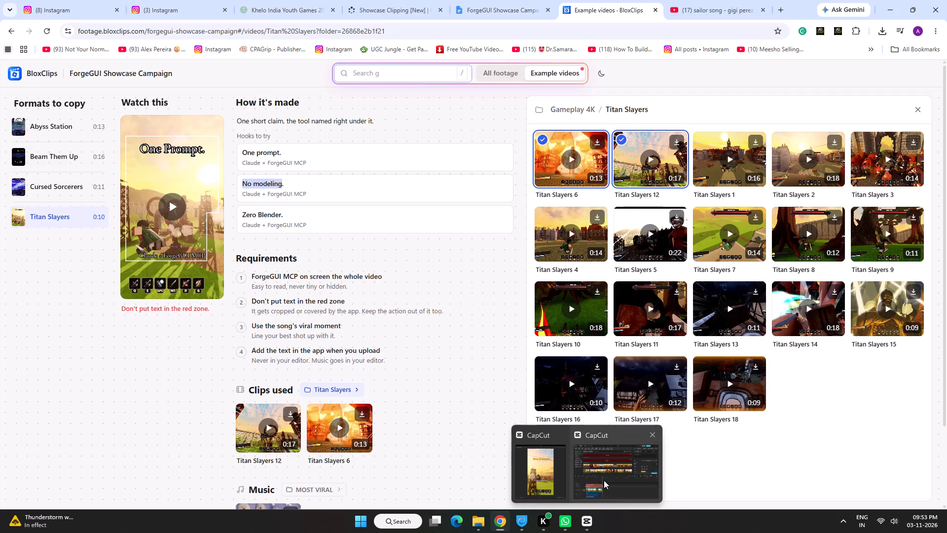
click(604, 480)
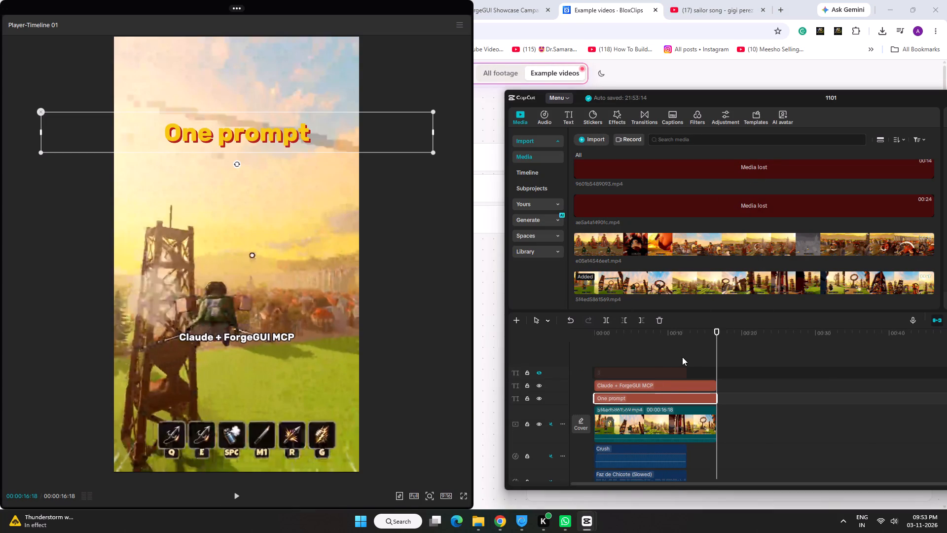
click(672, 387)
drag(805, 99, 638, 110)
drag(862, 177, 836, 179)
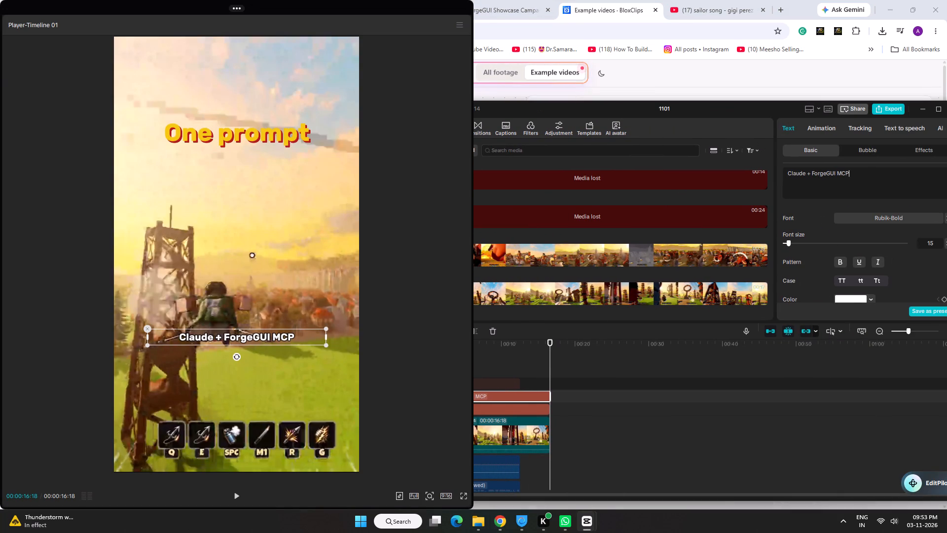
drag(836, 179, 771, 165)
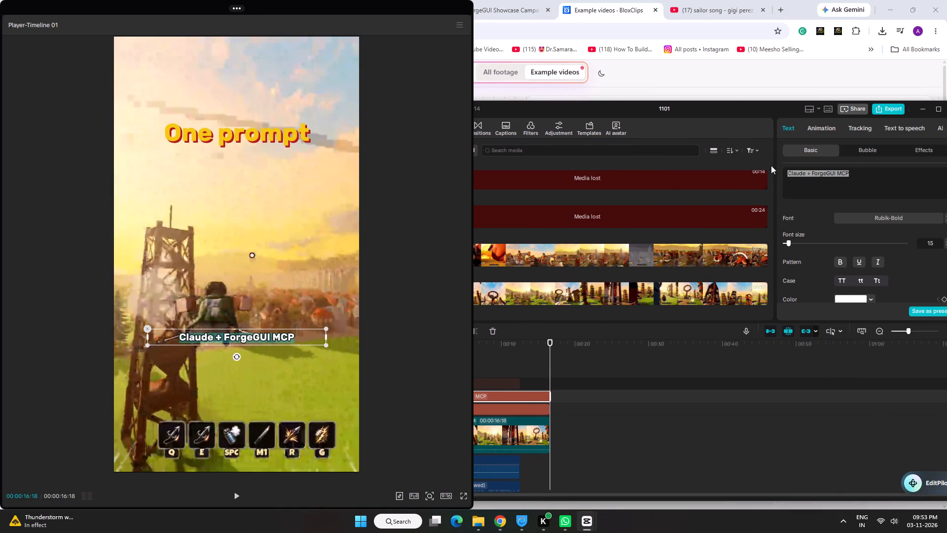
key(ctrl+v)
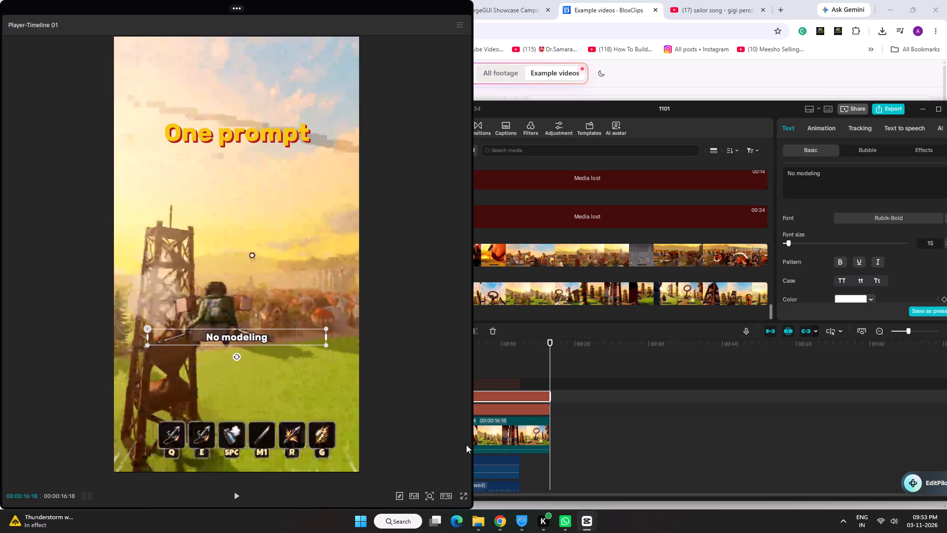
Replace the yellow "One prompt" title text with "No modeling".
click(514, 409)
drag(829, 178, 768, 178)
drag(825, 178, 778, 174)
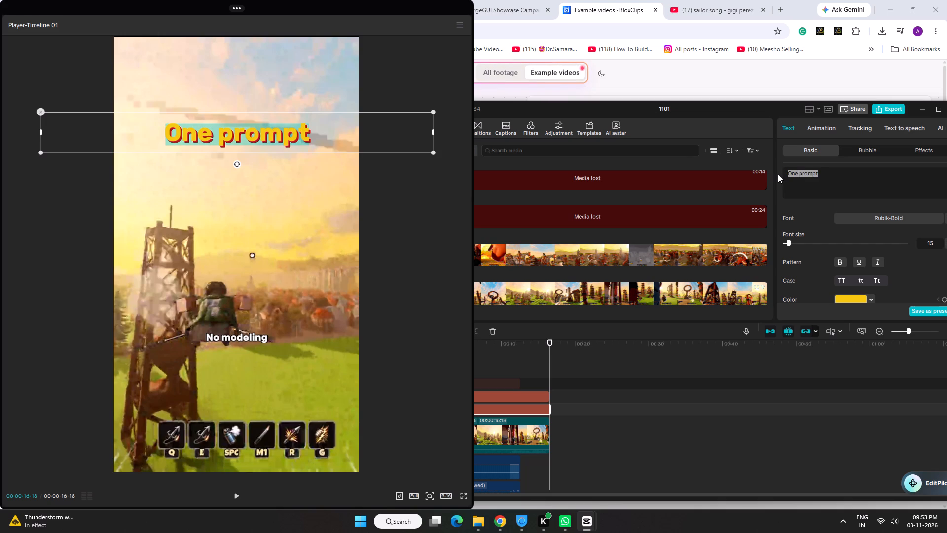
key(ctrl+v)
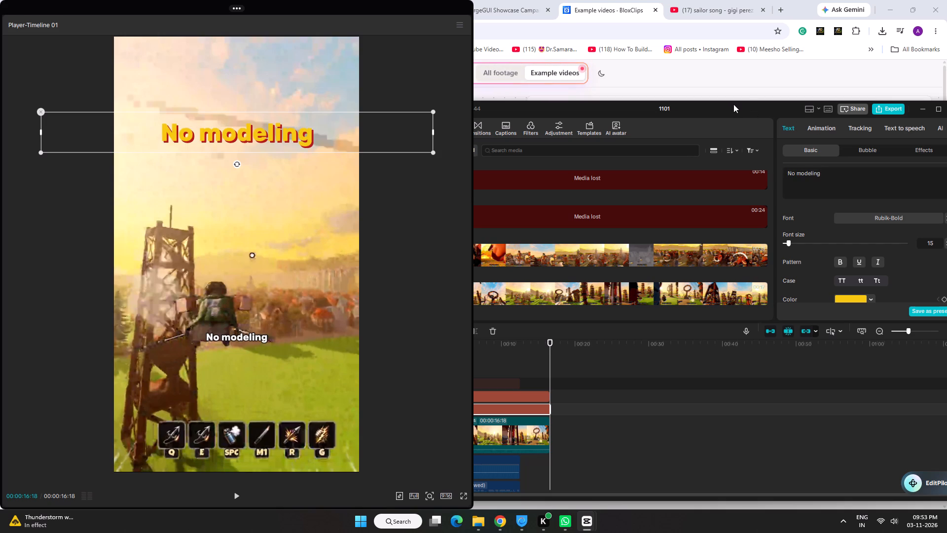
Copy "Claude + ForgeGUI MCP" from the BloxClips page in Chrome and add it after "No modeling" in CapCut's white caption.
click(765, 76)
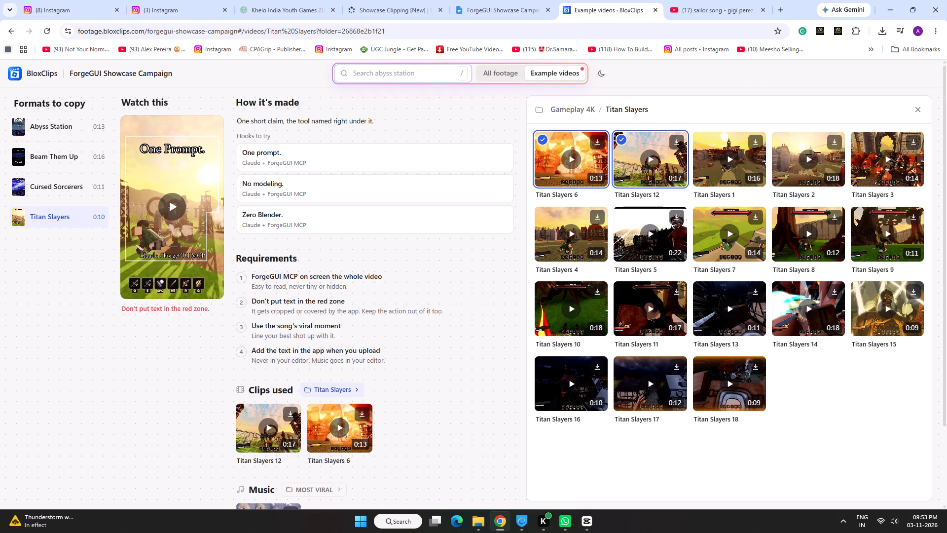
drag(242, 195, 307, 191)
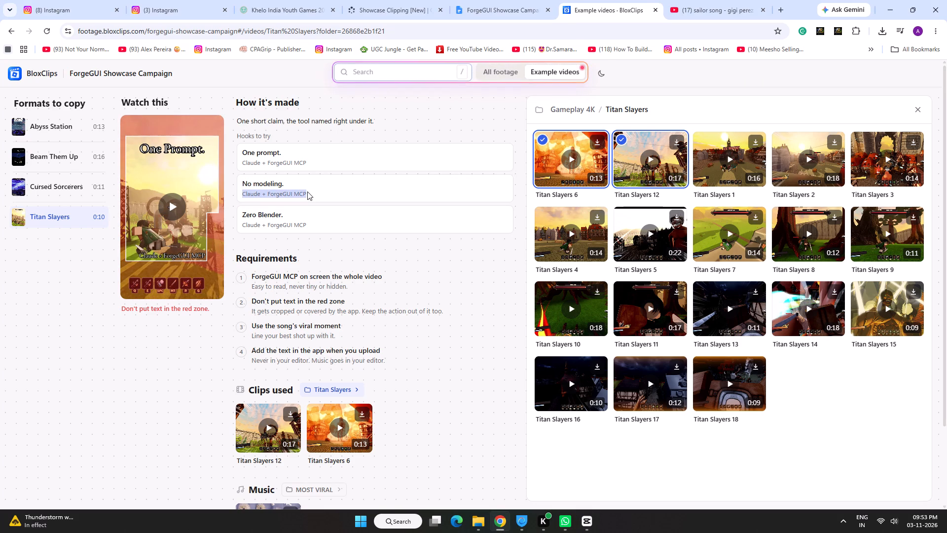
key(ctrl+c)
key(ctrl+c)
click(619, 488)
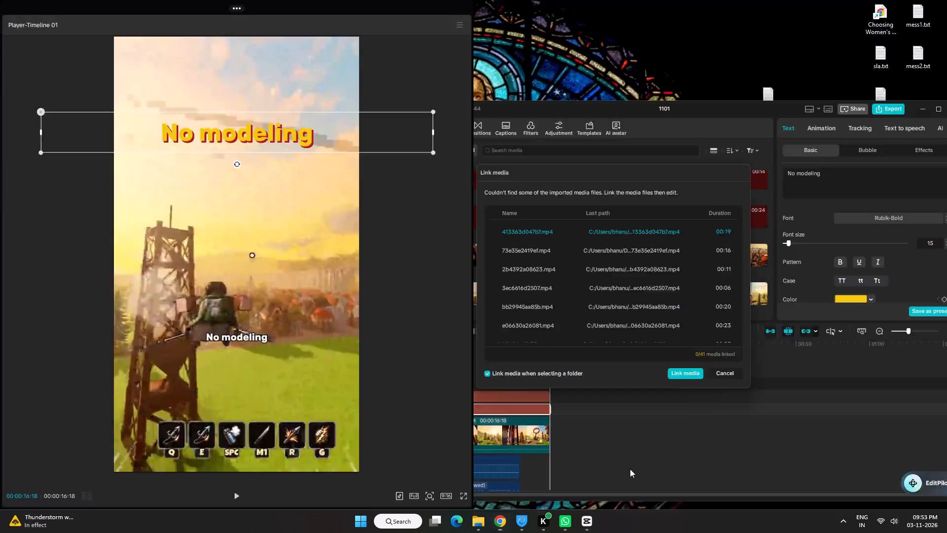
click(531, 399)
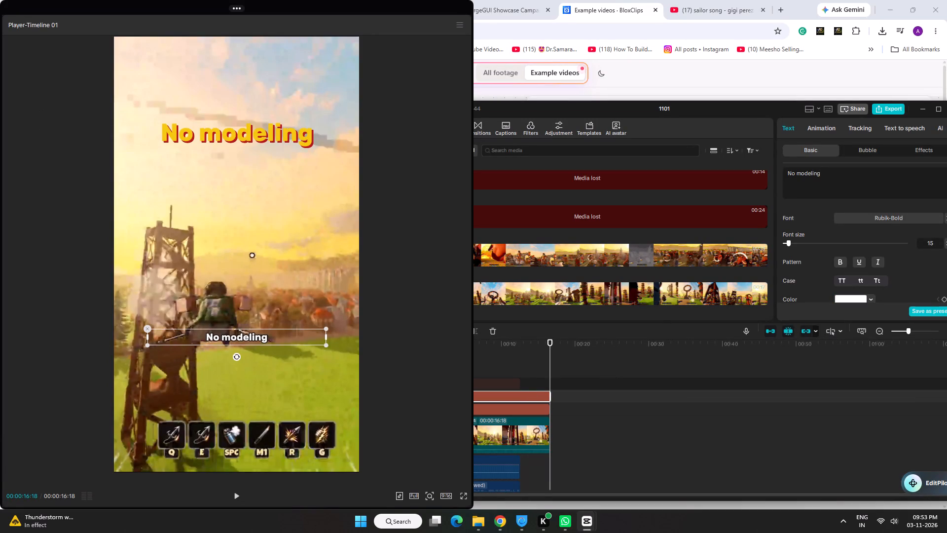
drag(832, 175, 772, 177)
key(ctrl+v)
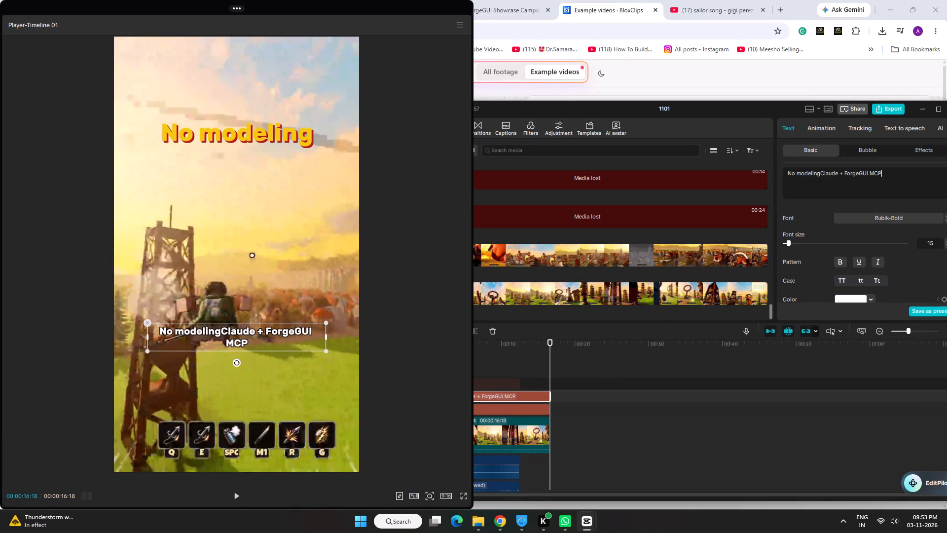
Widen the white caption's text box to fit one line and scale the caption down to a narrower width than the yellow title.
click(325, 339)
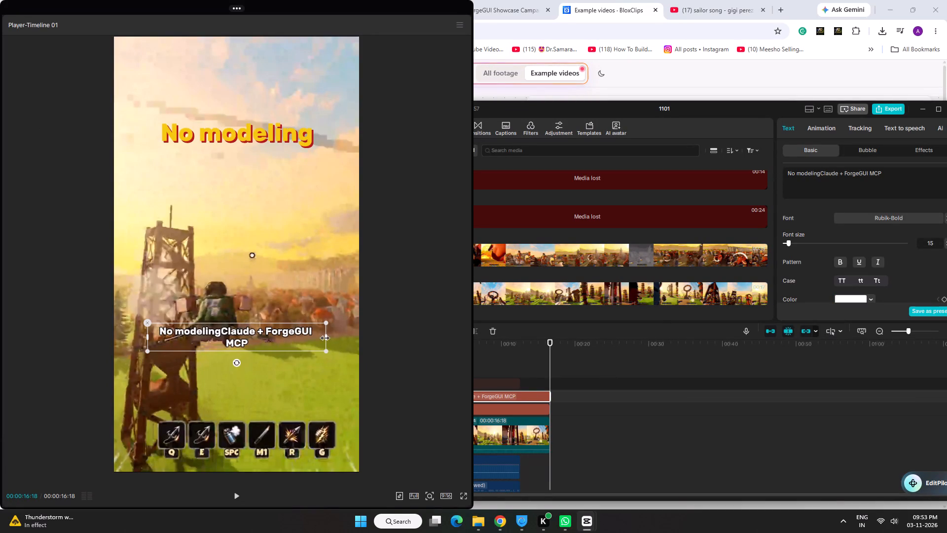
drag(327, 339, 336, 339)
drag(338, 347, 331, 346)
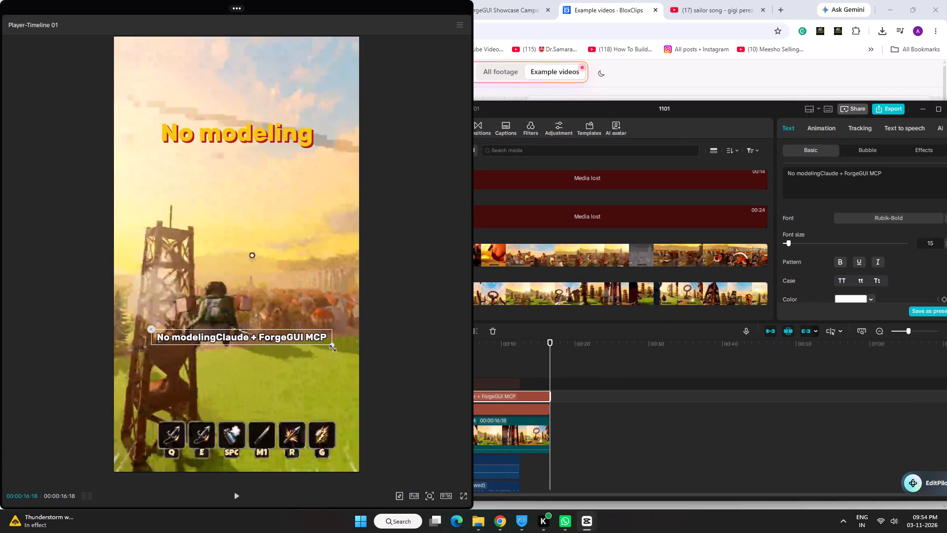
drag(331, 346, 295, 346)
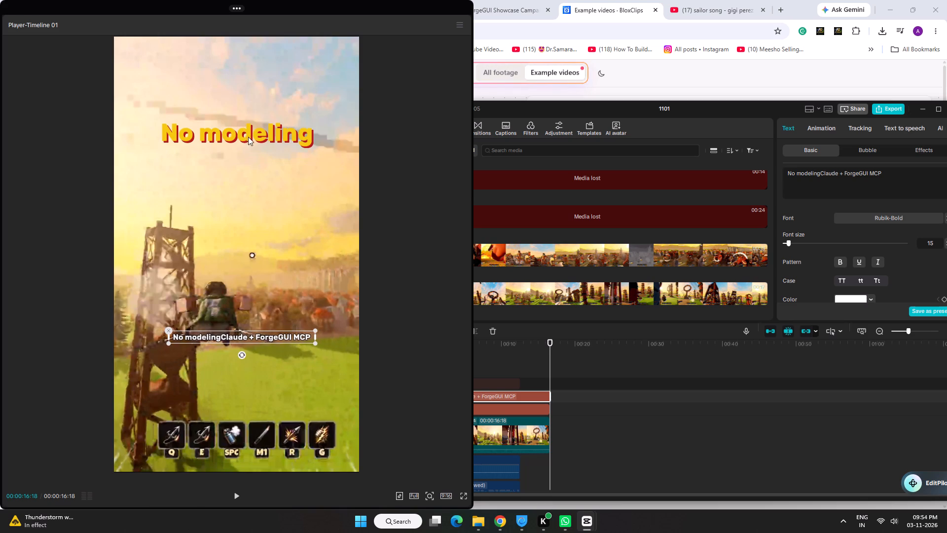
drag(317, 346, 303, 345)
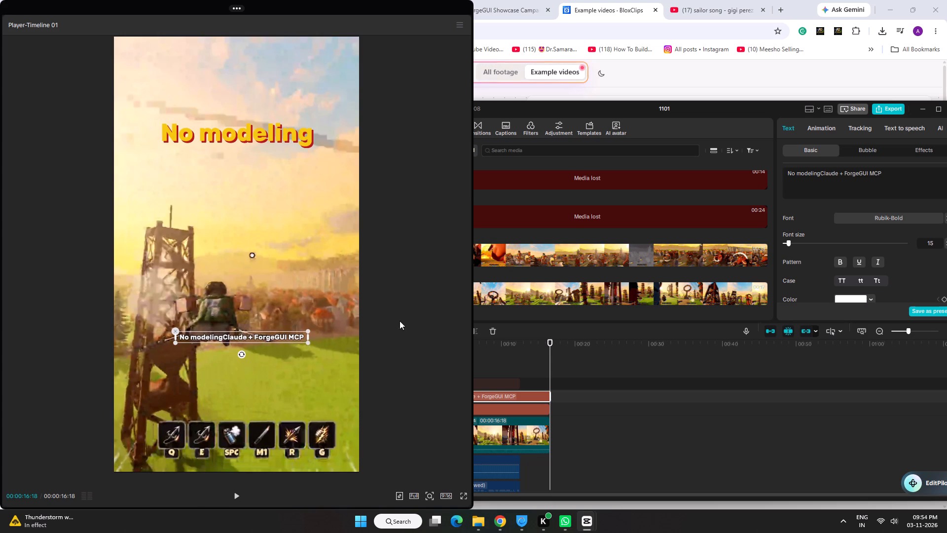
Preview the edited video from the start up to about 00:00:12:29.
drag(510, 346, 380, 368)
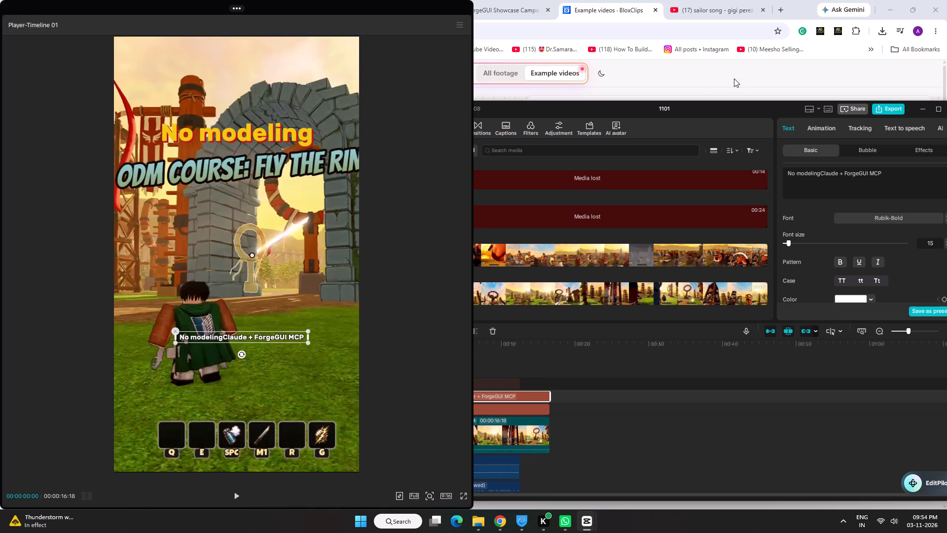
drag(671, 110, 820, 67)
key(space)
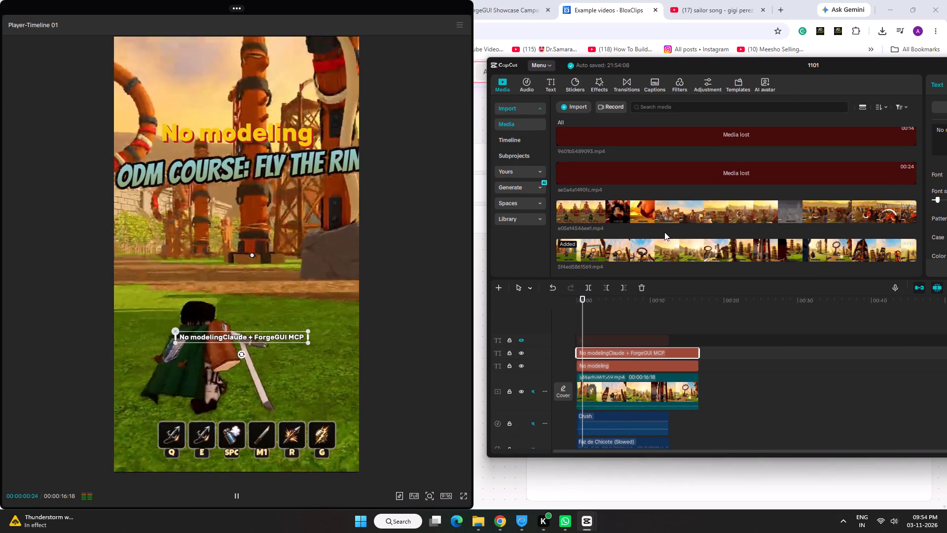
scroll(648, 392, down, 1)
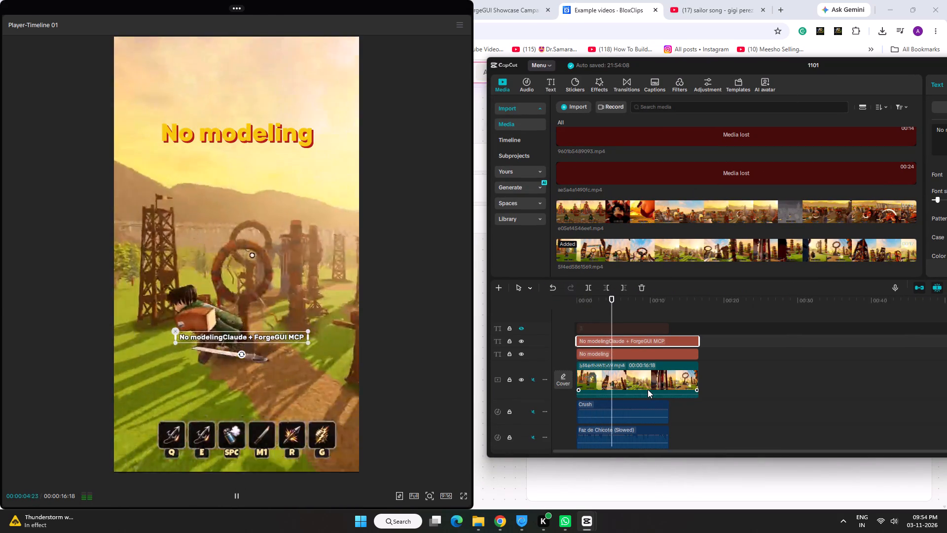
scroll(633, 396, down, 3)
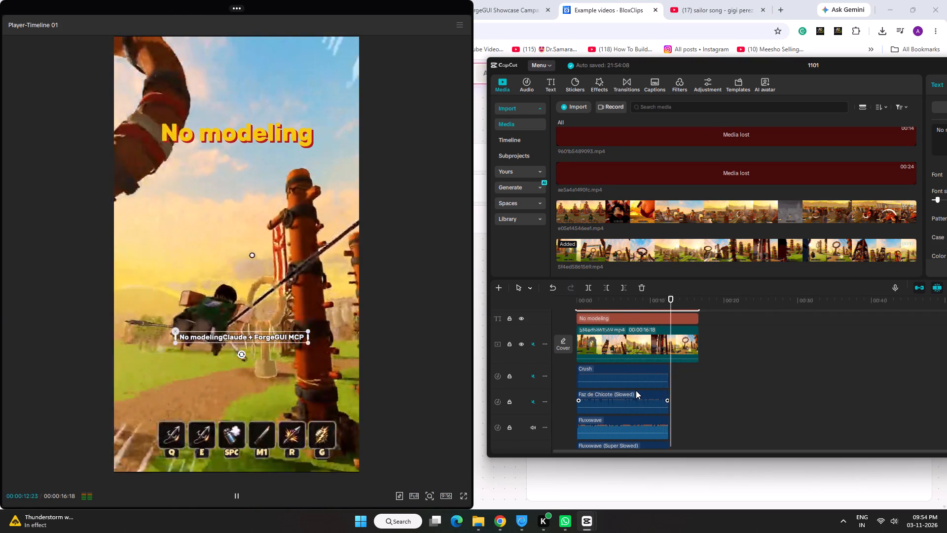
key(space)
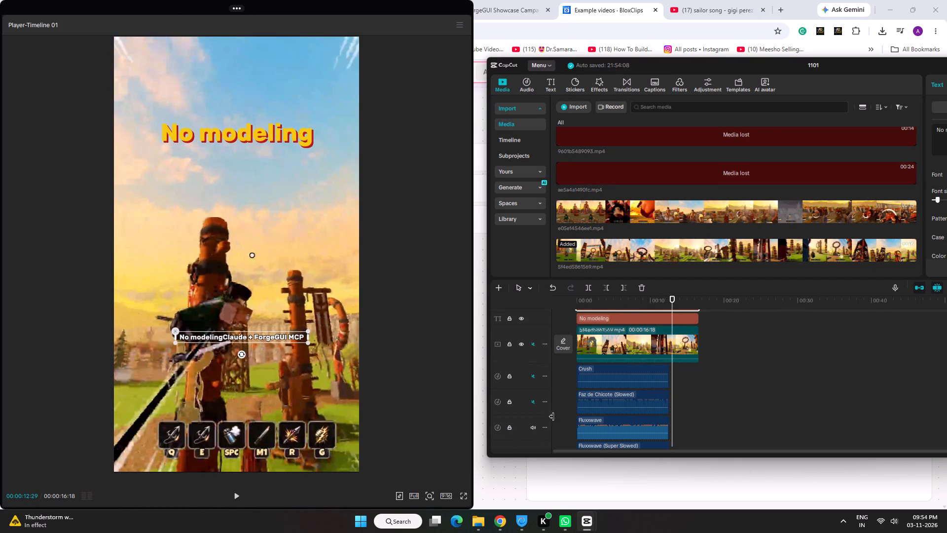
Mute the regular Fluxxwave track, unmute the Faz de Chicote (Slowed) track, and resume playback.
click(534, 429)
click(534, 407)
click(533, 401)
key(space)
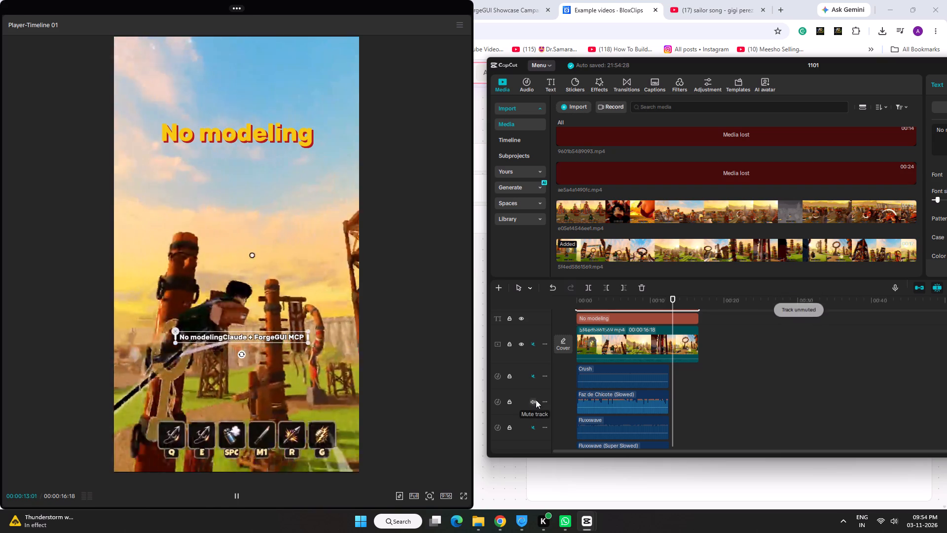
Audition the Faz de Chicote (Slowed) track from the start of the video, and mute that track.
drag(600, 303, 561, 302)
key(space)
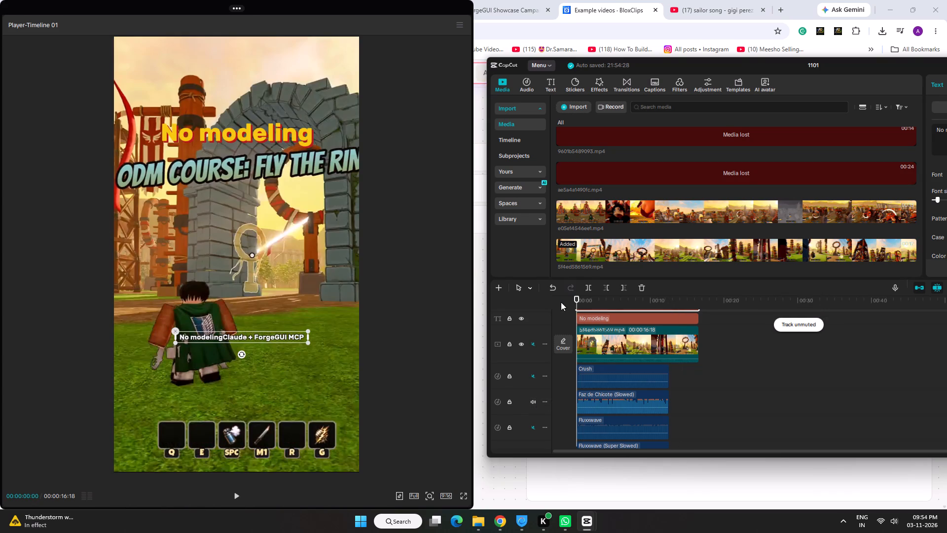
key(space)
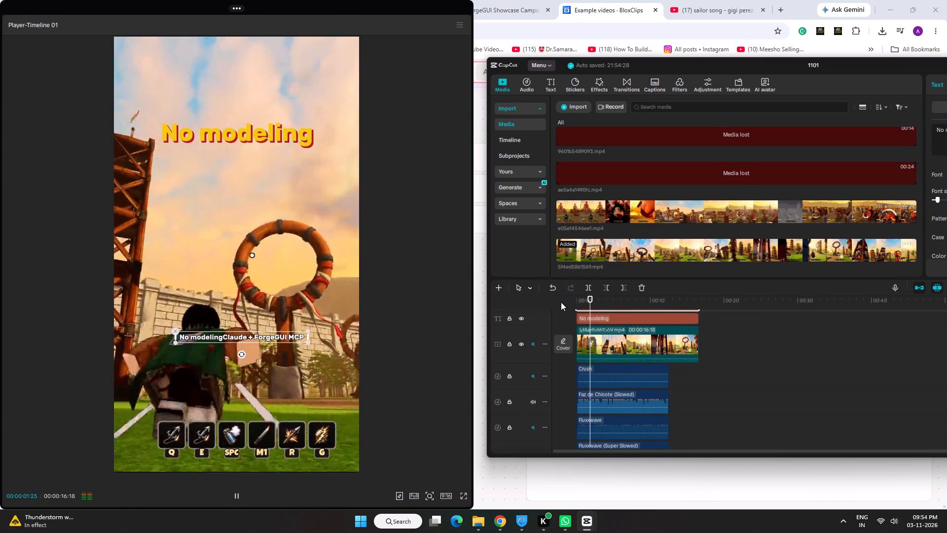
key(space)
click(533, 404)
Unmute the Fluxxwave (Super Slowed) track, audition it briefly against the footage, and mute it again.
scroll(532, 399, down, 1)
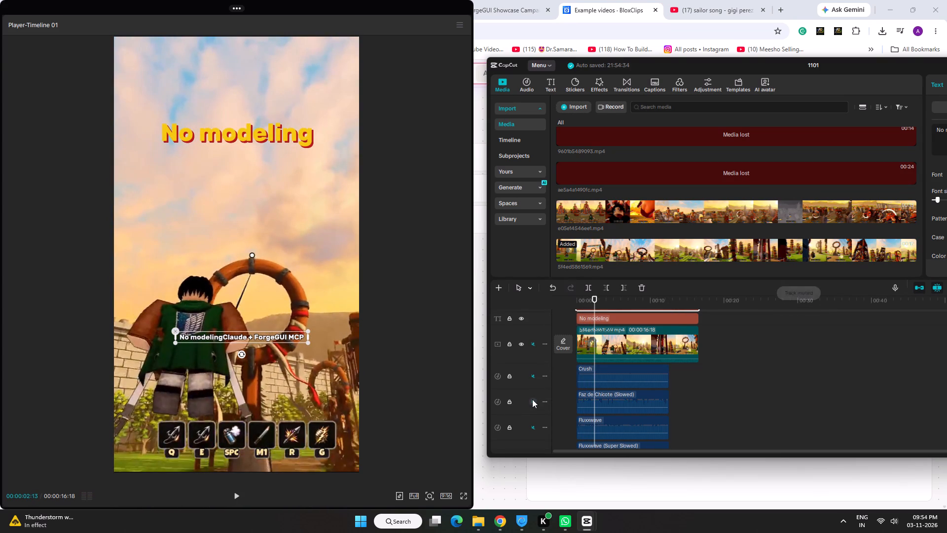
scroll(532, 399, down, 2)
scroll(611, 395, down, 2)
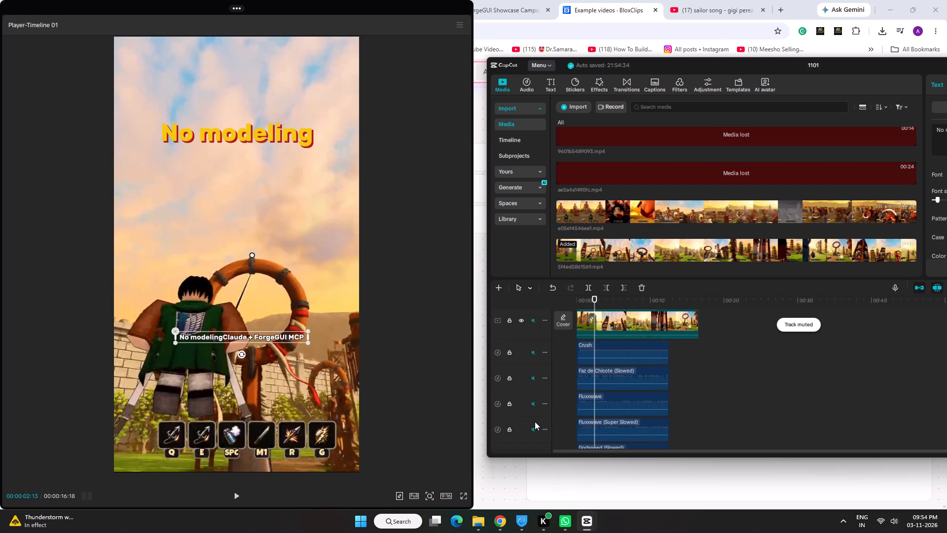
click(535, 421)
click(535, 429)
key(space)
key(space)
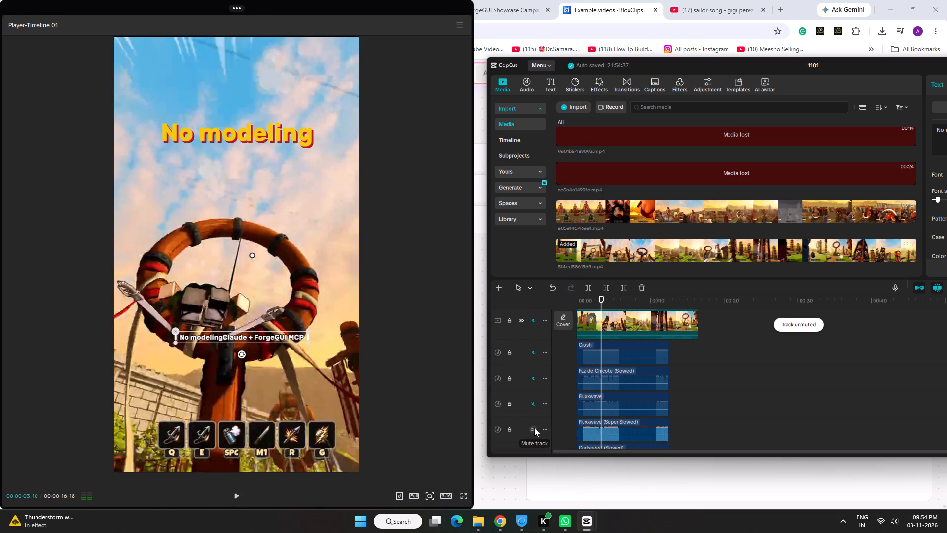
click(534, 428)
Unmute the Godspeed (Slowed) track, audition it briefly against the footage, and mute it again.
scroll(587, 412, down, 4)
scroll(539, 419, down, 1)
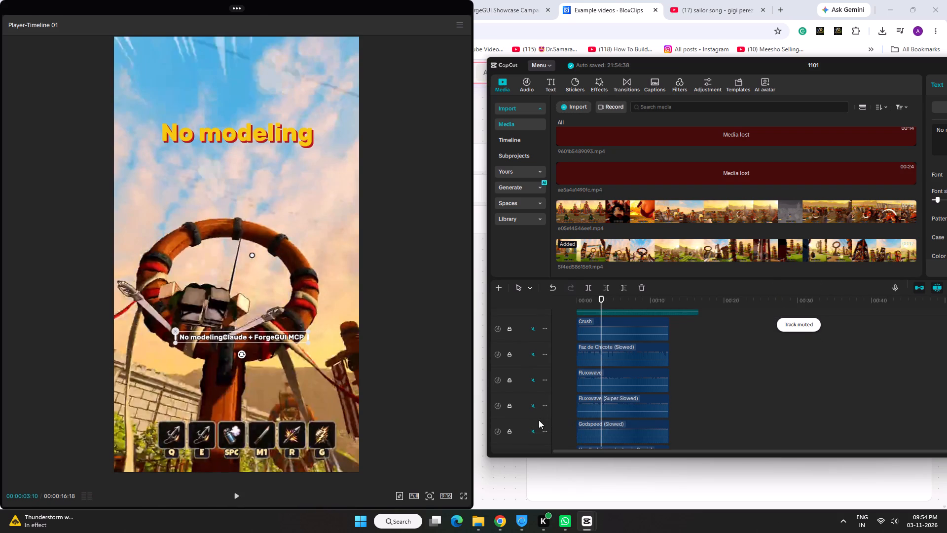
scroll(606, 399, down, 3)
click(533, 395)
key(space)
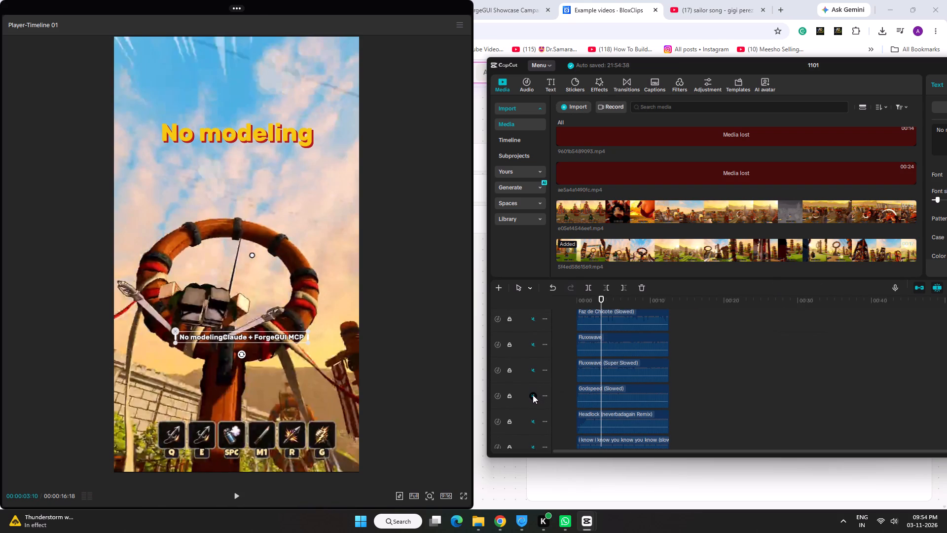
click(532, 395)
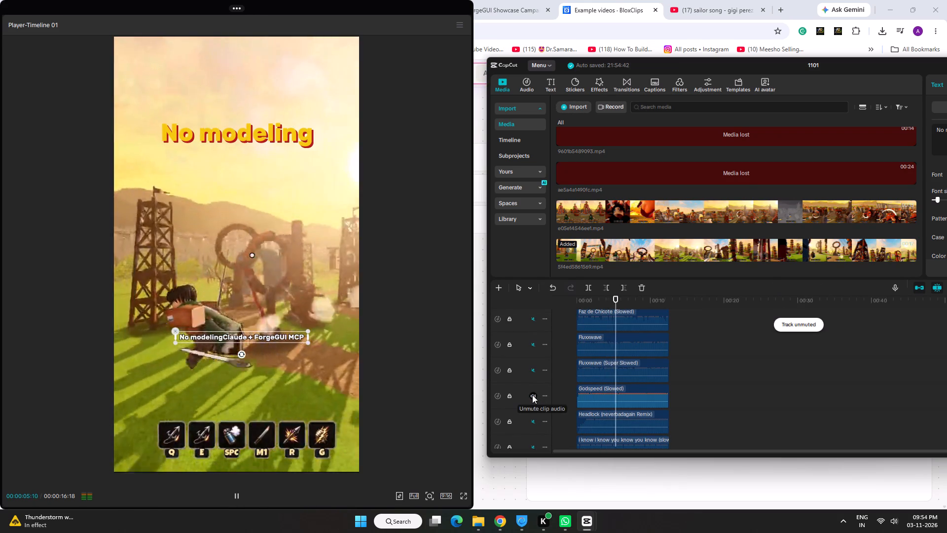
key(space)
Audition the Headlock (neverbadagain Remix) track from near the video's start, and mute it again.
drag(598, 307, 580, 308)
click(534, 421)
key(space)
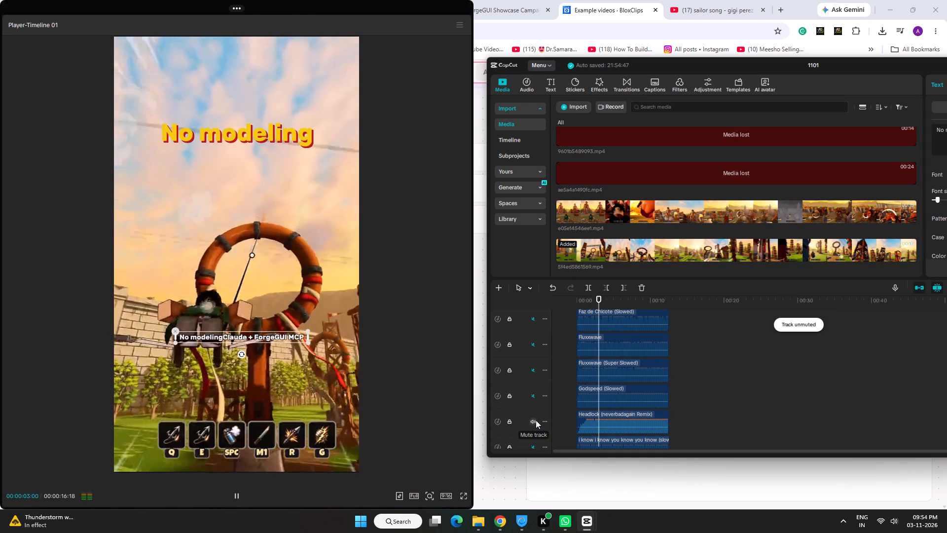
key(space)
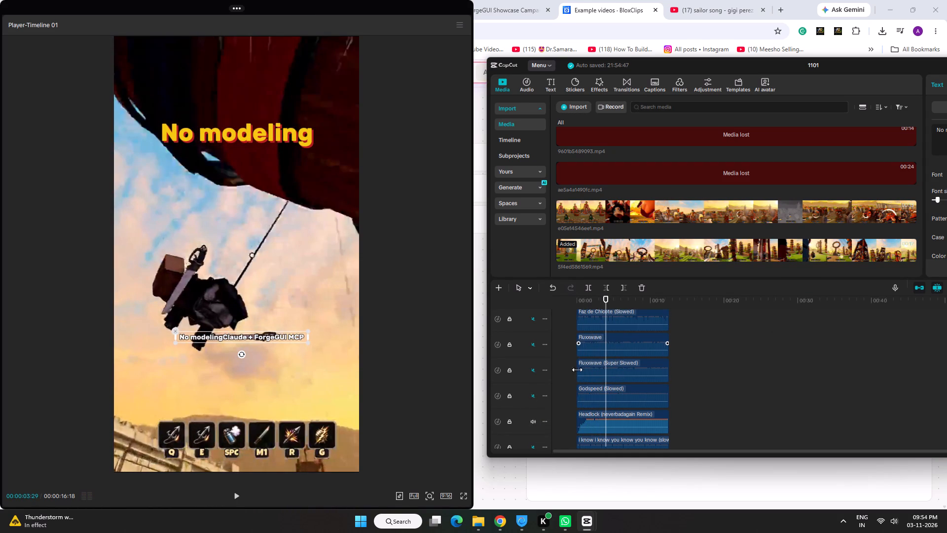
drag(590, 303, 580, 303)
scroll(612, 386, down, 3)
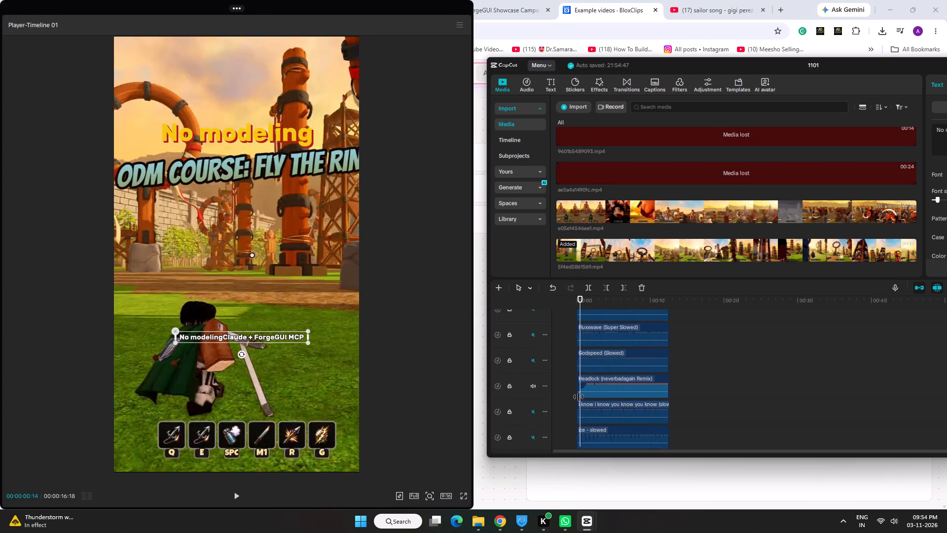
scroll(578, 397, down, 2)
click(534, 360)
Unmute the "I know I know you know you know" track, audition it briefly, and mute it again.
click(533, 381)
click(533, 388)
key(space)
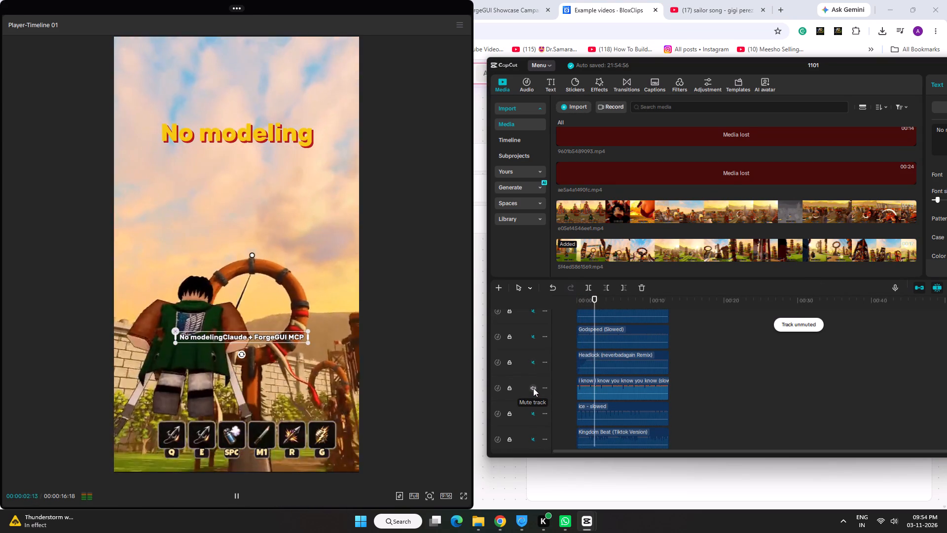
key(space)
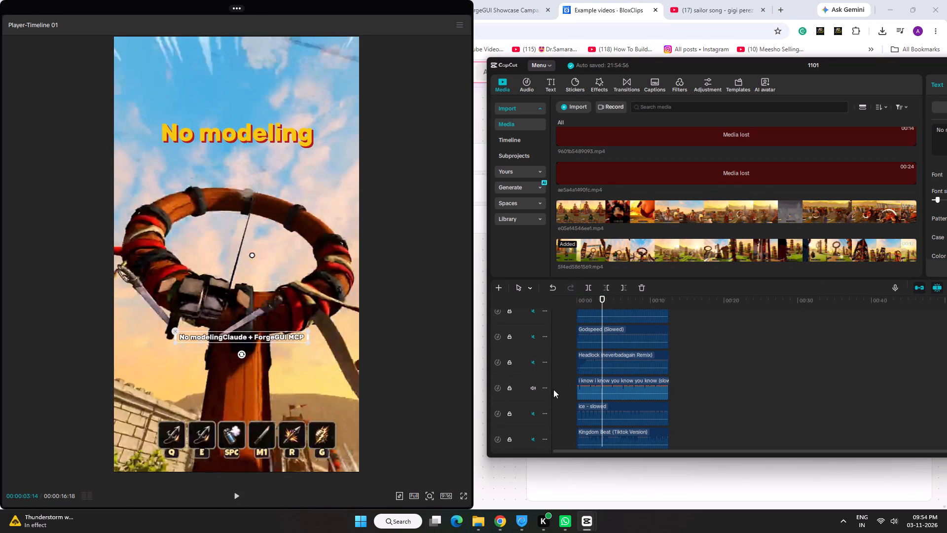
click(531, 388)
Unmute the "ice - slowed" track, audition it briefly against the footage, and mute it again.
click(538, 412)
click(537, 413)
click(531, 415)
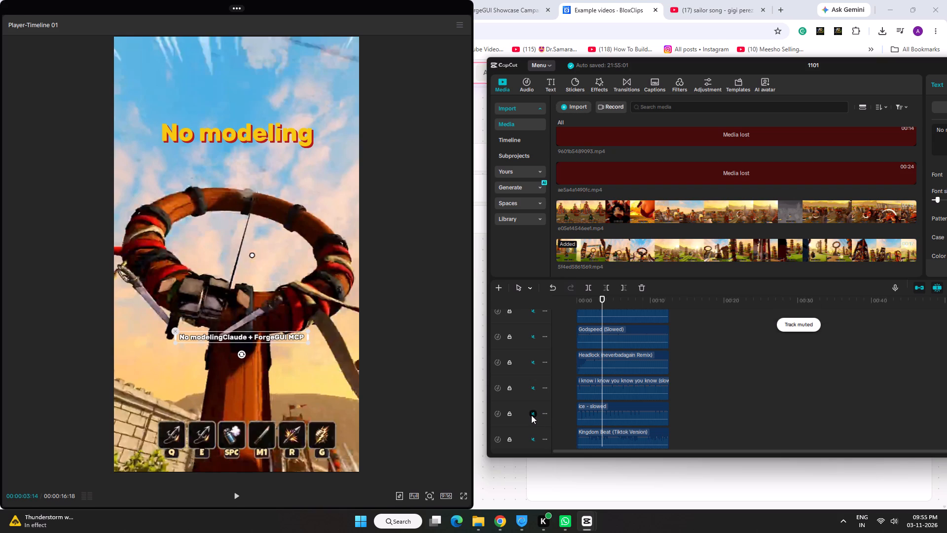
key(space)
key(space)
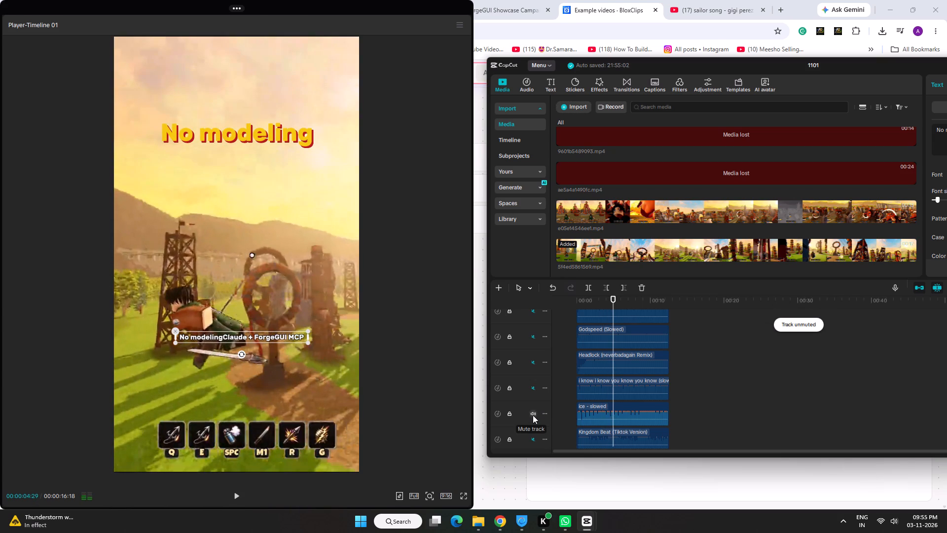
click(533, 415)
Unmute the Kingdom Beat (Tiktok Version) track and preview the video with it from the start to about 00:00:13:11.
drag(584, 300, 574, 304)
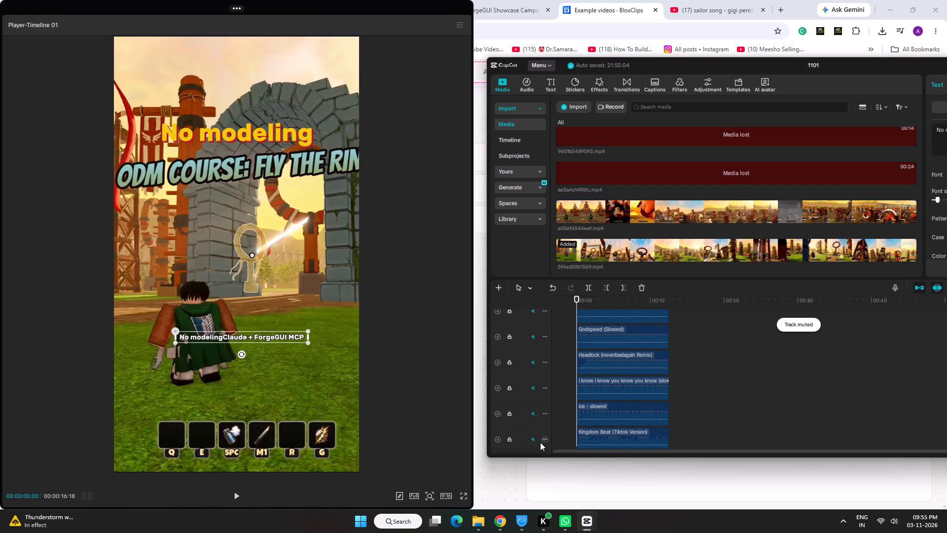
click(533, 442)
key(space)
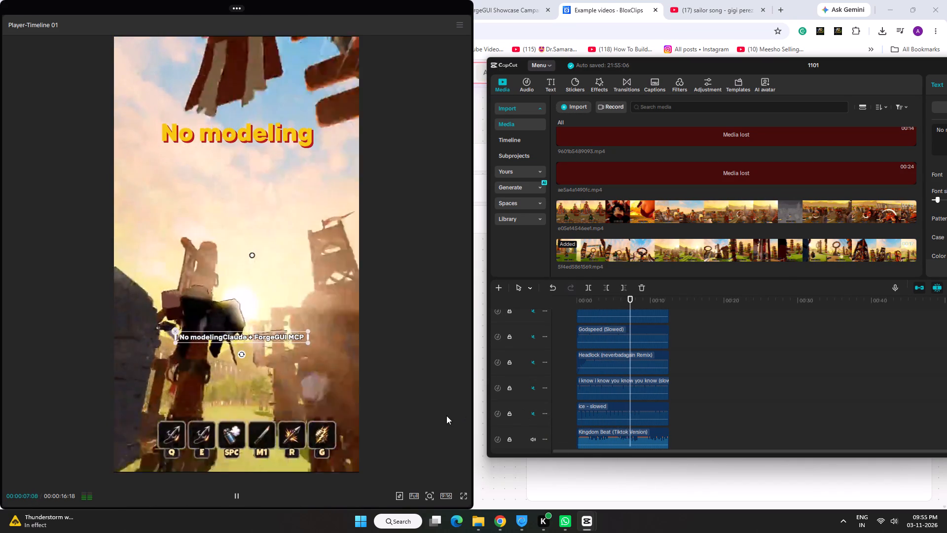
click(446, 416)
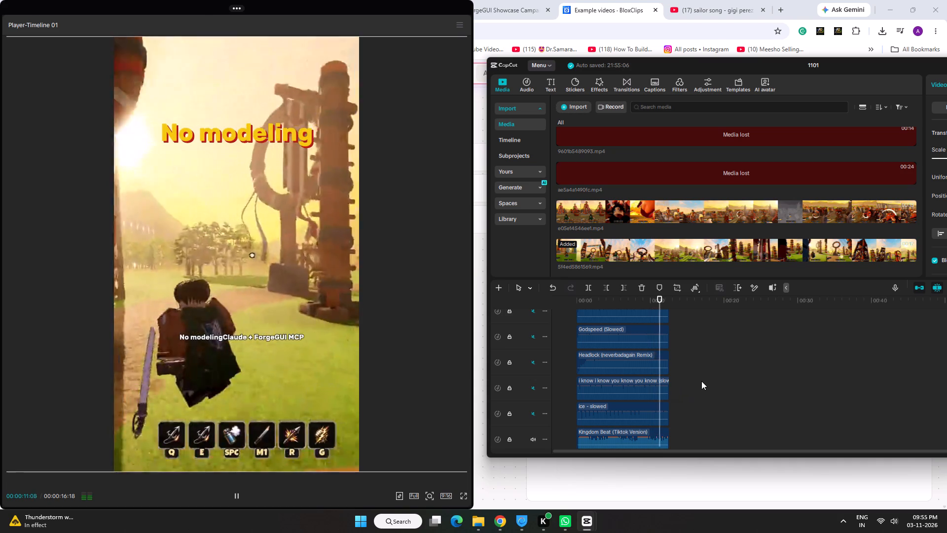
scroll(701, 381, up, 5)
scroll(701, 381, down, 9)
key(space)
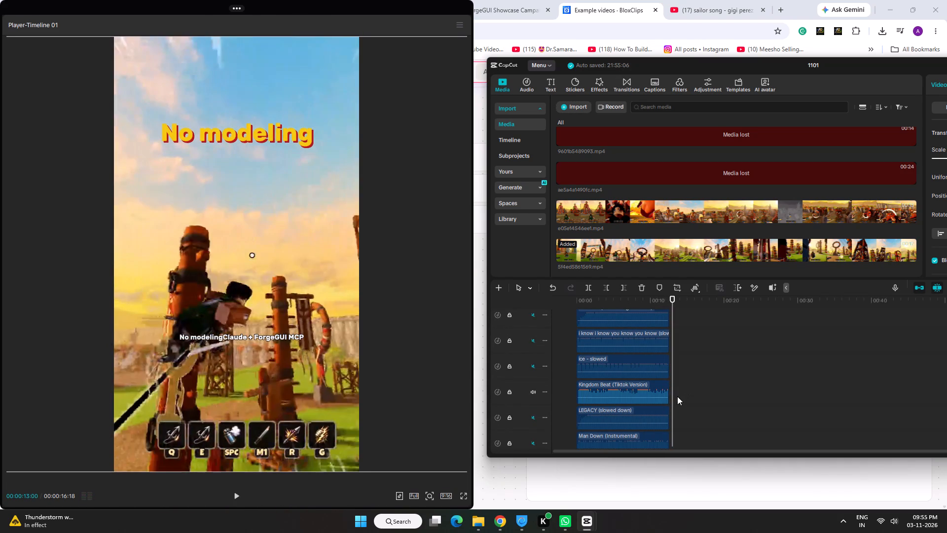
key(space)
key(space)
Extend the Kingdom Beat (Tiktok Version) clip to the end of the footage at 00:00:16:18.
click(651, 387)
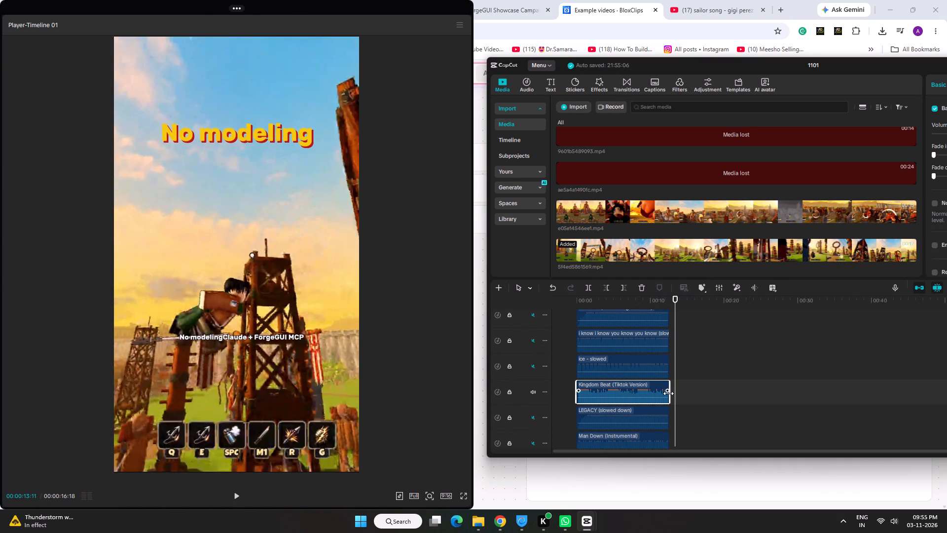
drag(670, 398, 696, 401)
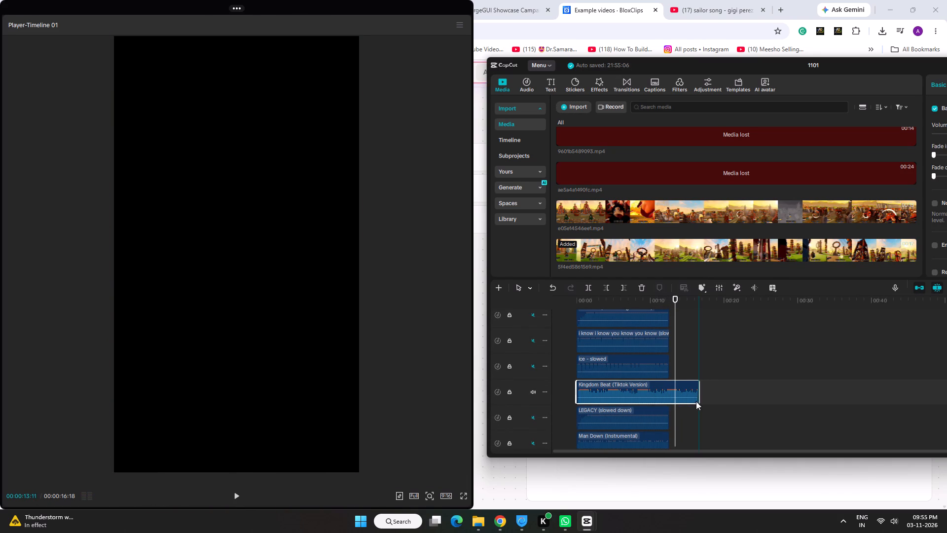
scroll(702, 360, up, 12)
scroll(702, 355, up, 13)
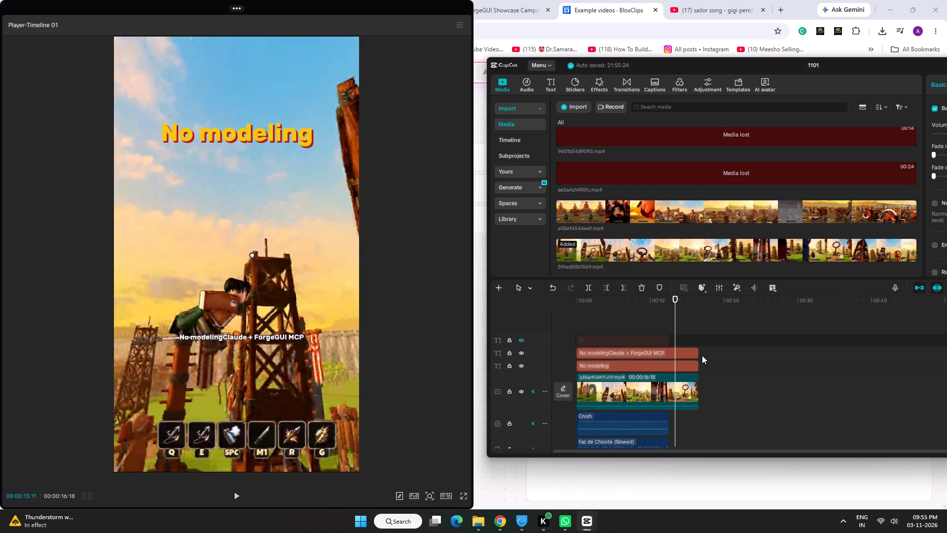
drag(673, 302, 709, 303)
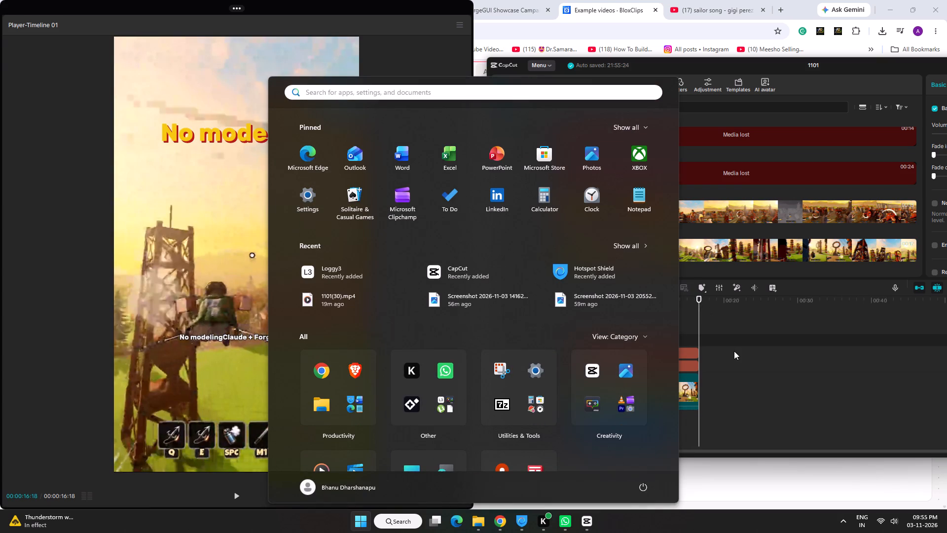
Export the finished "No modeling" video from project 1101.
click(734, 351)
key(ctrl+e)
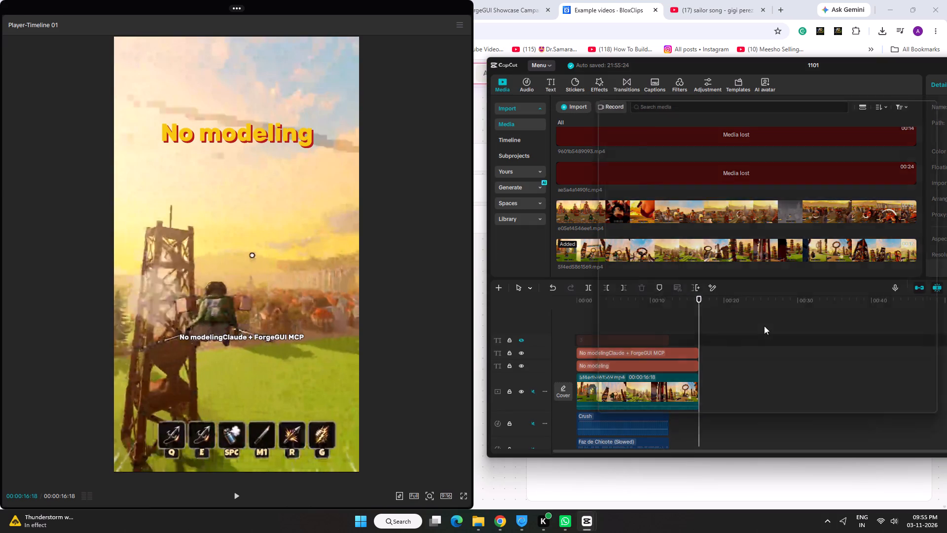
click(885, 406)
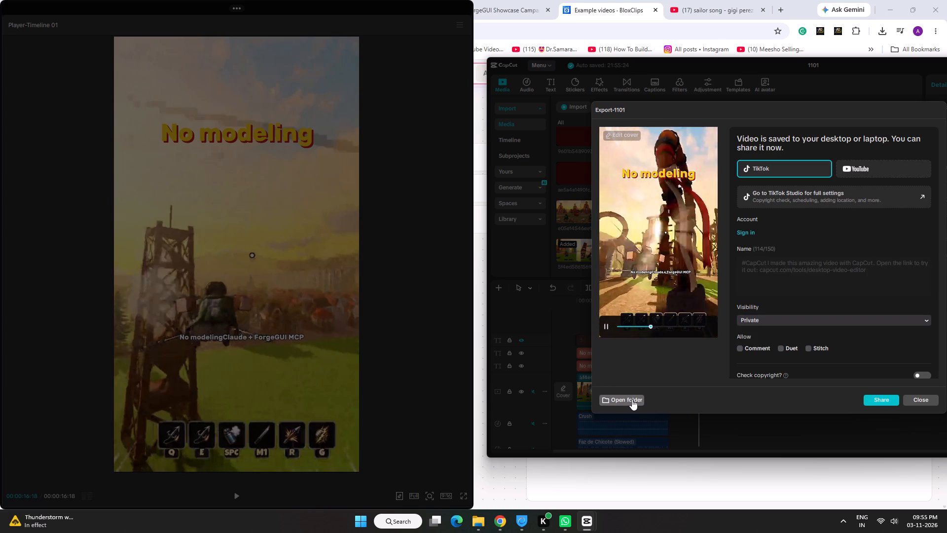
Copy the exported 1101(38).mp4 from its output folder into the cap folder in Downloads, and close the export window.
click(632, 399)
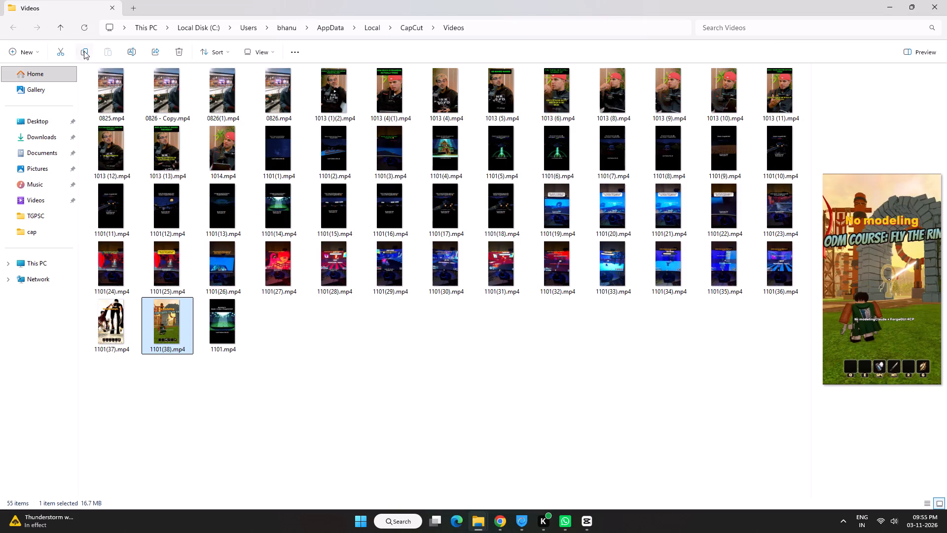
click(84, 51)
click(52, 139)
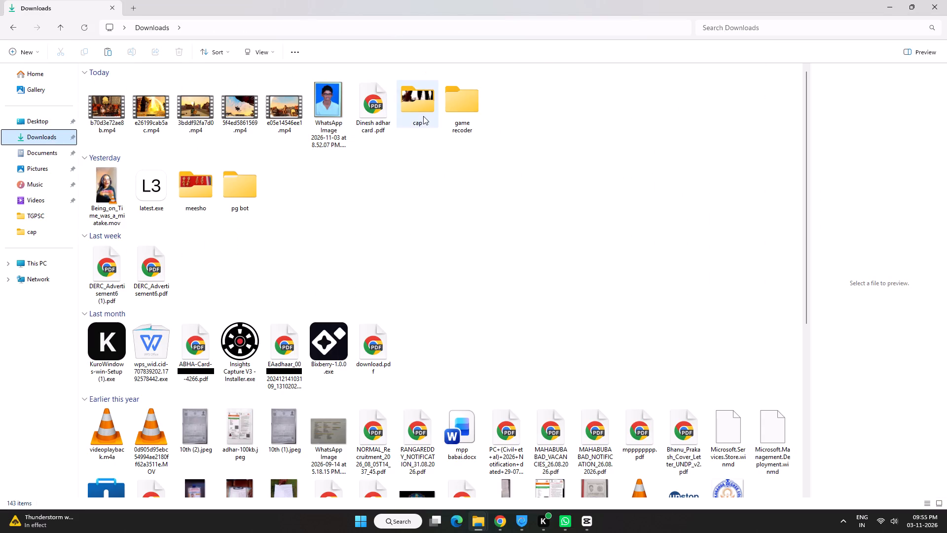
double_click(423, 116)
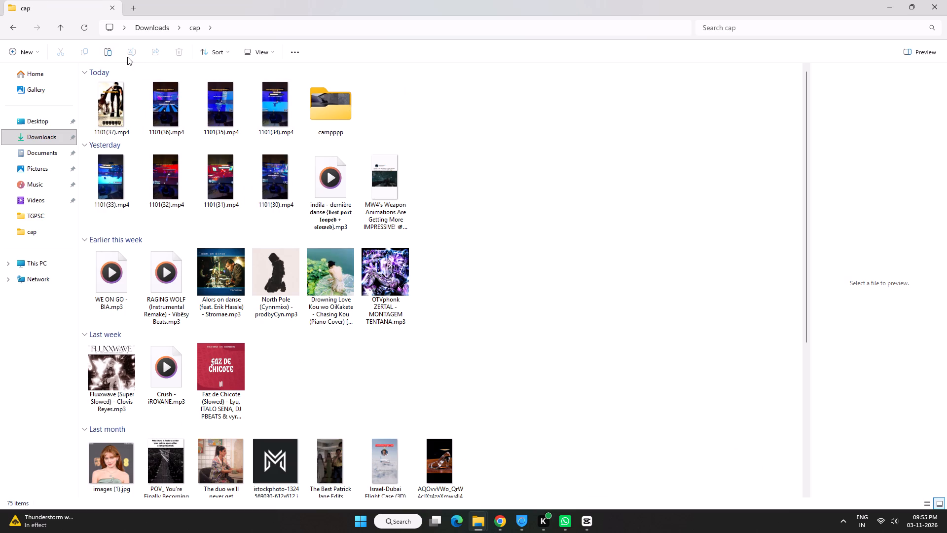
click(108, 49)
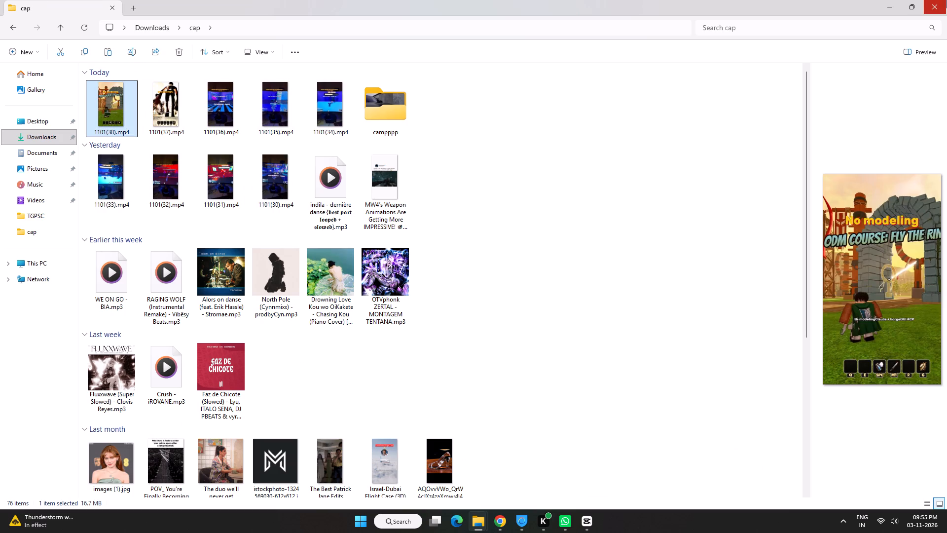
click(946, 0)
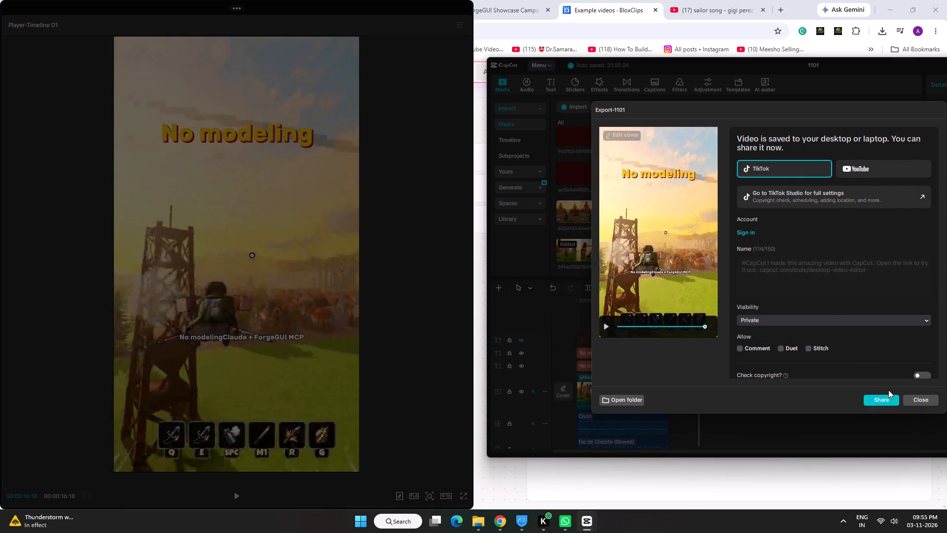
click(916, 399)
Switch to the BloxClips page in Chrome and copy the hook text "Zero Blender." from the hooks to try.
drag(619, 302, 590, 307)
click(735, 474)
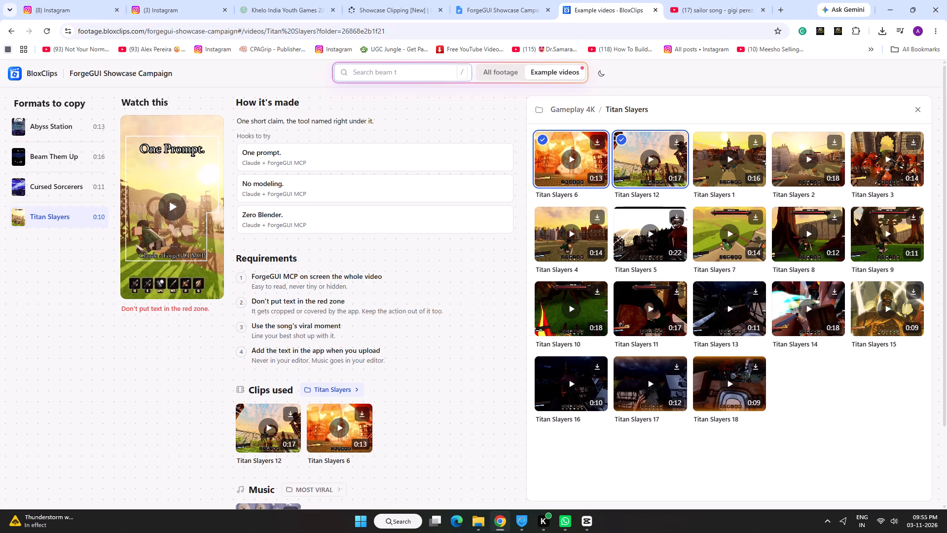
drag(241, 215, 283, 218)
right_click(274, 213)
click(295, 225)
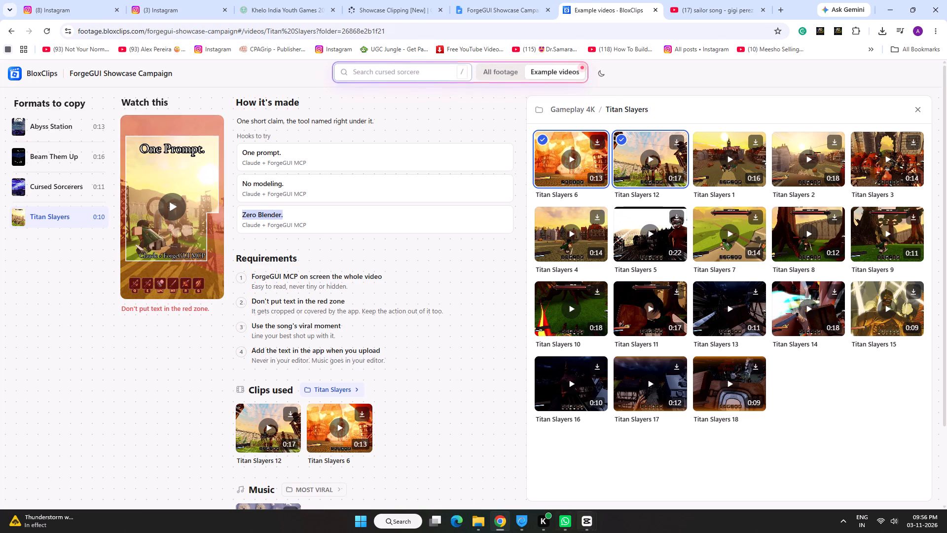
In CapCut, replace the "No modeling" headline with "Zero Blender", without a period, and scale it down slightly.
click(611, 492)
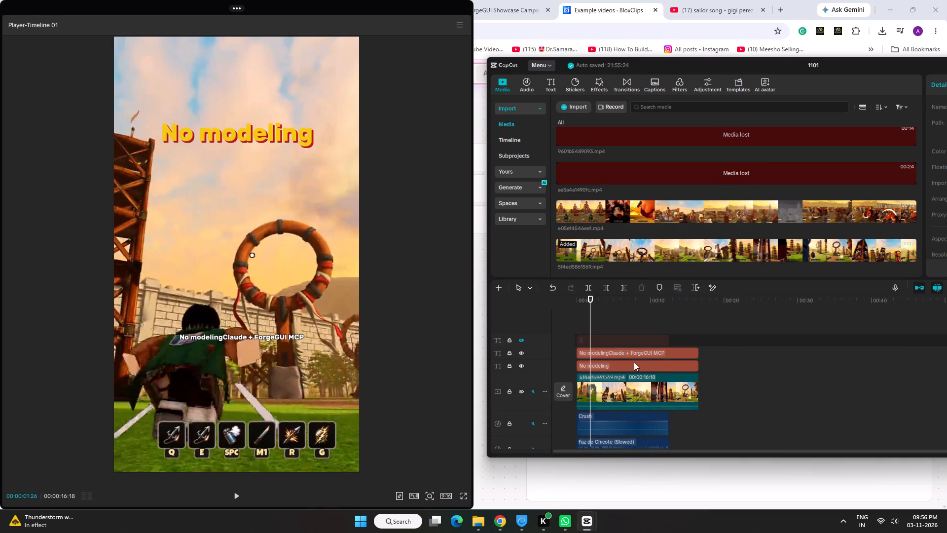
click(634, 365)
drag(831, 63, 747, 63)
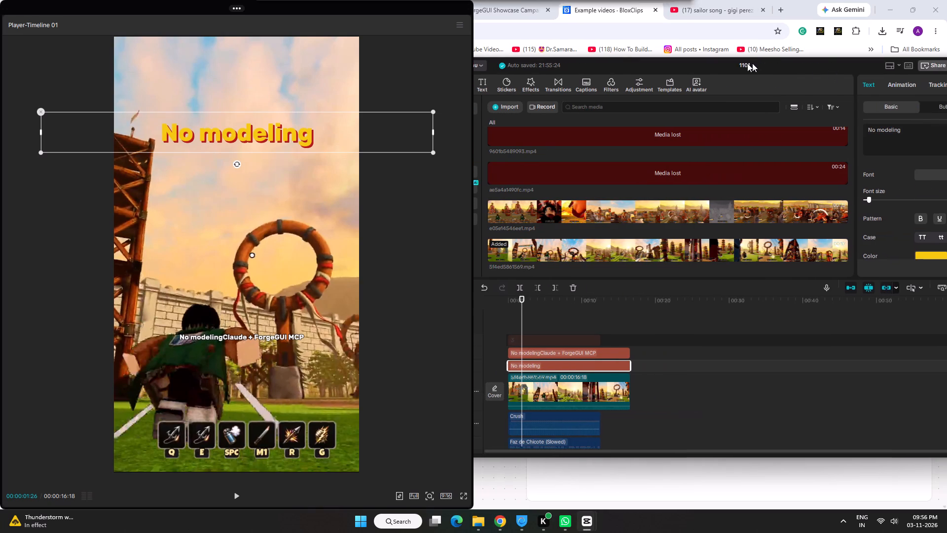
drag(747, 63, 700, 75)
drag(842, 144, 773, 140)
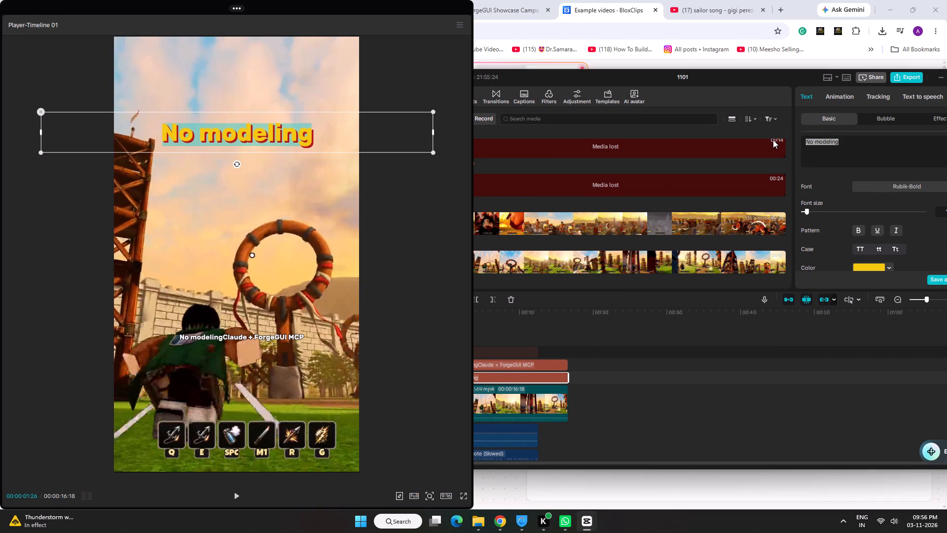
key(ctrl+v)
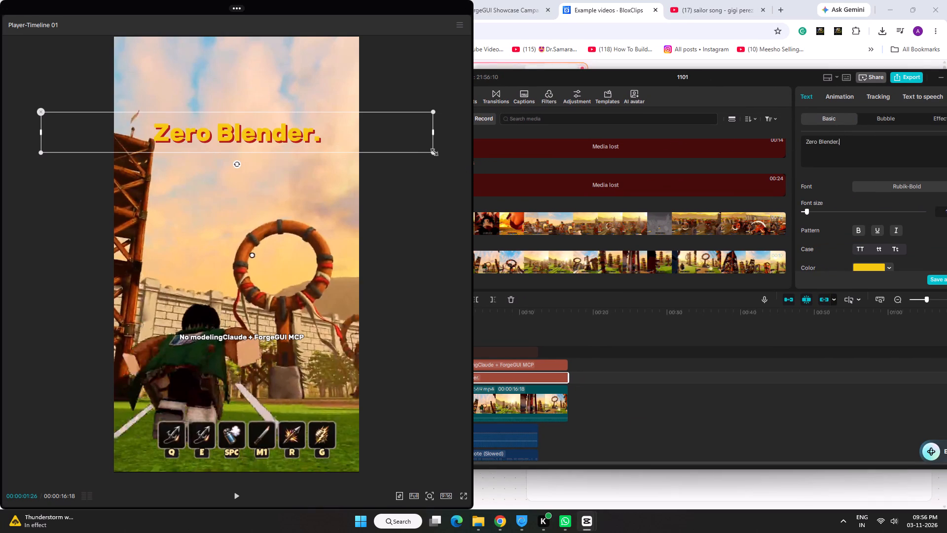
drag(433, 151, 405, 147)
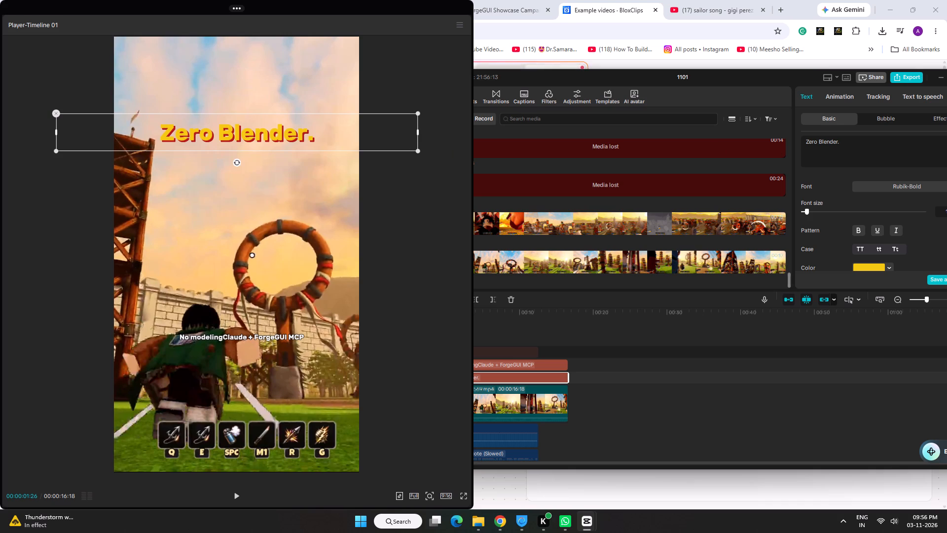
click(851, 145)
key(BackSpace)
Move the "No modelingClaude + ForgeGUI MCP" caption slightly higher in the frame and centre it horizontally.
click(270, 339)
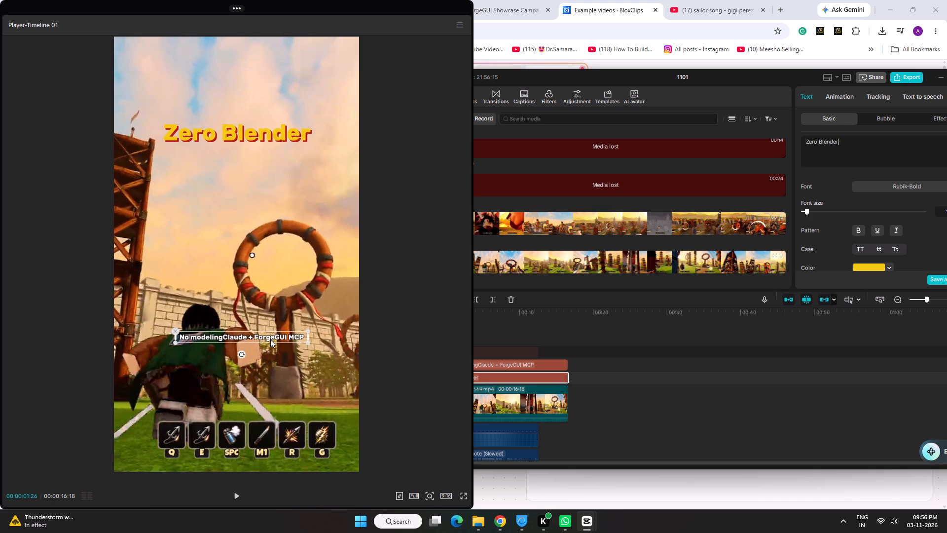
drag(270, 336, 271, 319)
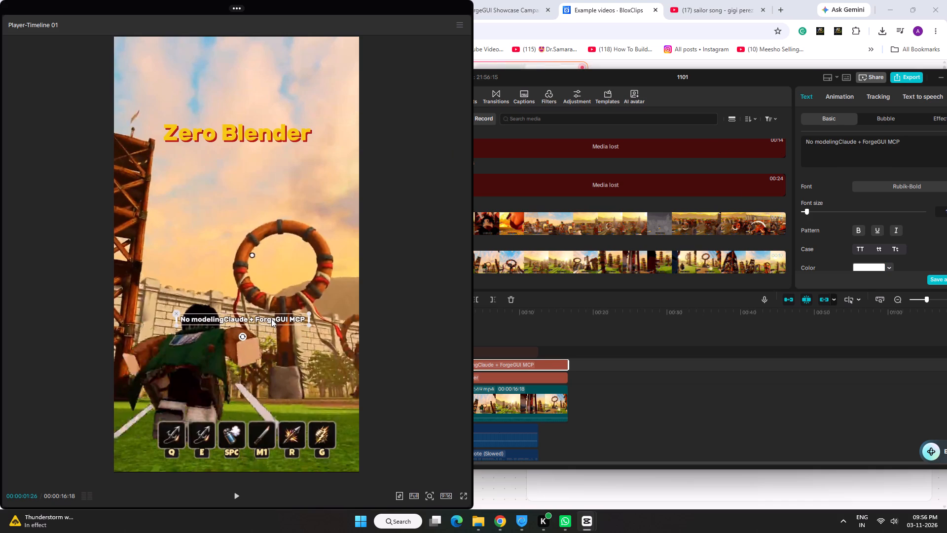
drag(271, 319, 278, 325)
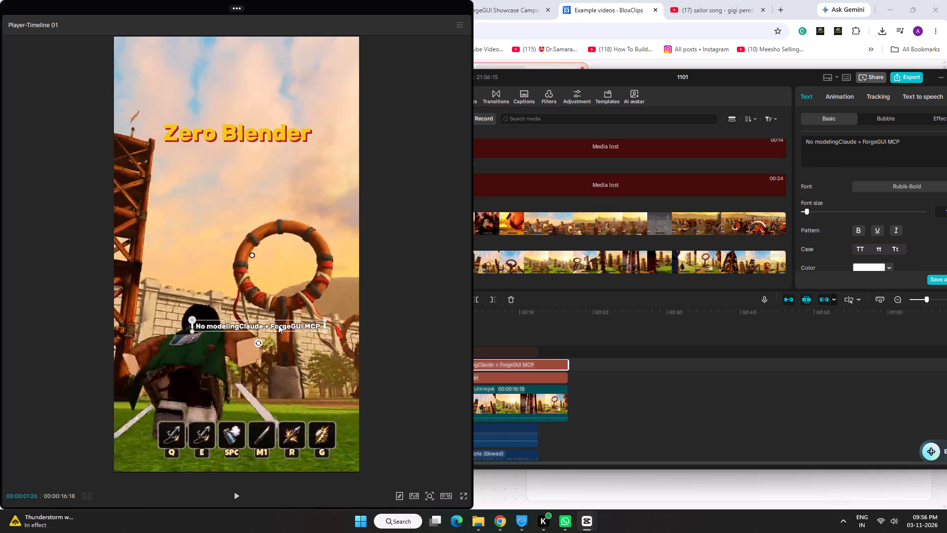
drag(278, 325, 266, 324)
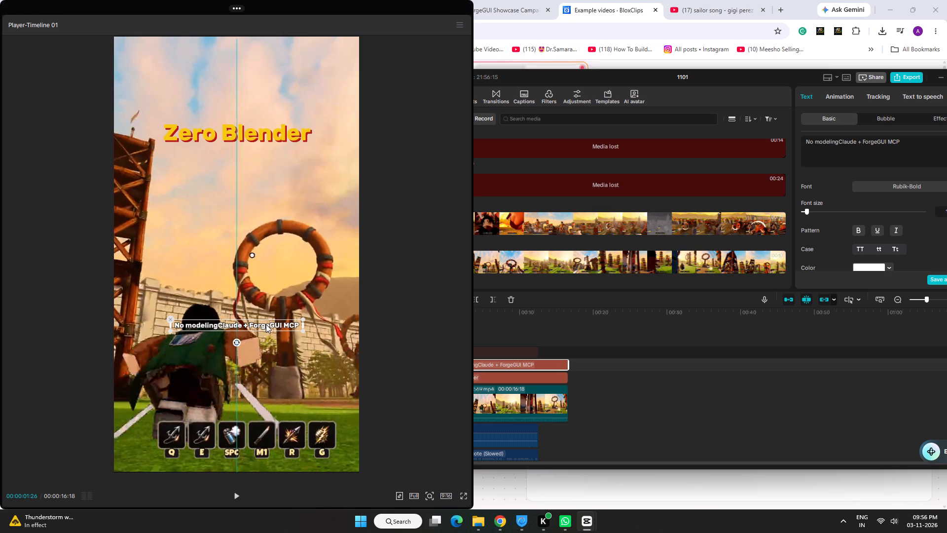
Import 3bddf92fa7d0.mp4 from the Downloads folder into the project media.
drag(580, 78, 735, 71)
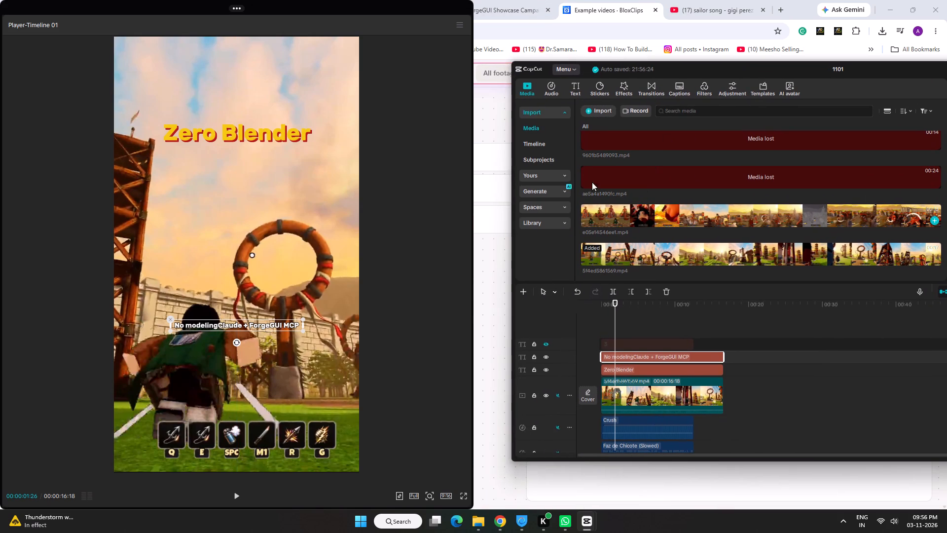
click(585, 114)
click(602, 128)
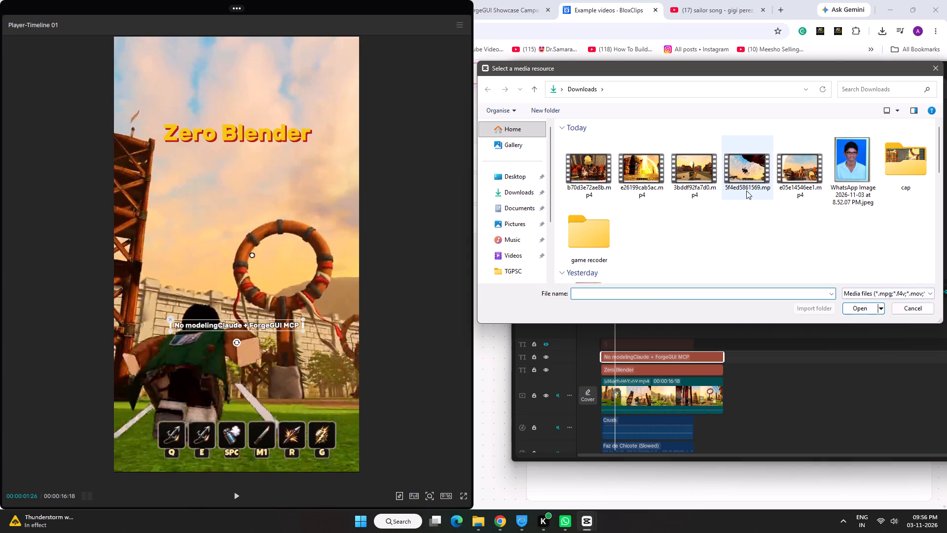
double_click(689, 177)
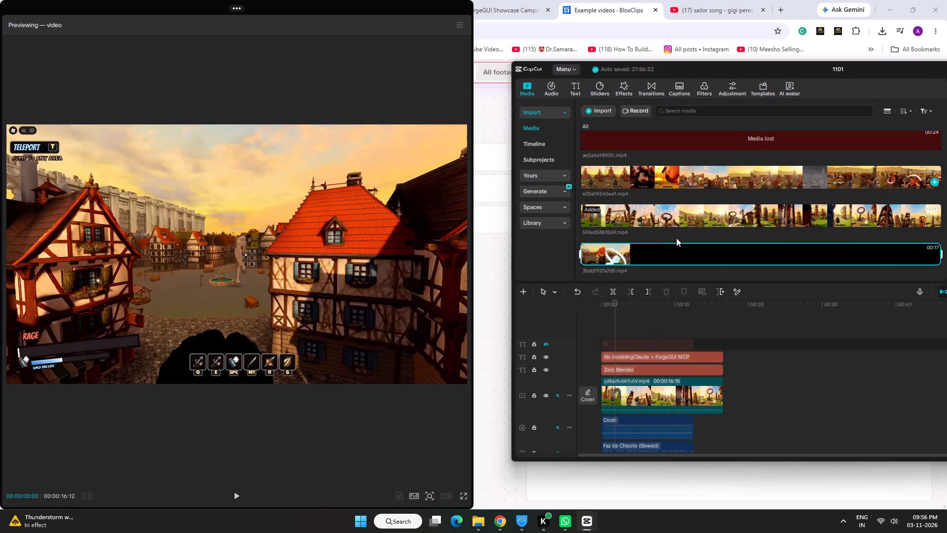
Shorten the main track's clip to 00:00:13:10 and replace it with 3bddf92fa7d0.mp4.
drag(665, 253, 627, 406)
click(708, 389)
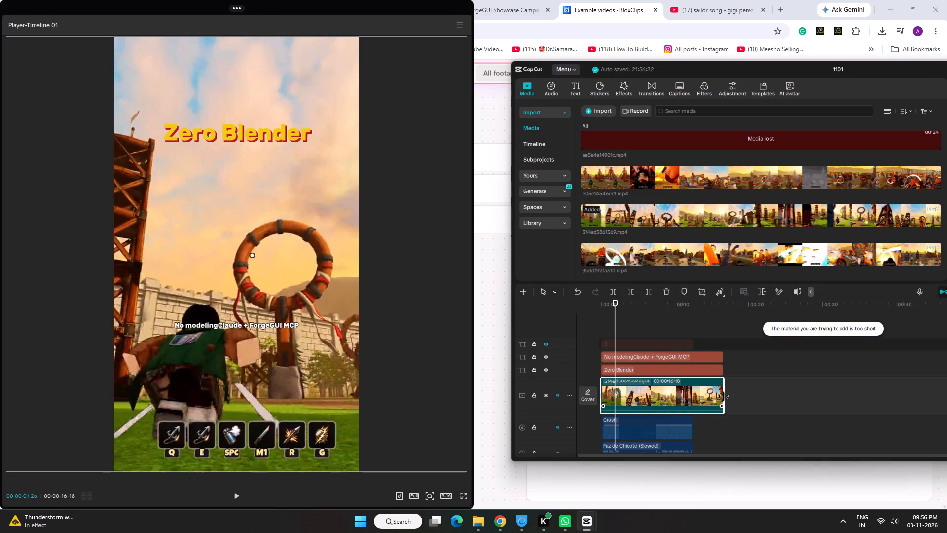
drag(724, 396, 697, 400)
drag(688, 252, 629, 388)
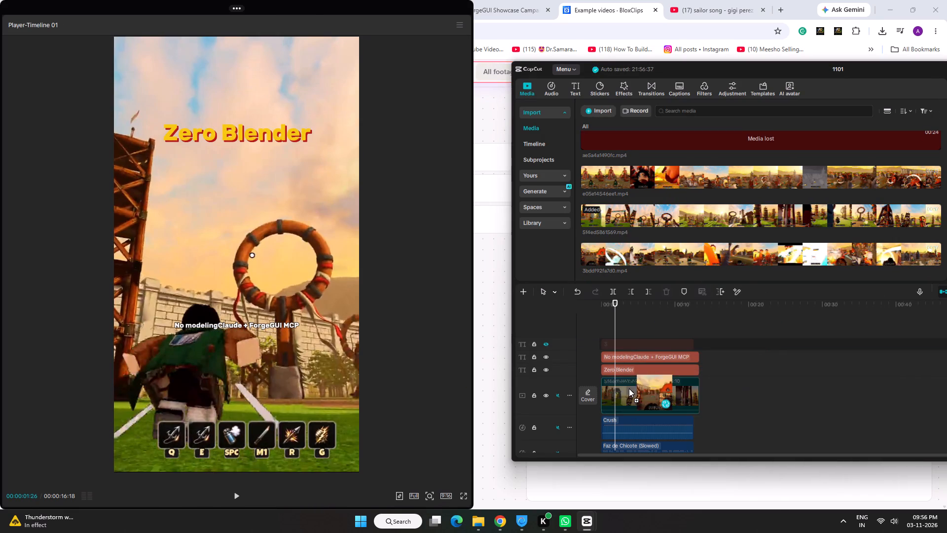
drag(629, 388, 627, 392)
click(853, 352)
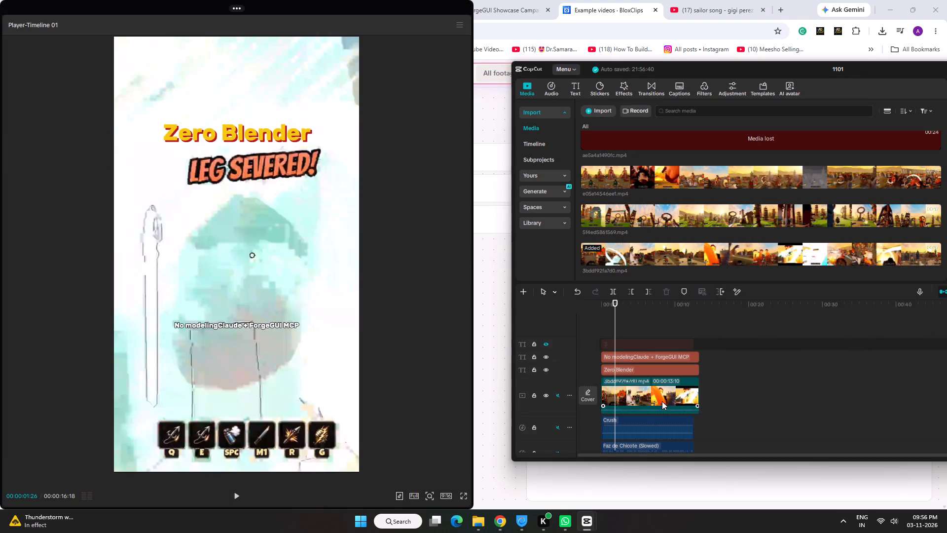
Extend the replaced footage to its full 00:00:16:12 and lengthen both text clips to match its end.
click(662, 401)
drag(698, 396, 734, 397)
click(679, 370)
drag(701, 370, 719, 371)
click(691, 354)
drag(701, 358, 721, 362)
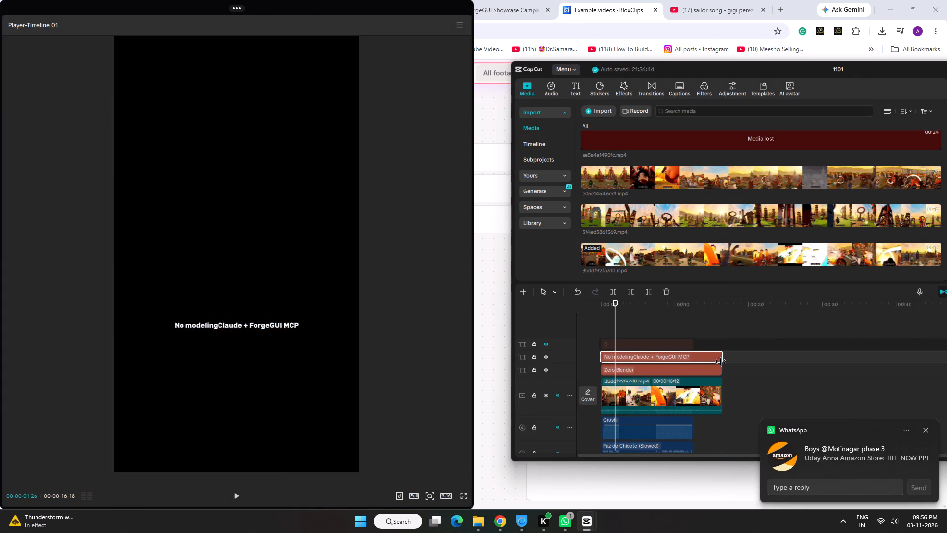
Extend the Crush audio clip to the end of the footage.
scroll(698, 395, down, 2)
click(678, 398)
click(697, 405)
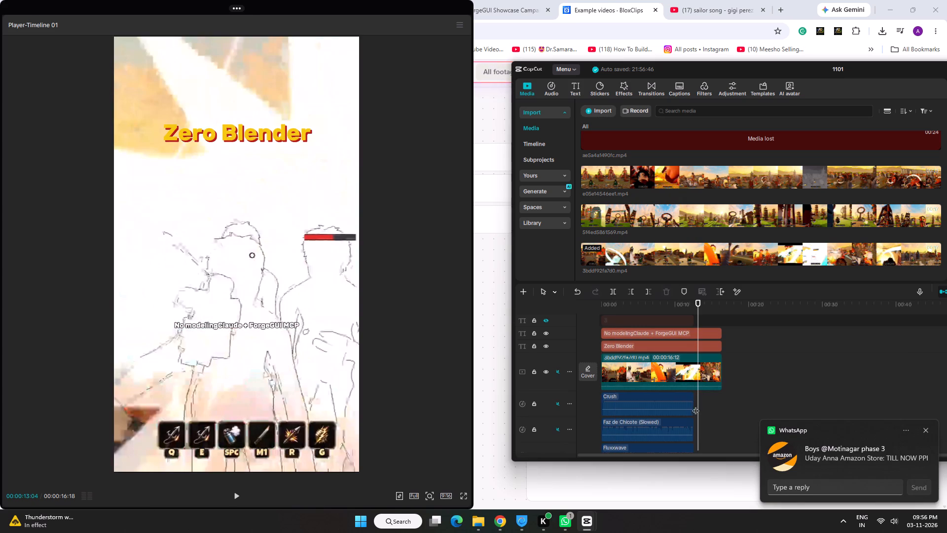
click(686, 399)
drag(696, 405, 706, 402)
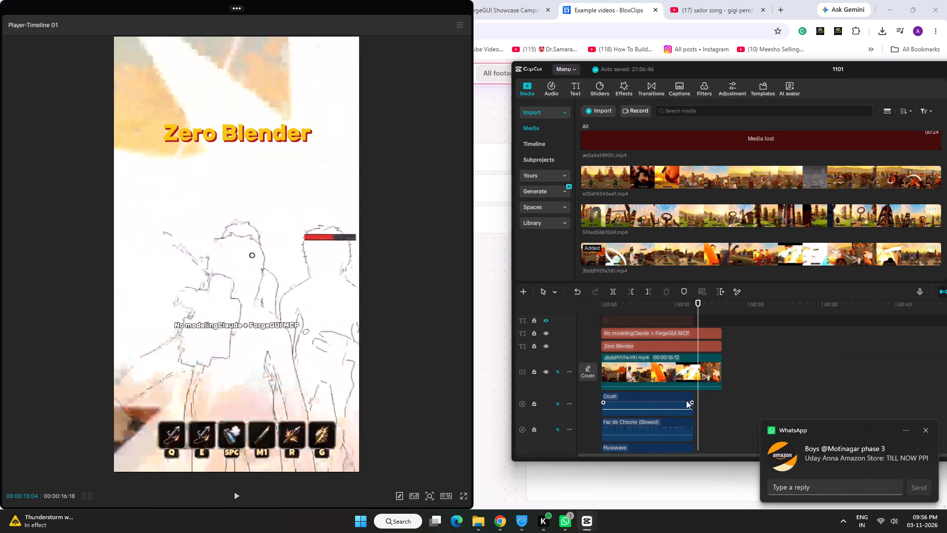
click(686, 400)
click(692, 403)
drag(692, 409, 709, 407)
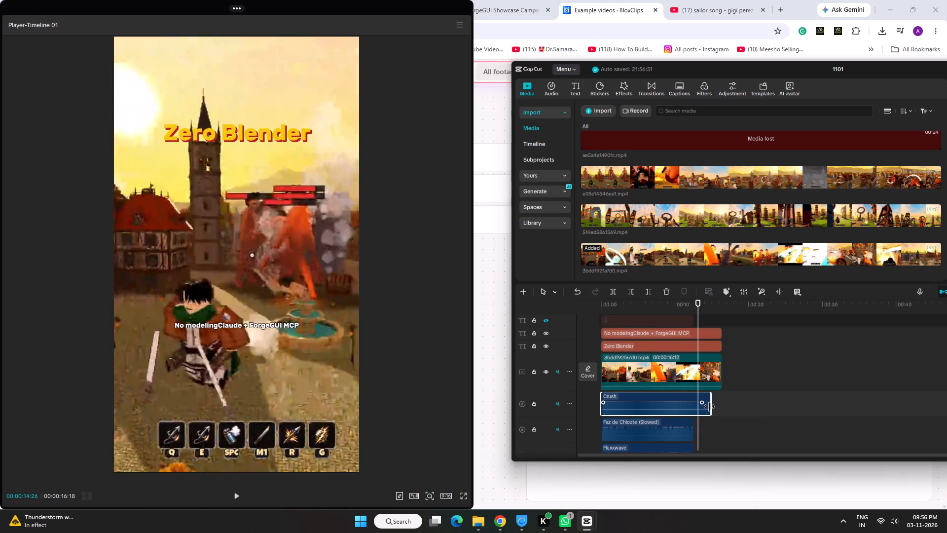
drag(709, 407, 718, 405)
Unmute the Crush track, audition it with the video from the start, and mute it again.
scroll(705, 401, down, 3)
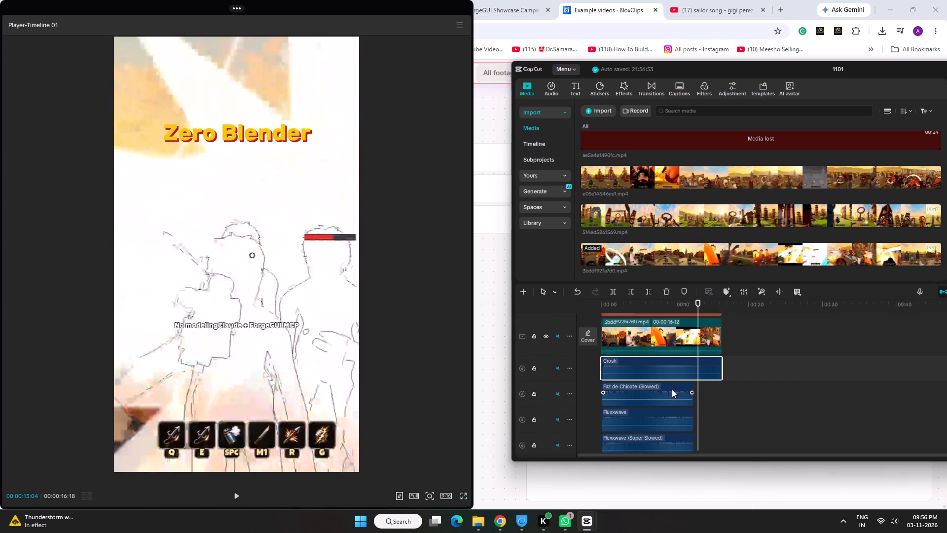
click(672, 389)
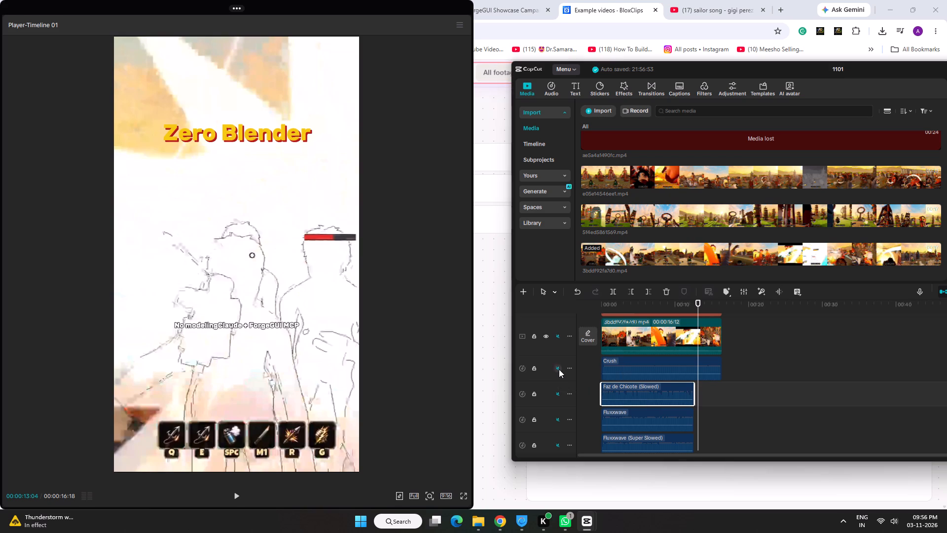
click(559, 369)
key(space)
key(space)
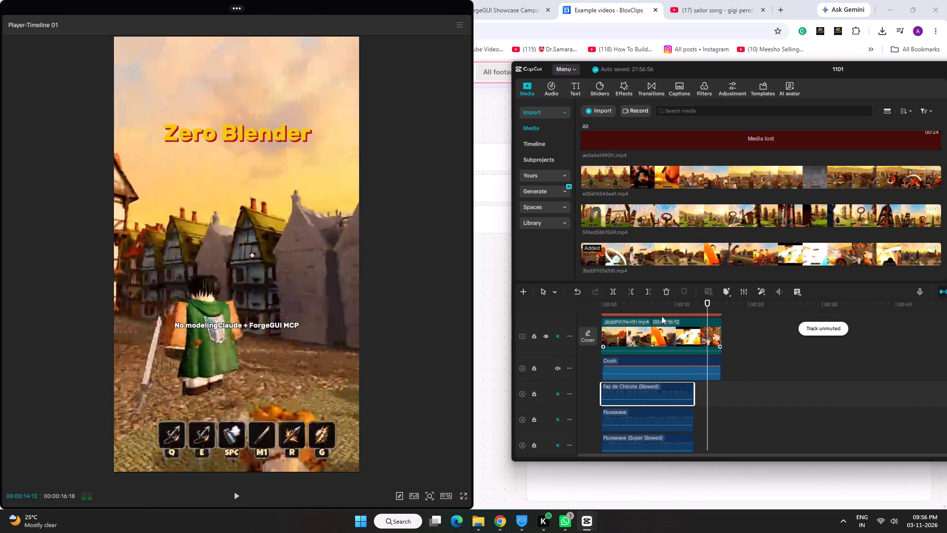
drag(647, 308, 542, 312)
key(space)
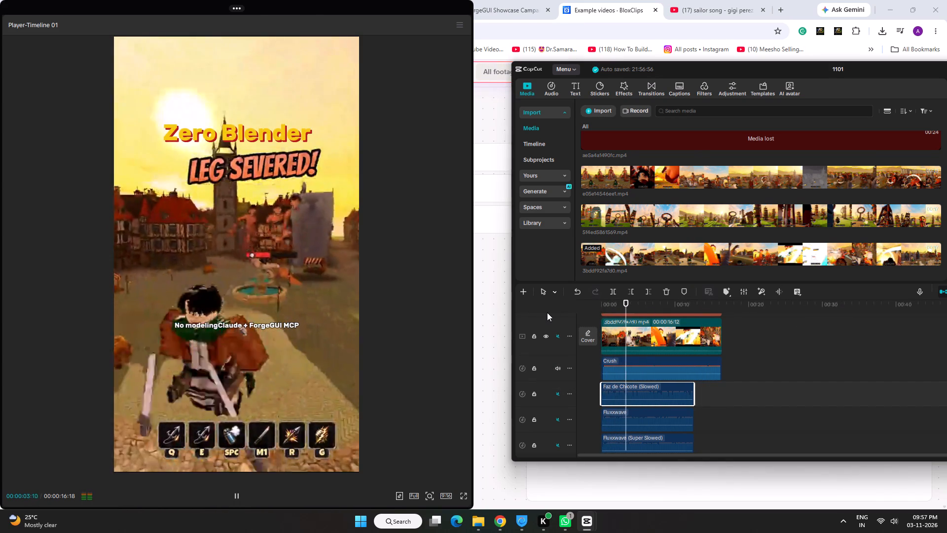
key(space)
click(558, 368)
Mute the Kingdom Beat (Tiktok Version) track.
scroll(564, 384, down, 7)
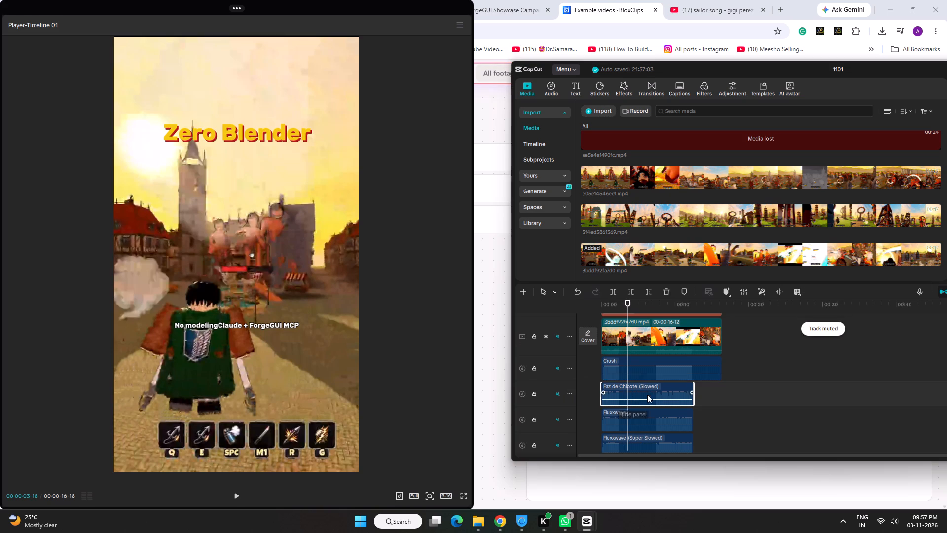
scroll(647, 394, down, 13)
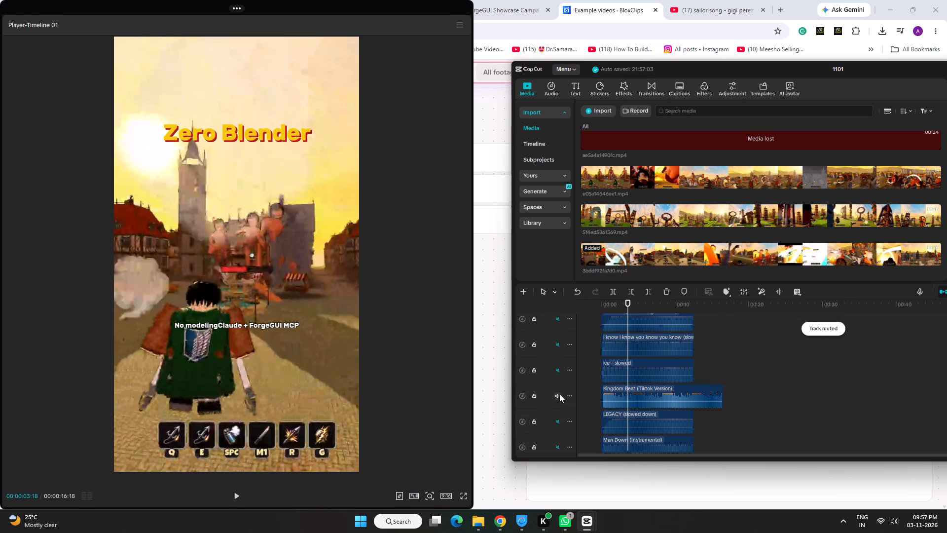
click(559, 394)
Unmute the MONTAGEM ALQUIMIA (SLOWED) track and preview the video with it from the start.
scroll(625, 369, up, 14)
scroll(628, 362, down, 13)
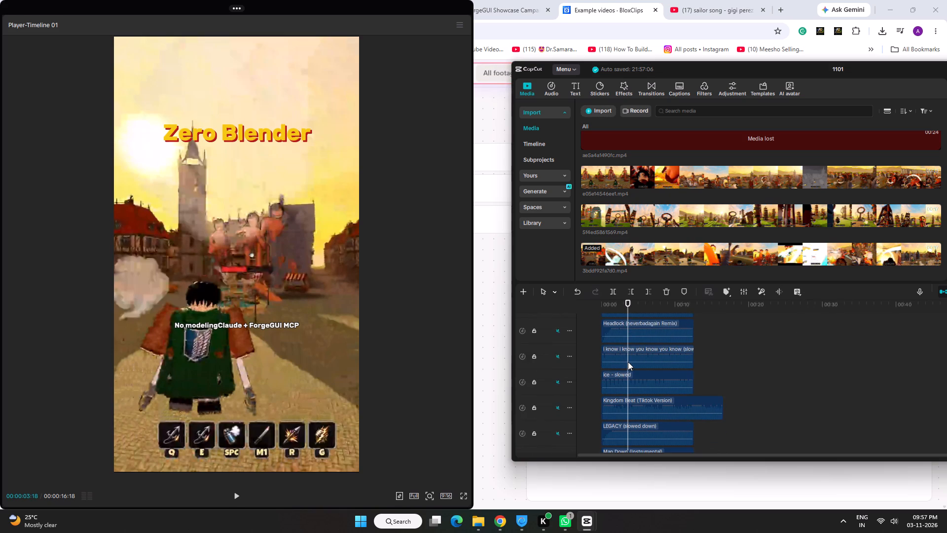
scroll(628, 362, down, 8)
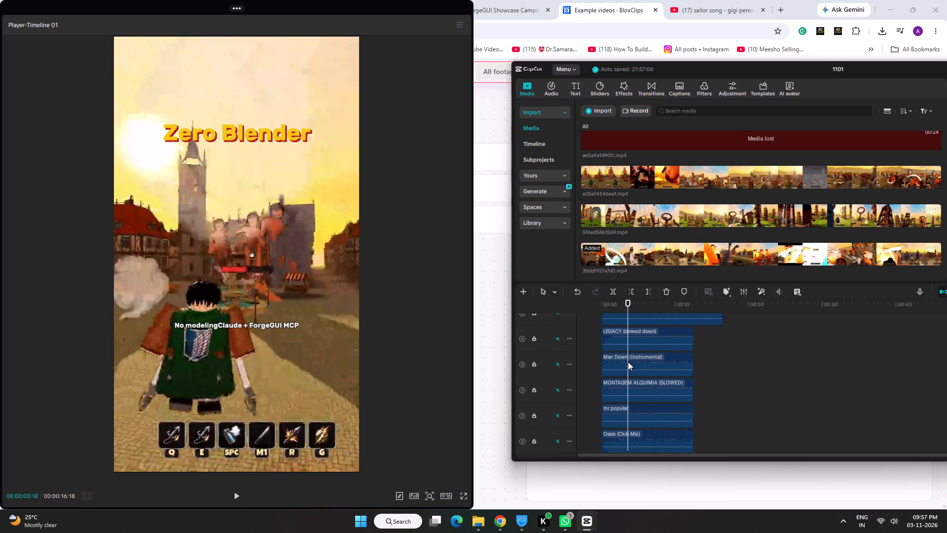
scroll(628, 362, down, 2)
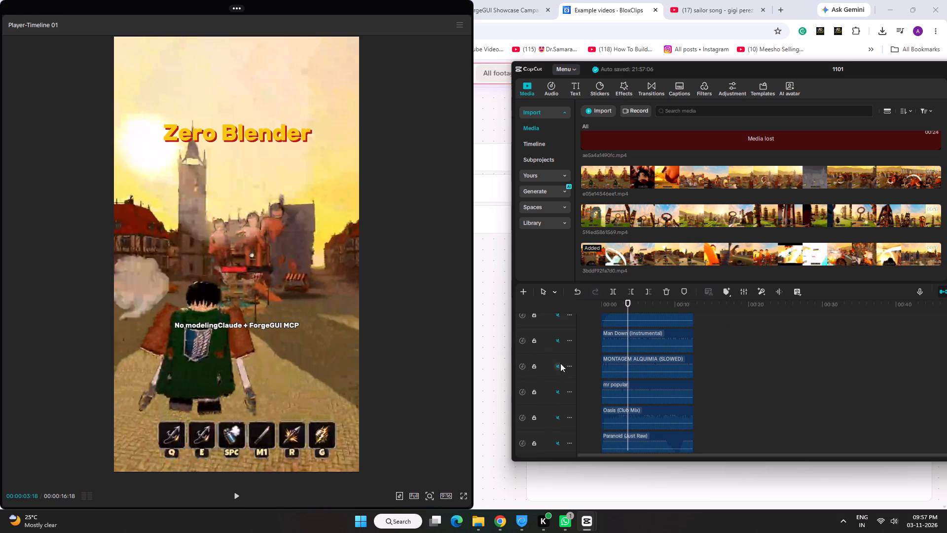
click(560, 363)
drag(616, 307, 599, 306)
key(space)
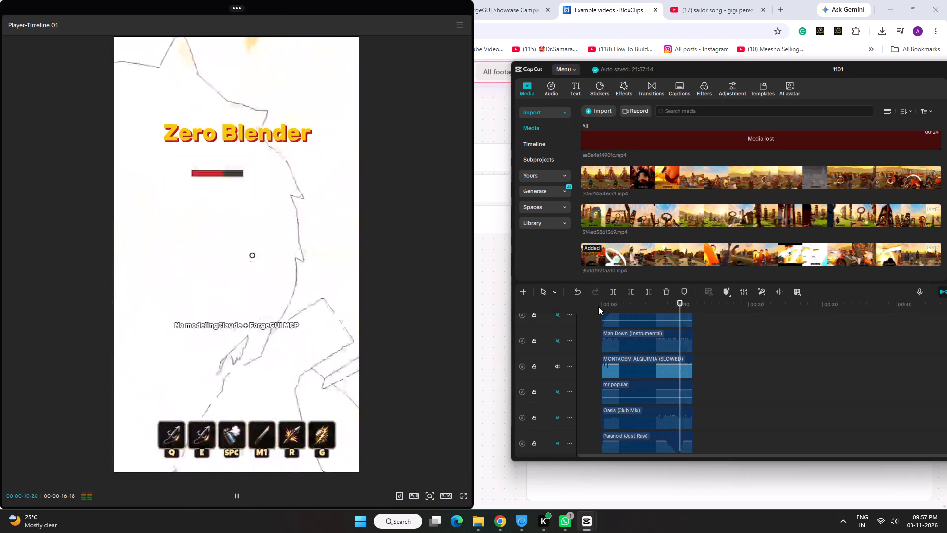
key(space)
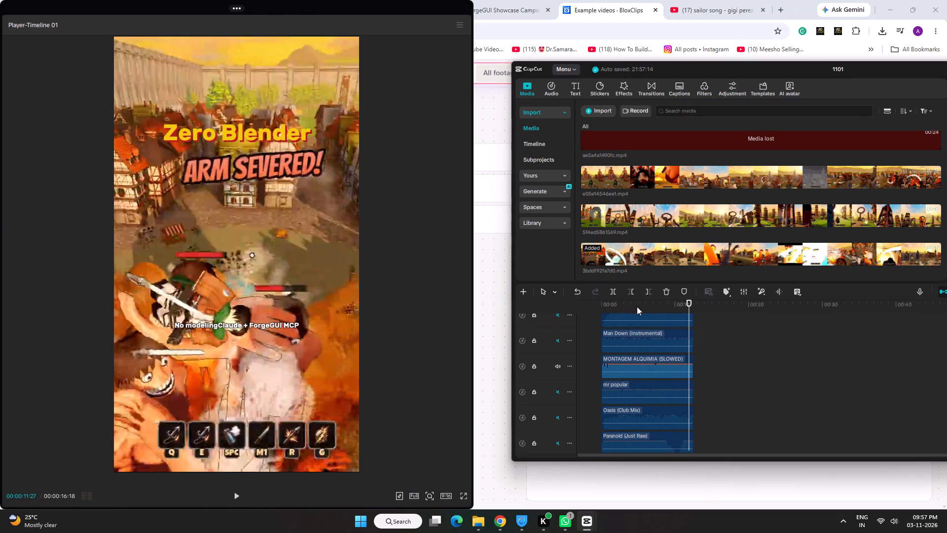
Extend the MONTAGEM ALQUIMIA (SLOWED) audio clip past the end of the footage, to about 00:00:17:23.
click(682, 367)
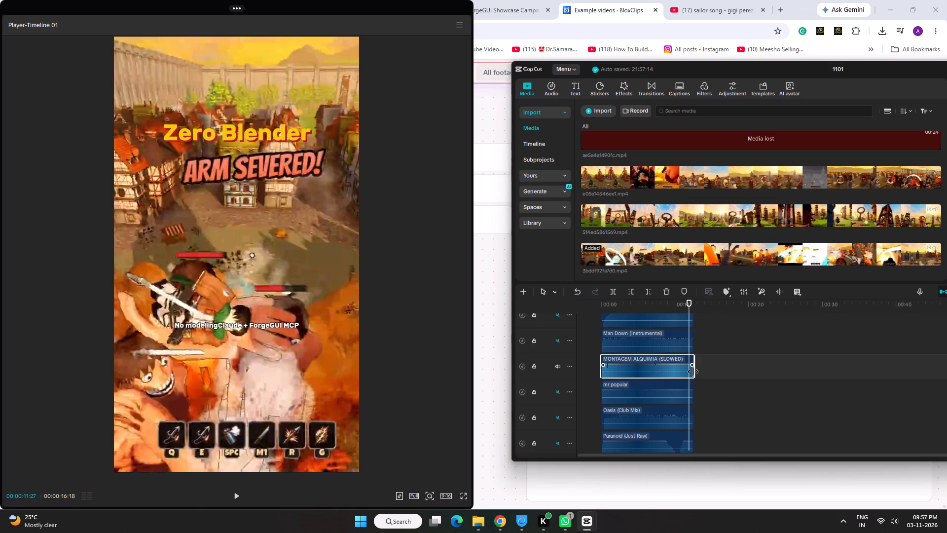
drag(695, 373, 733, 375)
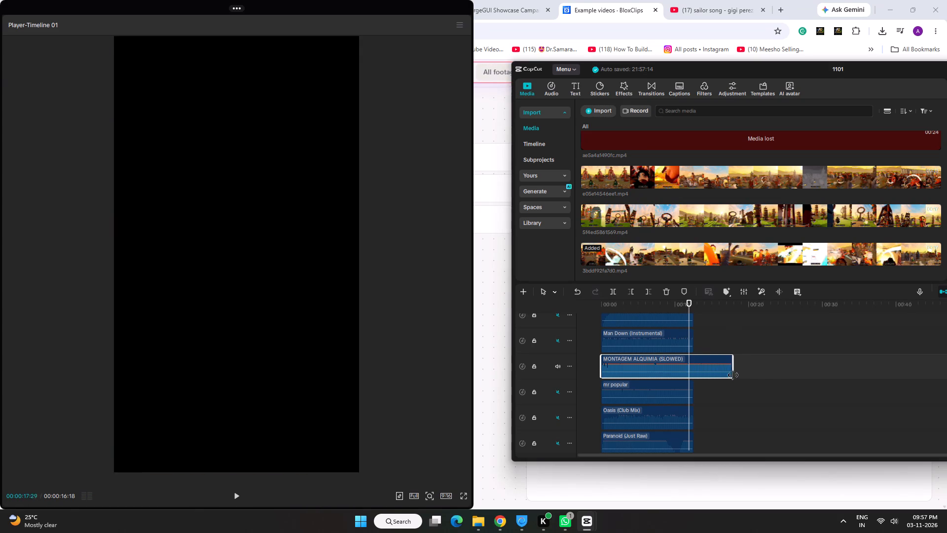
drag(733, 375, 695, 385)
scroll(709, 361, up, 11)
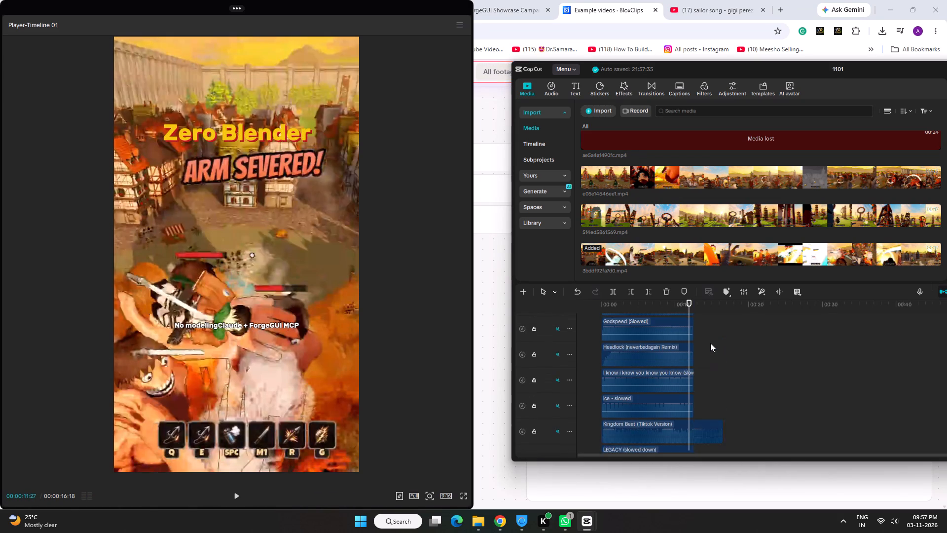
scroll(710, 343, up, 18)
scroll(710, 343, down, 20)
scroll(710, 343, down, 2)
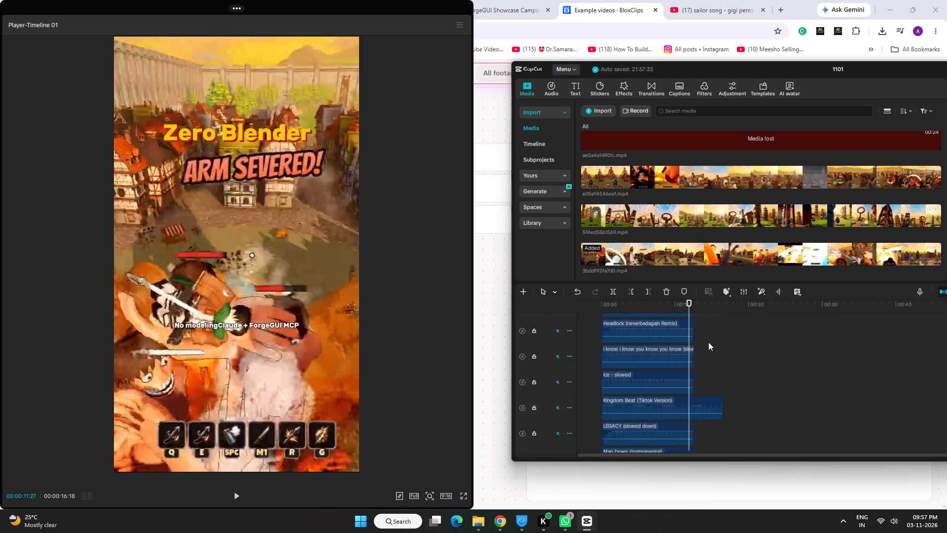
scroll(708, 342, down, 10)
drag(693, 337, 715, 343)
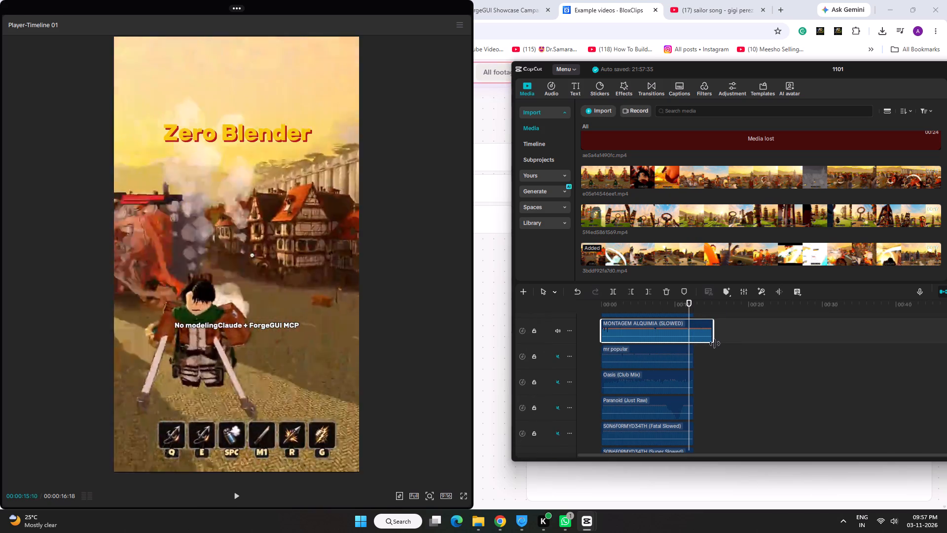
drag(715, 343, 731, 348)
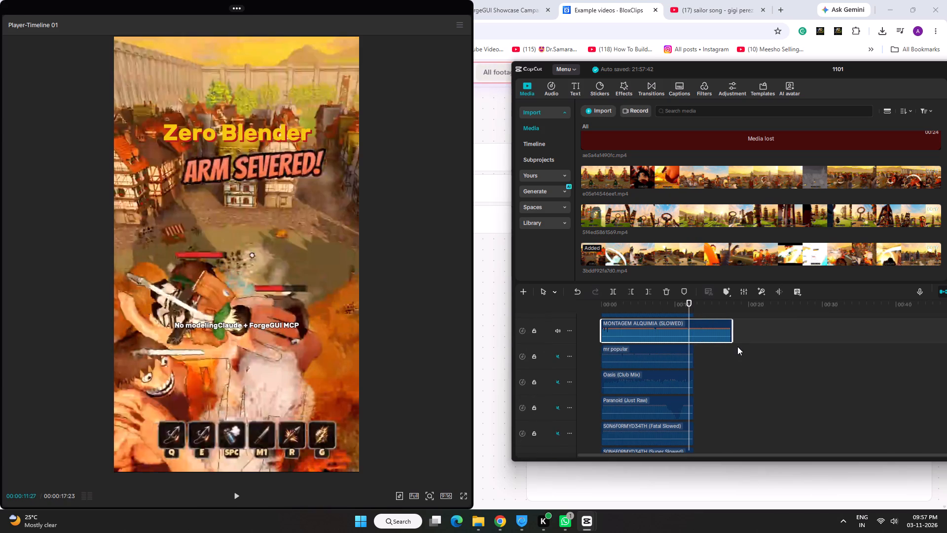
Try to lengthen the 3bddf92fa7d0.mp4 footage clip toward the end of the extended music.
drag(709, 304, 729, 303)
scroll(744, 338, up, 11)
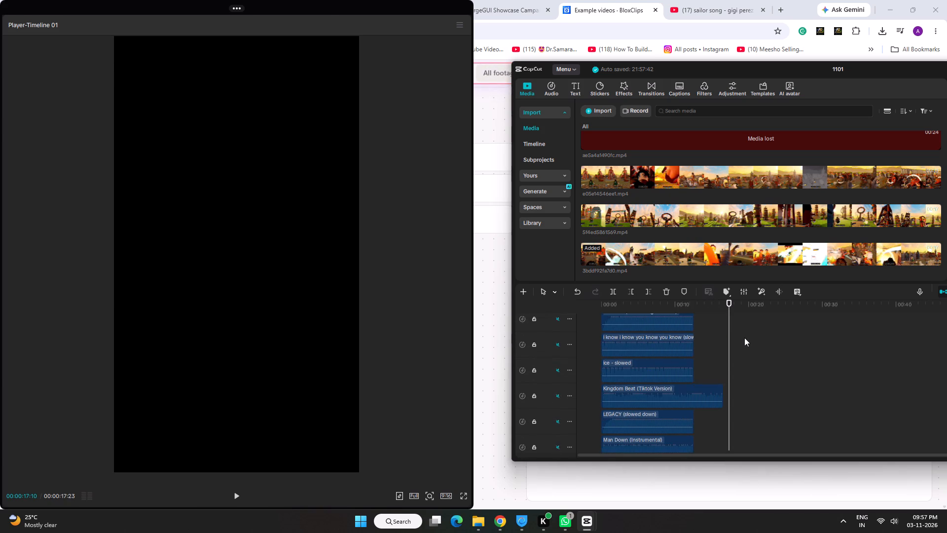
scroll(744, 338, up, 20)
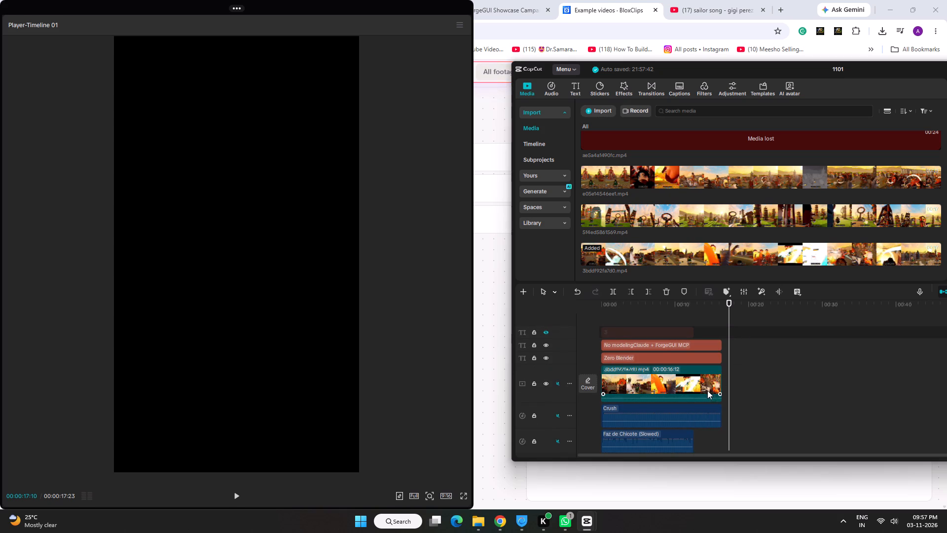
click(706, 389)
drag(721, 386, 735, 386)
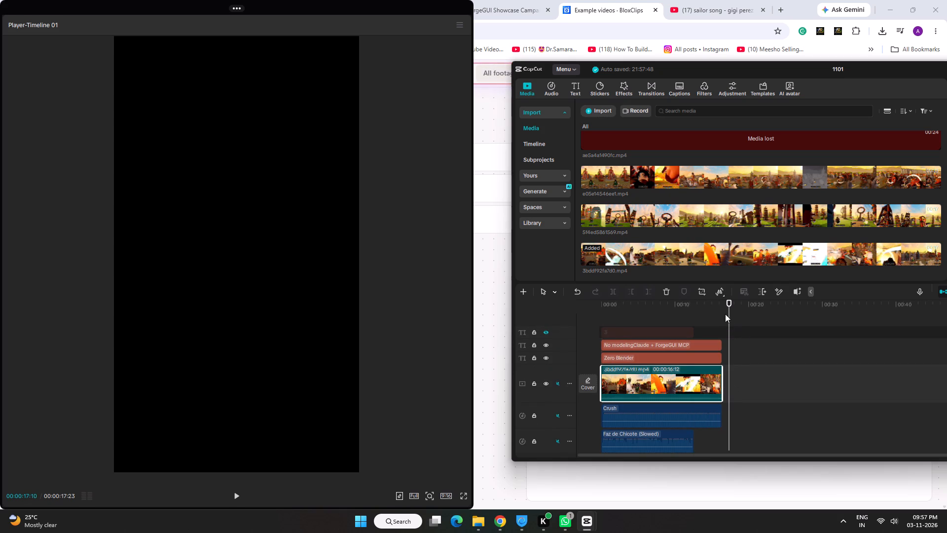
Trim the MONTAGEM ALQUIMIA (SLOWED) audio clip to the end of the footage at 00:00:16:12.
drag(729, 302, 721, 302)
scroll(738, 371, down, 13)
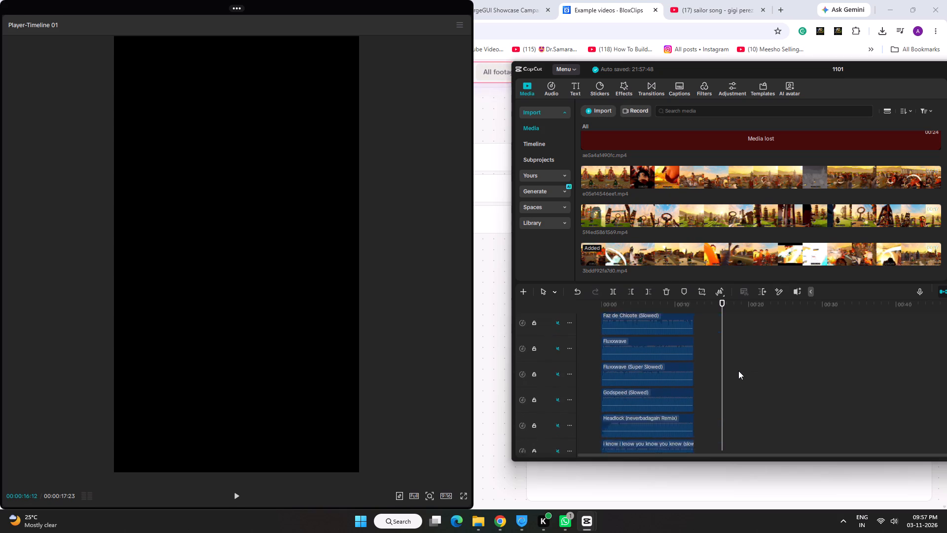
scroll(738, 371, down, 14)
click(708, 368)
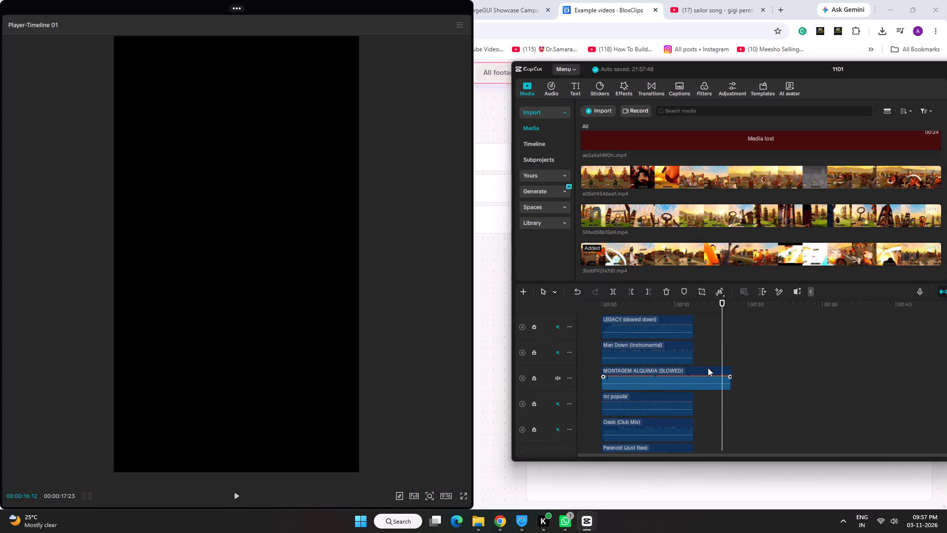
drag(732, 384, 726, 387)
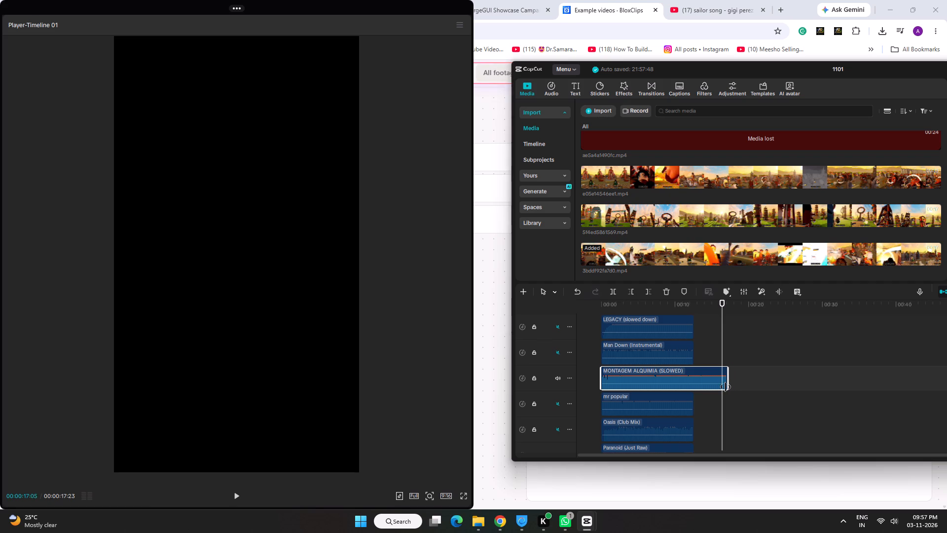
drag(726, 387, 722, 387)
Briefly play back an early part of the Zero Blender video with its music.
scroll(744, 356, up, 13)
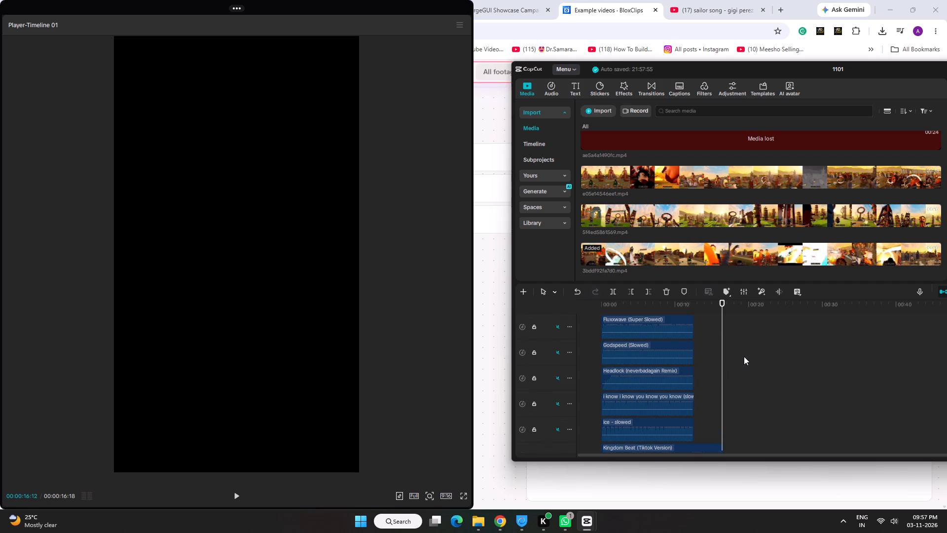
scroll(744, 356, up, 20)
scroll(744, 356, up, 1)
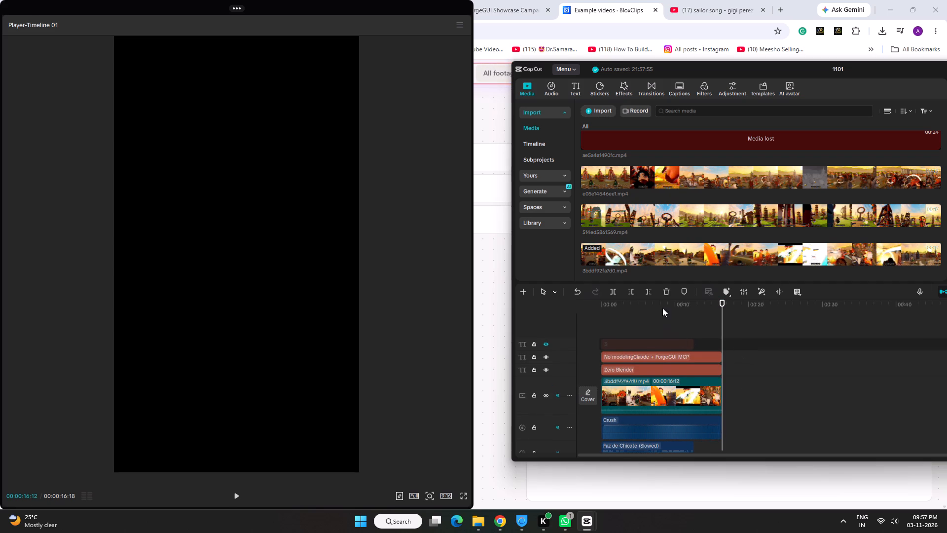
drag(662, 305, 621, 308)
key(space)
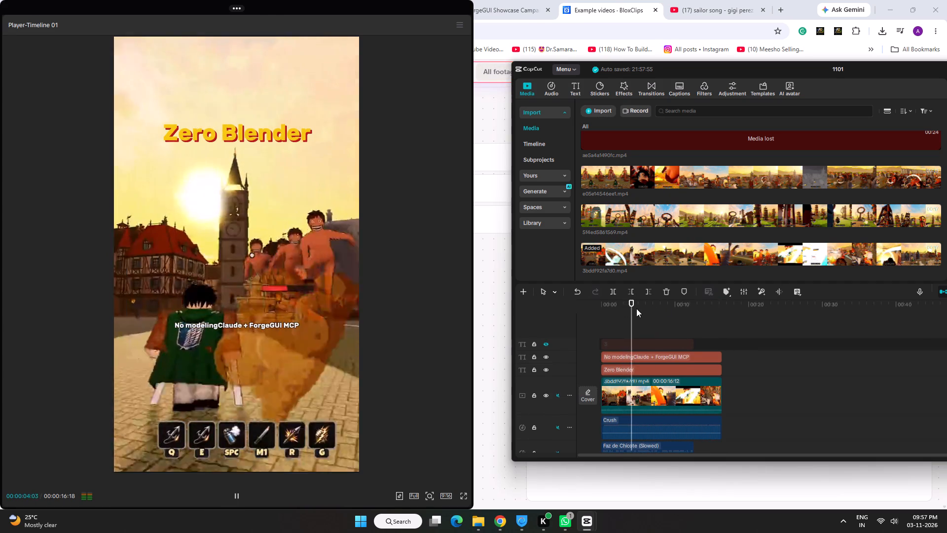
key(space)
Export the Zero Blender video as 1101(39) in 1080P, HEVC, mp4 format at 30fps.
key(ctrl+e)
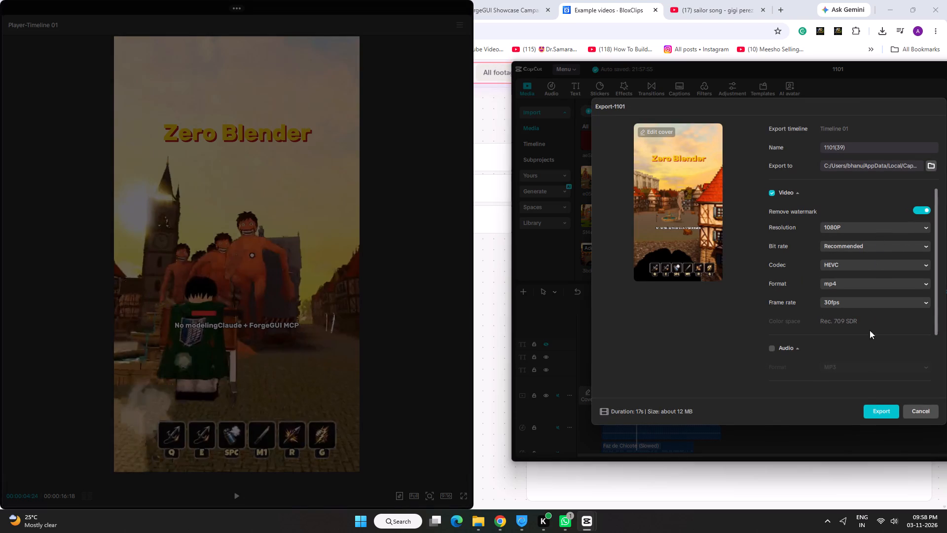
click(882, 414)
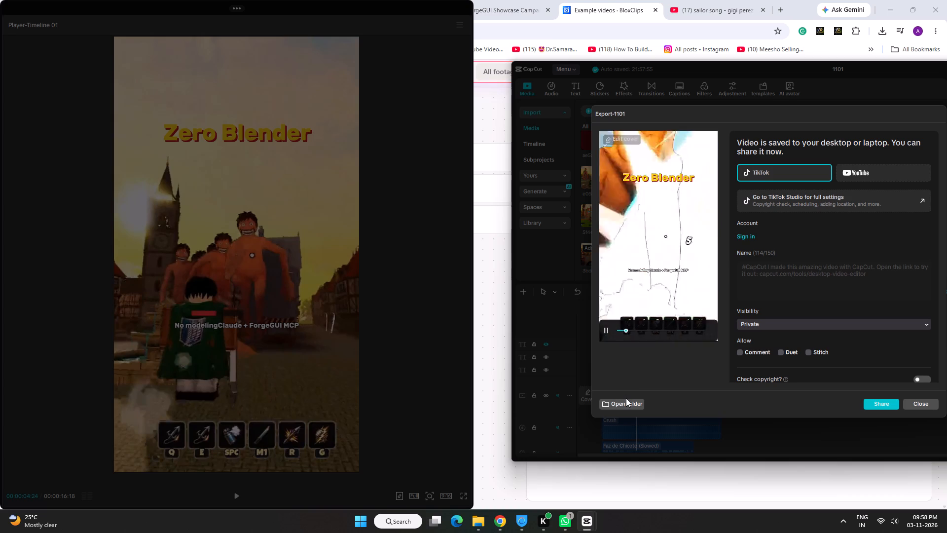
double_click(656, 304)
Copy the exported 1101(39).mp4 into the cap folder in Downloads, and close the folder window and export dialog.
click(633, 402)
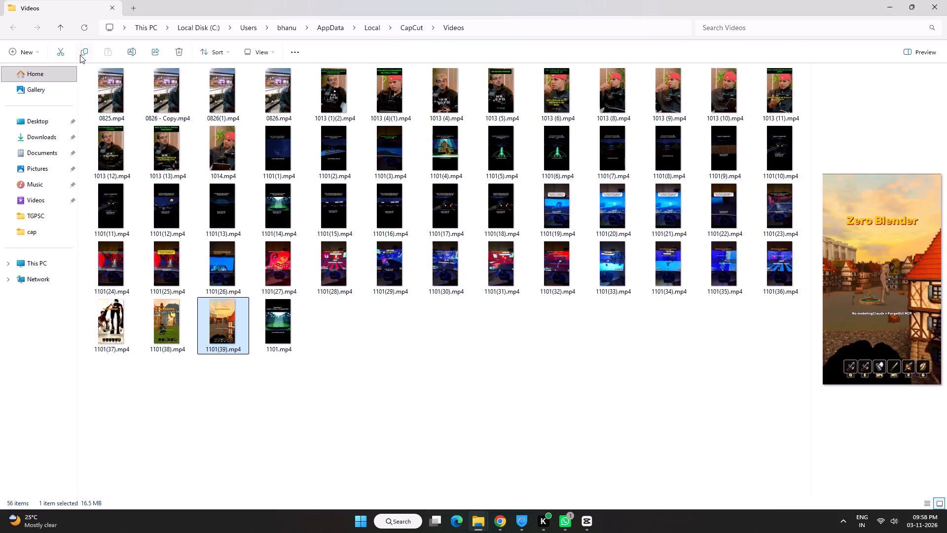
click(81, 55)
click(48, 135)
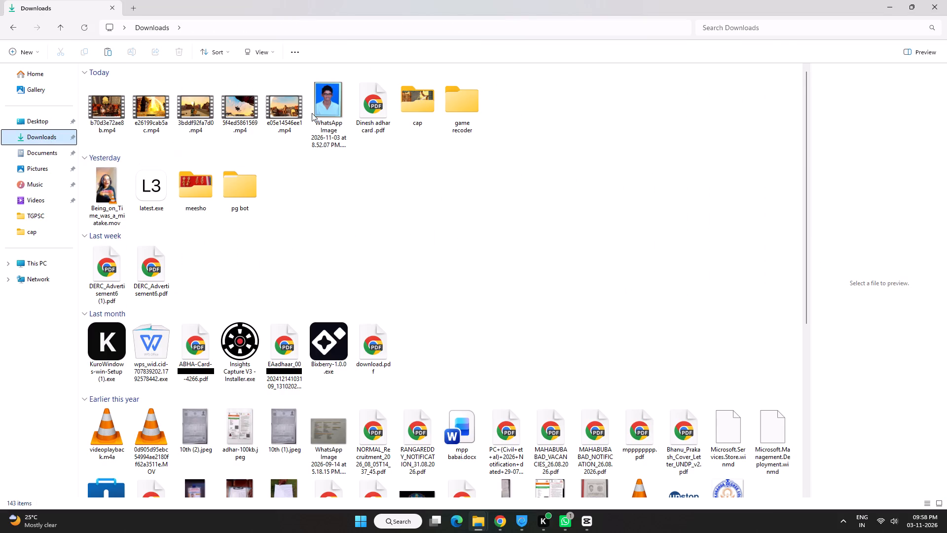
double_click(424, 112)
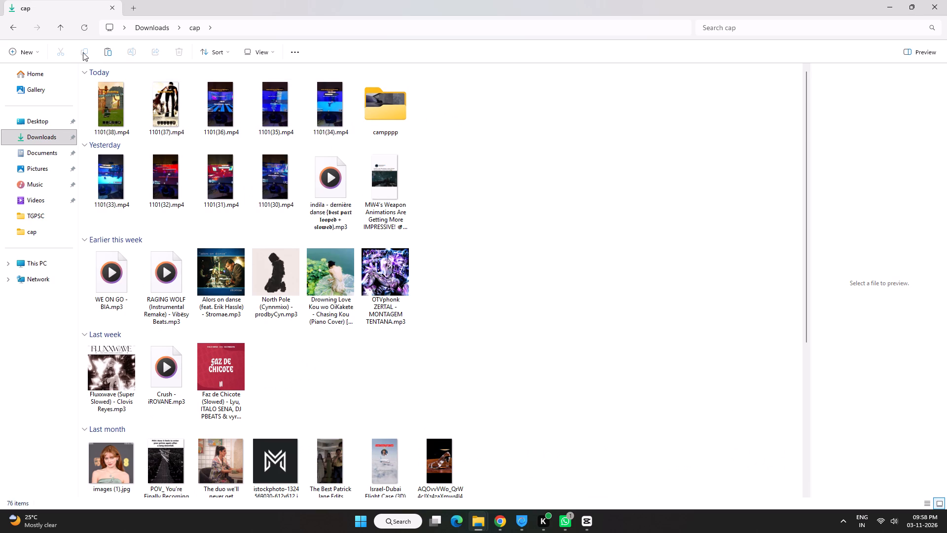
click(109, 49)
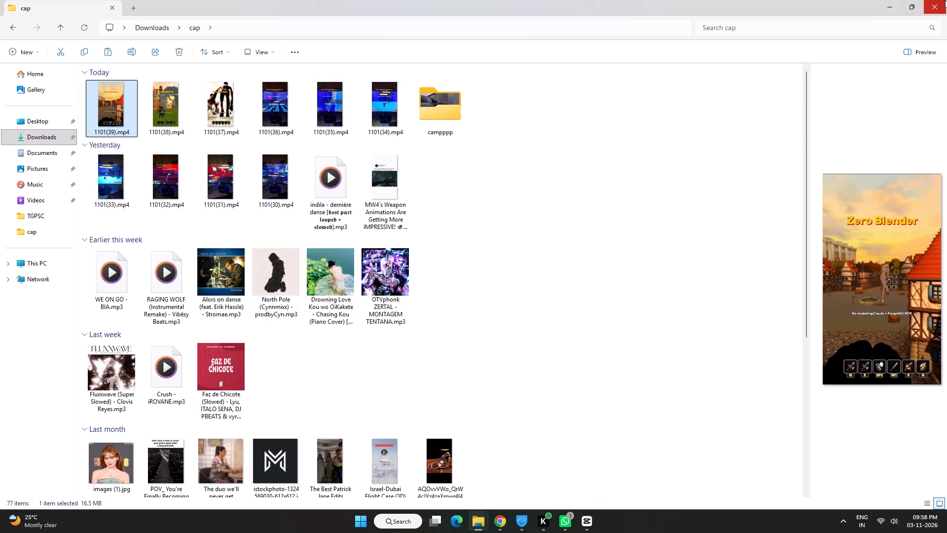
click(945, 0)
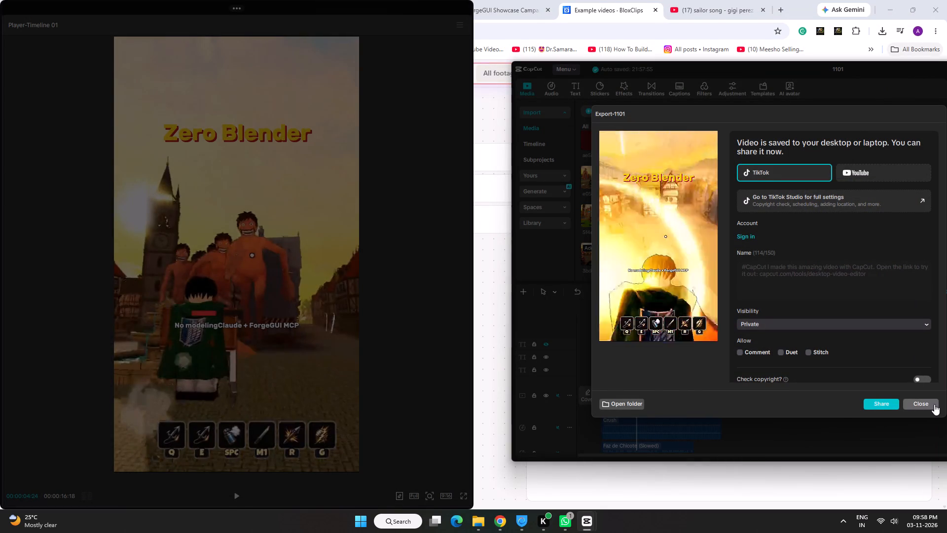
click(934, 404)
Import e26199cab5ac.mp4 from Downloads and replace the footage clip on the timeline with it.
scroll(653, 322, down, 2)
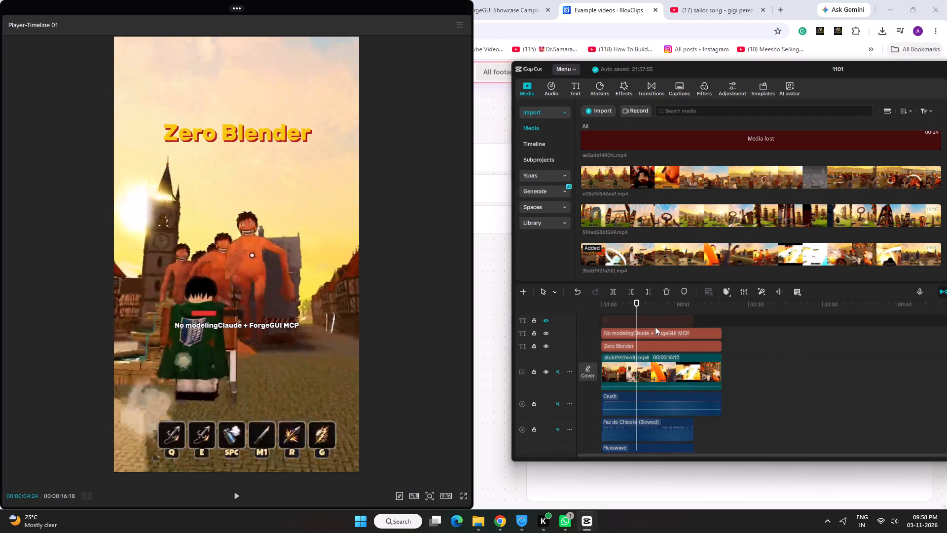
scroll(655, 327, down, 2)
scroll(643, 313, up, 3)
drag(637, 301, 606, 306)
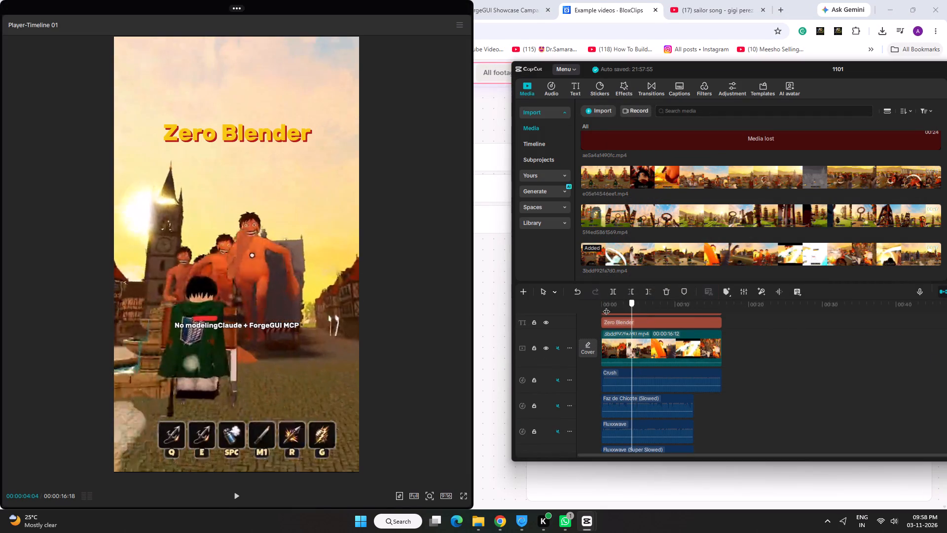
drag(606, 306, 572, 312)
click(593, 110)
click(598, 127)
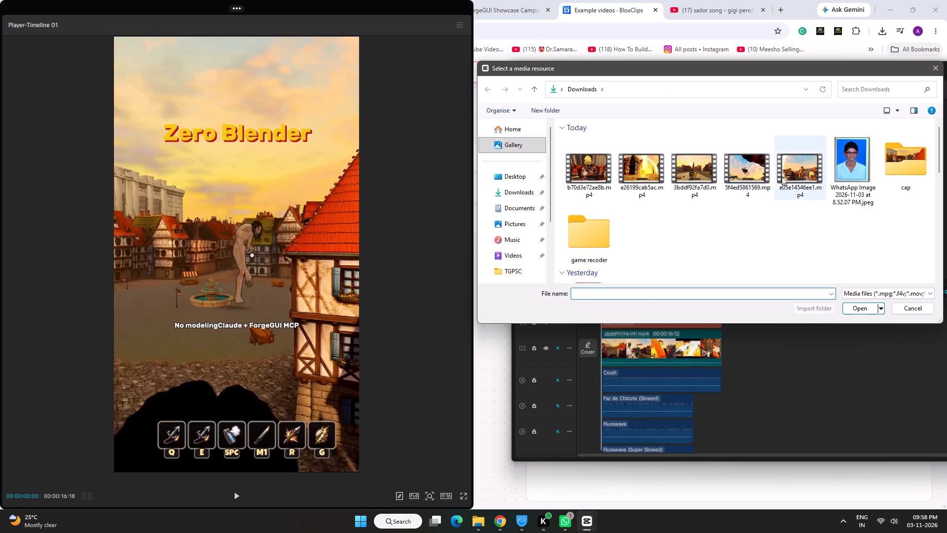
double_click(638, 177)
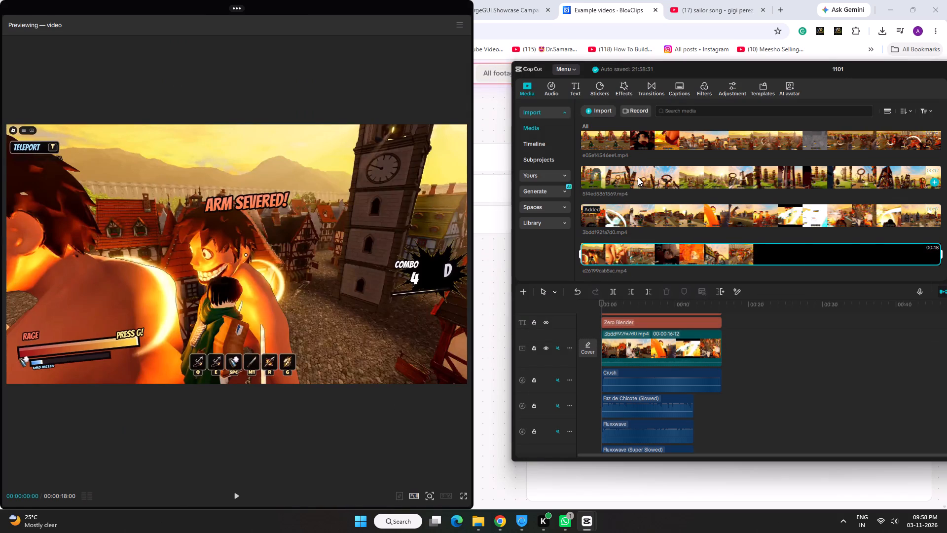
drag(714, 250, 651, 342)
click(856, 347)
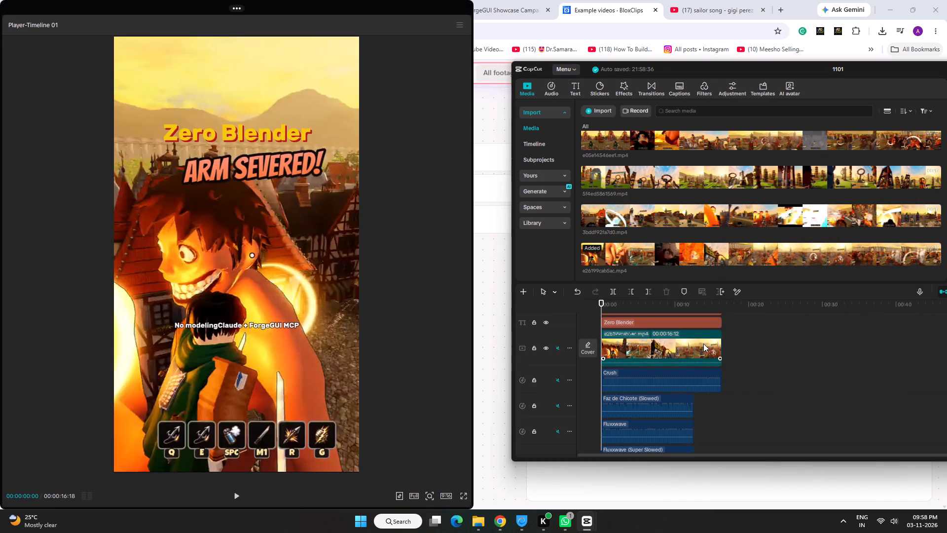
Extend the e26199cab5ac.mp4 clip to its full 18-second length and place the playhead at its end.
click(703, 343)
drag(724, 351, 747, 353)
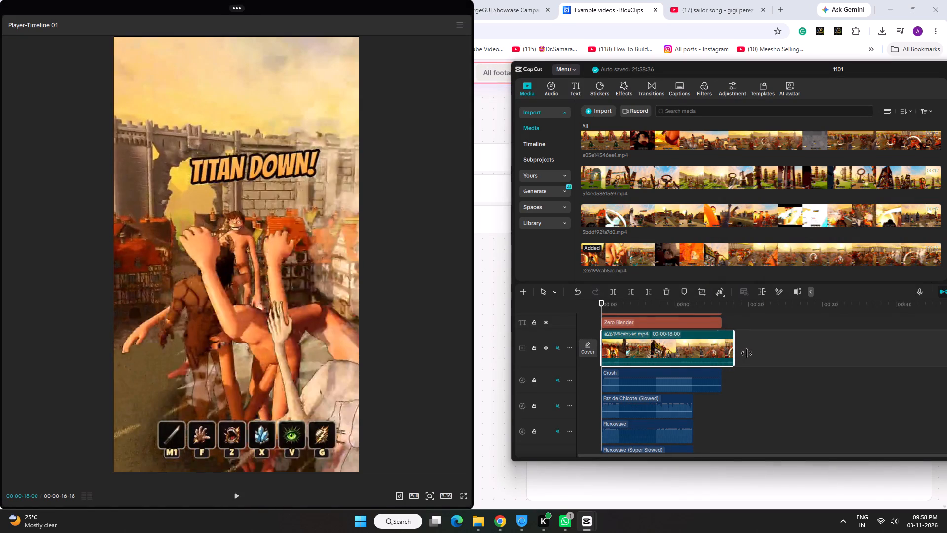
drag(747, 353, 747, 353)
drag(725, 308, 739, 306)
click(694, 378)
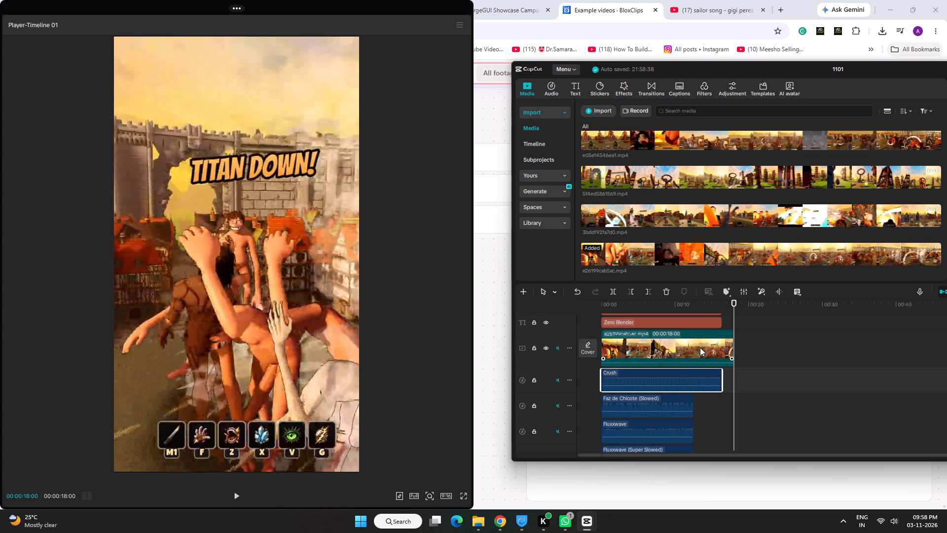
scroll(700, 315, up, 4)
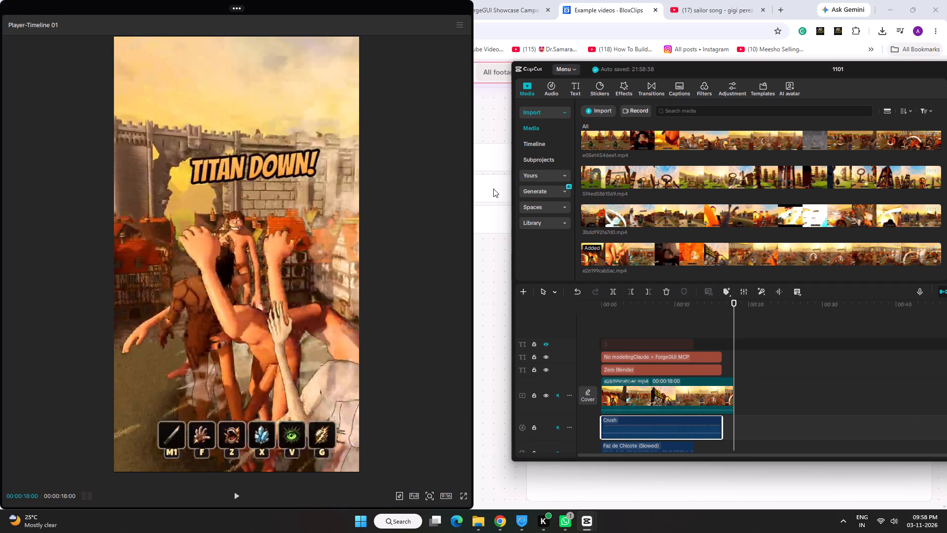
Copy the hook text "One prompt" from the Titan Slayers example on the BloxClips page in Chrome.
click(493, 189)
drag(242, 151, 274, 154)
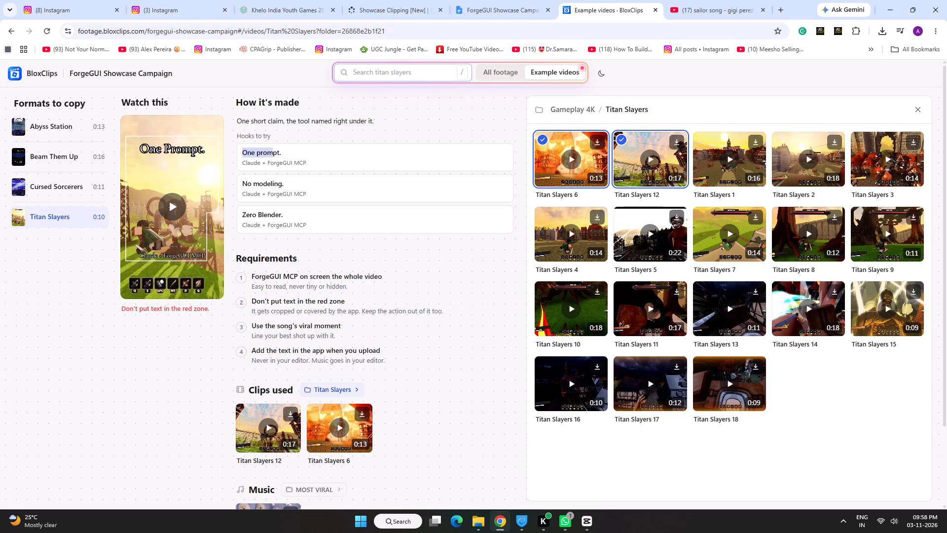
drag(274, 154, 279, 154)
right_click(270, 156)
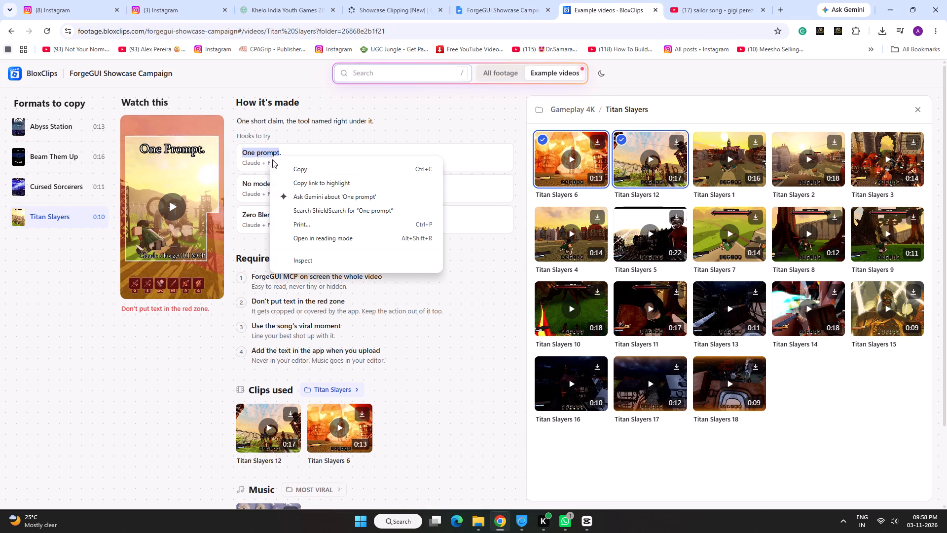
click(307, 168)
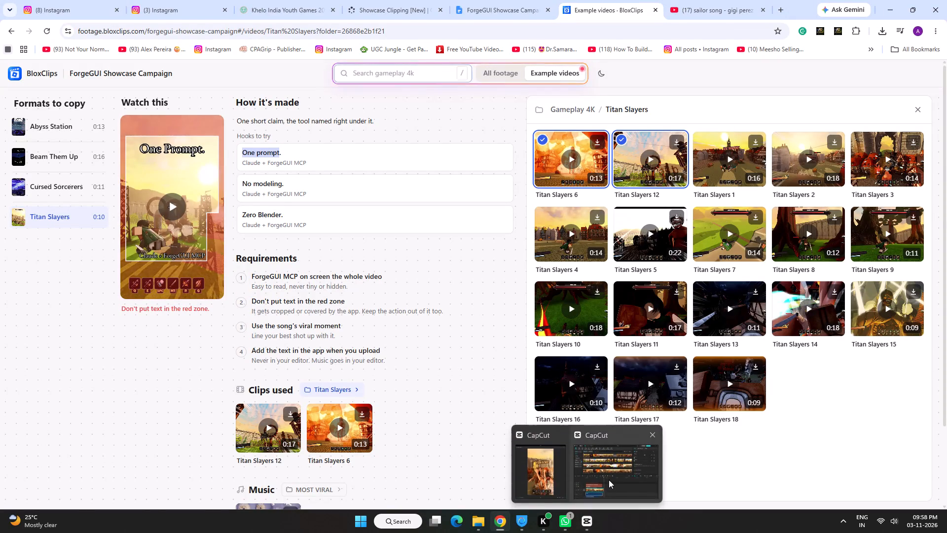
In CapCut, replace the "Zero Blender" title text with the copied hook "One prompt".
click(609, 480)
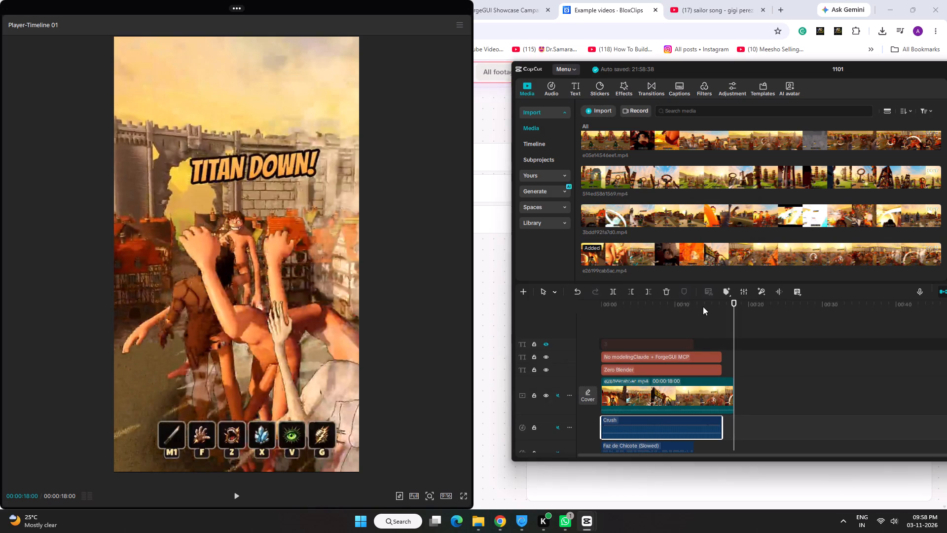
drag(703, 306, 682, 318)
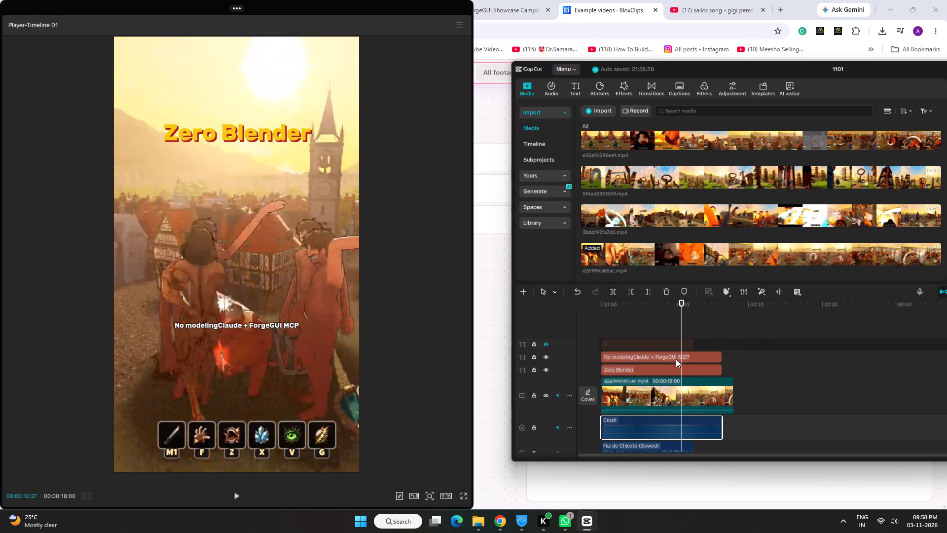
click(674, 367)
drag(817, 65, 668, 83)
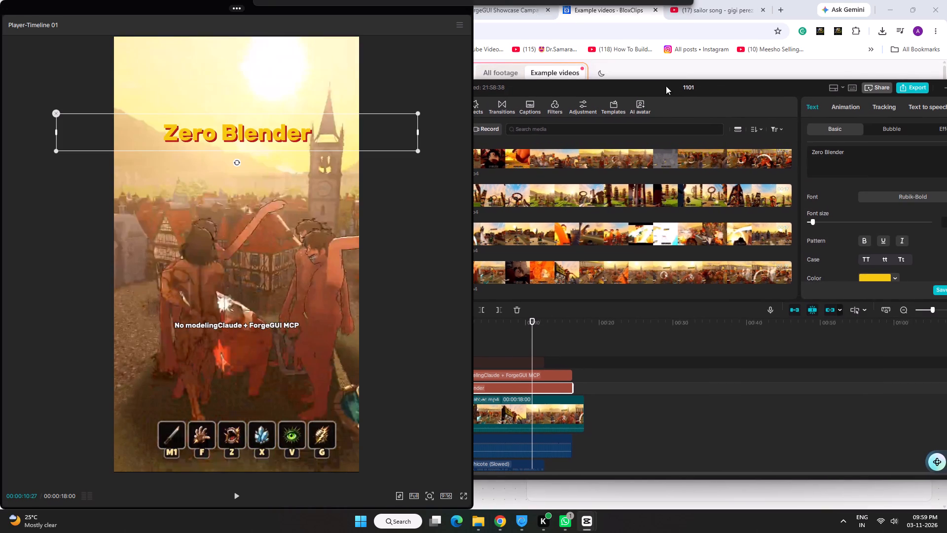
drag(850, 155, 796, 153)
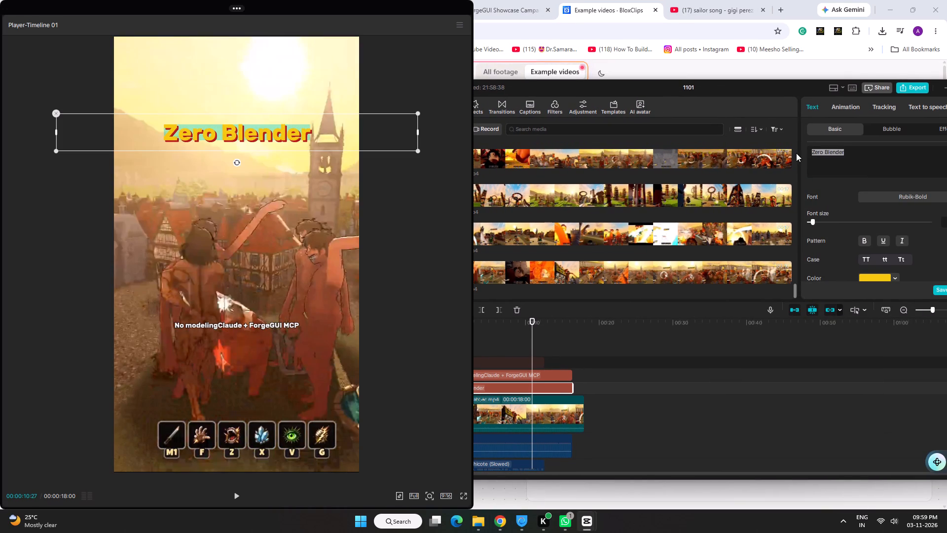
key(ctrl+v)
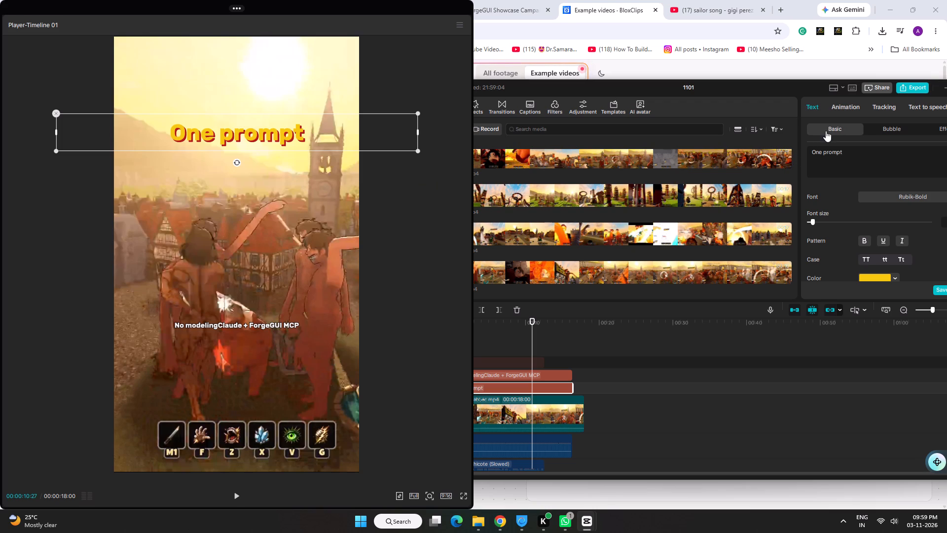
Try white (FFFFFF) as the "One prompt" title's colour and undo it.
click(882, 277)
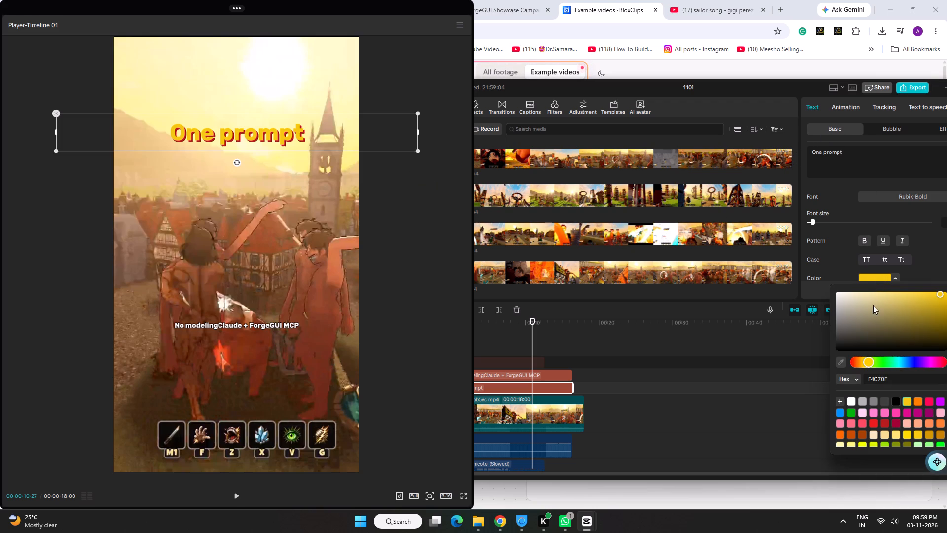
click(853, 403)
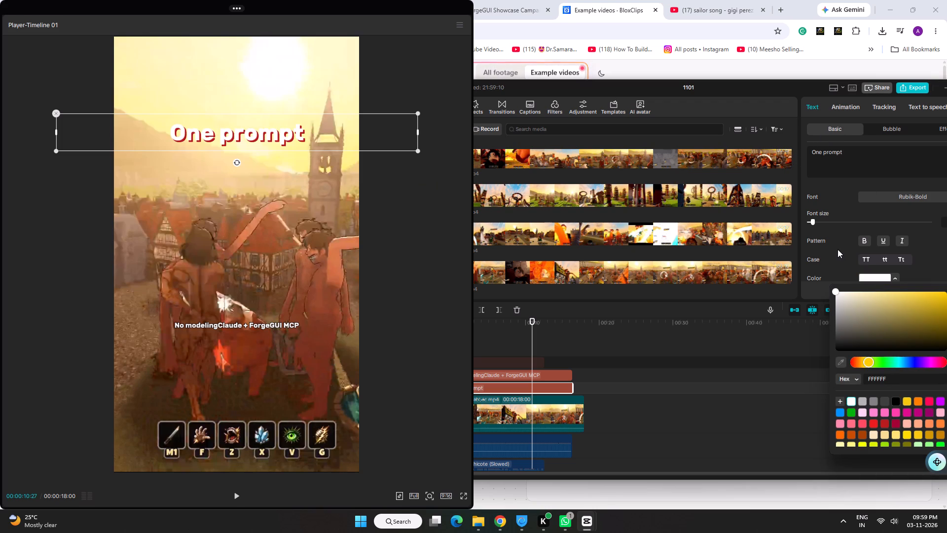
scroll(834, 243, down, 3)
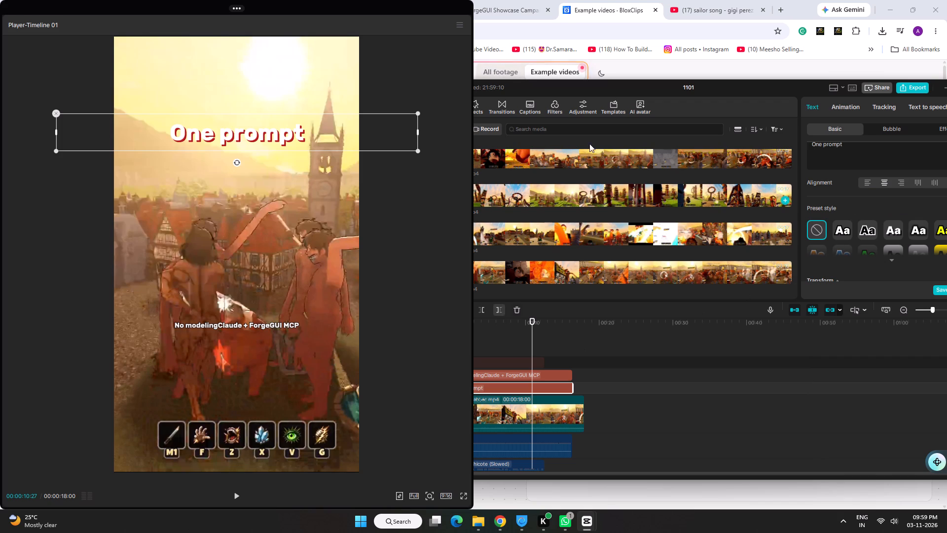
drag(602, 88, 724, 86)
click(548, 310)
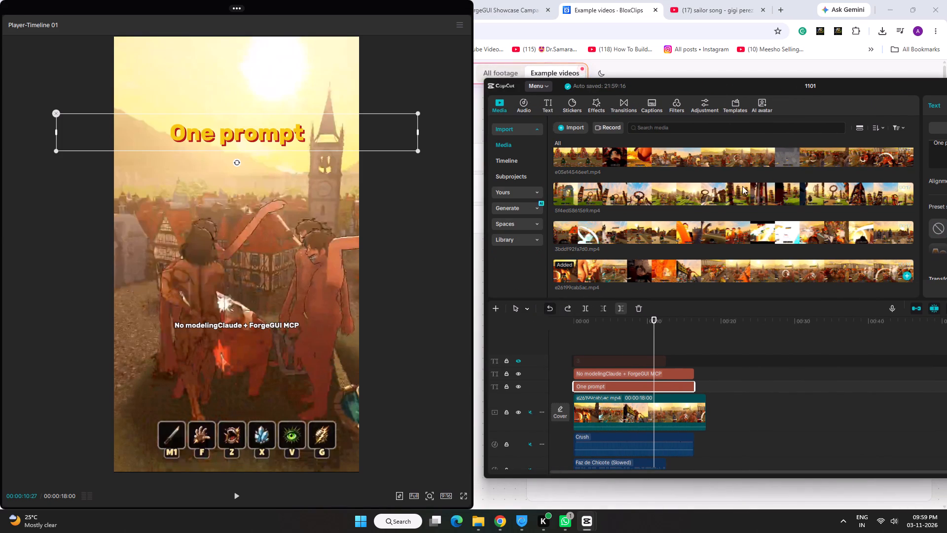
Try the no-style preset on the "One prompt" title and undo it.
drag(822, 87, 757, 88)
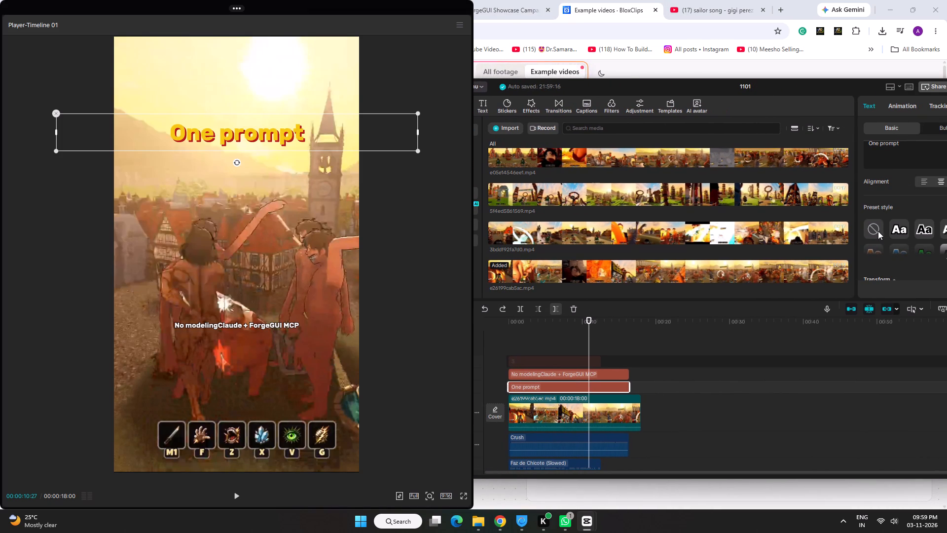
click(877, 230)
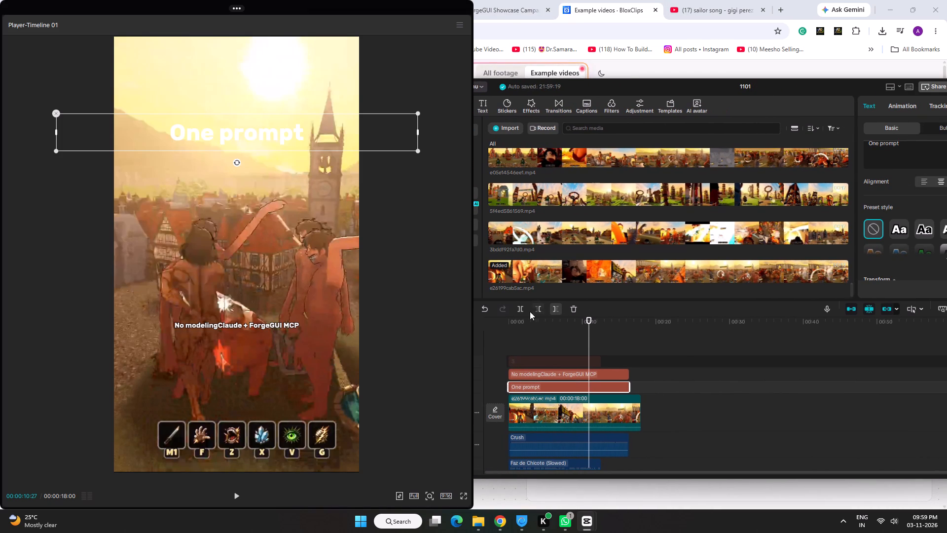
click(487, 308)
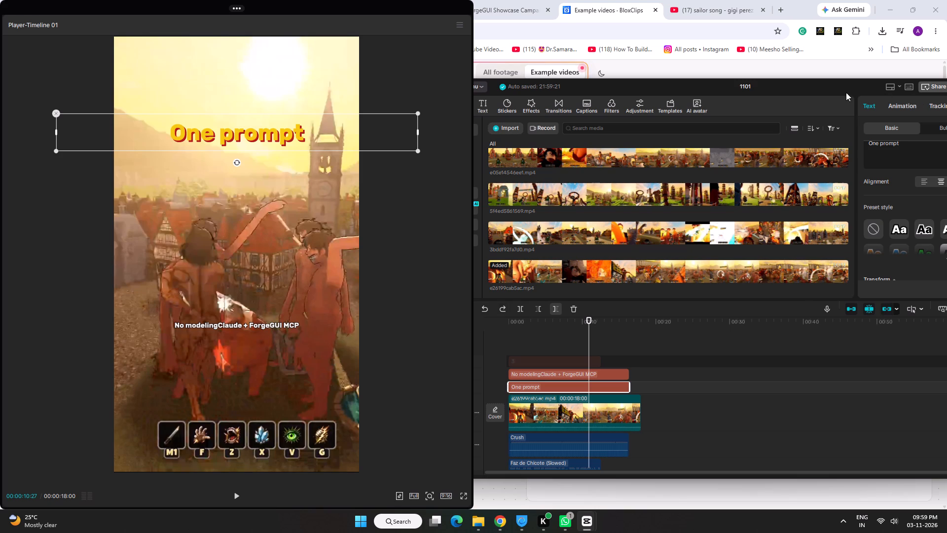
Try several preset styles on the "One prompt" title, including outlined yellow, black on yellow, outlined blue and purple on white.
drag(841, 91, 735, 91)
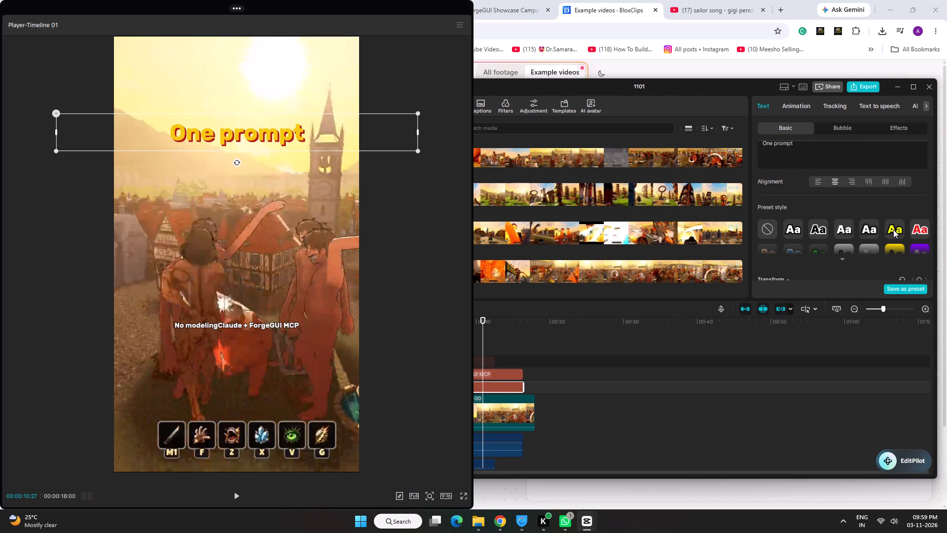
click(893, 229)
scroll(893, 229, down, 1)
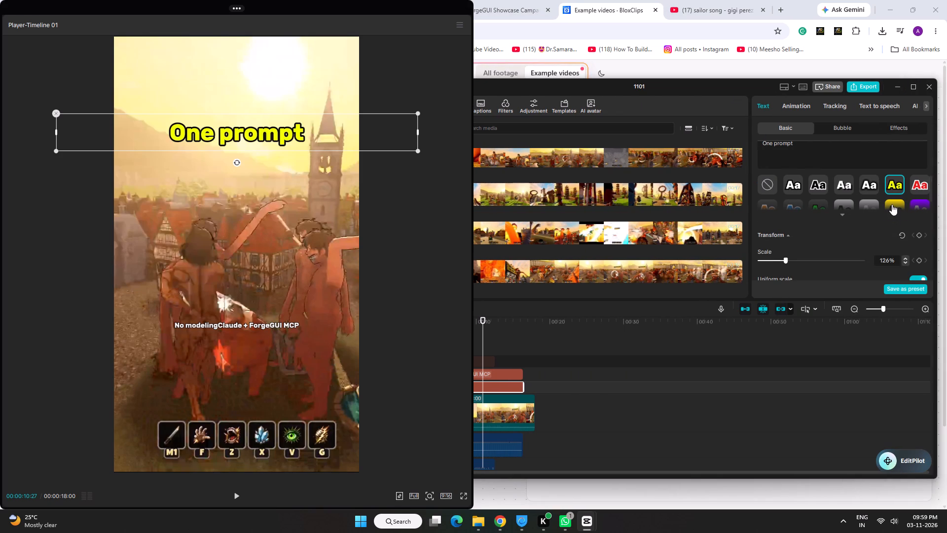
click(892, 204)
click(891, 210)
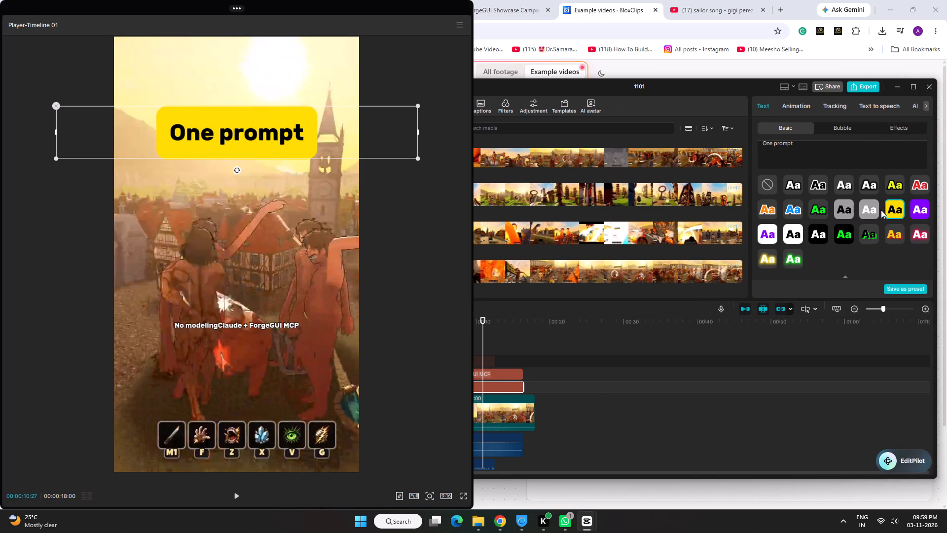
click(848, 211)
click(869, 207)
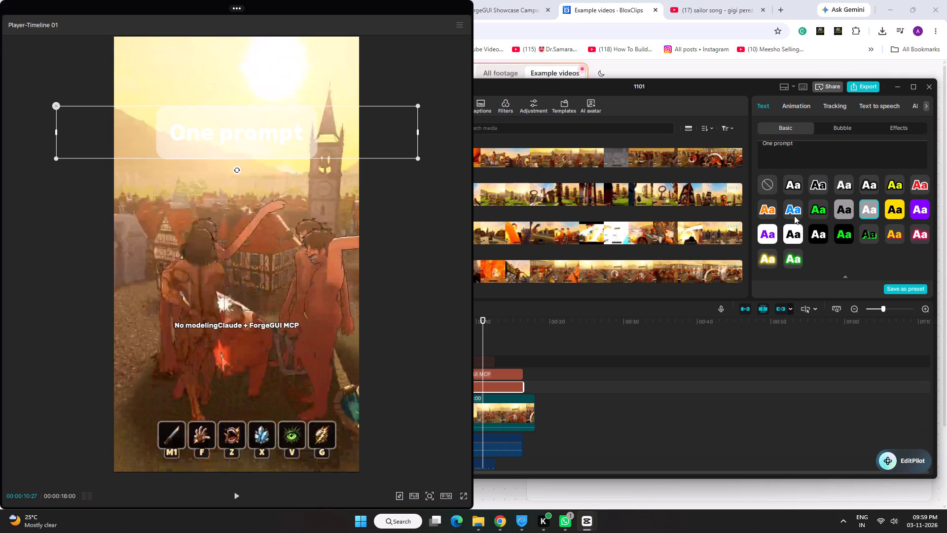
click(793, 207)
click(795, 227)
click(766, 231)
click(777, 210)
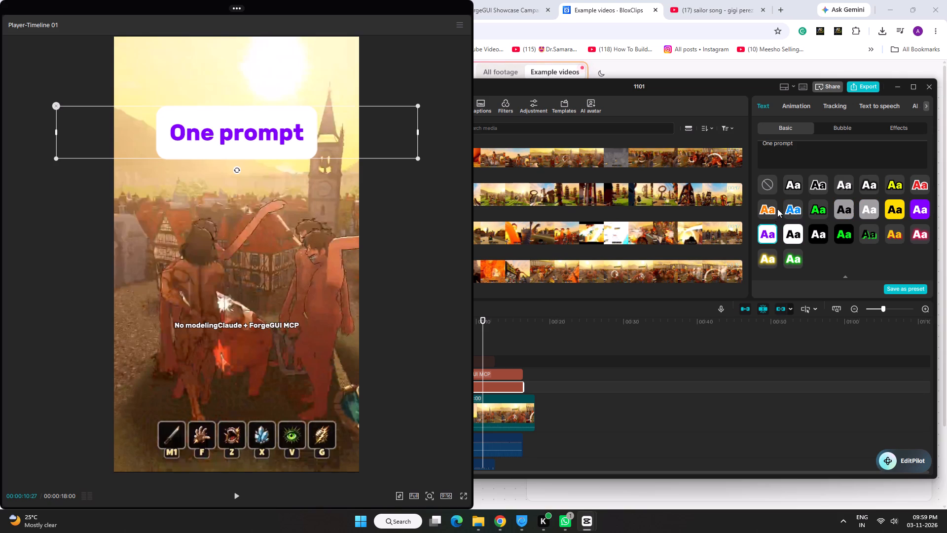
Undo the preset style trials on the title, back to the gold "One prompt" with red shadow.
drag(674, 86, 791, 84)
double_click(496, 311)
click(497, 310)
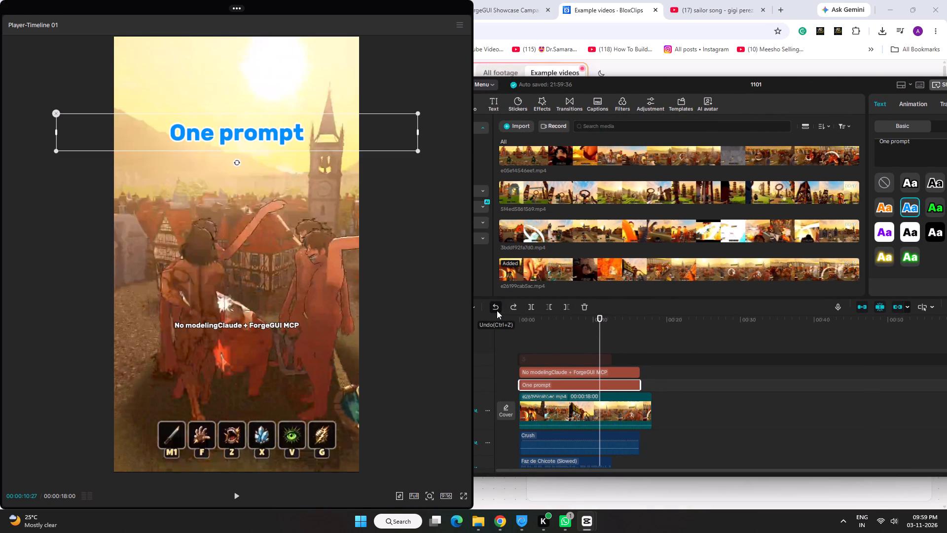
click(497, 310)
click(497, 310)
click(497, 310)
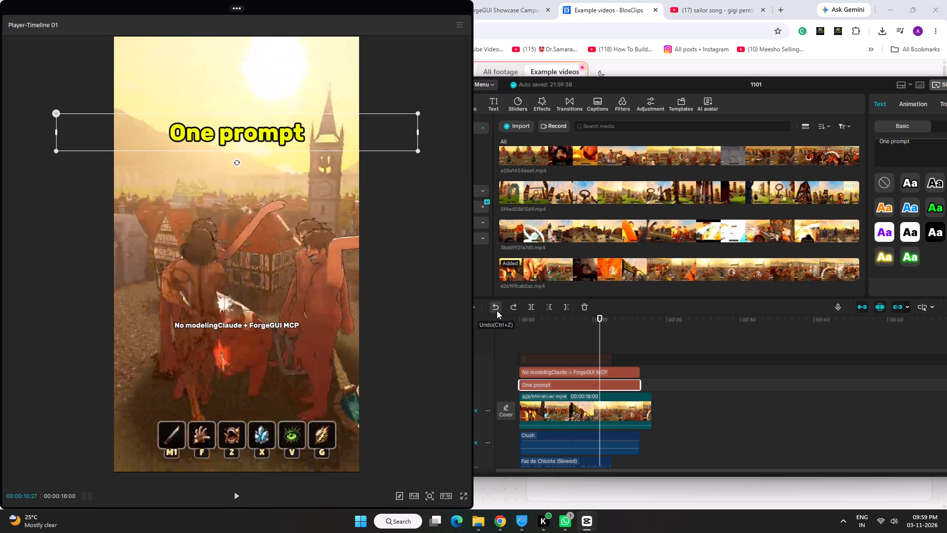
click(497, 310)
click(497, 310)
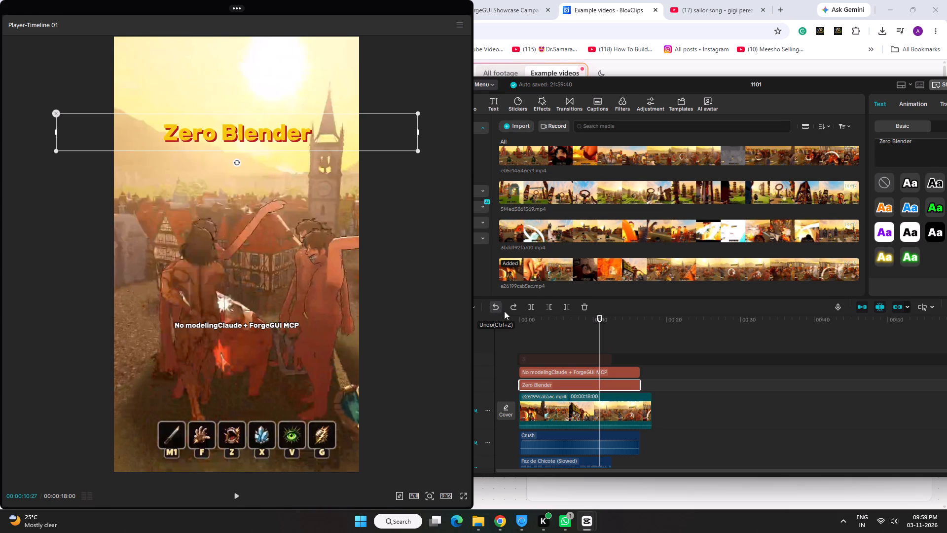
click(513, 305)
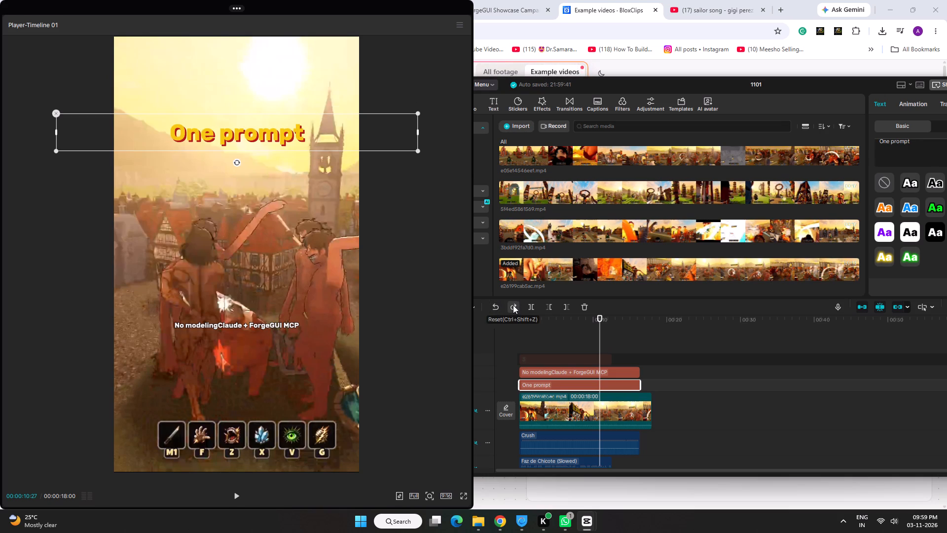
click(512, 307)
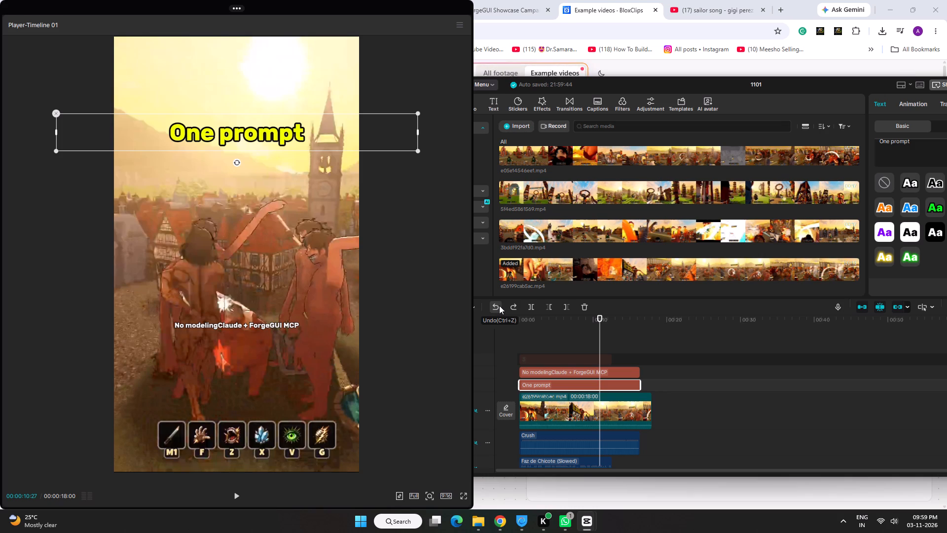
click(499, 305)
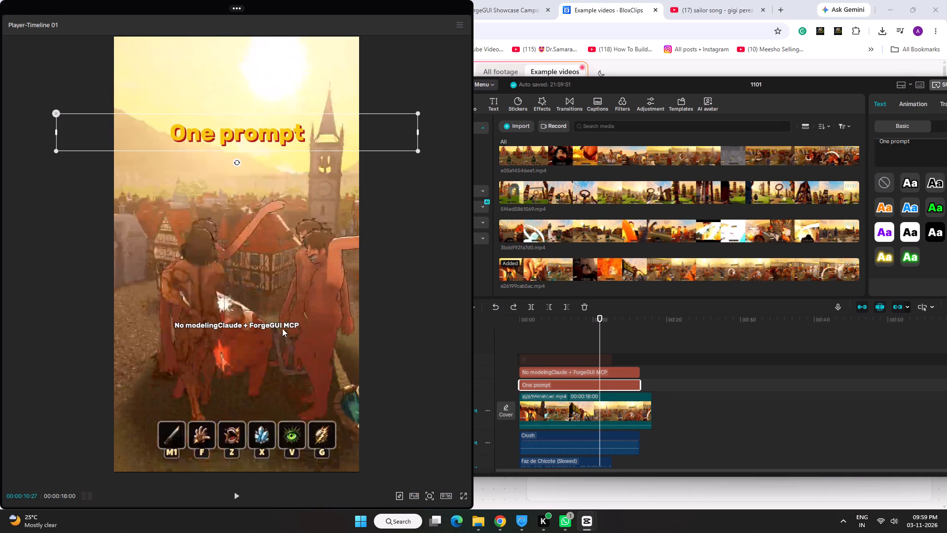
Select the "No modelingClaude + ForgeGUI MCP" subtitle and check the Titan Slayers example video in Chrome for its text styling.
click(275, 323)
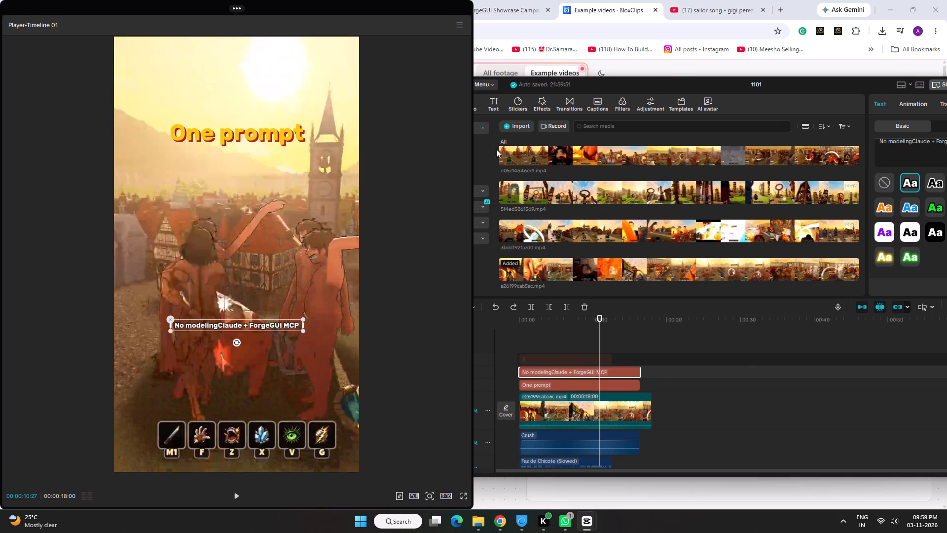
click(685, 67)
click(178, 219)
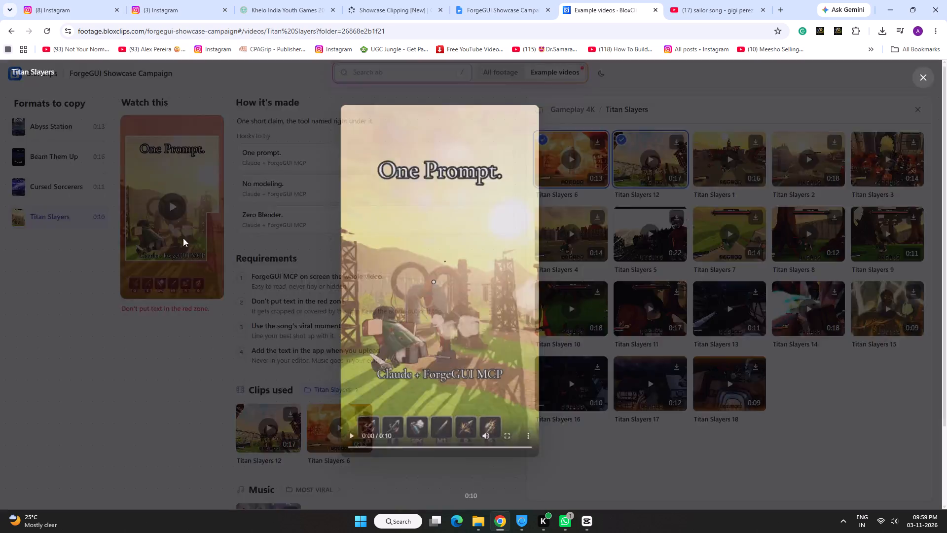
click(691, 296)
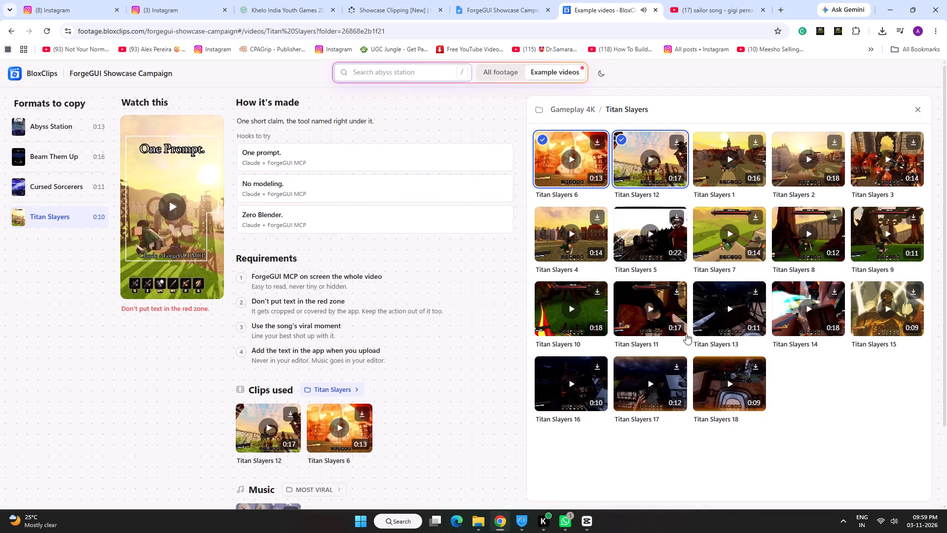
click(615, 475)
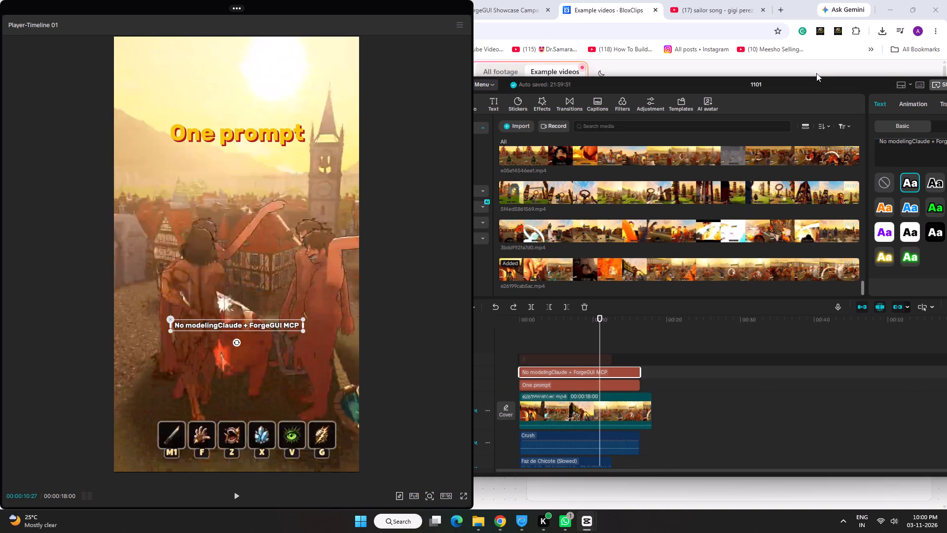
Change the font of the "No modelingClaude + ForgeGUI MCP" subtitle in CapCut to Arial Black.
drag(816, 90, 700, 89)
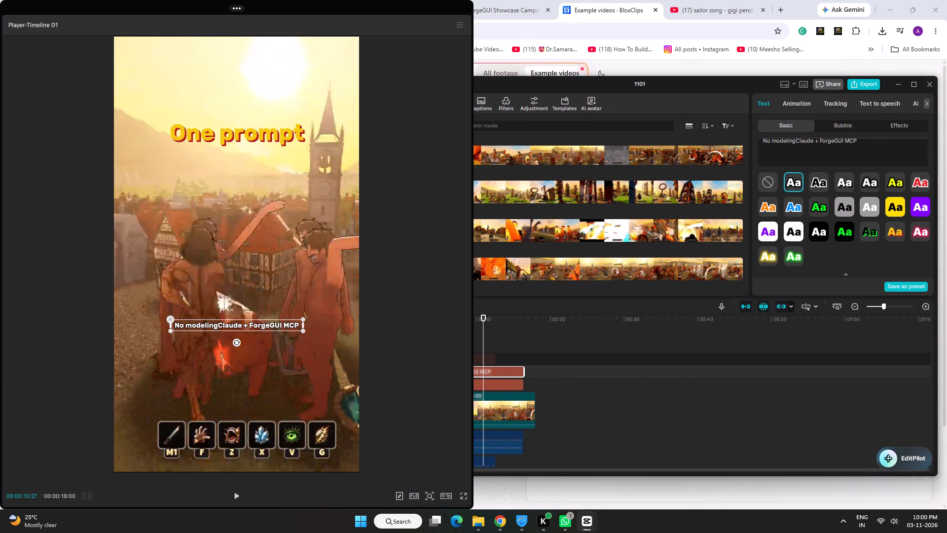
scroll(852, 164, up, 5)
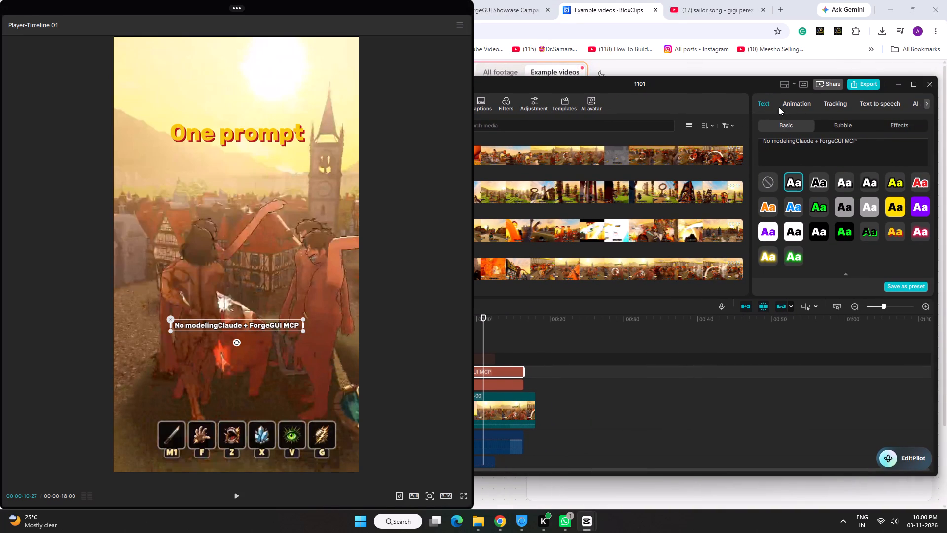
click(782, 104)
click(766, 104)
scroll(888, 202, up, 5)
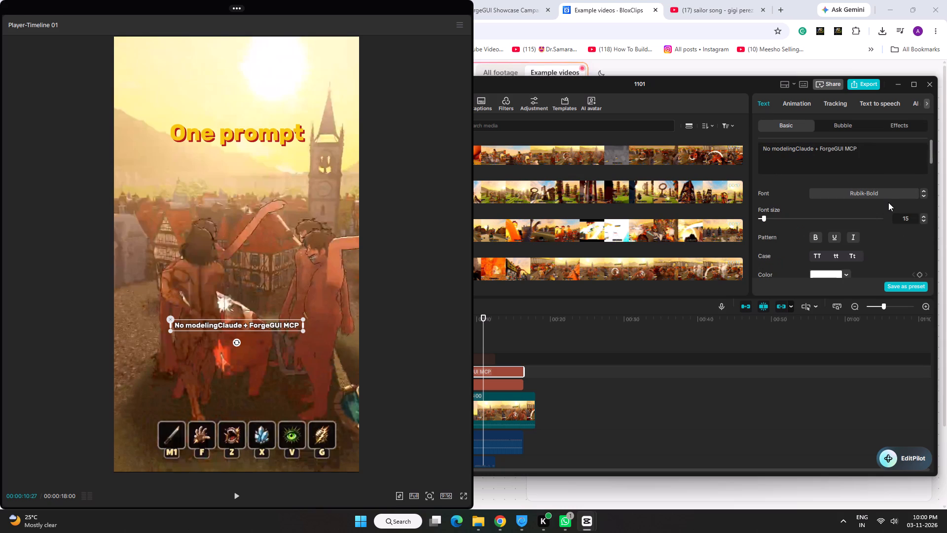
click(879, 191)
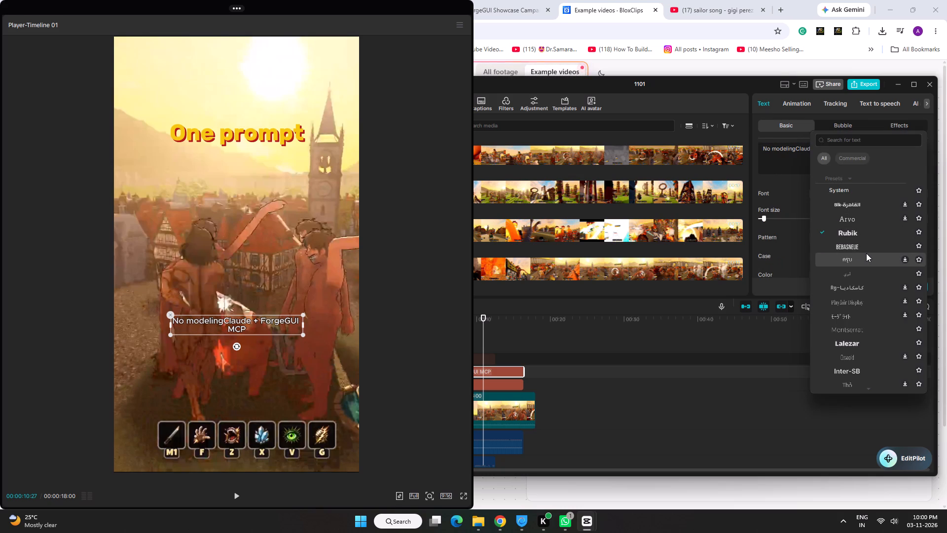
click(873, 201)
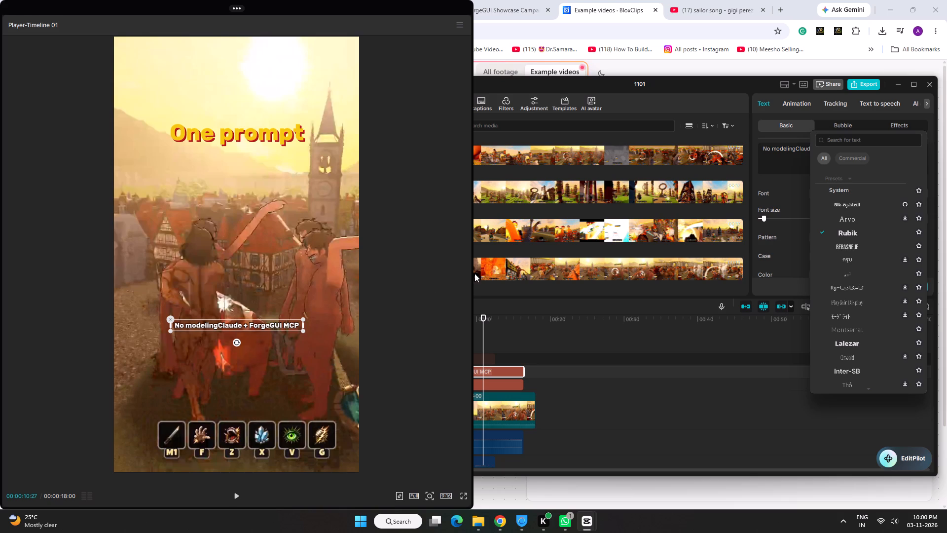
click(834, 203)
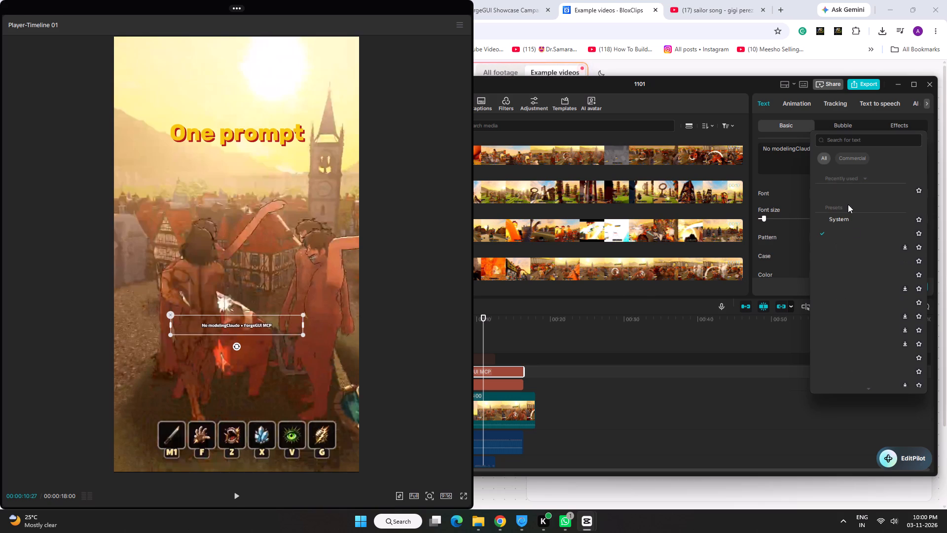
click(848, 204)
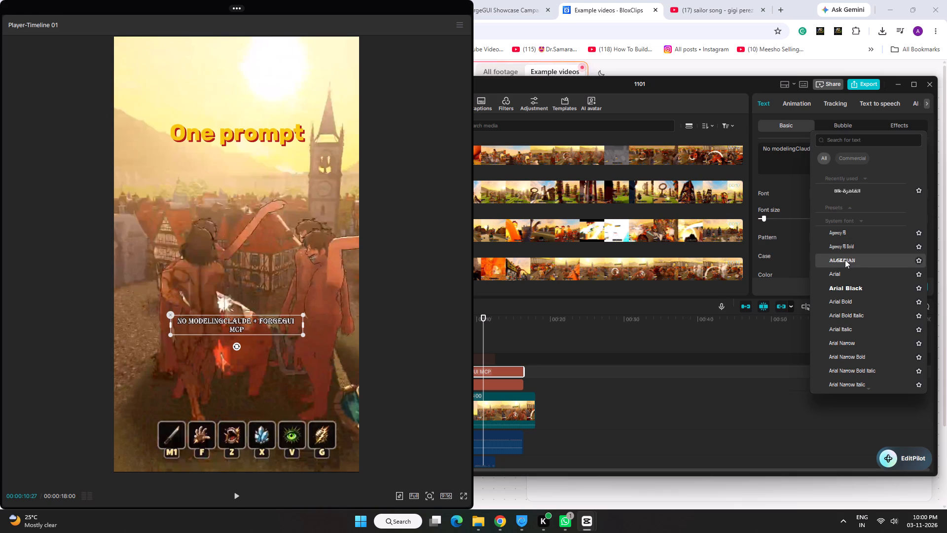
click(849, 292)
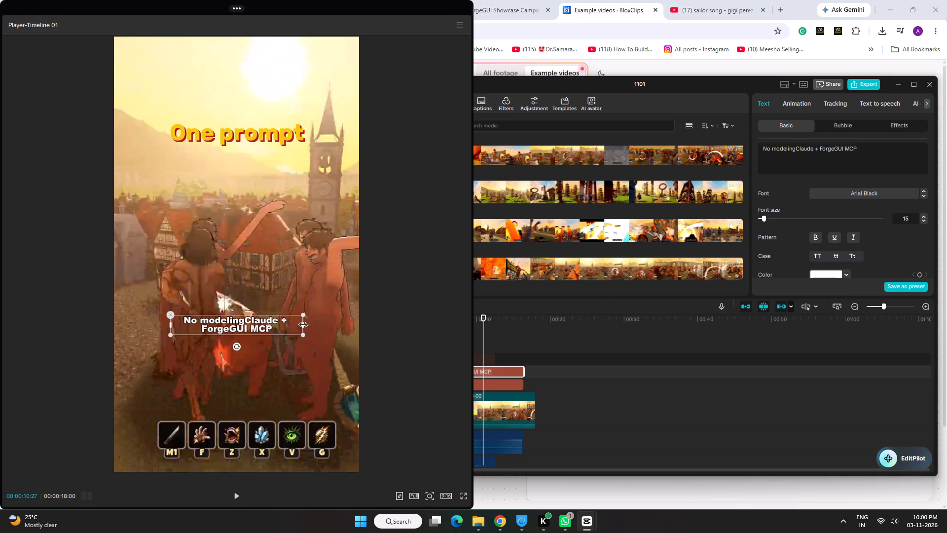
Widen the text box of the "No modelingClaude + ForgeGUI MCP" subtitle slightly.
drag(303, 325, 362, 322)
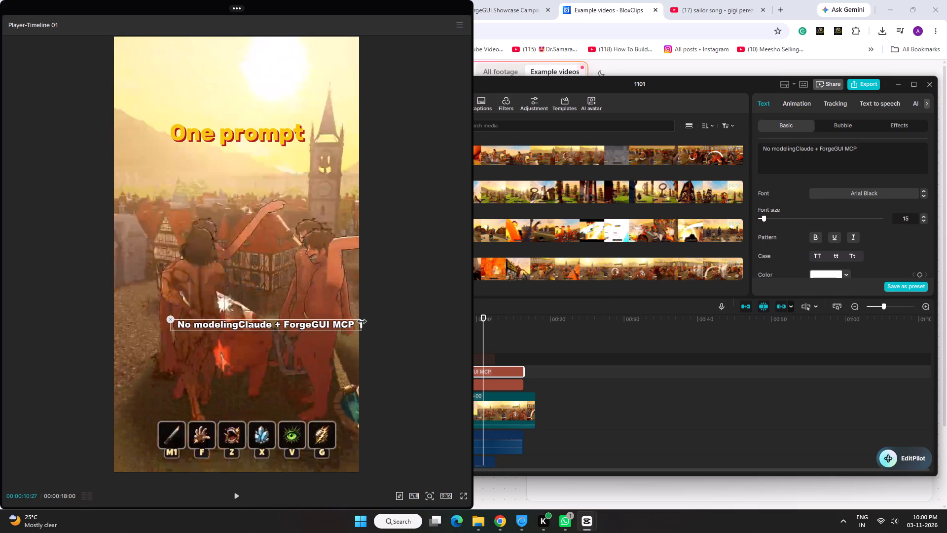
drag(362, 322, 295, 329)
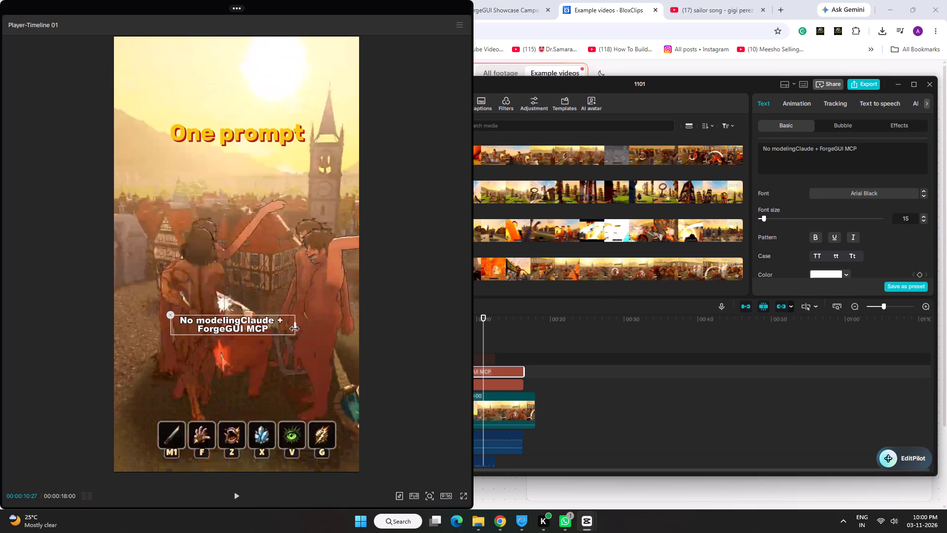
drag(295, 329, 325, 322)
Browse the system fonts and change the "No modelingClaude + ForgeGUI MCP" subtitle's font to Calisto MT Bold.
click(827, 190)
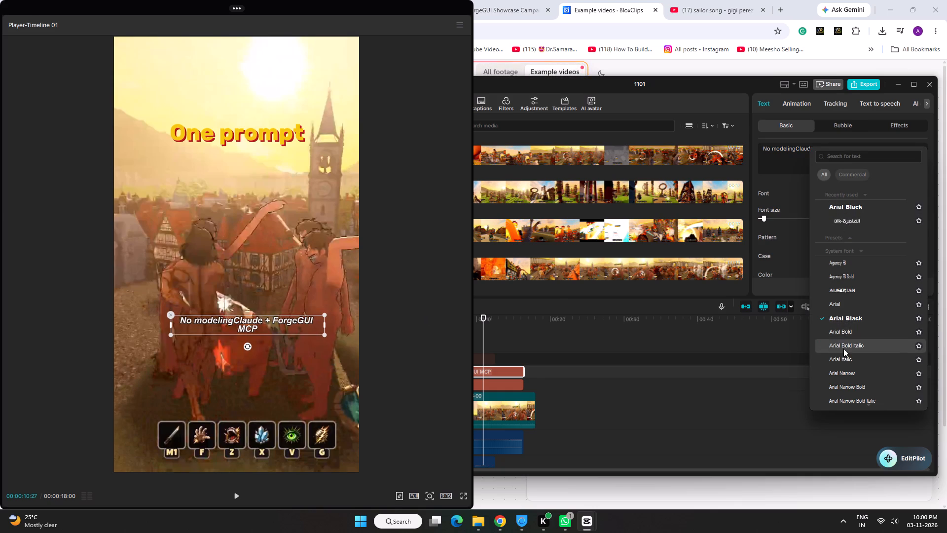
scroll(843, 348, down, 5)
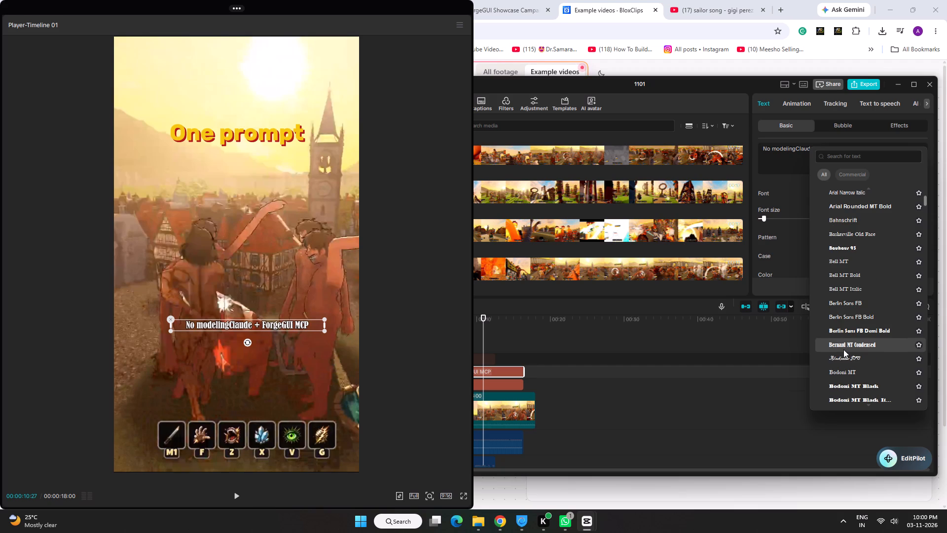
scroll(843, 349, down, 2)
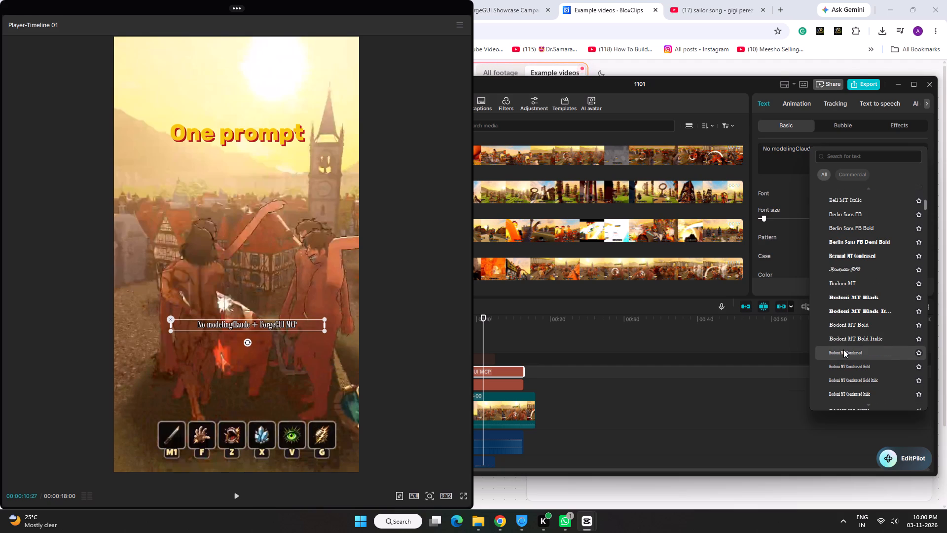
scroll(843, 349, down, 2)
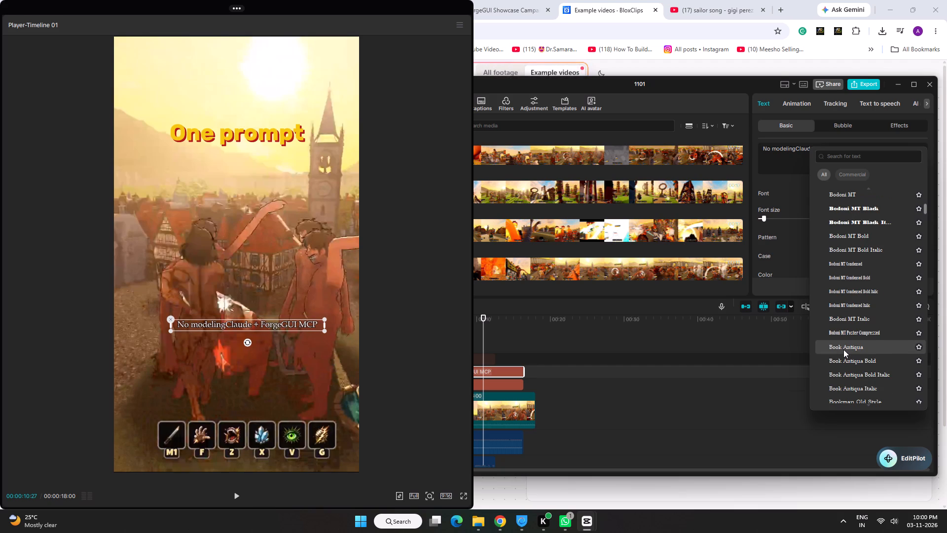
scroll(843, 349, down, 3)
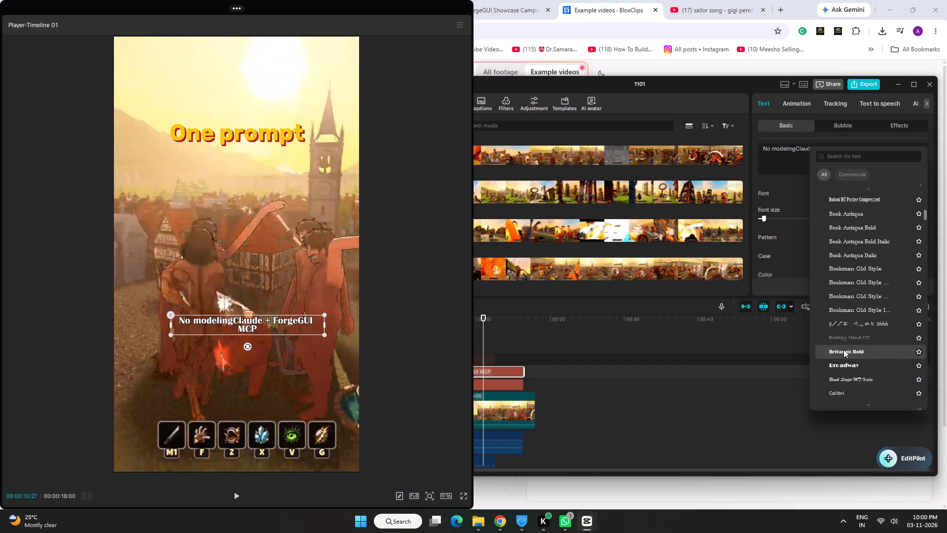
scroll(843, 349, down, 3)
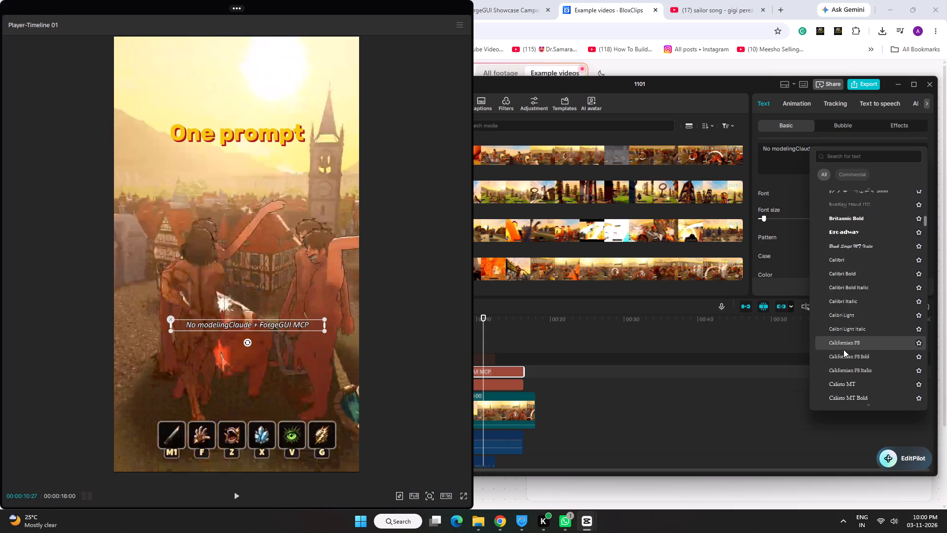
scroll(843, 349, down, 1)
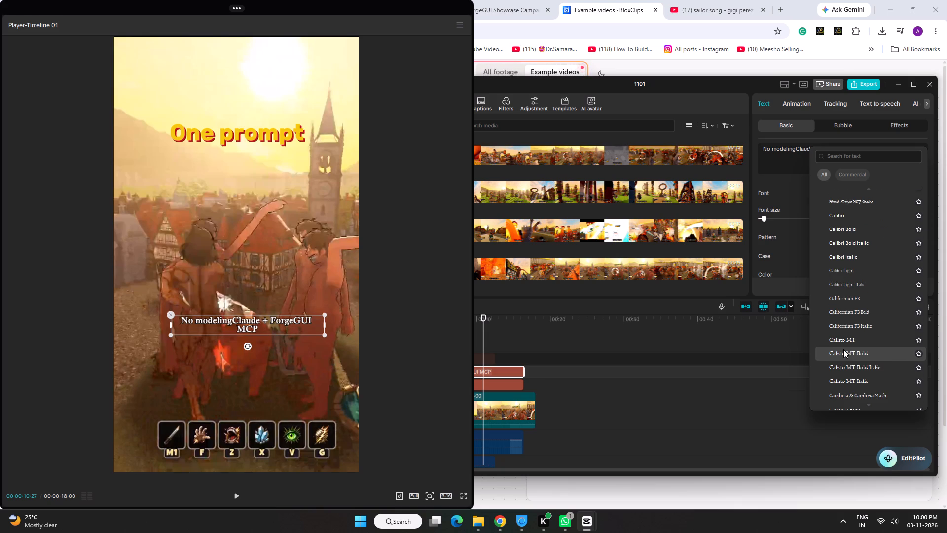
scroll(843, 349, down, 1)
scroll(843, 349, up, 1)
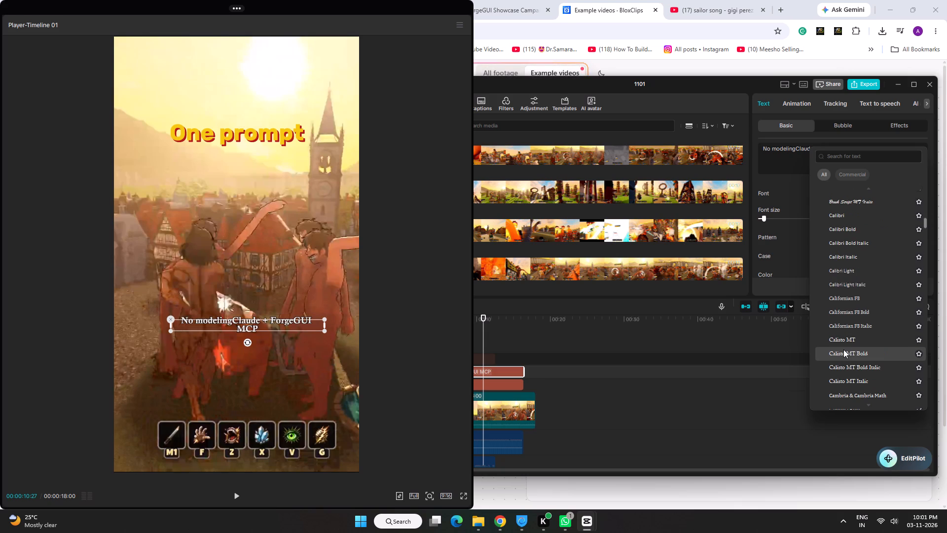
click(843, 349)
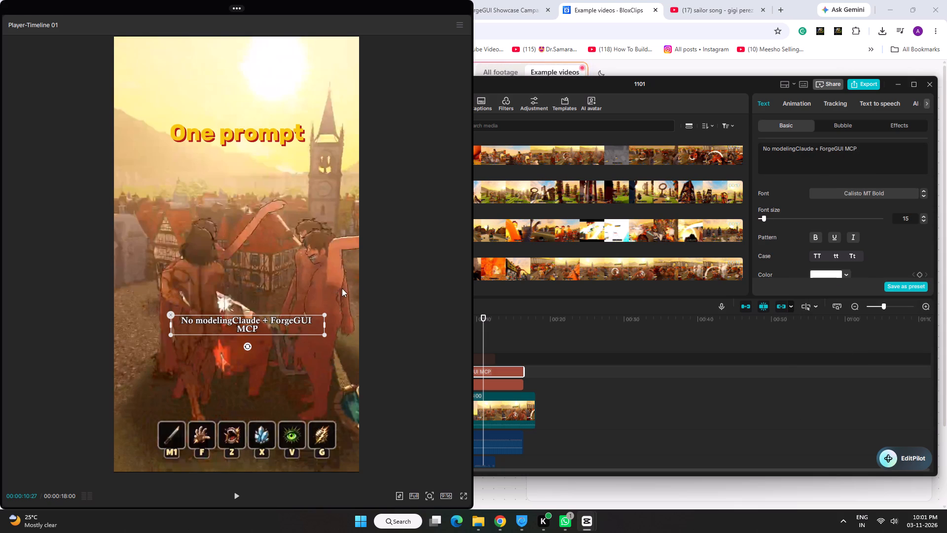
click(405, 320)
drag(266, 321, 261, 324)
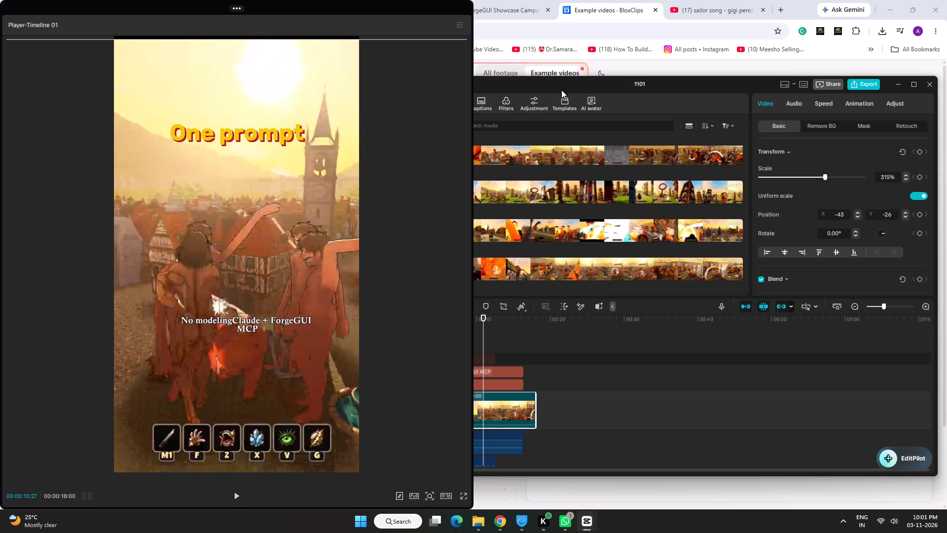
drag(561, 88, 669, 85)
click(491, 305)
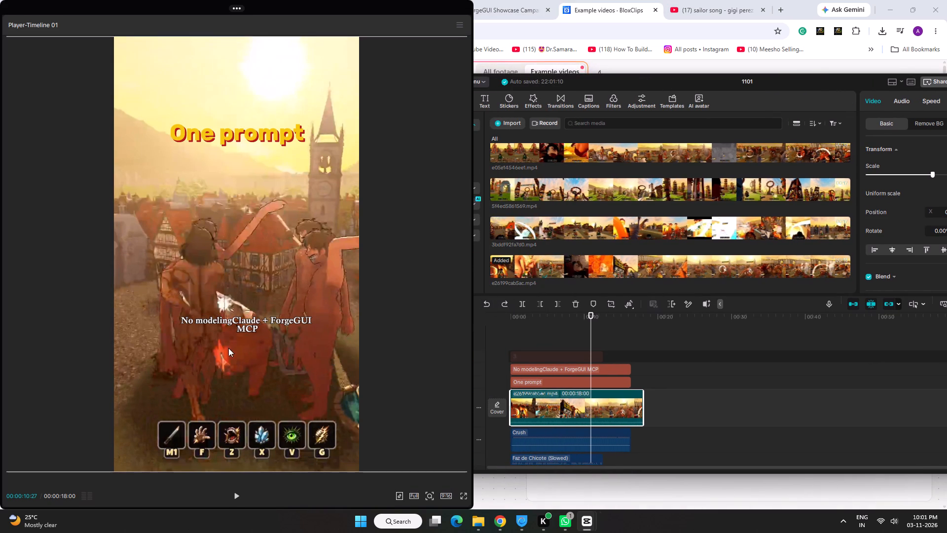
Centre the "No modelingClaude + ForgeGUI MCP" subtitle horizontally in the frame, keeping it in the lower part above the game's ability icons.
click(251, 325)
drag(269, 319, 261, 339)
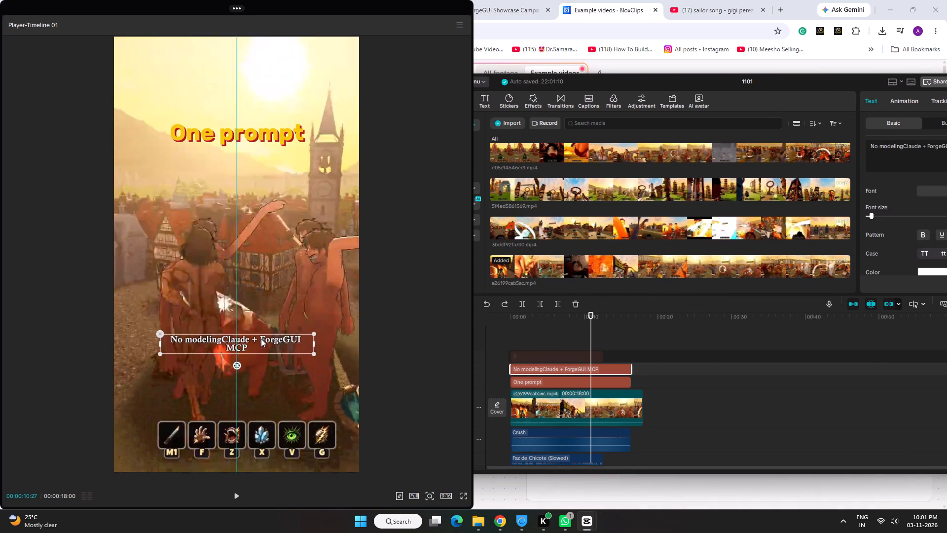
drag(261, 339, 261, 325)
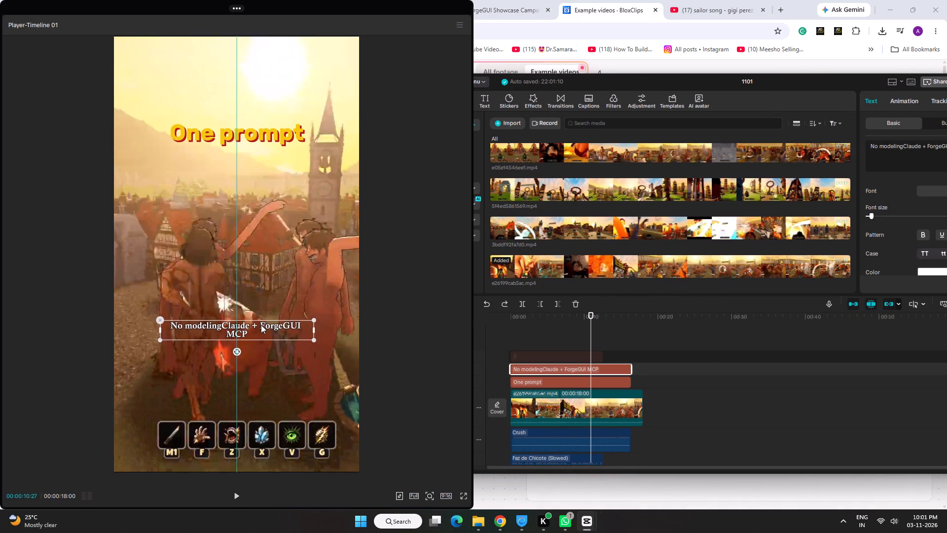
drag(261, 325, 259, 322)
Play the clip from its start to review the title and restyled subtitle over the footage.
drag(521, 315, 479, 322)
key(space)
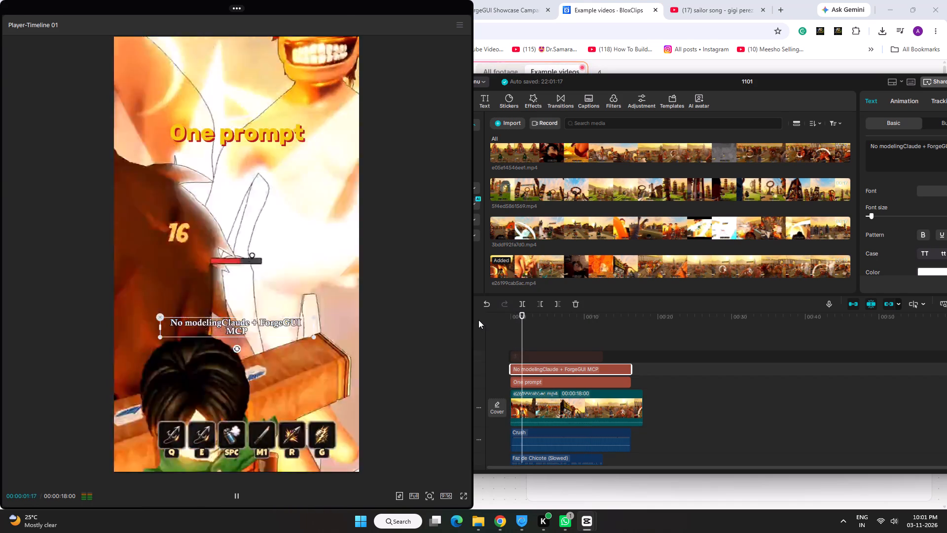
click(408, 346)
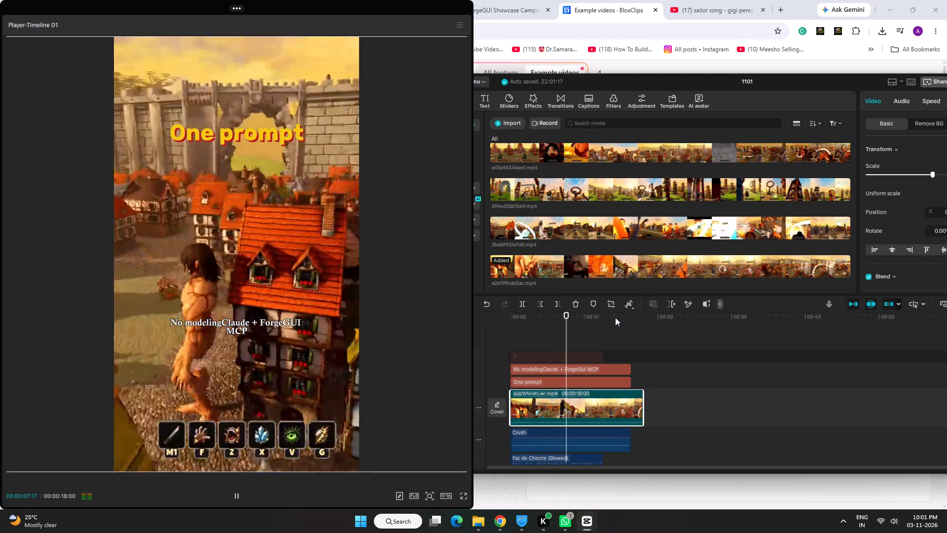
Extend the "One prompt" title and the "No modelingClaude + ForgeGUI MCP" subtitle to the end of the video at 18 seconds.
drag(614, 318, 643, 321)
scroll(638, 360, down, 4)
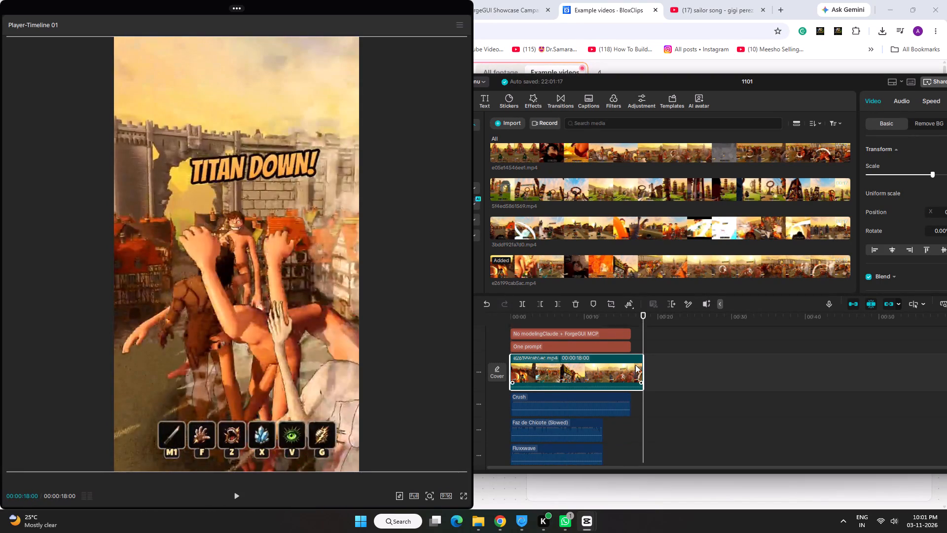
scroll(635, 365, down, 6)
scroll(634, 364, up, 6)
click(619, 332)
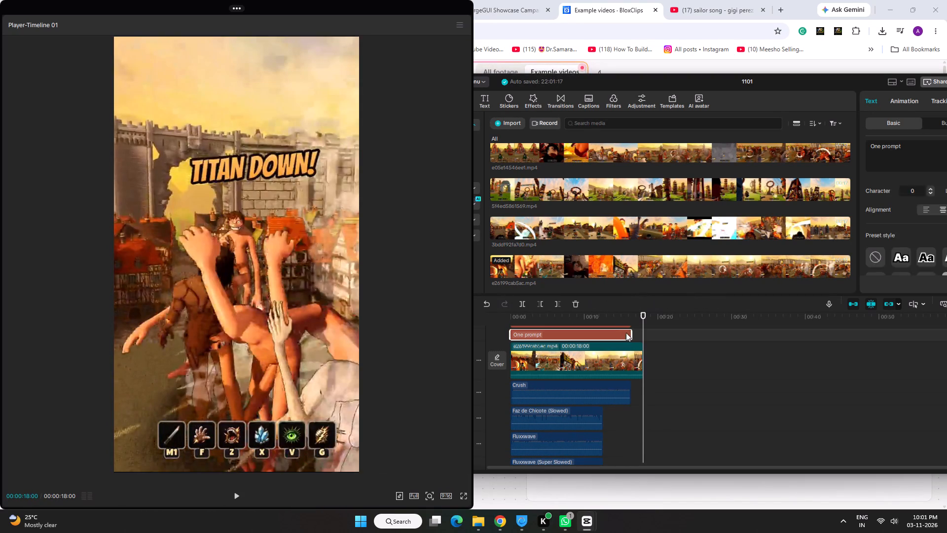
drag(632, 333, 641, 336)
scroll(637, 338, up, 4)
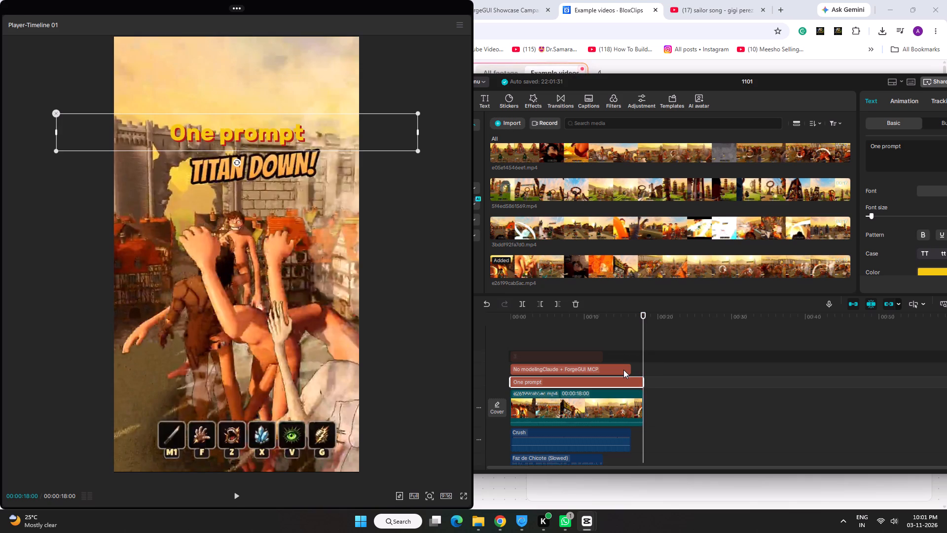
click(623, 370)
drag(632, 368, 642, 367)
Extend the MONTAGEM ALQUIMIA (SLOWED) audio track to the end of the video, for a duration of 18.0 s.
scroll(660, 363, down, 10)
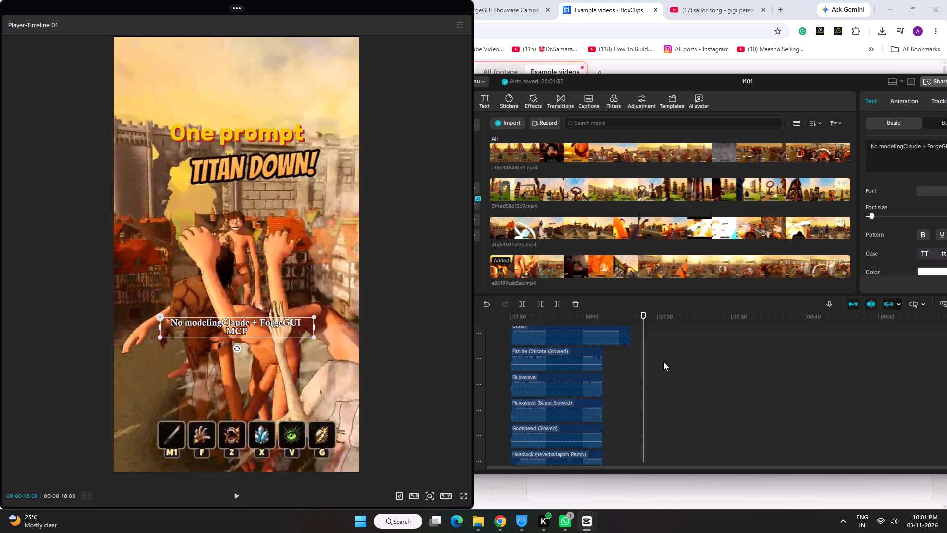
scroll(663, 362, down, 14)
scroll(662, 361, down, 12)
scroll(661, 360, up, 5)
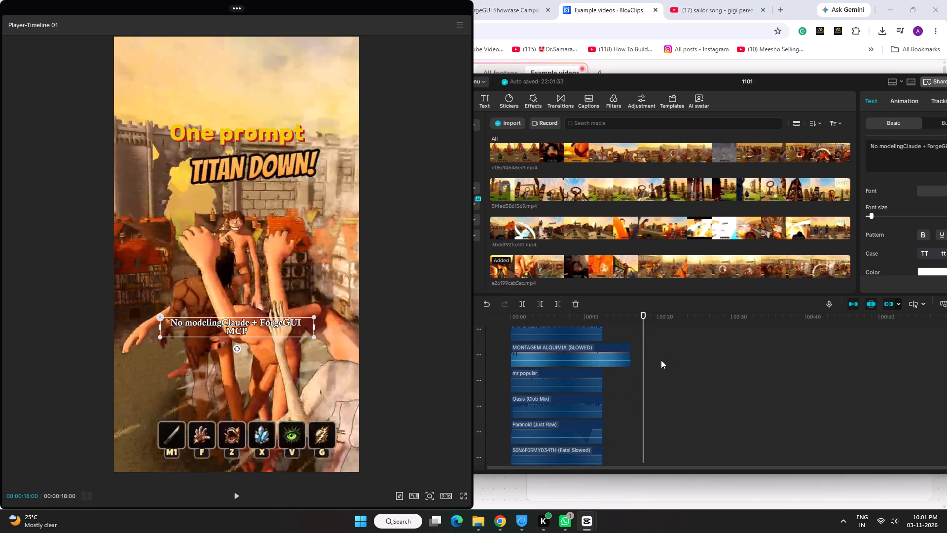
click(606, 350)
drag(630, 358, 638, 360)
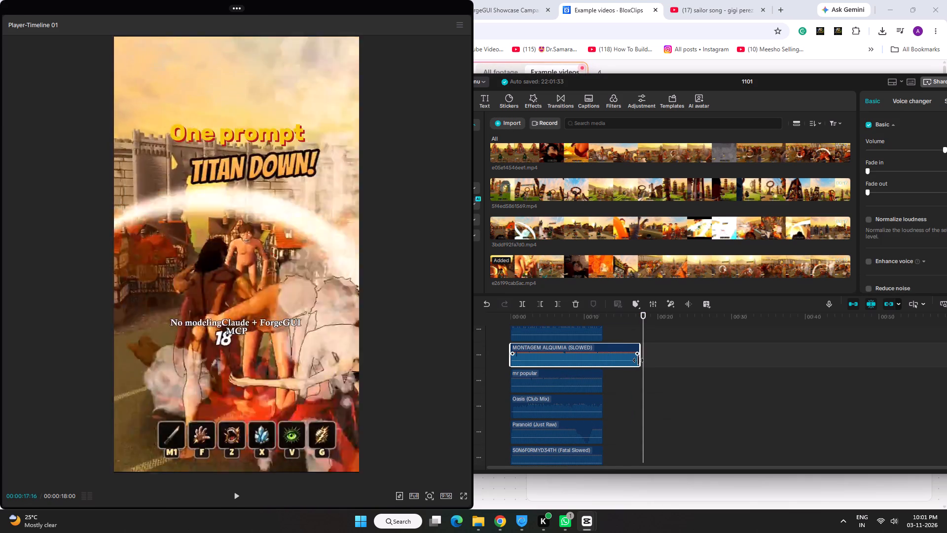
drag(638, 360, 640, 360)
Play the variation from the start to check the text and music against the footage.
scroll(652, 359, down, 16)
drag(540, 311, 505, 311)
key(space)
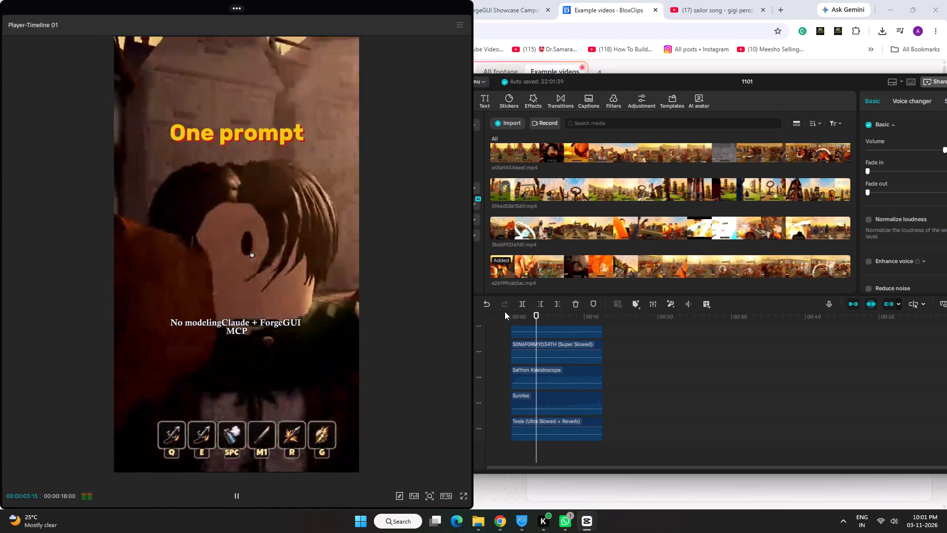
scroll(585, 257, down, 2)
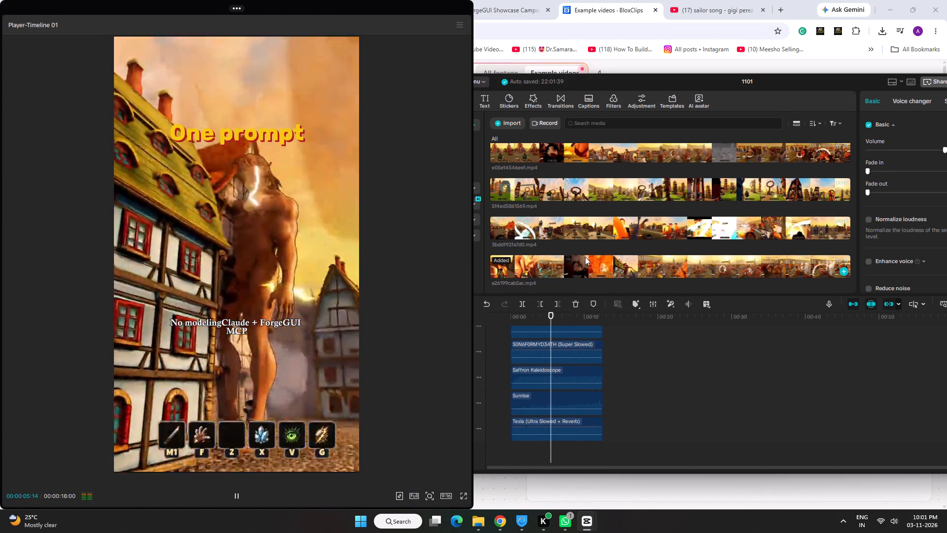
scroll(585, 257, down, 3)
scroll(585, 257, up, 1)
scroll(586, 252, down, 1)
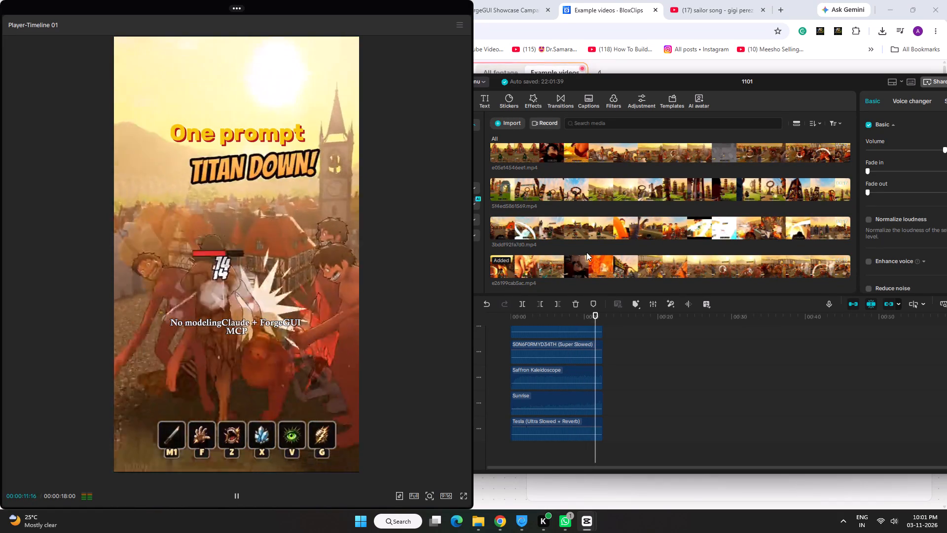
key(space)
Export the timeline as 1101(40) in 1080P, HEVC, mp4 format at 30fps.
key(ctrl+r)
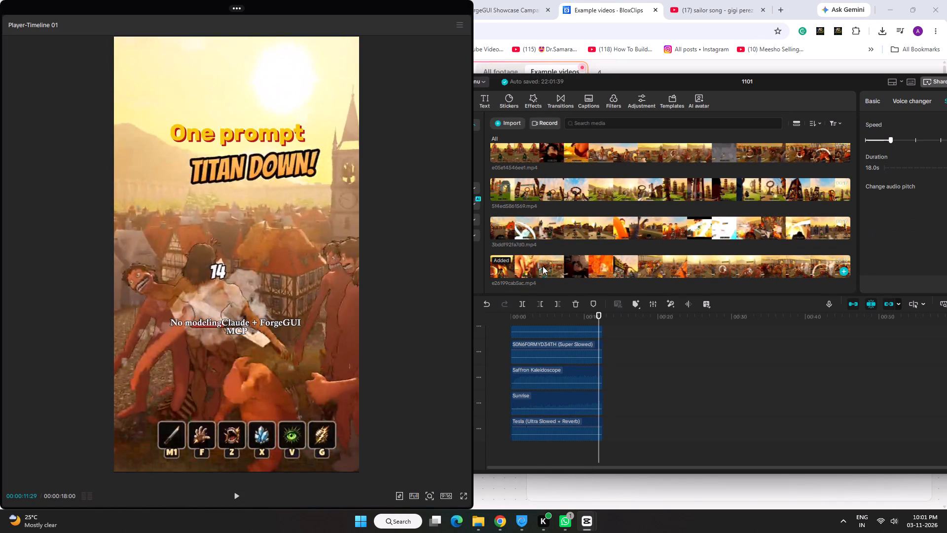
key(ctrl+e)
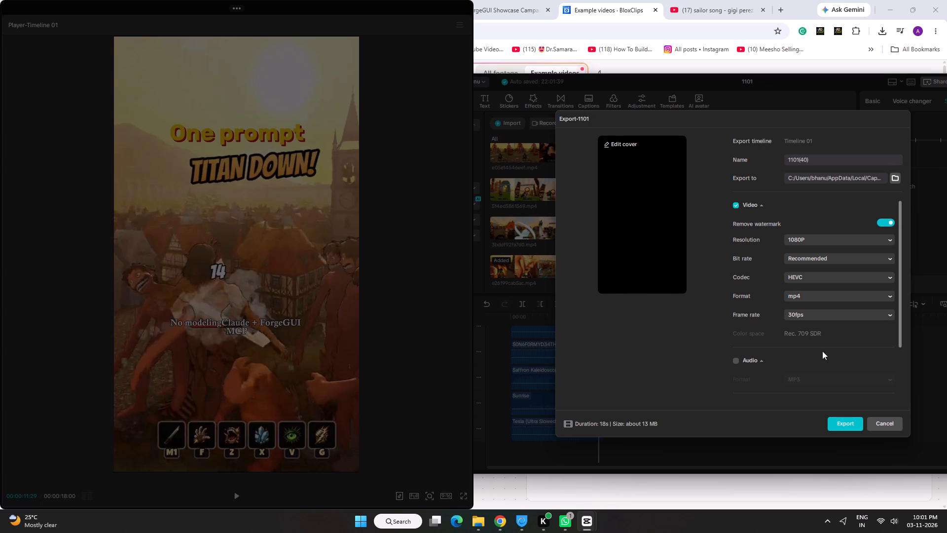
click(844, 420)
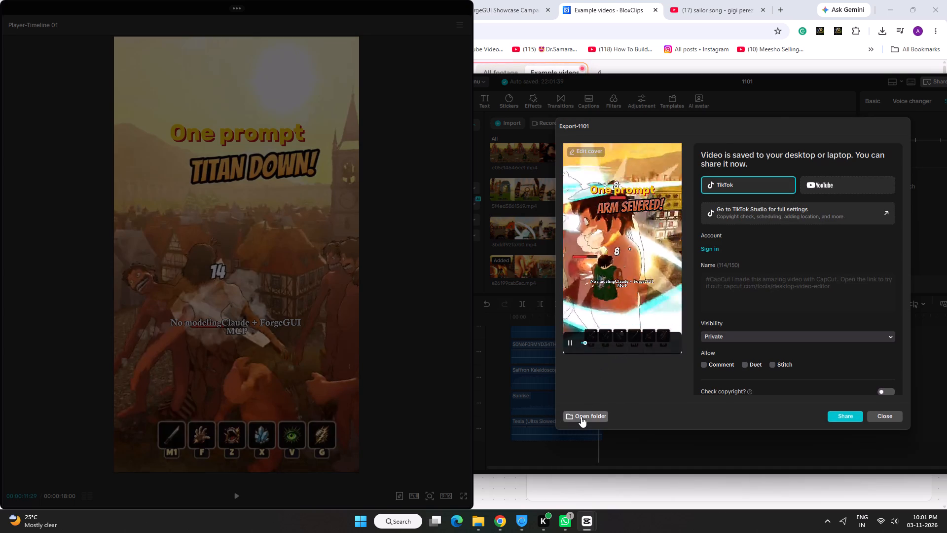
Copy the exported 1101(40).mp4 from CapCut's Videos folder into the cap folder in Downloads, and close File Explorer.
click(581, 417)
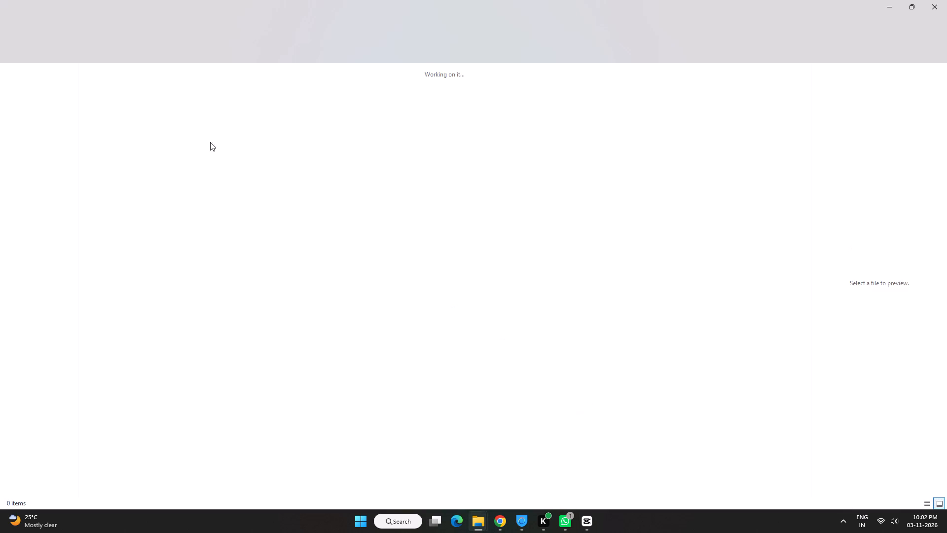
click(88, 50)
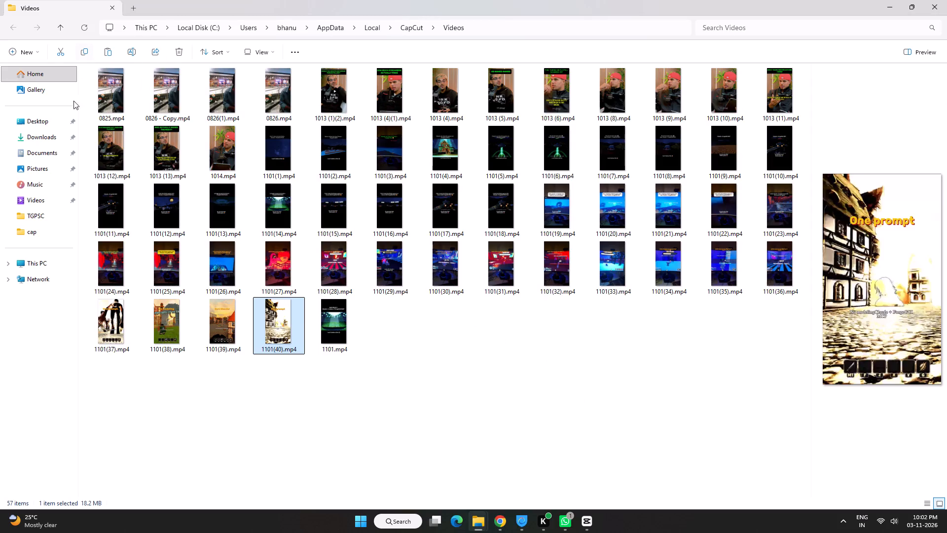
click(48, 134)
double_click(428, 102)
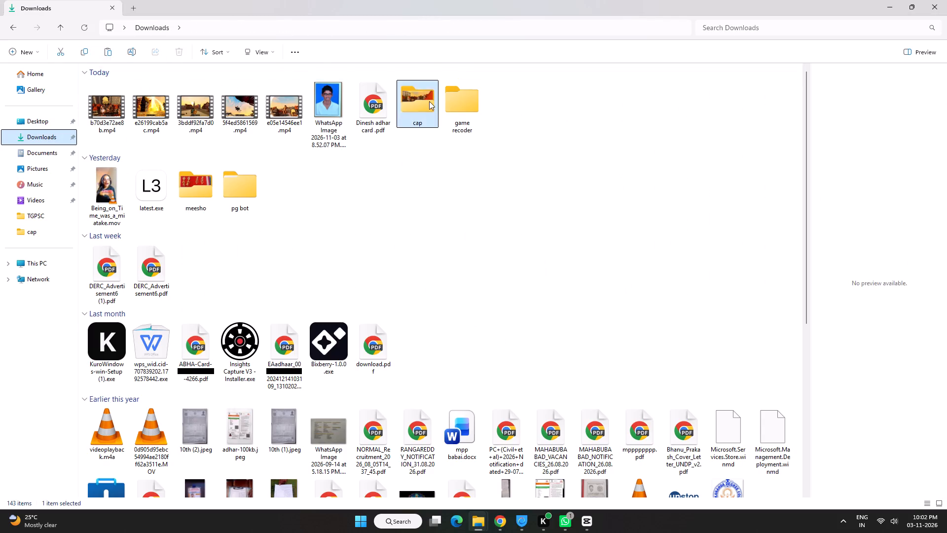
click(106, 46)
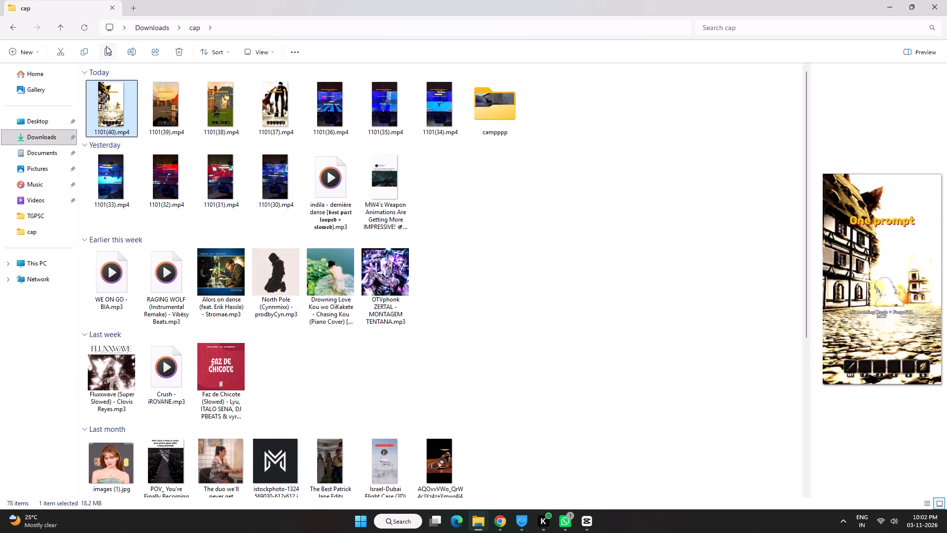
click(64, 139)
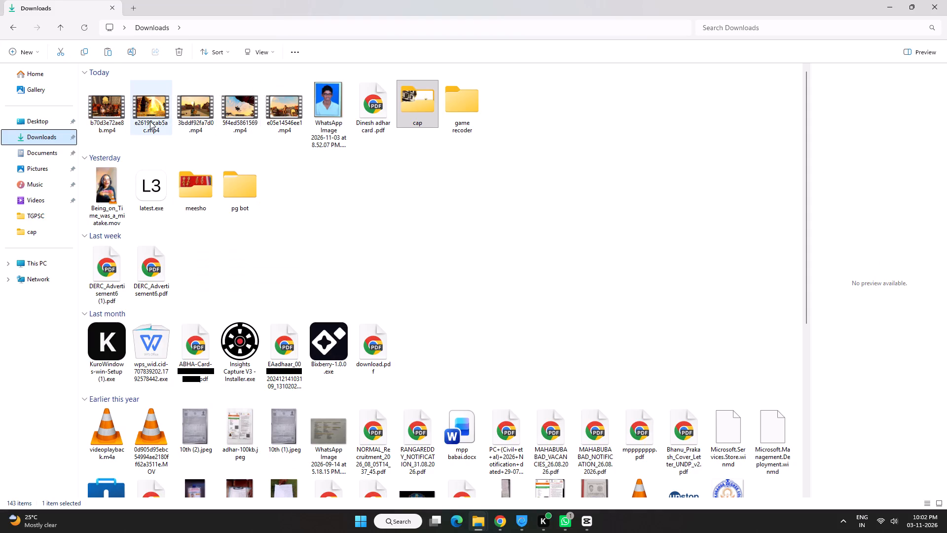
click(939, 0)
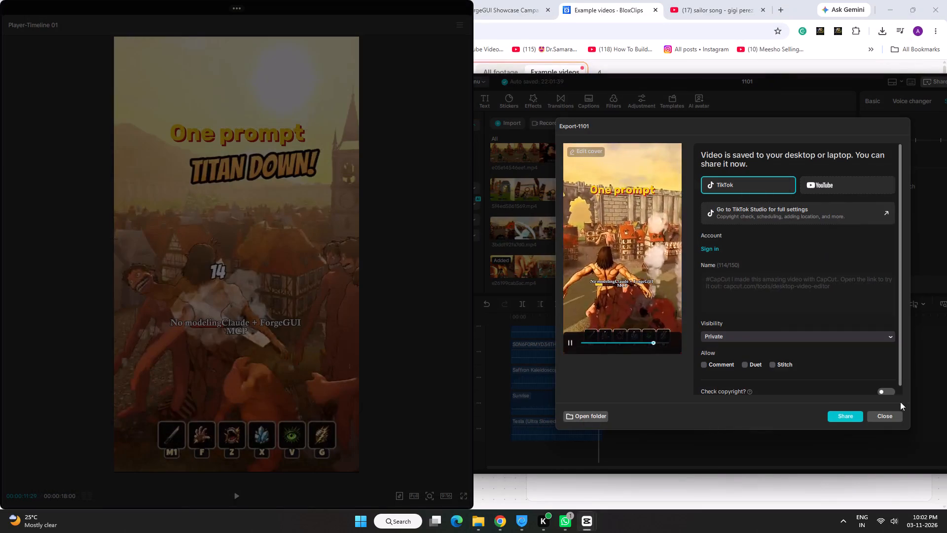
Close the finished export and review the current variation's tracks, playing the end and the opening of the footage.
click(892, 418)
drag(577, 84, 659, 87)
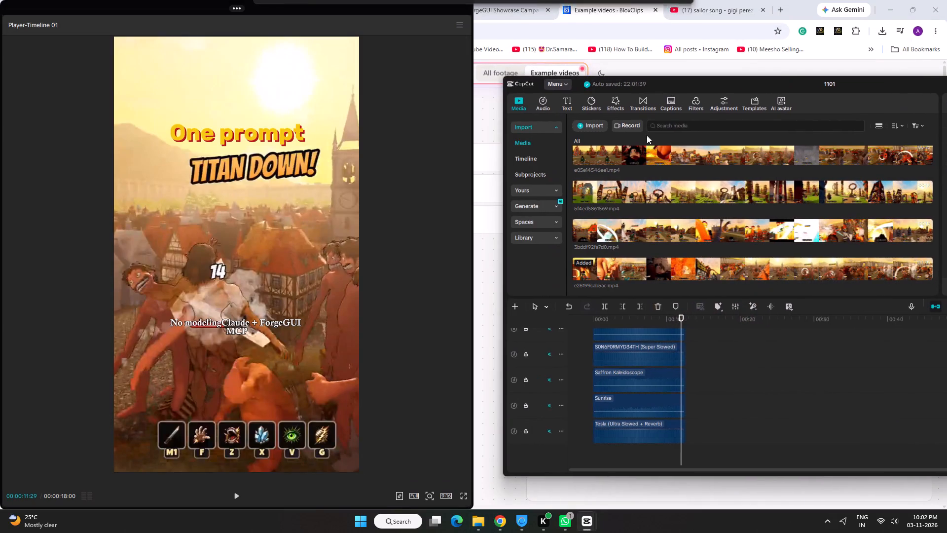
scroll(626, 359, up, 18)
scroll(622, 350, up, 8)
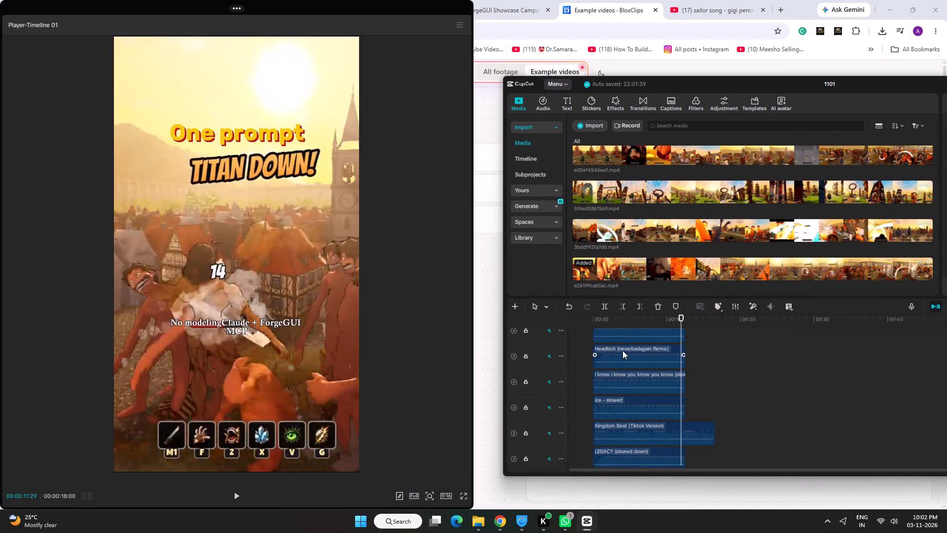
scroll(622, 350, up, 10)
scroll(622, 350, down, 19)
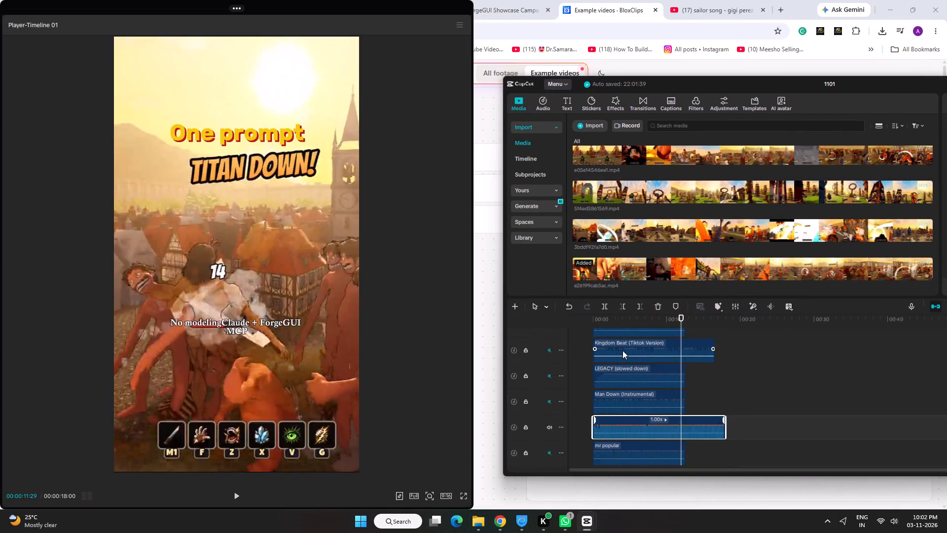
scroll(622, 350, up, 20)
scroll(622, 350, up, 9)
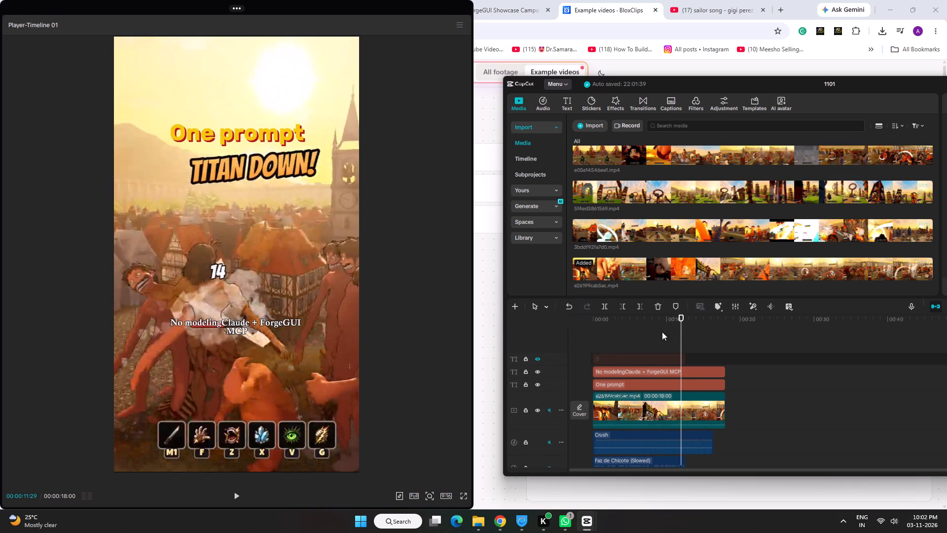
drag(698, 321, 714, 317)
key(space)
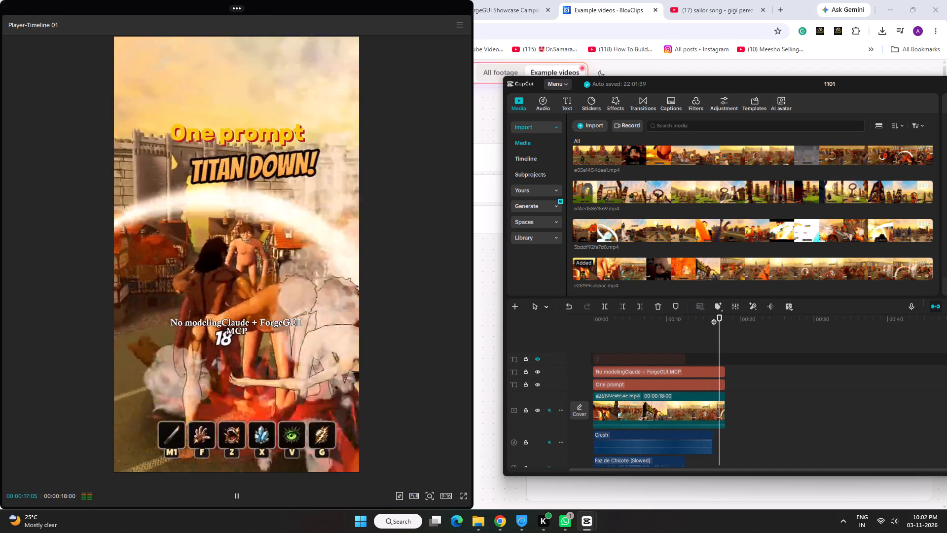
key(space)
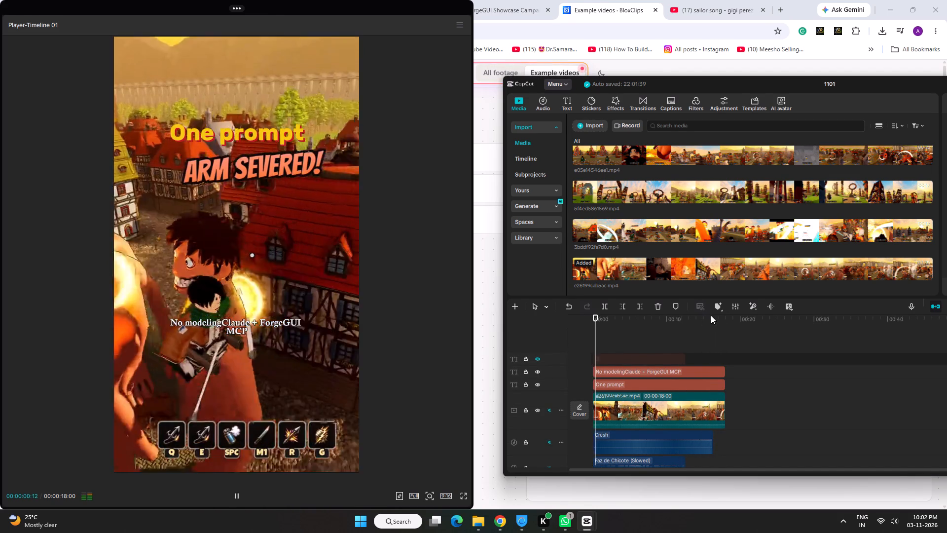
key(space)
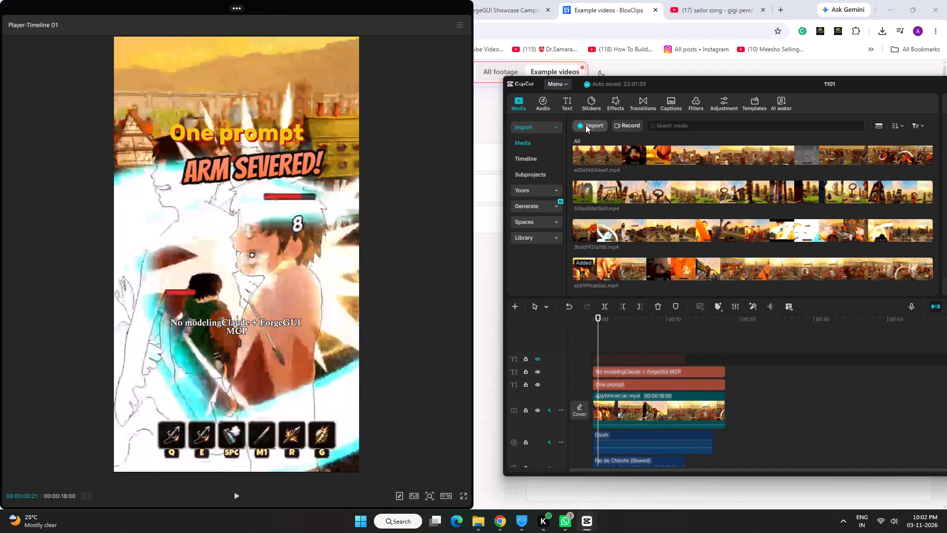
Import the b70d3e72ae8b.mp4 gameplay clip from Downloads into the project media.
click(585, 125)
click(594, 142)
double_click(591, 184)
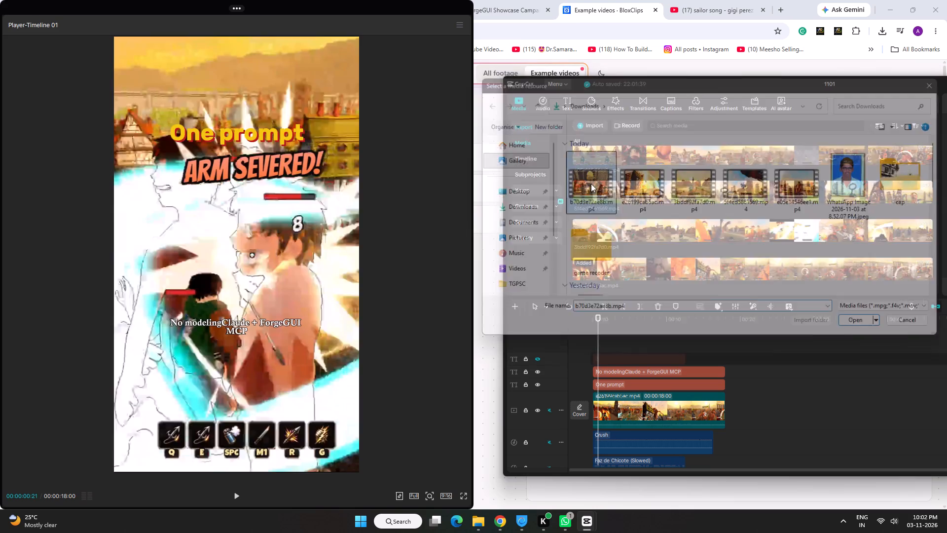
Shorten the main timeline clip to 12:18 and replace it with b70d3e72ae8b.mp4, keeping the original video effect.
drag(636, 265, 611, 406)
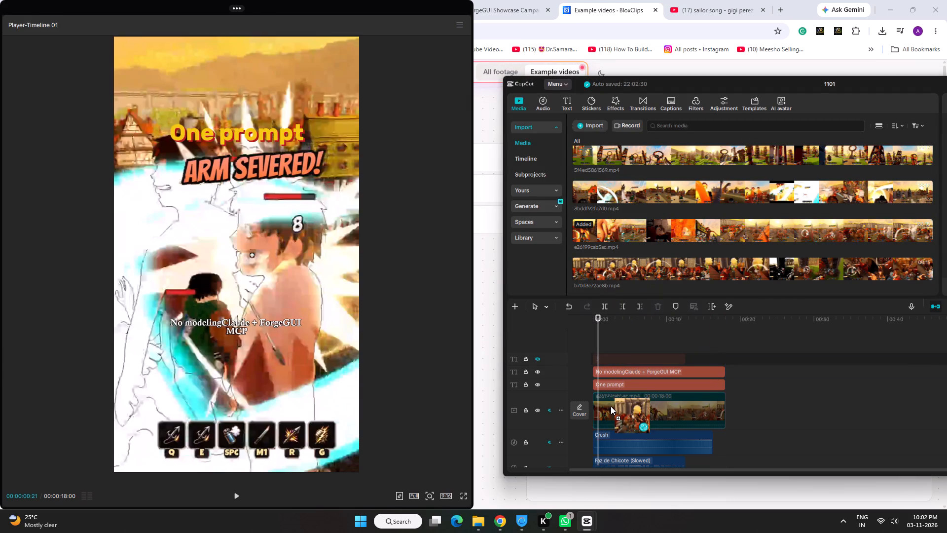
drag(611, 406, 610, 409)
click(672, 397)
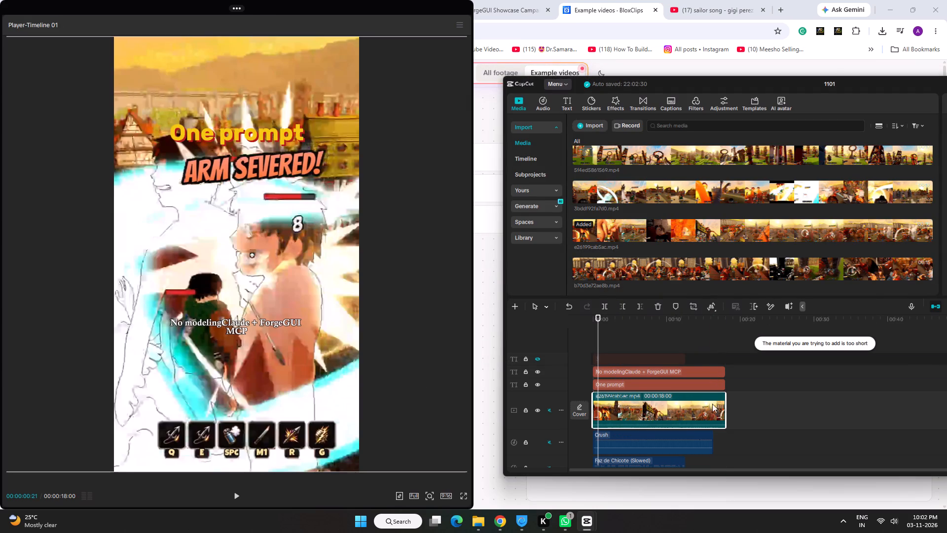
drag(727, 409, 688, 417)
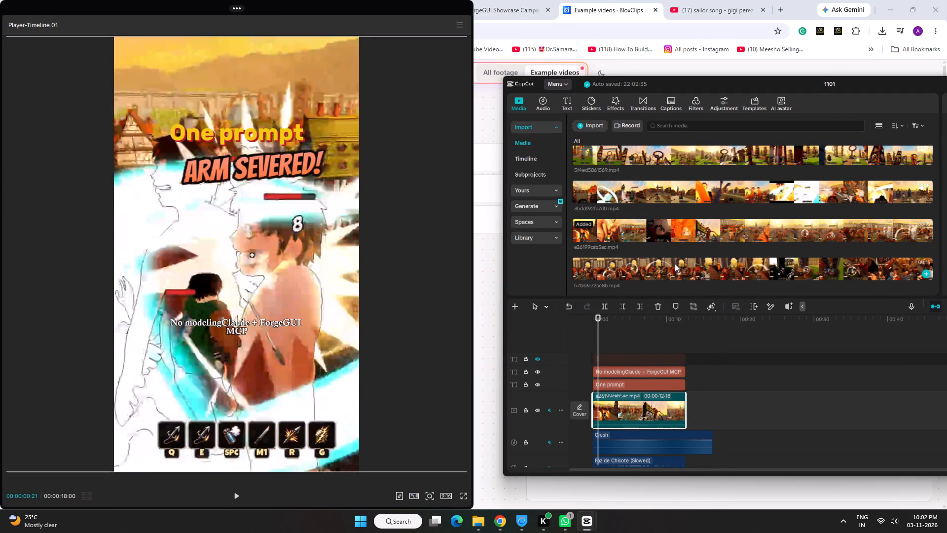
drag(675, 263, 627, 406)
click(841, 360)
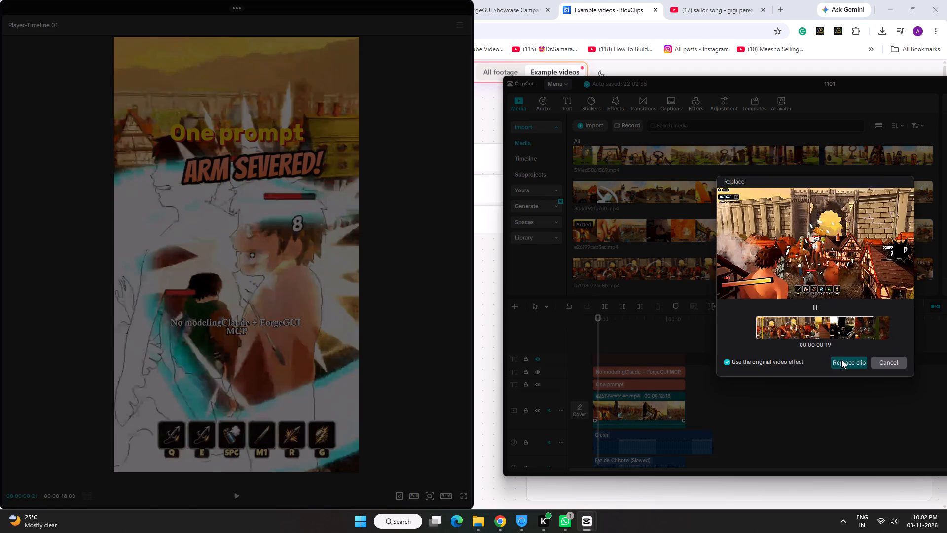
Extend the end of the replaced main clip to a duration of 14:06.
click(662, 411)
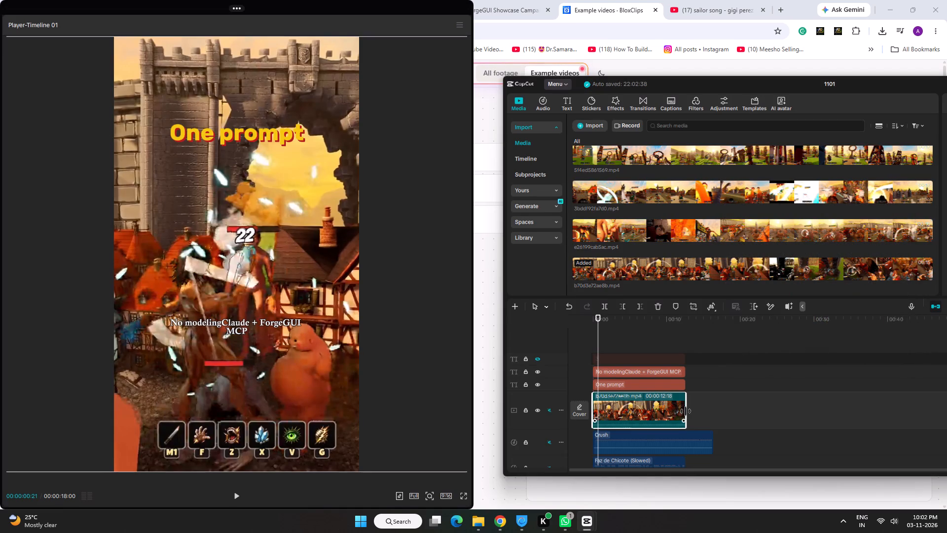
drag(686, 411, 708, 412)
Extend the "No modelingClaude + ForgeGUI MCP" and "One prompt" text layers to the end of the main clip at 14:06.
drag(681, 316, 695, 323)
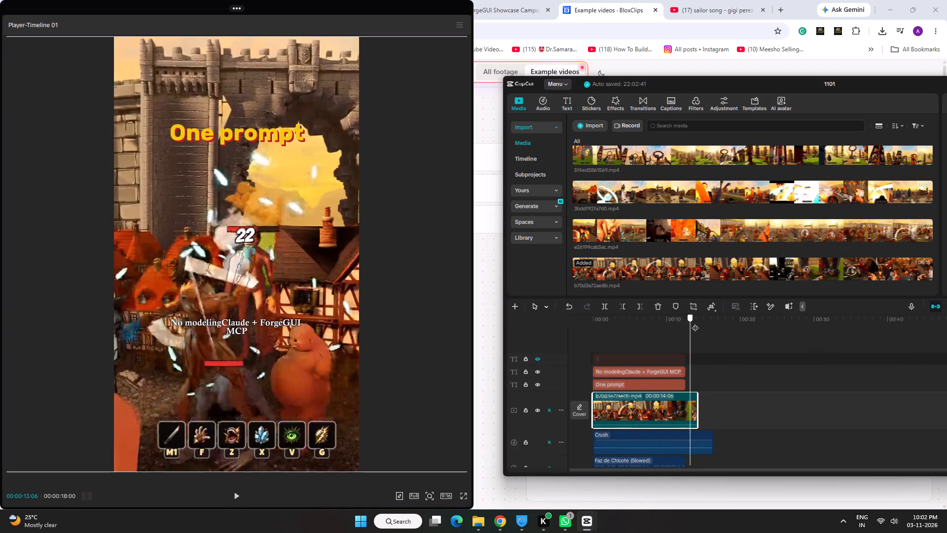
drag(695, 323, 698, 324)
click(672, 369)
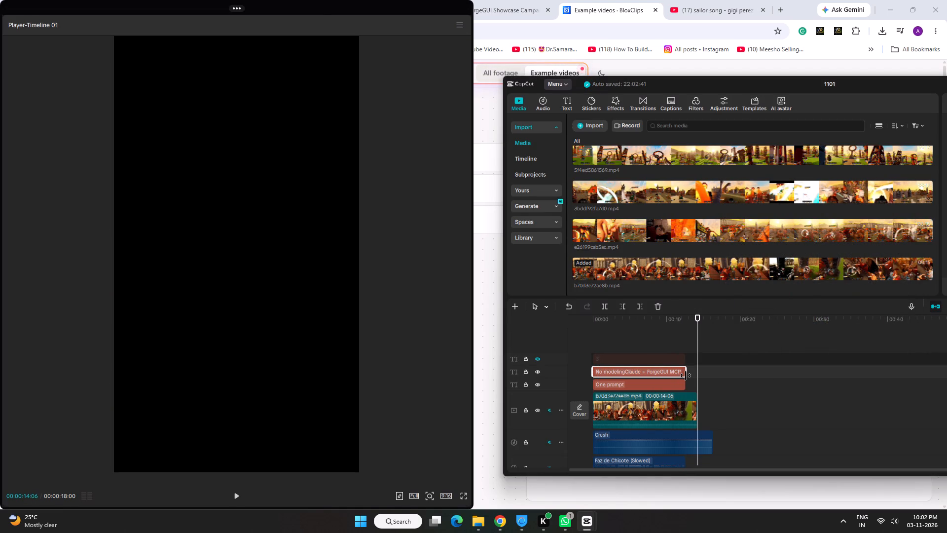
drag(686, 376, 693, 375)
click(682, 384)
drag(684, 386, 693, 385)
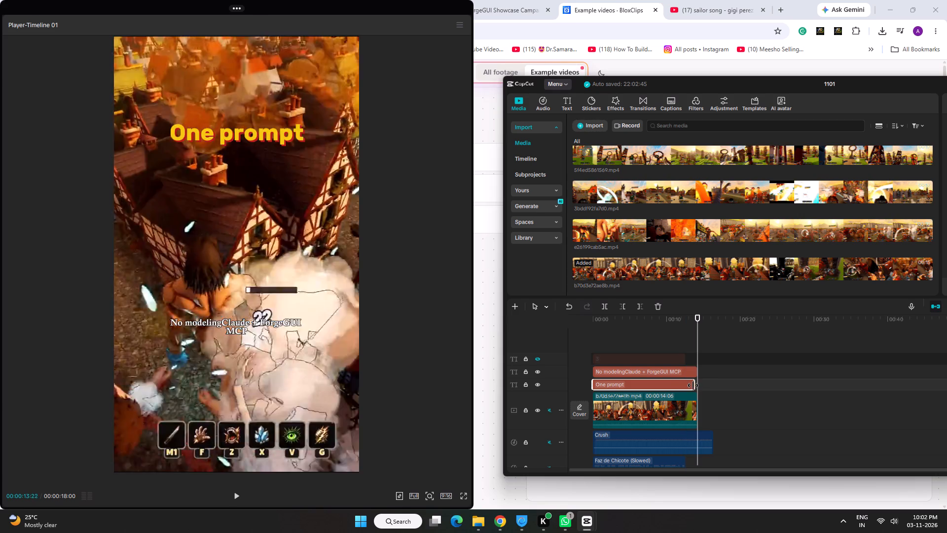
drag(693, 385, 694, 385)
Copy the hook "No modeling" from the BloxClips example page and replace the "One prompt" title text with it.
click(487, 176)
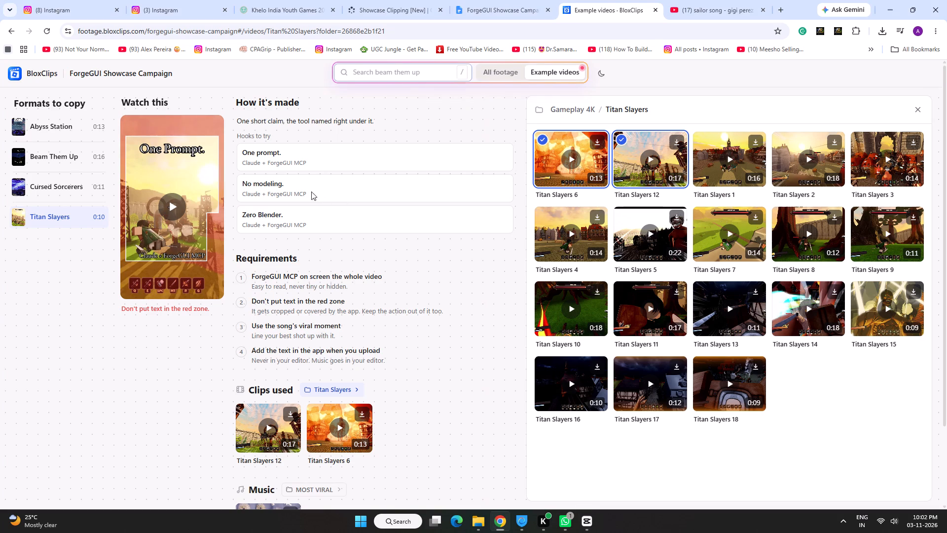
click(241, 185)
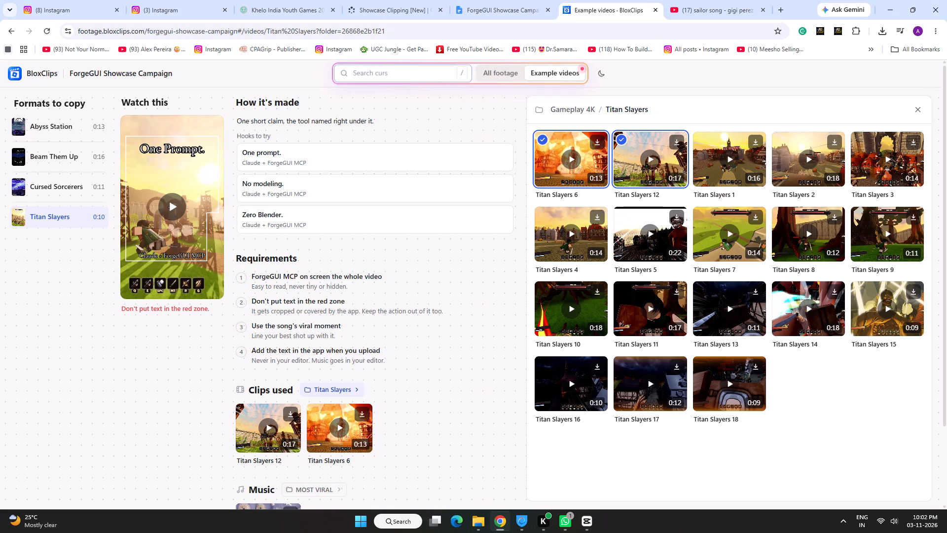
drag(242, 184, 280, 185)
right_click(280, 185)
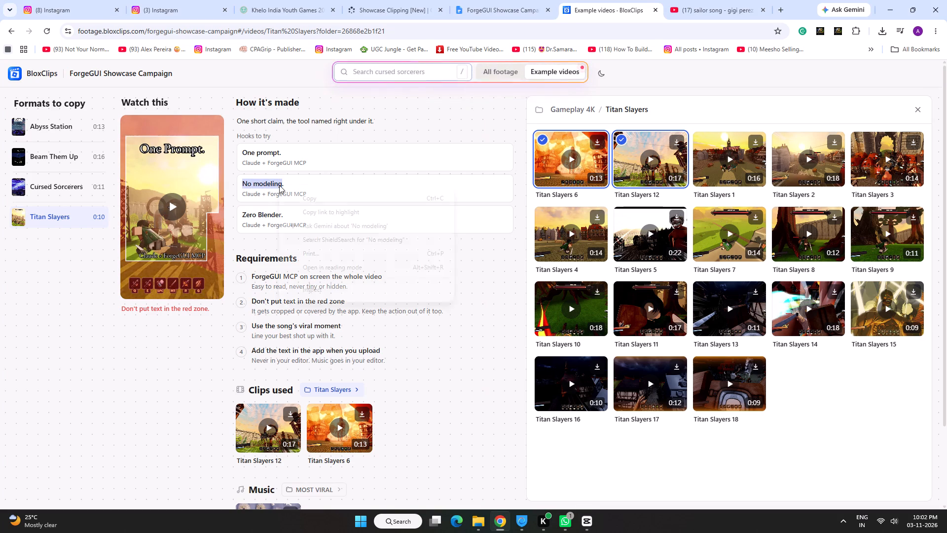
click(315, 203)
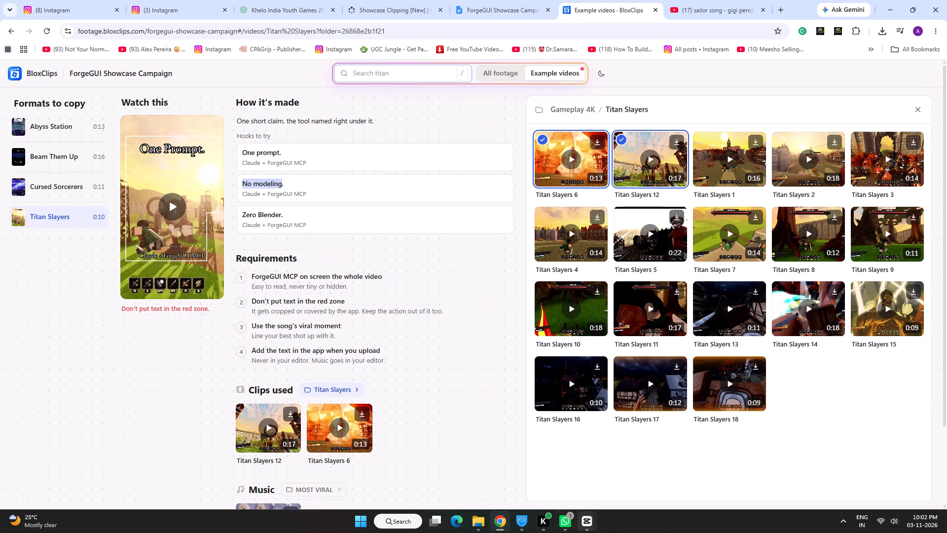
click(619, 482)
drag(793, 89, 716, 102)
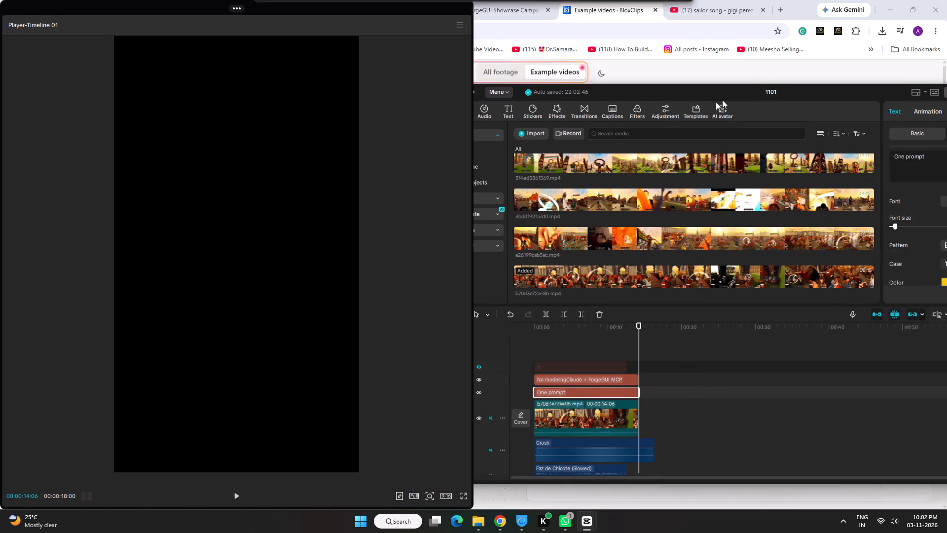
drag(716, 102, 599, 132)
drag(801, 195, 737, 192)
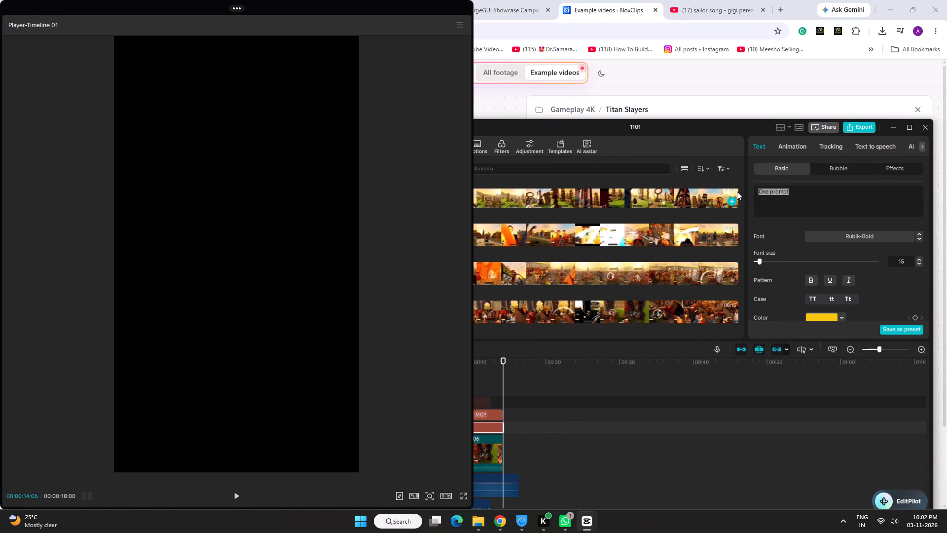
key(ctrl+v)
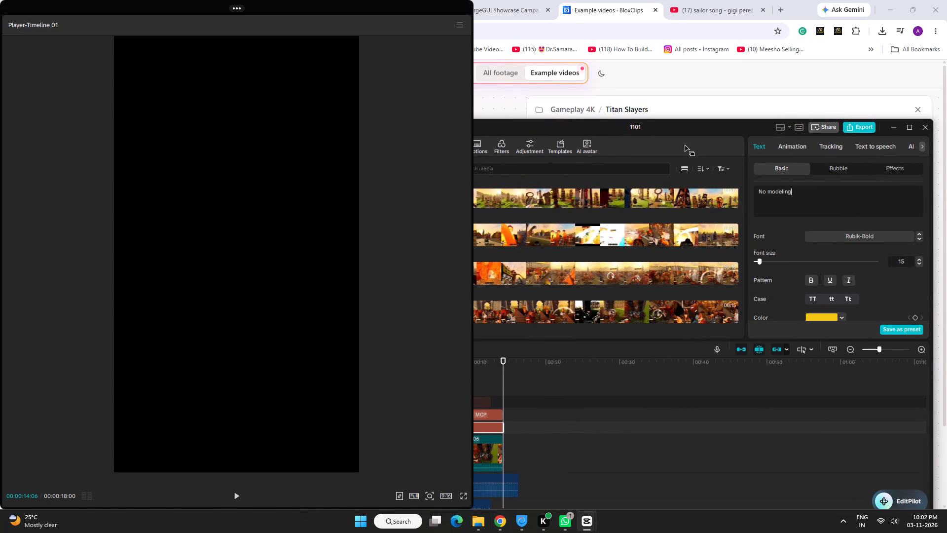
Scrub and play the new variation to check the "No modeling" title and current music against the footage.
drag(658, 131, 771, 106)
drag(587, 336, 578, 338)
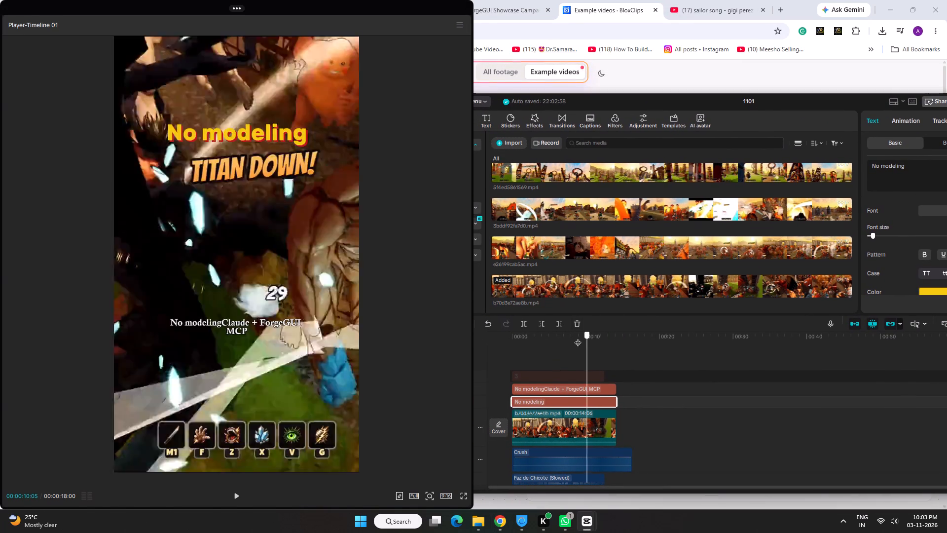
drag(578, 338, 566, 342)
click(433, 399)
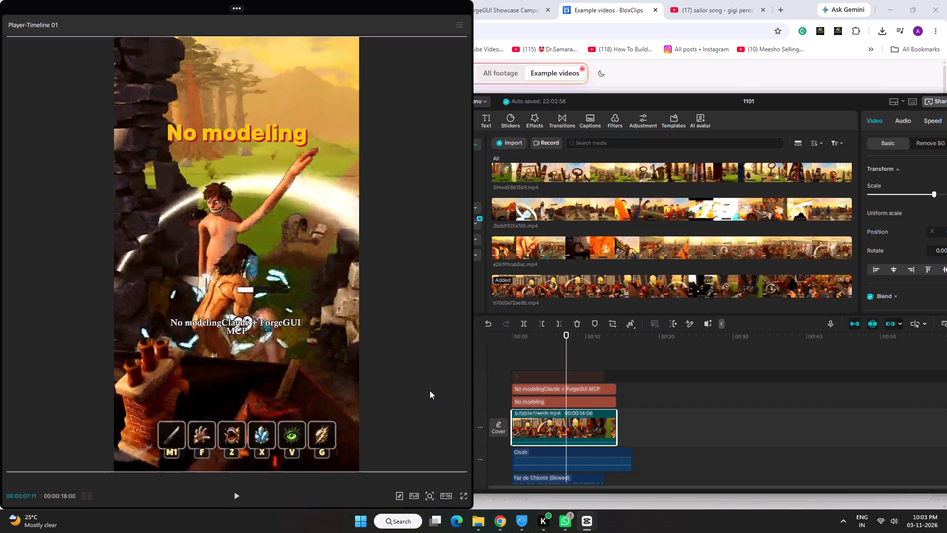
drag(539, 337, 524, 339)
key(space)
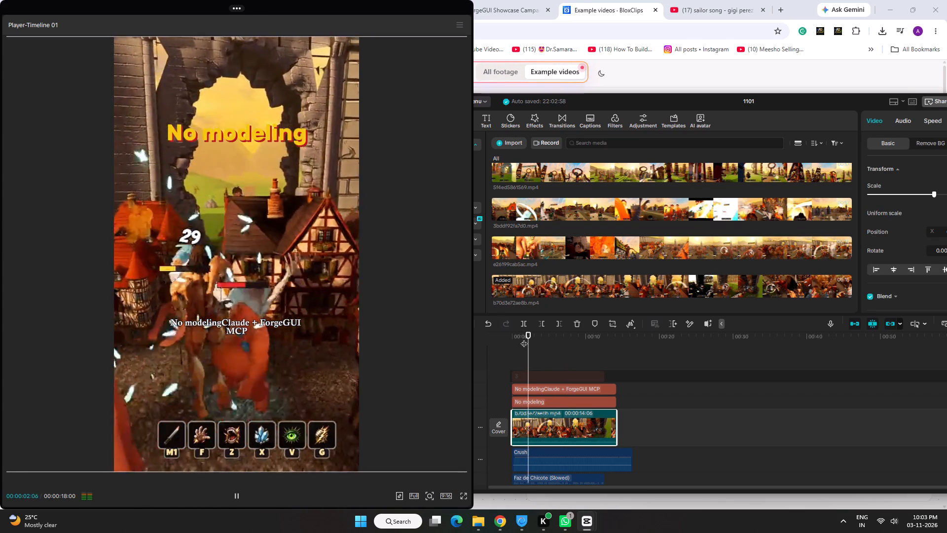
drag(603, 103, 625, 86)
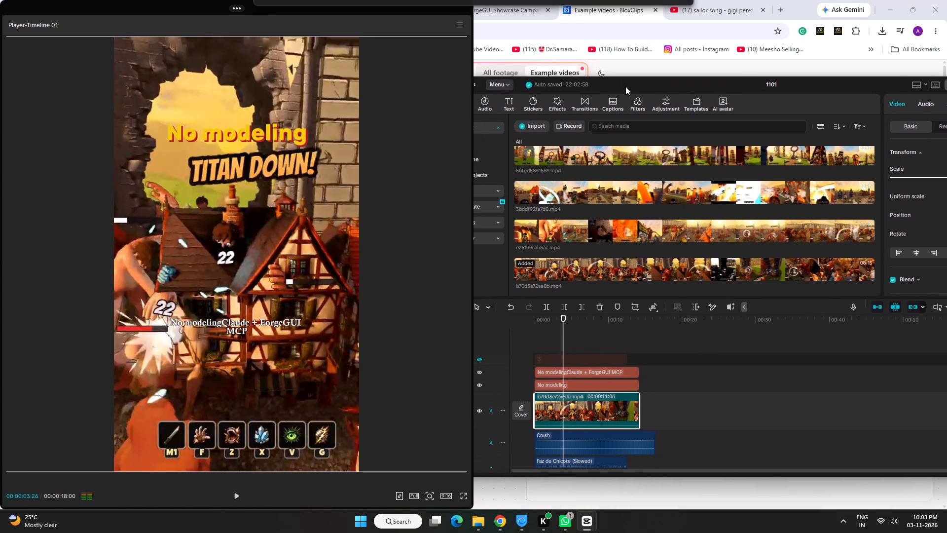
drag(625, 86, 626, 83)
key(space)
key(space)
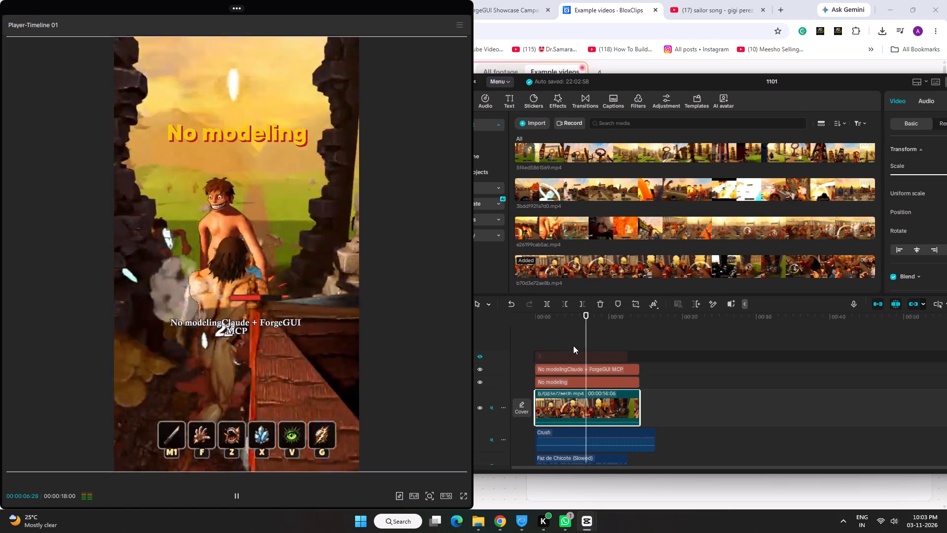
key(space)
Mute the MONTAGEM ALQUIMIA (SLOWED) audio track and unmute the mr popular track.
scroll(574, 370, down, 4)
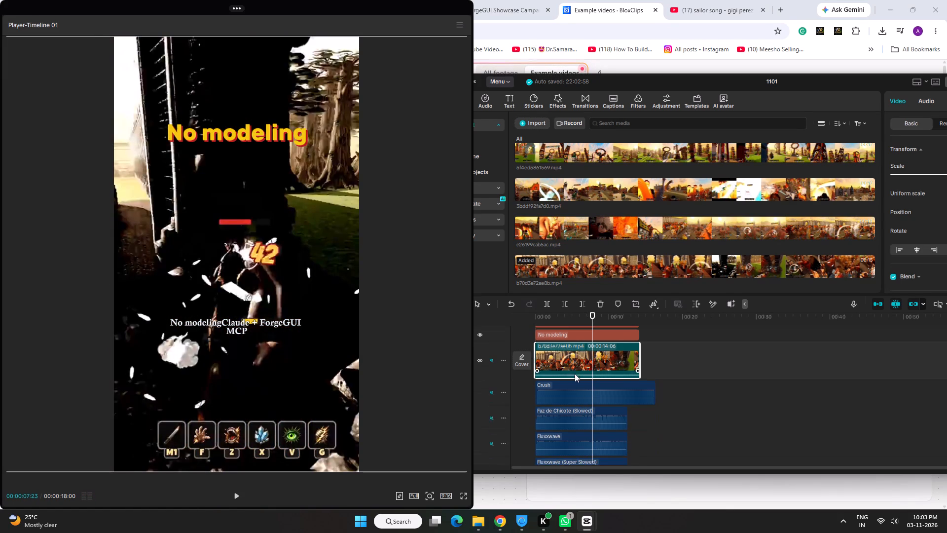
scroll(573, 374, down, 16)
scroll(504, 389, down, 10)
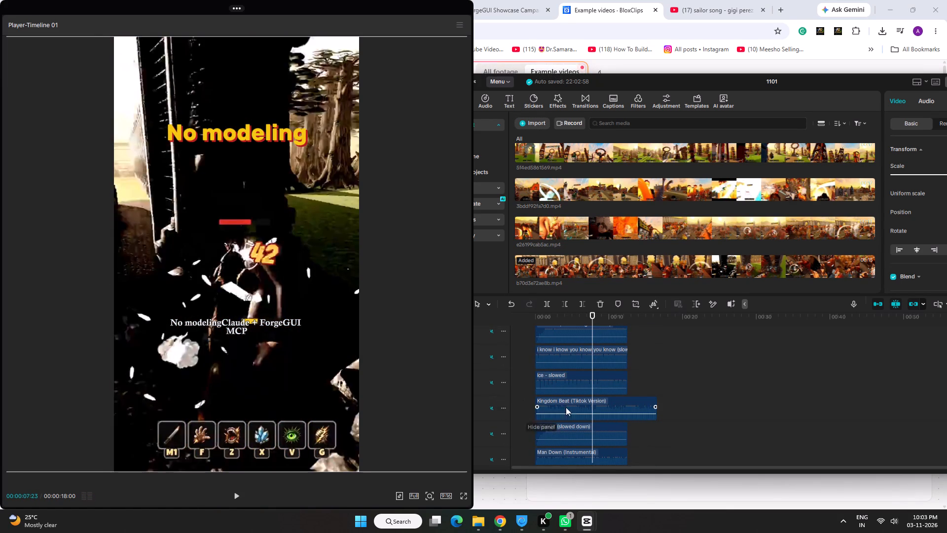
scroll(566, 407, down, 10)
click(495, 365)
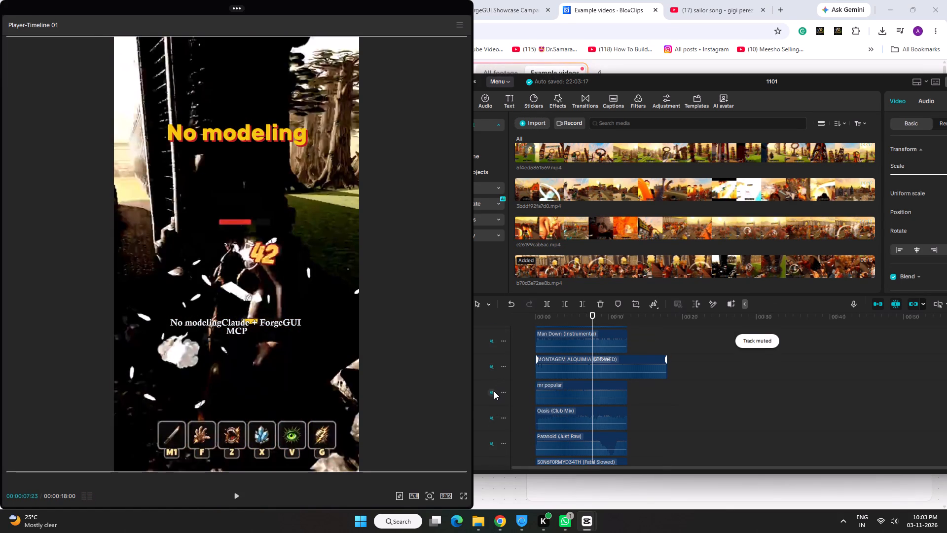
click(494, 391)
Play the variation from the start to check how the mr popular track fits the footage.
key(space)
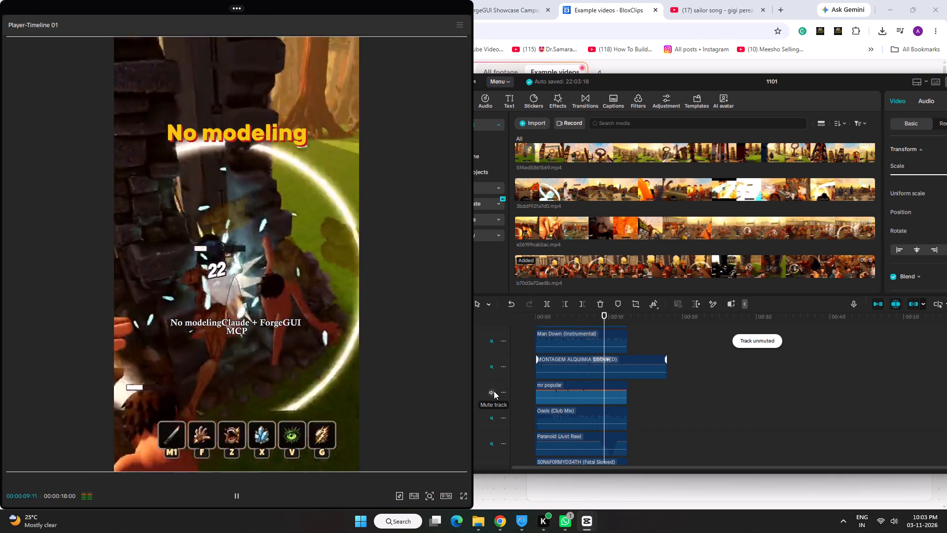
drag(567, 317, 528, 317)
key(space)
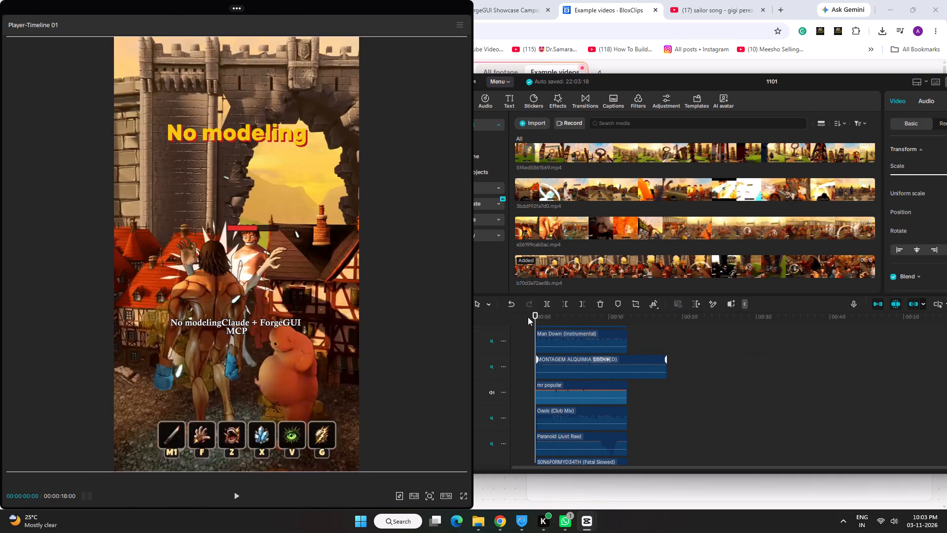
key(space)
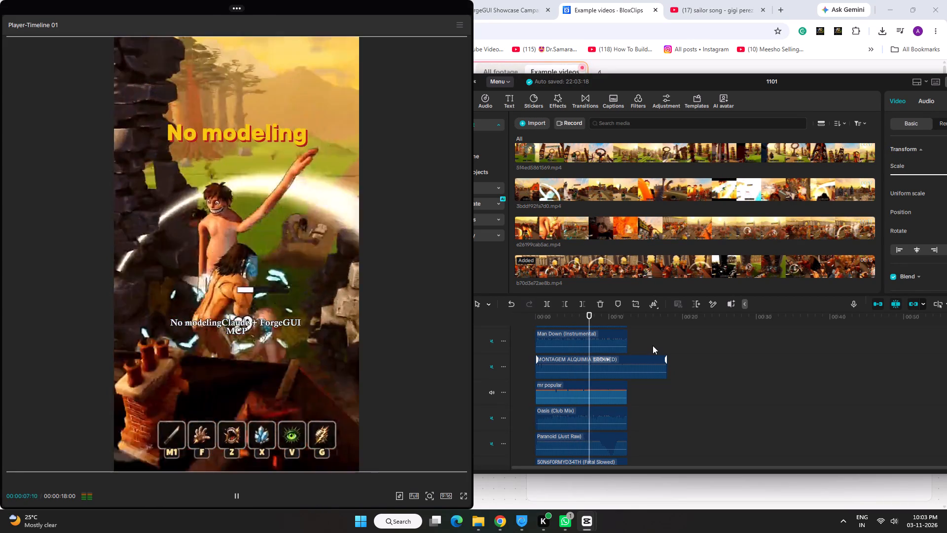
key(space)
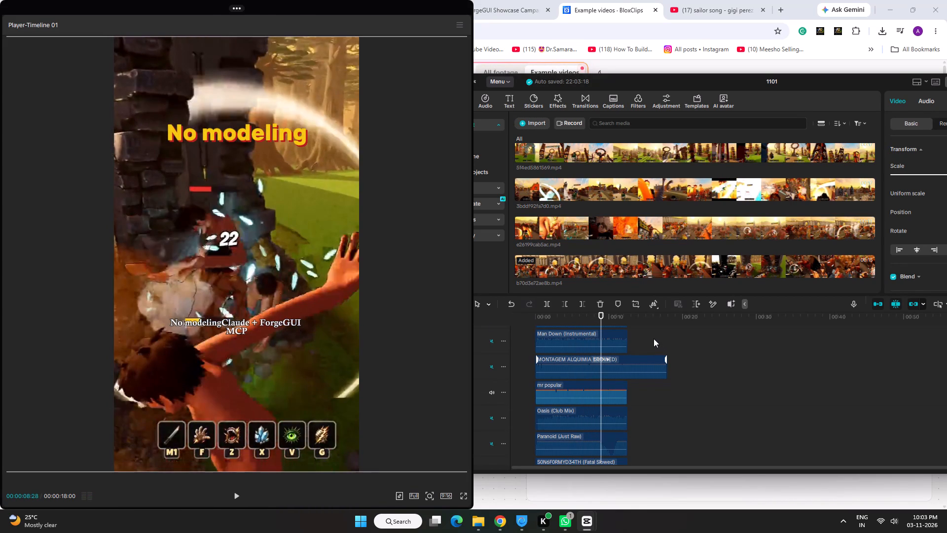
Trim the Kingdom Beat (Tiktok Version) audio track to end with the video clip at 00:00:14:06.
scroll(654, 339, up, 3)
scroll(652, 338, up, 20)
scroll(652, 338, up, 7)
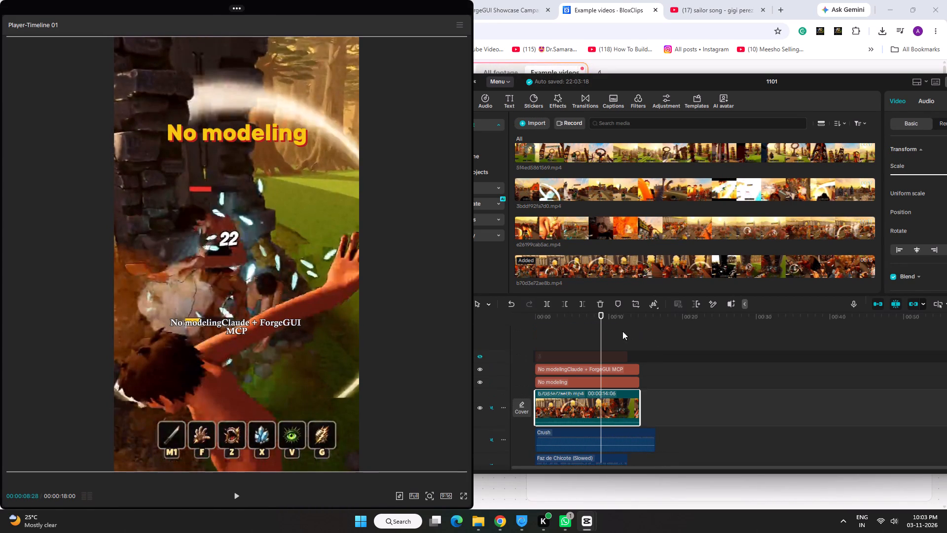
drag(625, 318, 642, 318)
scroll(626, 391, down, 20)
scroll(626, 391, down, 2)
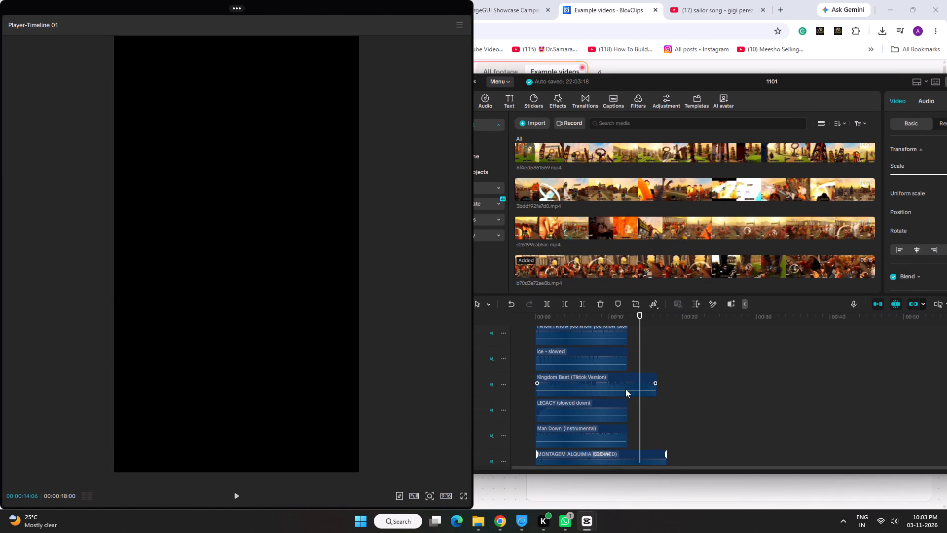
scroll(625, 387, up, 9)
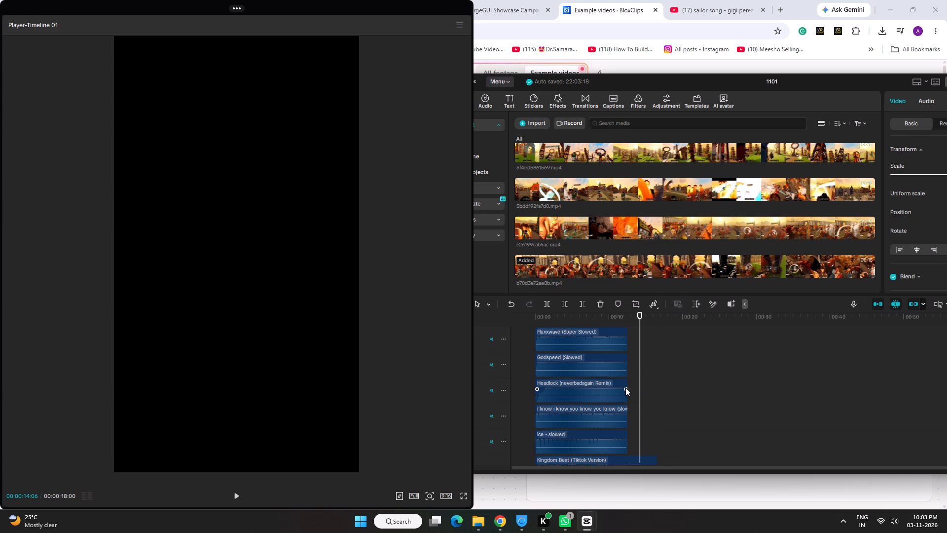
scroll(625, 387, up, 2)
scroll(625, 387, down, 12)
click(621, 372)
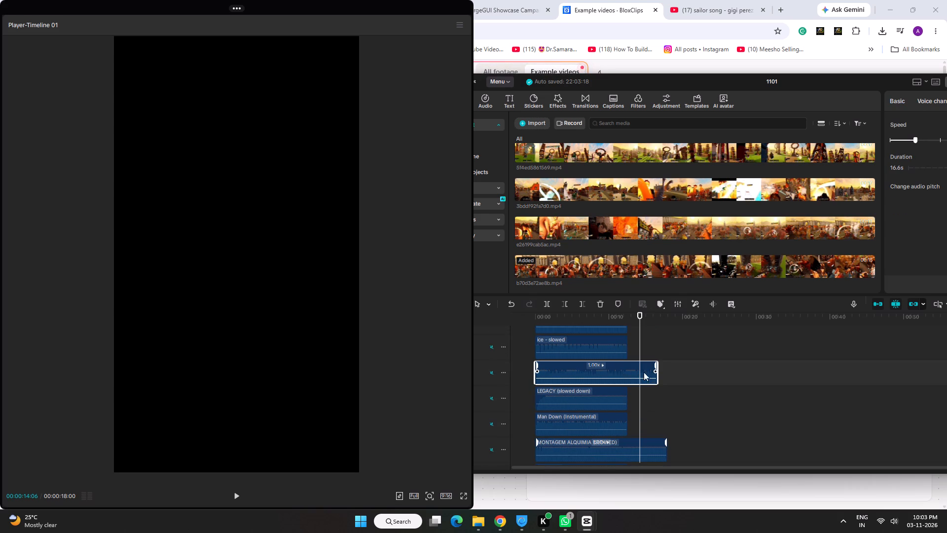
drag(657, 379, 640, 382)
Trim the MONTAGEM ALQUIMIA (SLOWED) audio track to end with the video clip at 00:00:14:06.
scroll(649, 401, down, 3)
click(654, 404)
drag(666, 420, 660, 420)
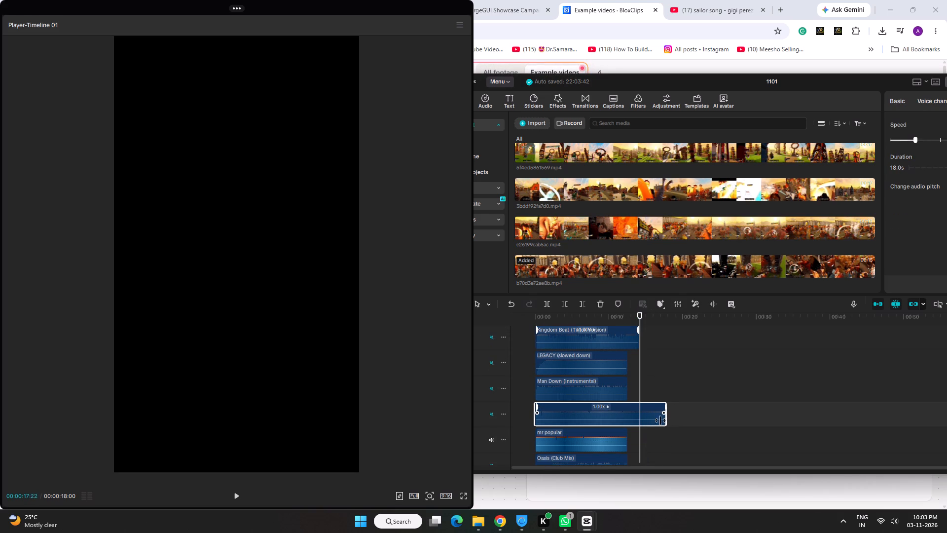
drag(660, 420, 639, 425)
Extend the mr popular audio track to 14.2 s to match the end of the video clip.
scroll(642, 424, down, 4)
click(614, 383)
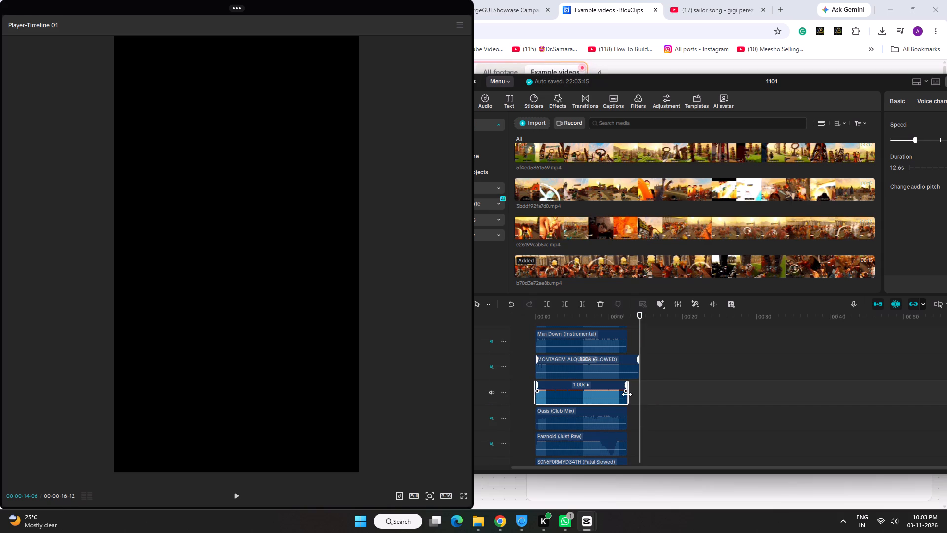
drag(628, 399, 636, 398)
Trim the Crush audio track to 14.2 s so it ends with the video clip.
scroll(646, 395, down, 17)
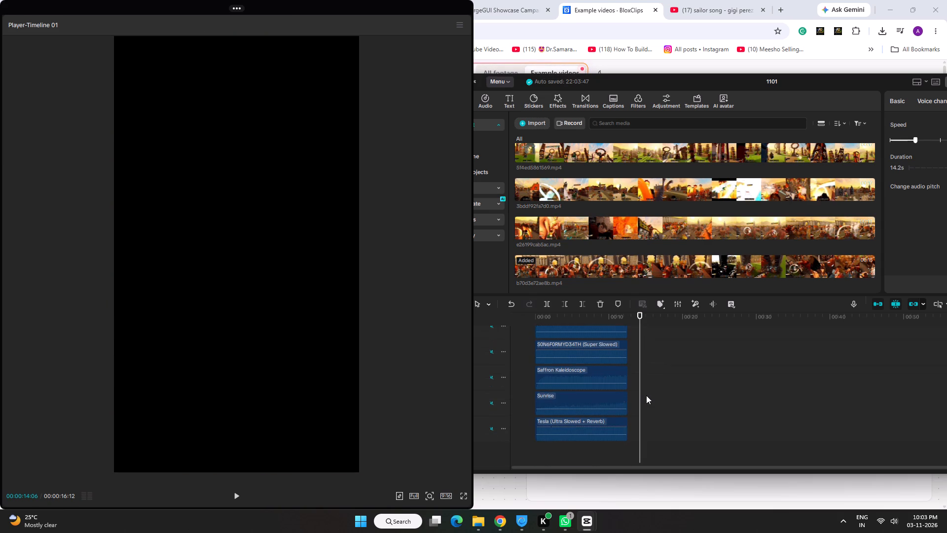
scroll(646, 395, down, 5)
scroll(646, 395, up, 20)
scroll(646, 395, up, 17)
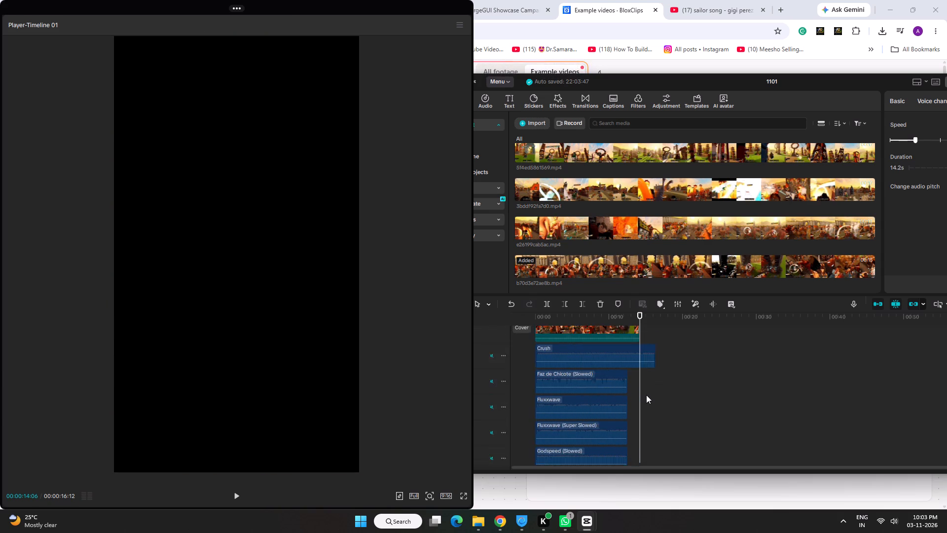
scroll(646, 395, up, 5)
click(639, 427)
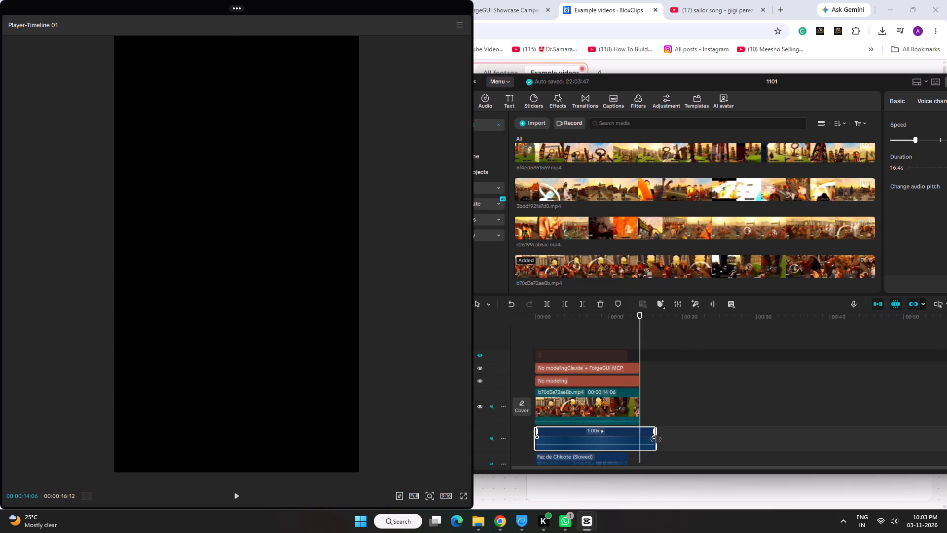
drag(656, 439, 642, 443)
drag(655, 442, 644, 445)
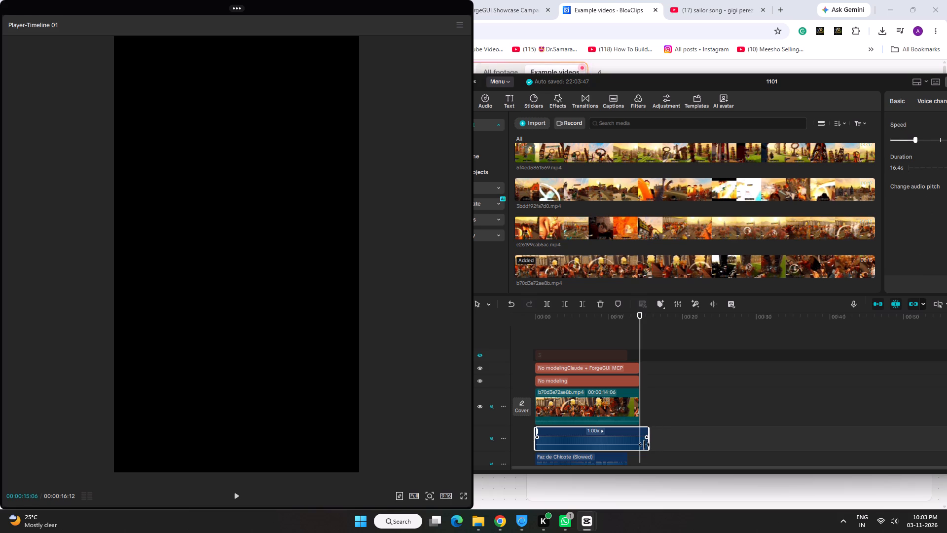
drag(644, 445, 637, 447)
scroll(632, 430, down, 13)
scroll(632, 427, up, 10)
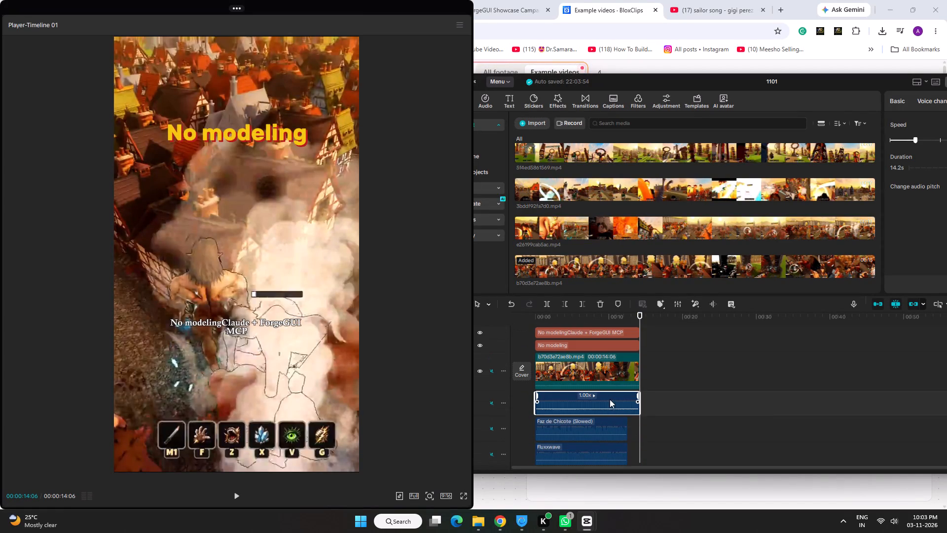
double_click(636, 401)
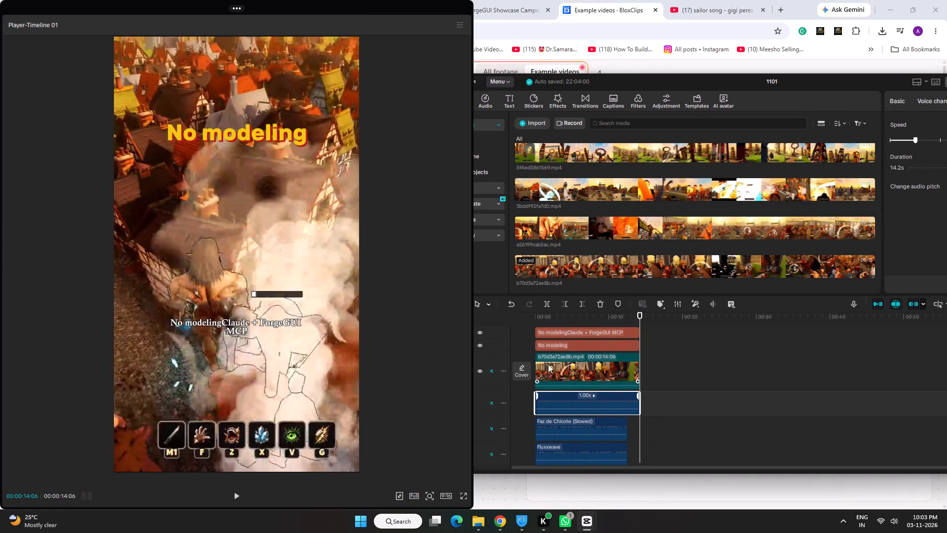
Play the ending and the variation from the start to check the mr popular track against the footage.
scroll(608, 346, down, 11)
click(611, 319)
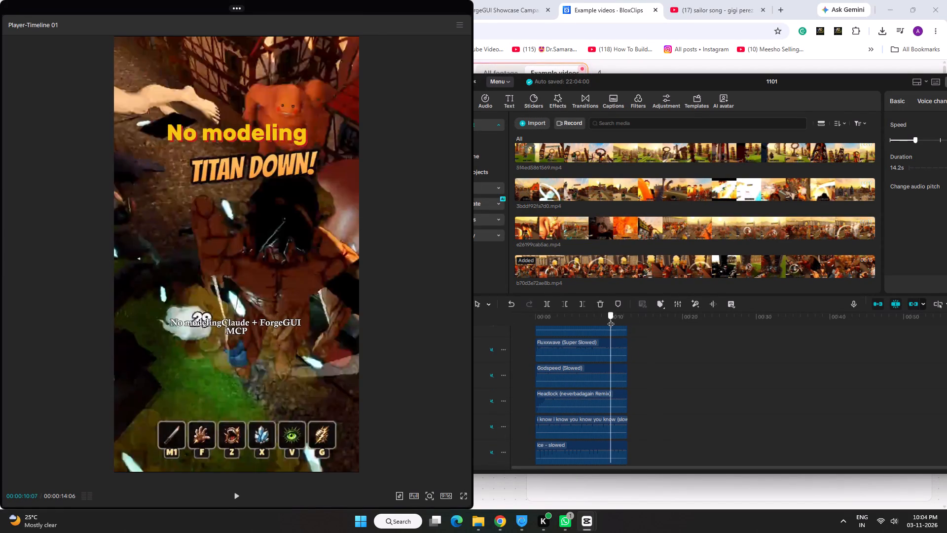
key(space)
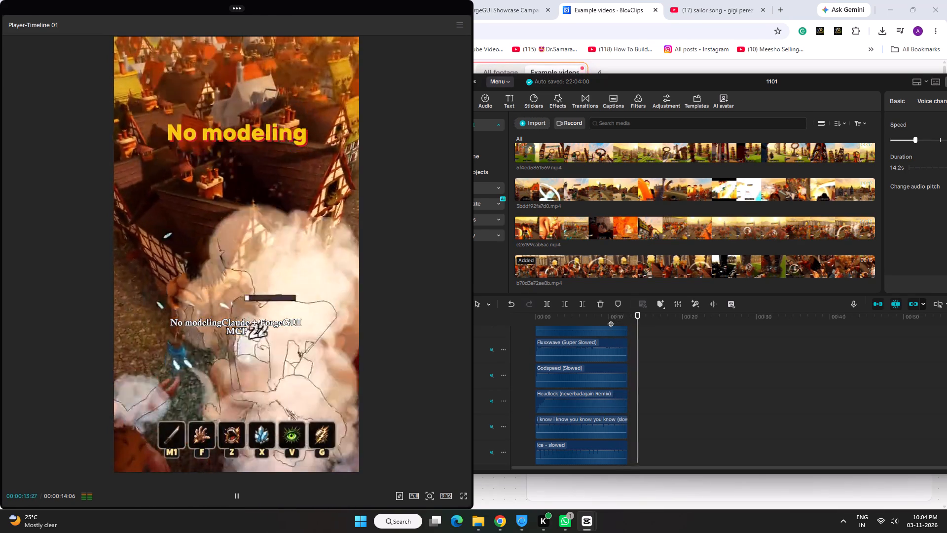
scroll(657, 375, down, 15)
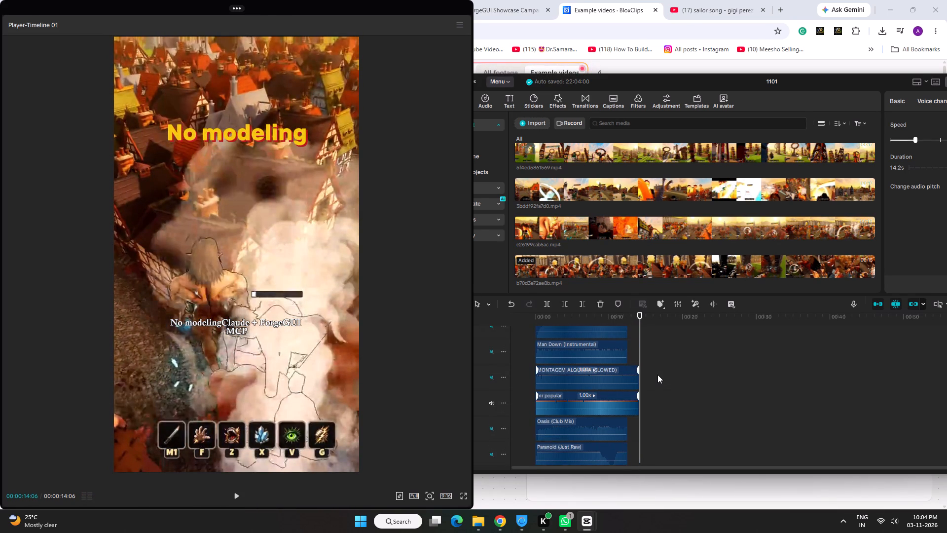
scroll(657, 375, down, 7)
scroll(657, 375, up, 5)
drag(570, 318, 531, 320)
key(space)
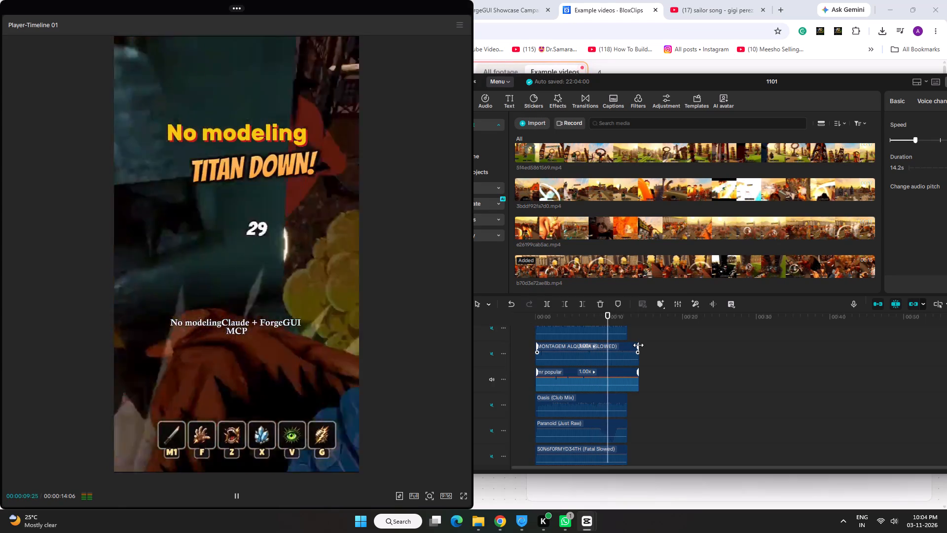
click(638, 346)
click(638, 346)
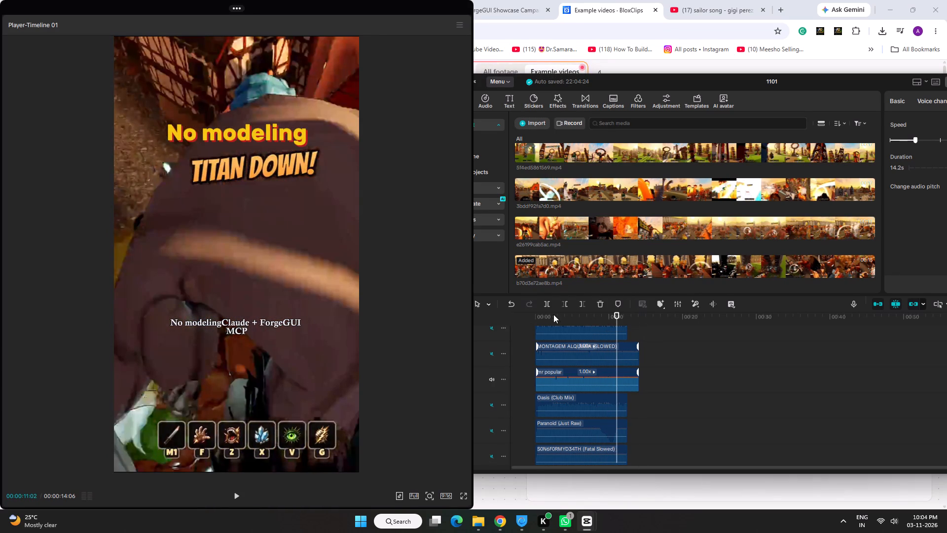
Undo the audio track length changes and the mute switch, making MONTAGEM ALQUIMIA (SLOWED) the audible track instead of mr popular.
click(513, 305)
click(513, 305)
click(513, 305)
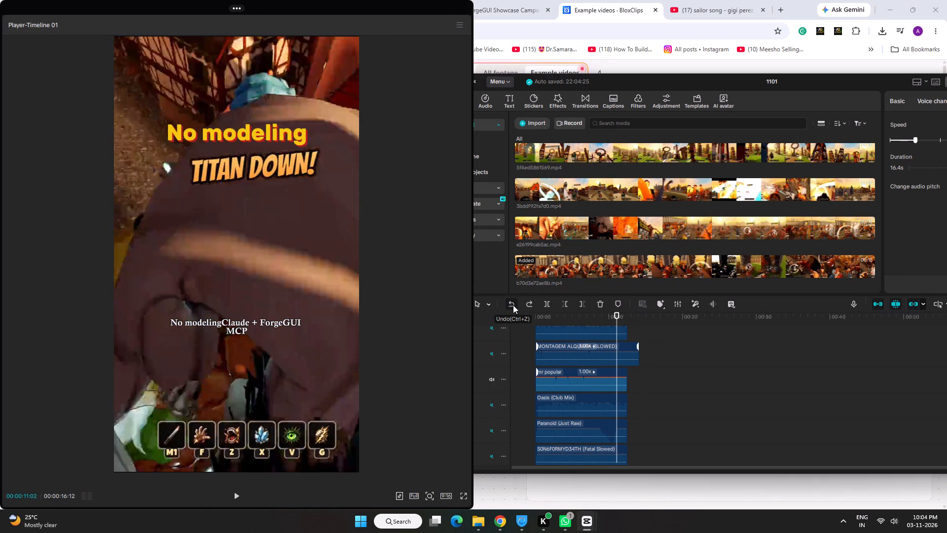
click(513, 305)
click(513, 305)
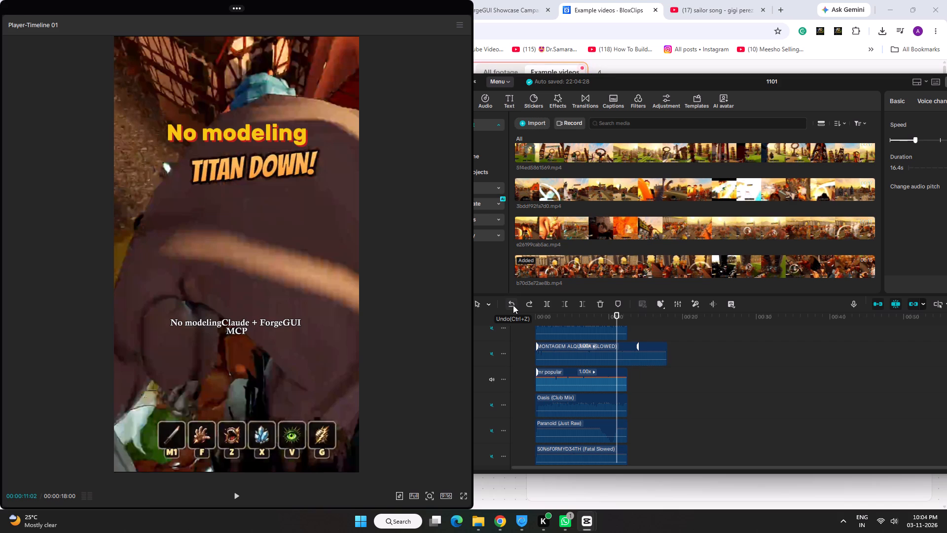
click(512, 305)
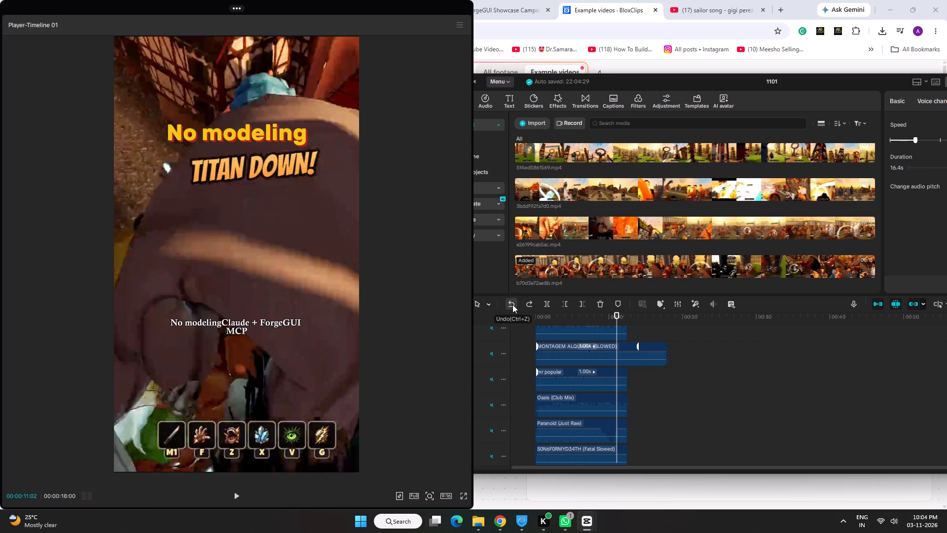
click(512, 305)
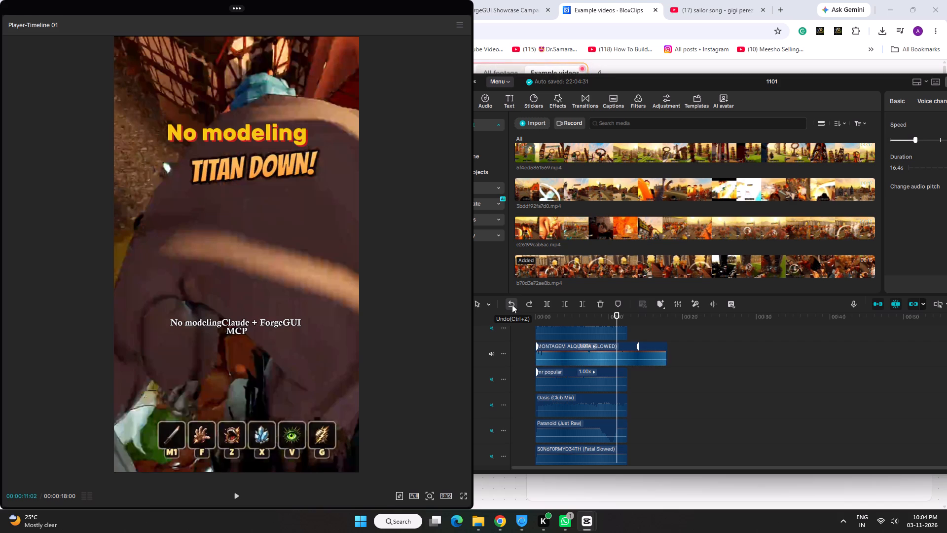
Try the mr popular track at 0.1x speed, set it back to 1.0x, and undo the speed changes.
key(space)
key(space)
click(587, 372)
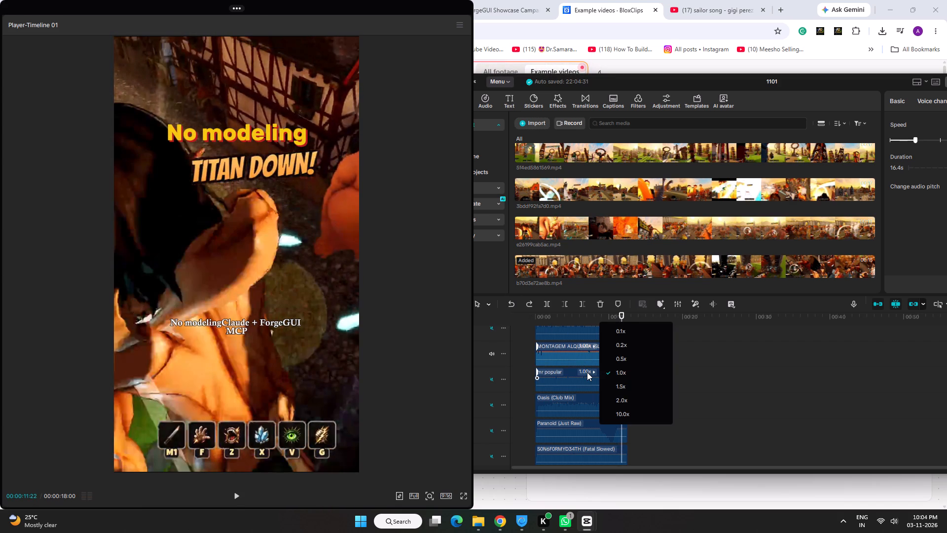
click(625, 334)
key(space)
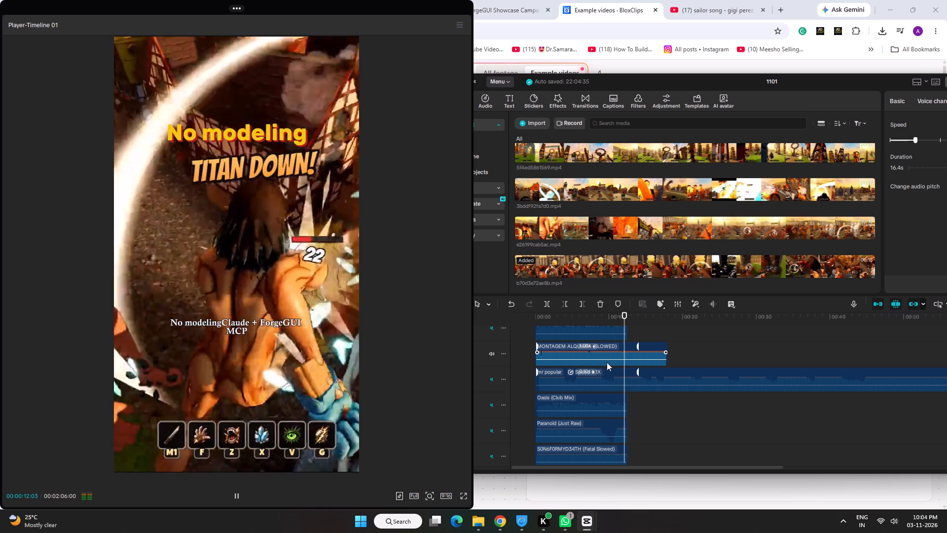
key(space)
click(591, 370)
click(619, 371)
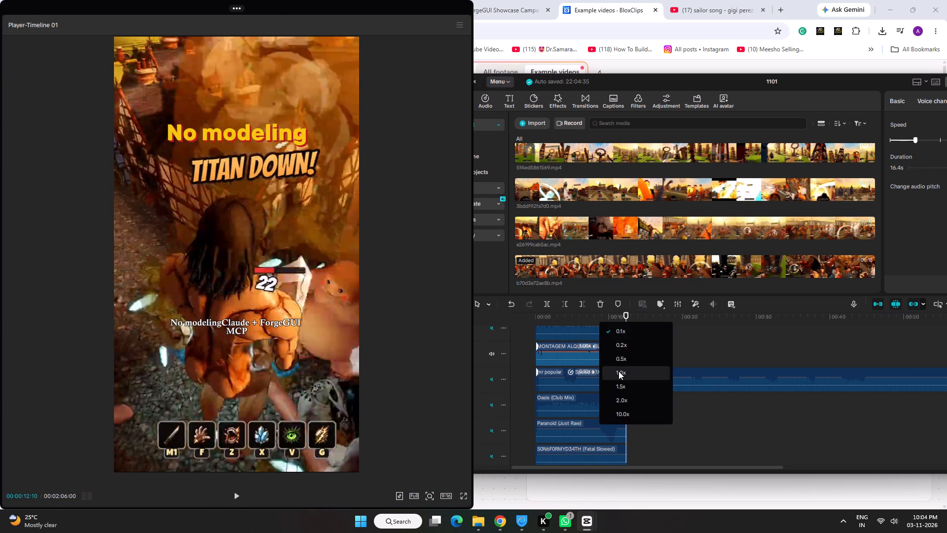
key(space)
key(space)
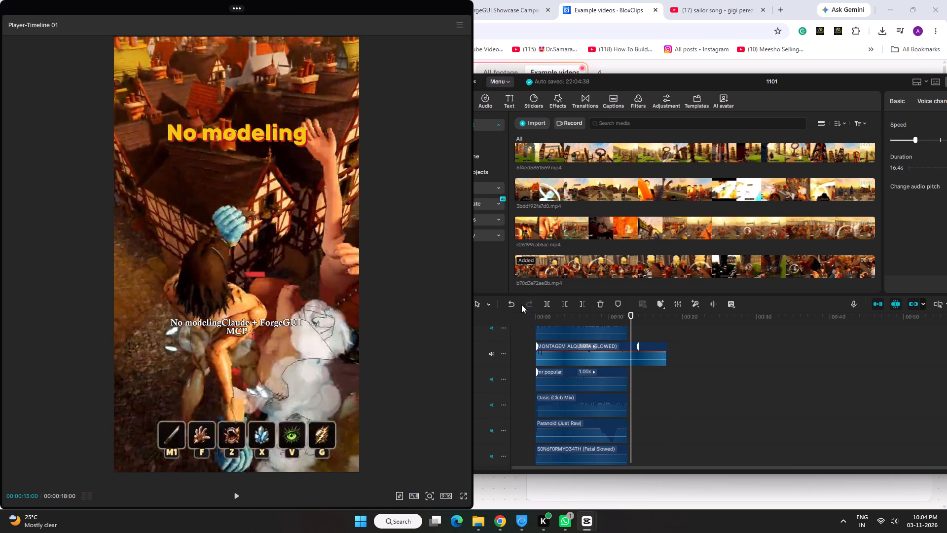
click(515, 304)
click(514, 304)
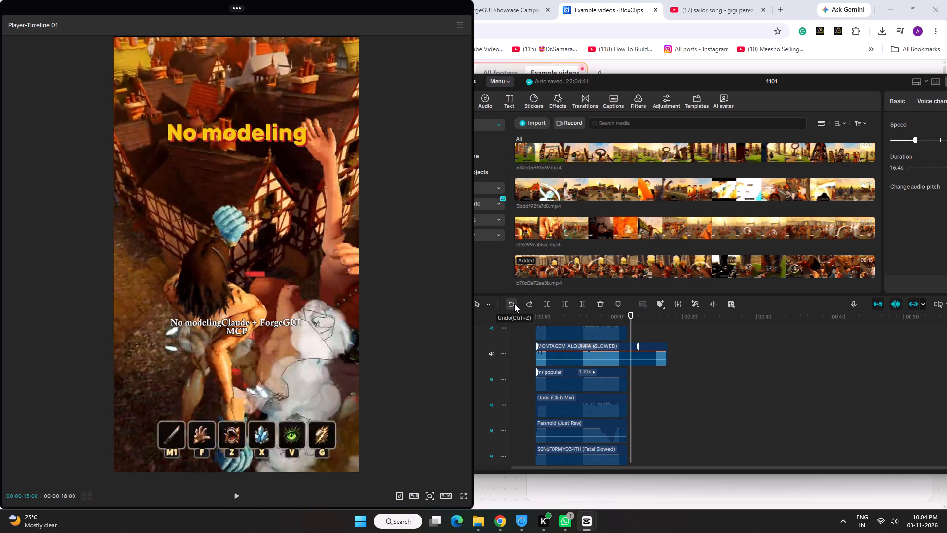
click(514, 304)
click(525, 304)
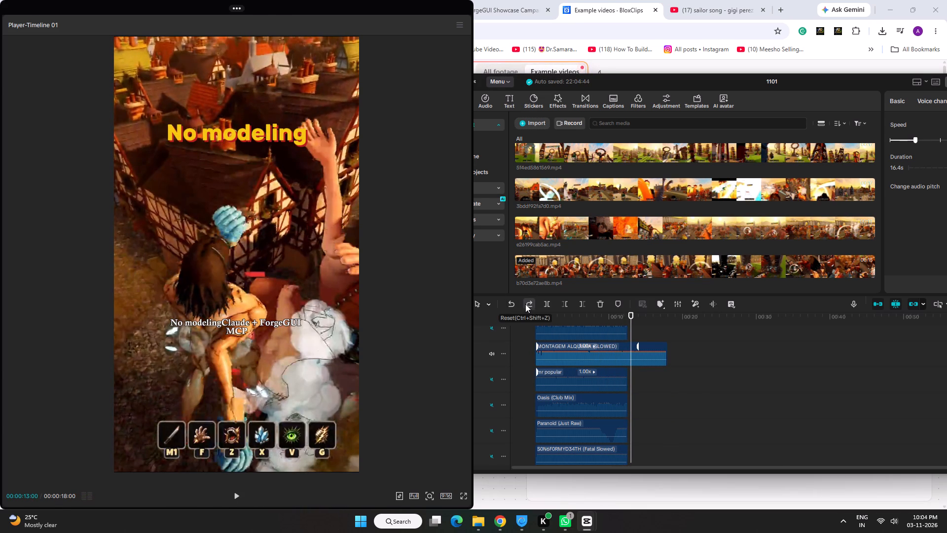
Play a short section from about 00:00:03 to check MONTAGEM ALQUIMIA (SLOWED) against the footage.
drag(607, 317, 558, 324)
key(space)
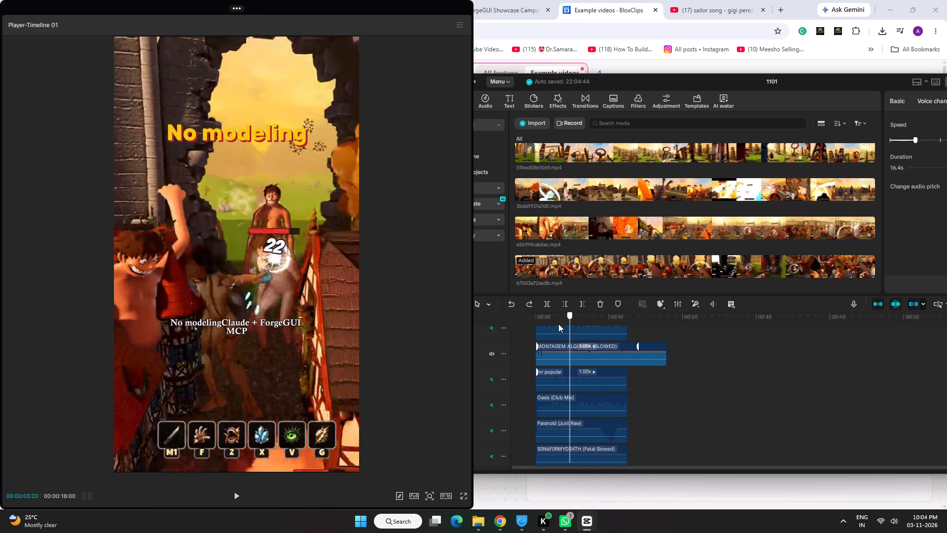
key(space)
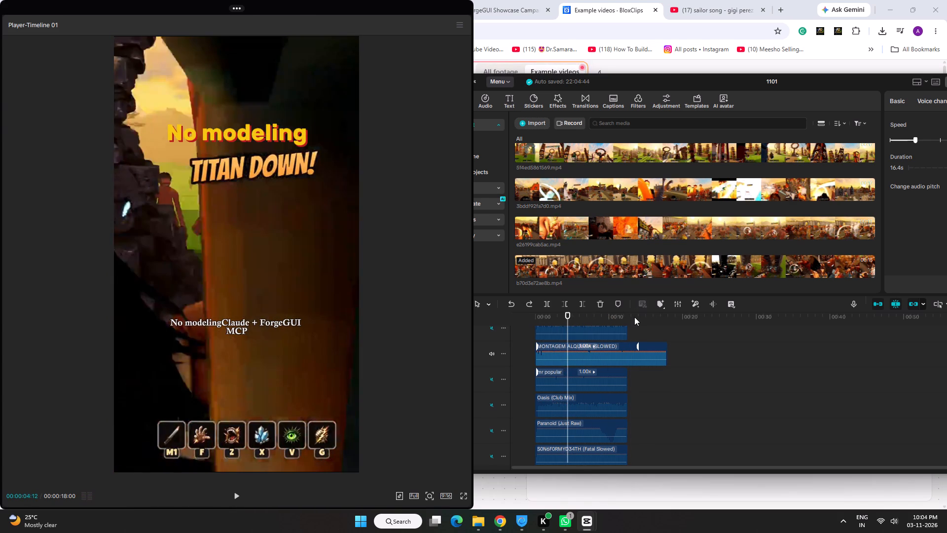
Look through the stacked audio tracks to compare where they end against the footage.
drag(634, 316, 646, 321)
scroll(629, 369, up, 19)
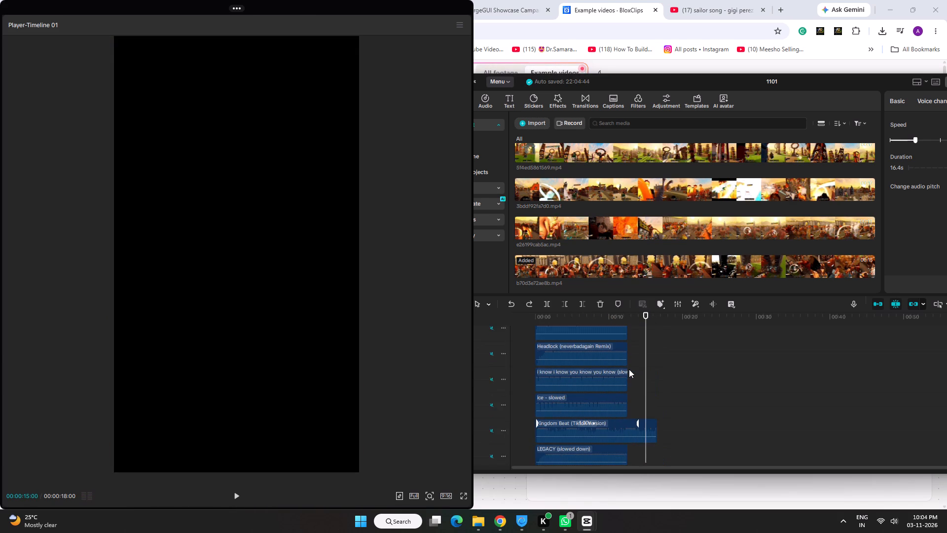
scroll(629, 369, up, 6)
scroll(629, 369, down, 5)
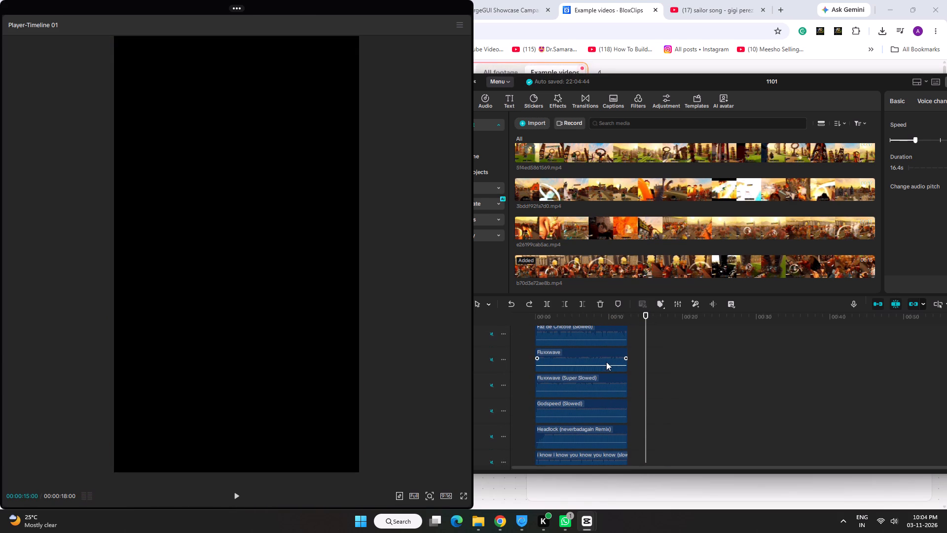
click(606, 362)
click(595, 386)
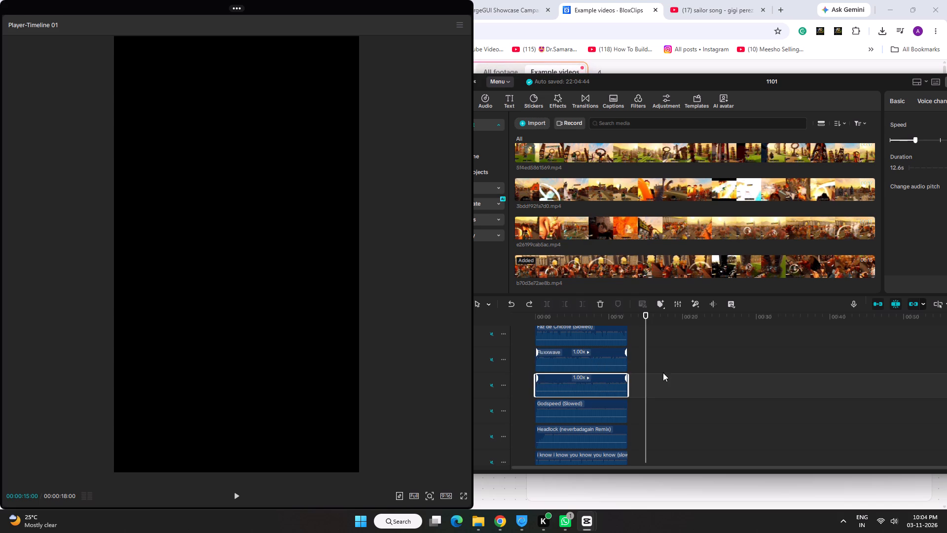
scroll(669, 369, down, 6)
scroll(607, 417, down, 5)
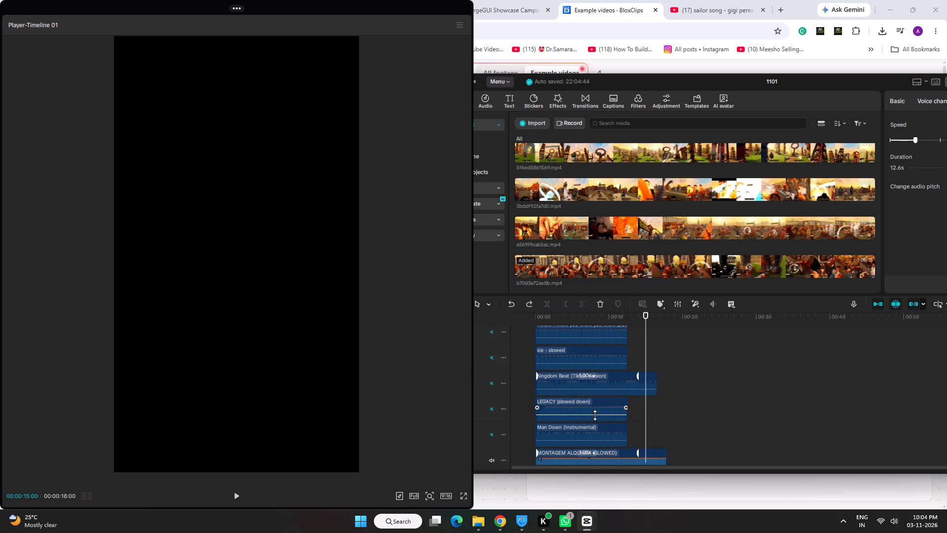
scroll(592, 424, down, 3)
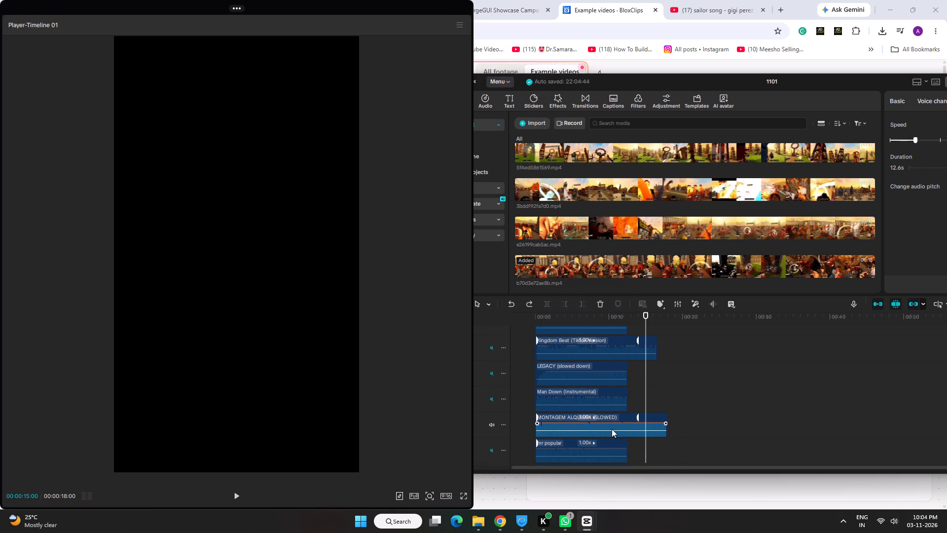
click(612, 429)
Trim the Crush, Kingdom Beat and MONTAGEM ALQUIMIA (SLOWED) tracks to end with the b70d3e72ae8b.mp4 clip at 00:00:14:06.
scroll(666, 346, up, 20)
scroll(666, 346, up, 4)
middle_click(666, 346)
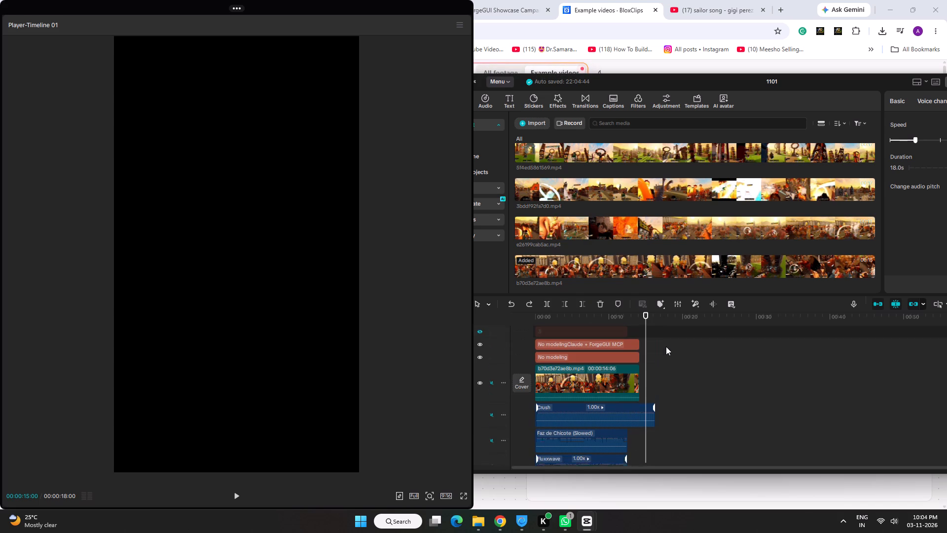
scroll(666, 346, up, 1)
drag(632, 315, 638, 318)
click(640, 432)
drag(657, 446, 641, 452)
scroll(660, 423, down, 11)
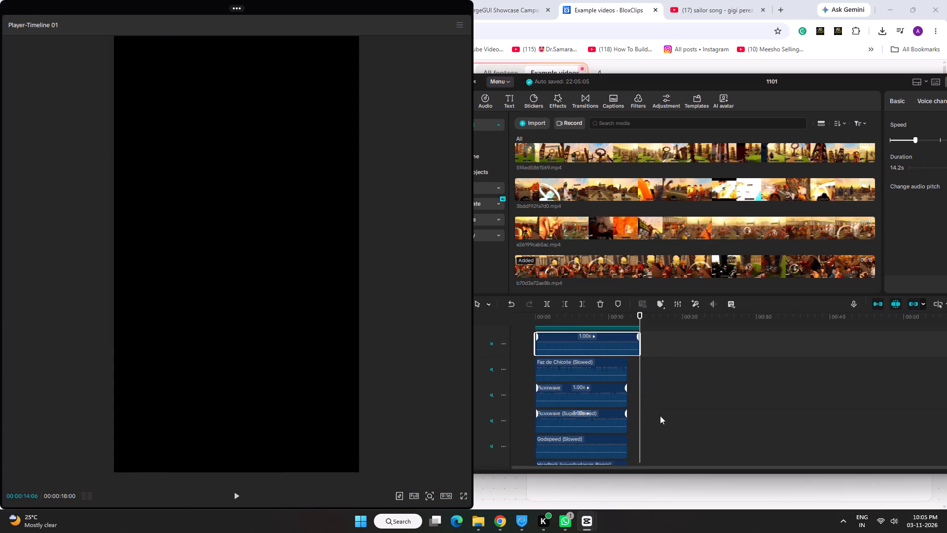
scroll(660, 416, down, 12)
click(650, 371)
drag(658, 379, 654, 379)
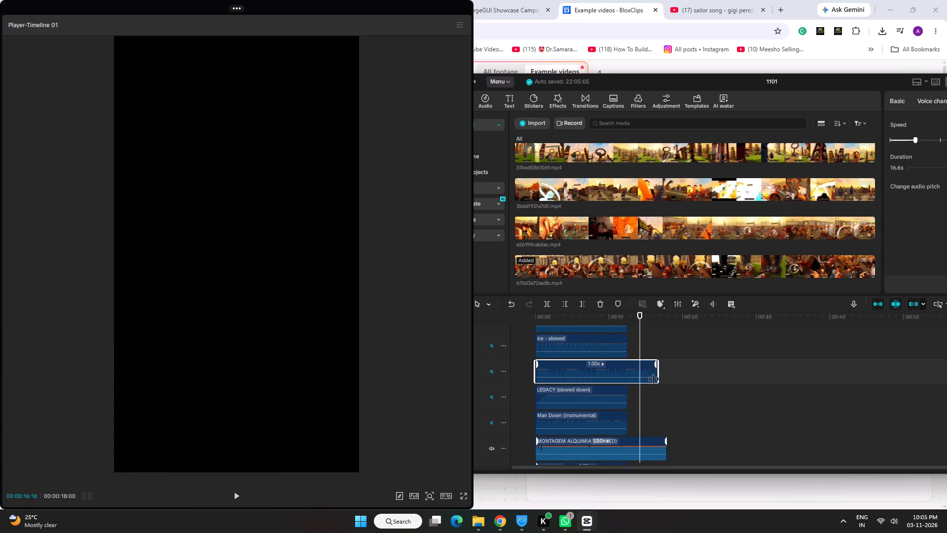
drag(654, 379, 638, 380)
scroll(673, 394, down, 6)
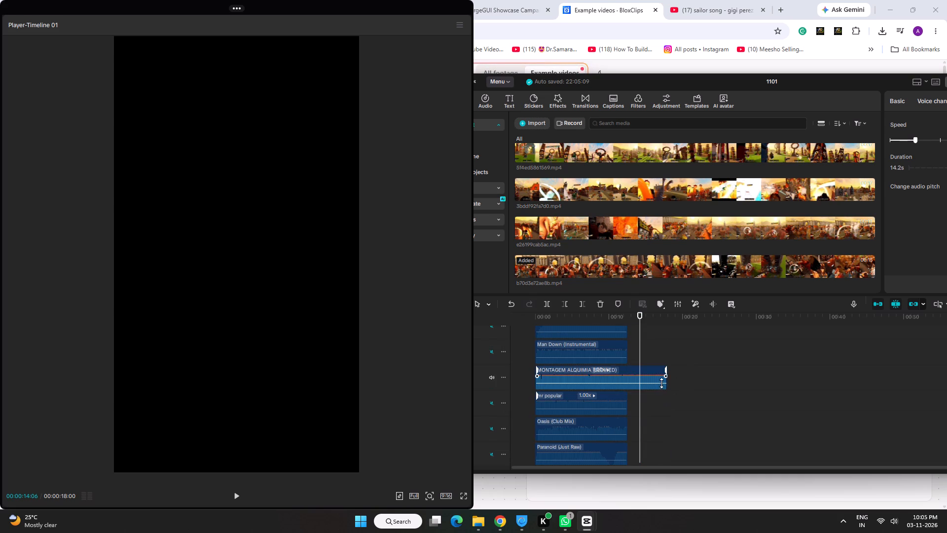
click(661, 383)
drag(668, 387, 639, 388)
Play the opening of the variation to check MONTAGEM ALQUIMIA (SLOWED) against the footage, and return the playhead to 00:00:00:00.
scroll(643, 388, down, 20)
scroll(643, 388, down, 5)
key(space)
key(space)
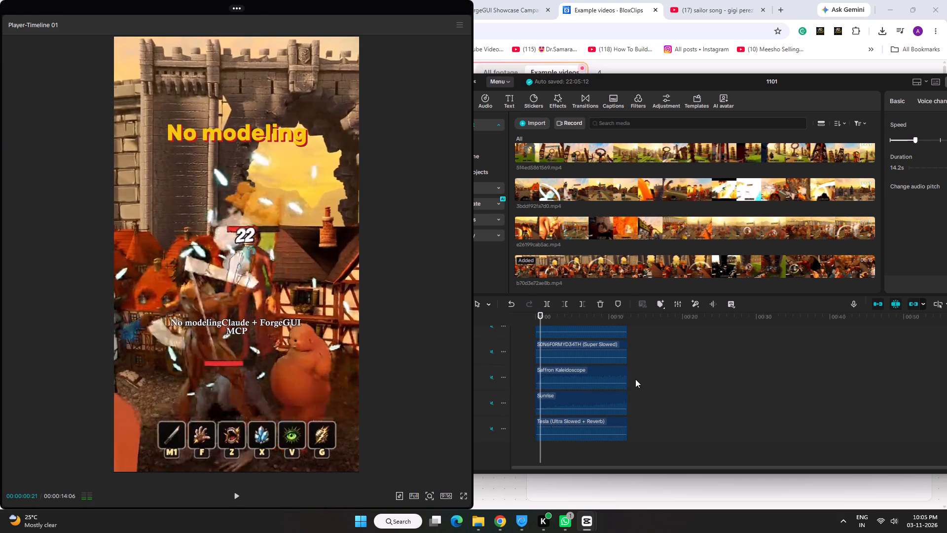
key(space)
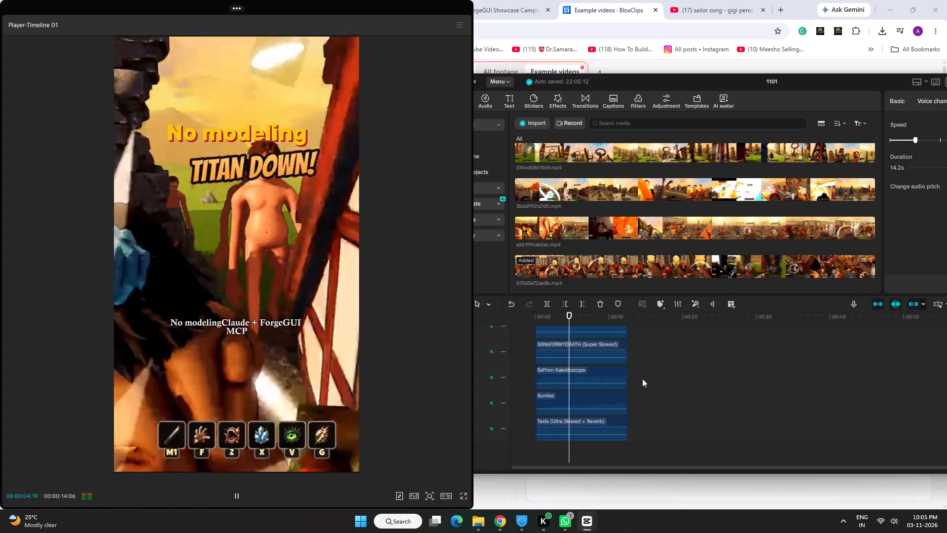
scroll(644, 383, up, 16)
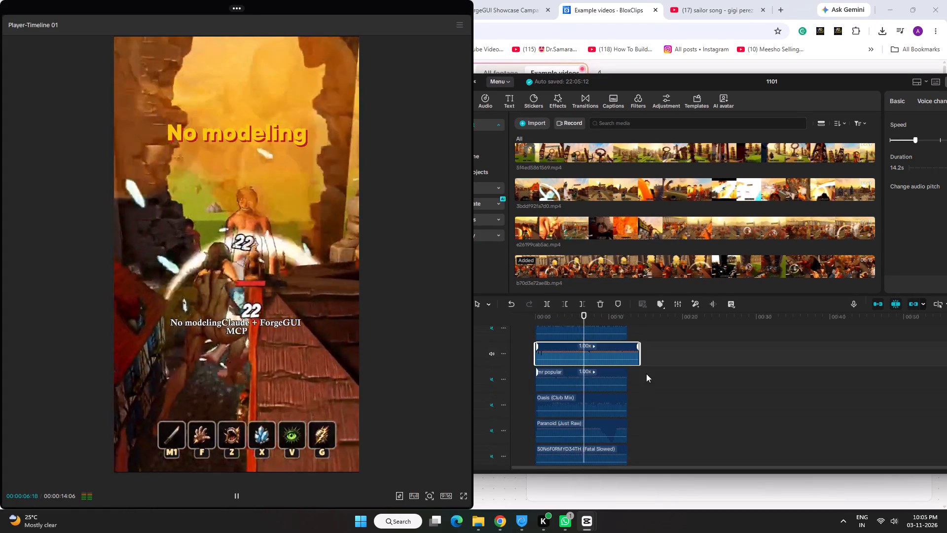
scroll(646, 374, up, 3)
key(space)
drag(558, 319, 514, 327)
Mute the MONTAGEM ALQUIMIA (SLOWED) track.
scroll(575, 419, down, 6)
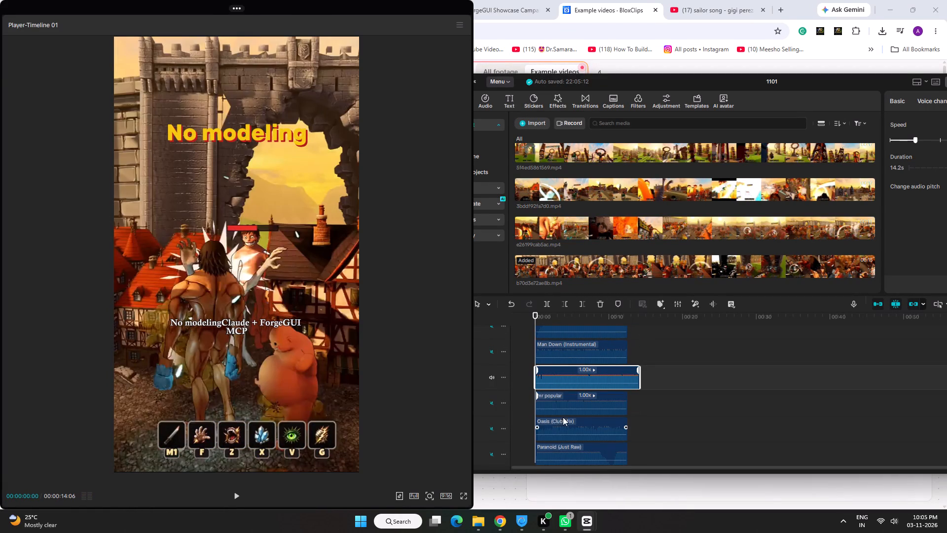
click(486, 377)
click(491, 377)
Audition Oasis (Club Mix) from the start with mr popular muted, and mute it again.
click(491, 400)
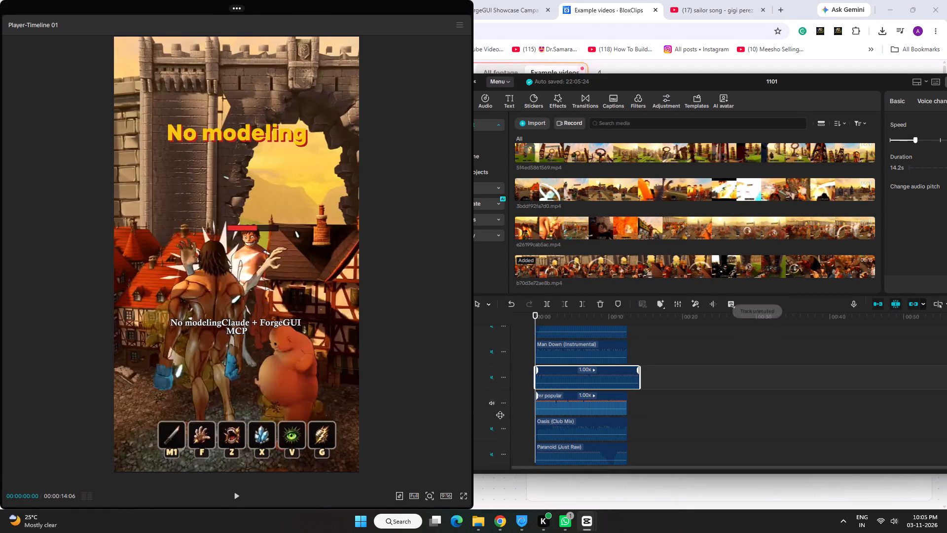
click(491, 404)
click(493, 427)
key(space)
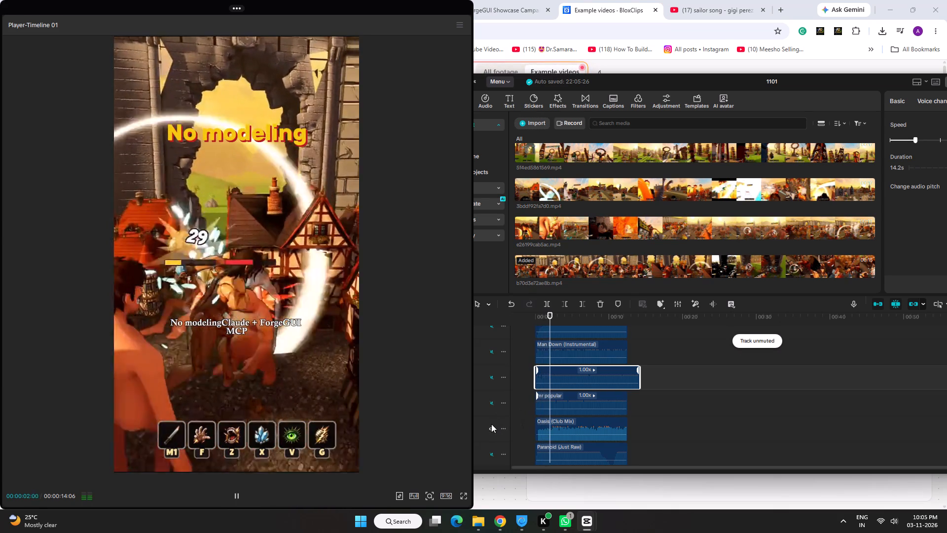
key(space)
click(489, 426)
Unmute mr popular, play a section to check it against the footage, and mute it again.
click(492, 405)
key(space)
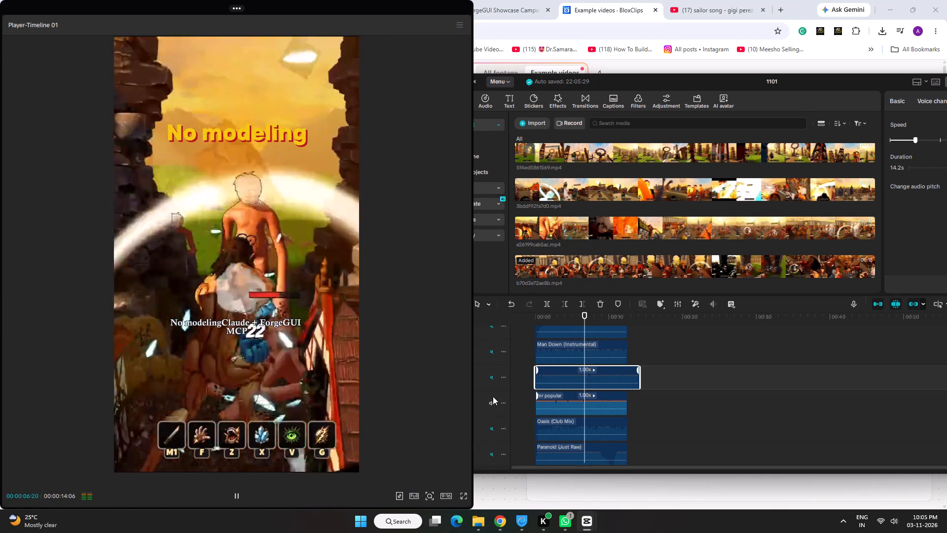
key(space)
scroll(496, 414, down, 4)
click(489, 405)
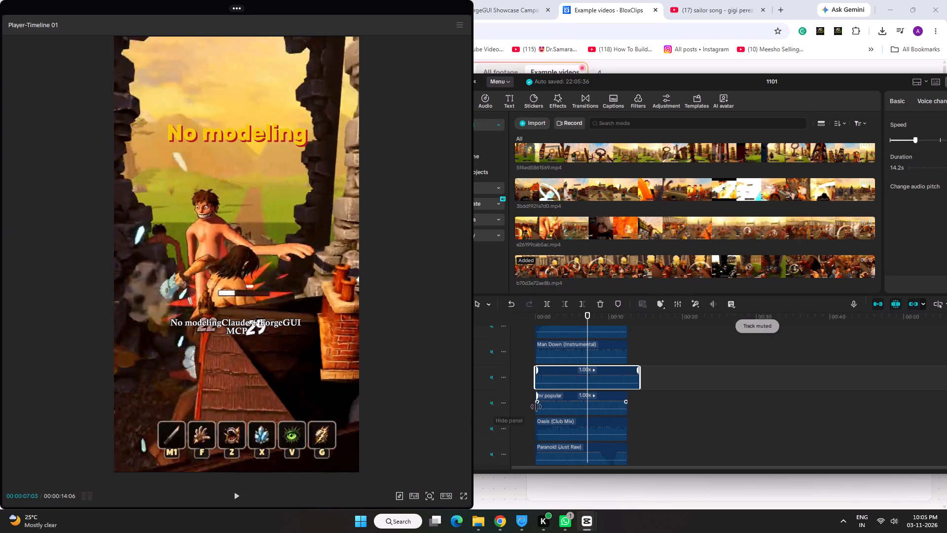
Audition the S0N6F0RMYD34TH (Fatal Slowed) track, including from the start of the variation, and mute it again.
scroll(536, 407, down, 7)
click(494, 419)
key(space)
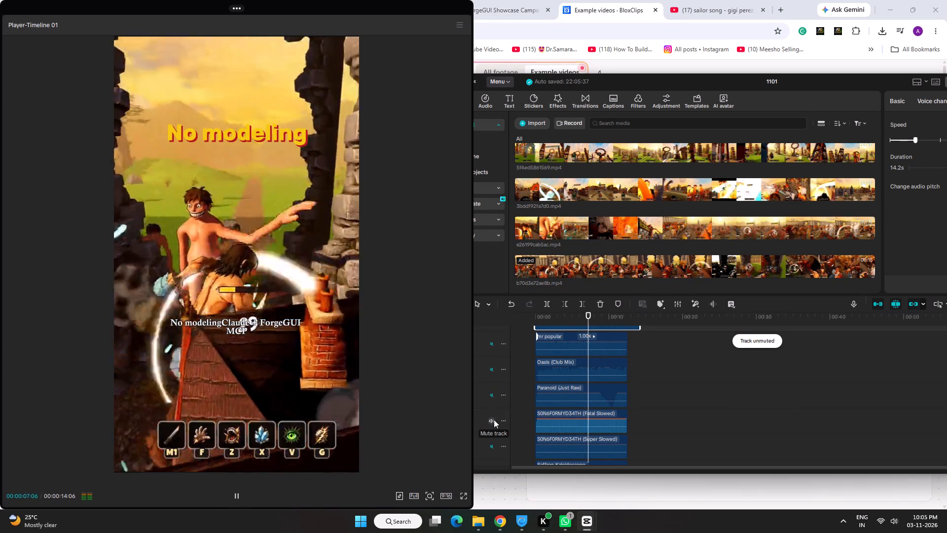
drag(575, 319, 574, 318)
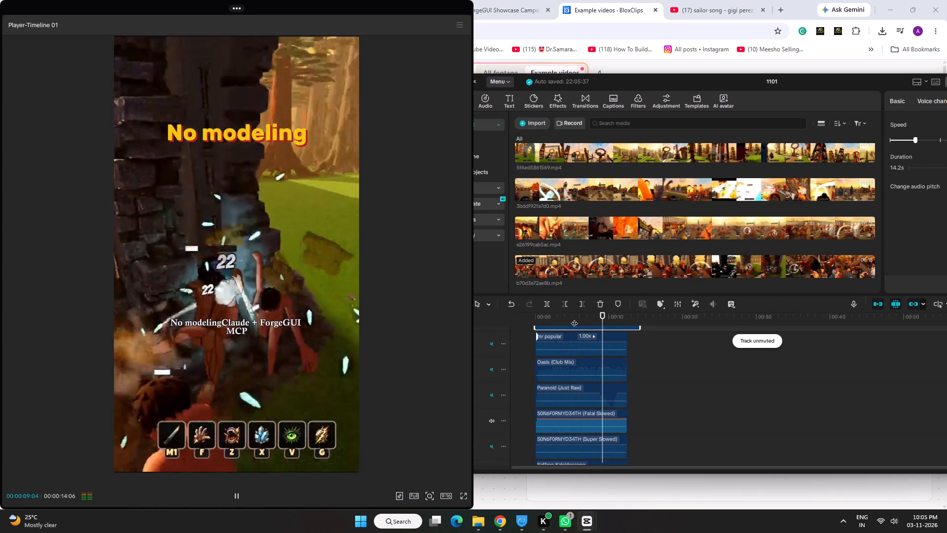
drag(574, 318, 538, 327)
key(space)
key(space)
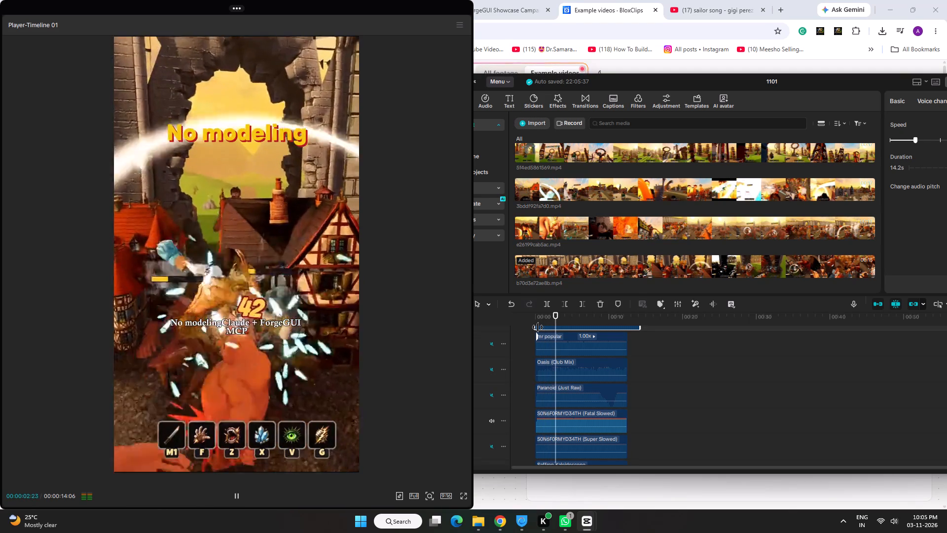
key(space)
scroll(577, 401, down, 2)
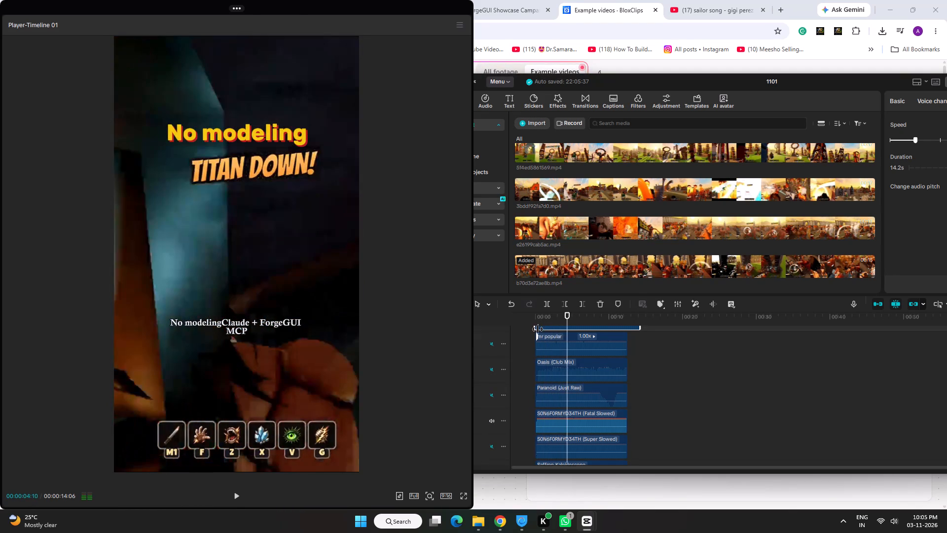
scroll(538, 329, down, 1)
click(494, 387)
Audition the S0N6F0RMYD34TH (Super Slowed) track from 00:00:04:10 and mute it again.
click(491, 412)
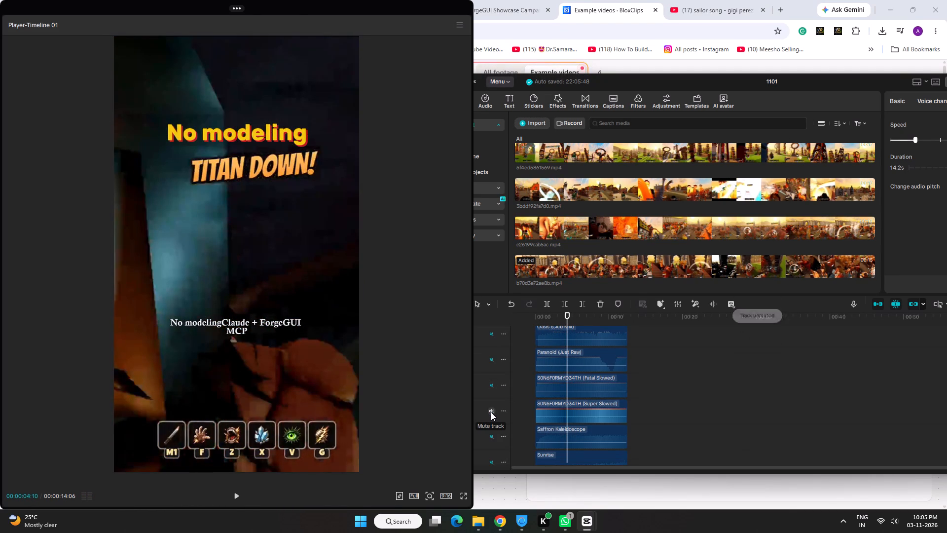
key(space)
key(space)
click(491, 412)
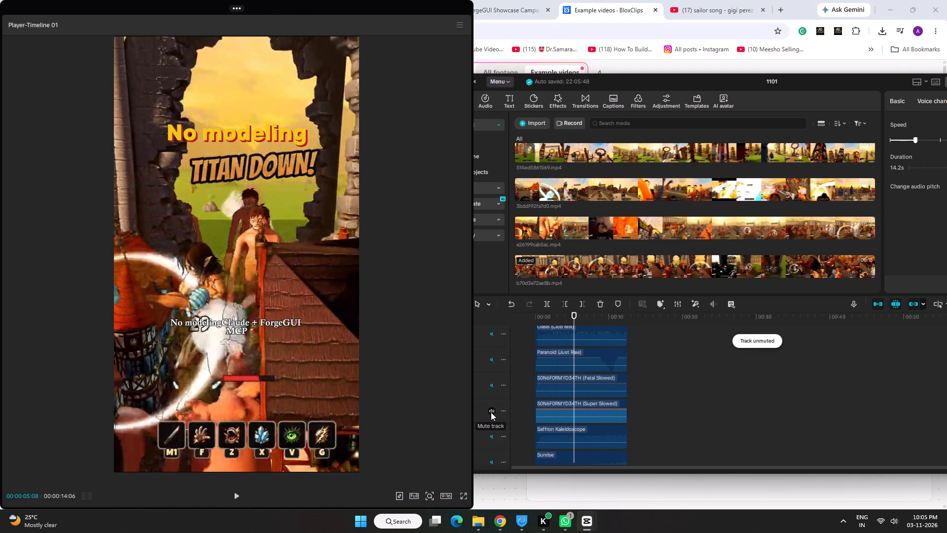
Audition the Tesla (Ultra Slowed + Reverb) track from the current position and from the start, and mute it again.
scroll(491, 411, down, 4)
scroll(565, 418, down, 6)
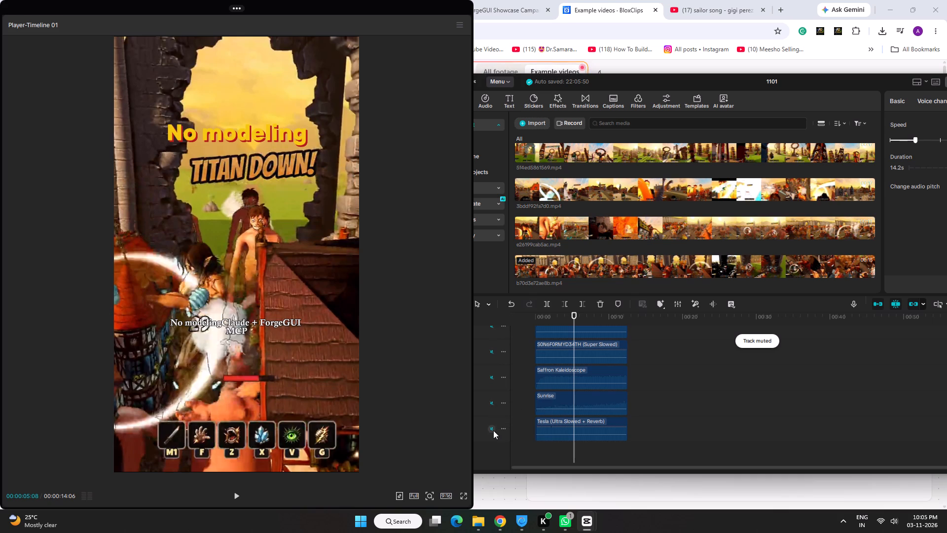
click(493, 430)
key(space)
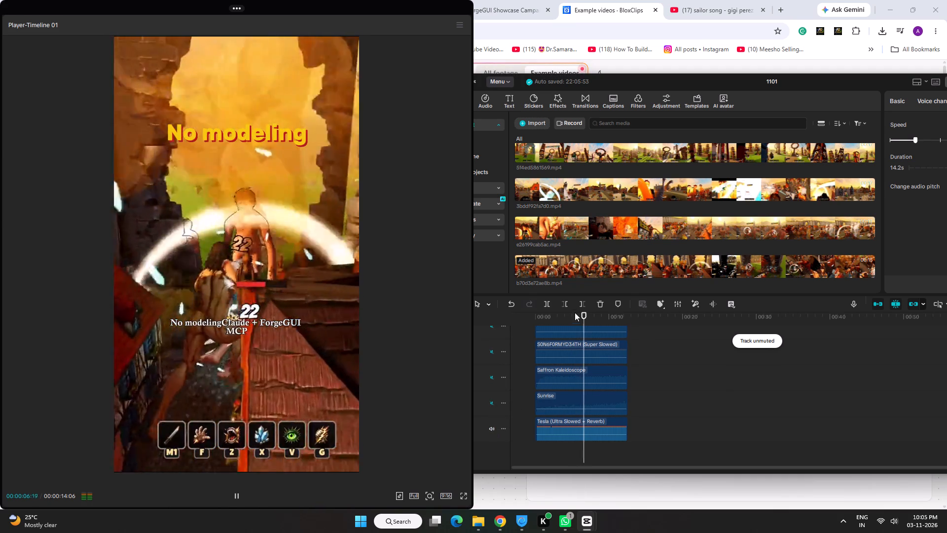
drag(574, 312, 533, 326)
key(space)
key(space)
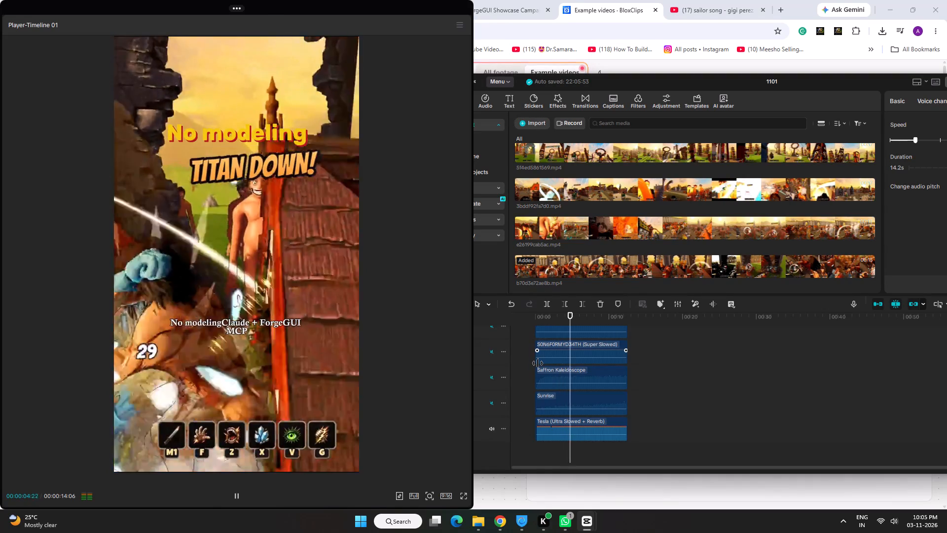
key(space)
click(492, 428)
Audition the Crush track against the footage from 00:00:05:13 and mute it again.
scroll(605, 381, up, 3)
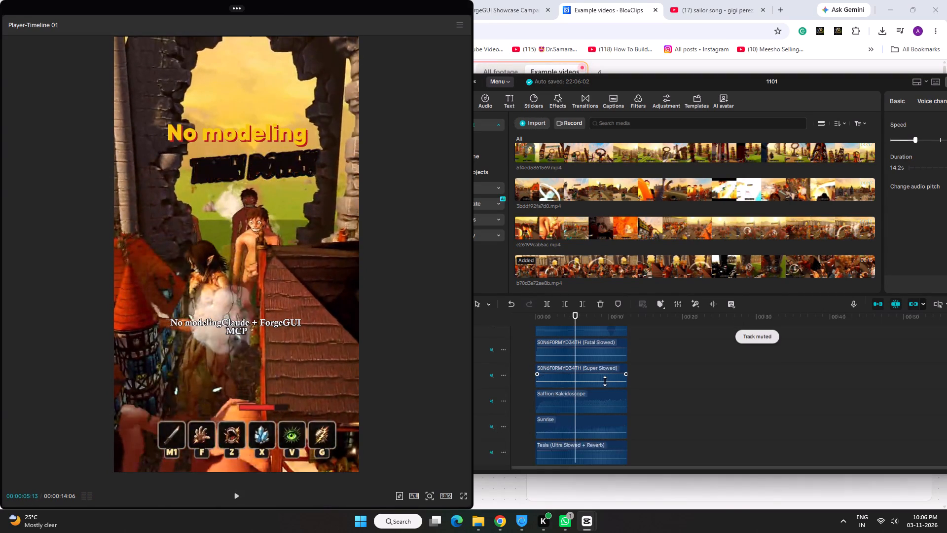
scroll(605, 381, up, 11)
scroll(577, 382, up, 16)
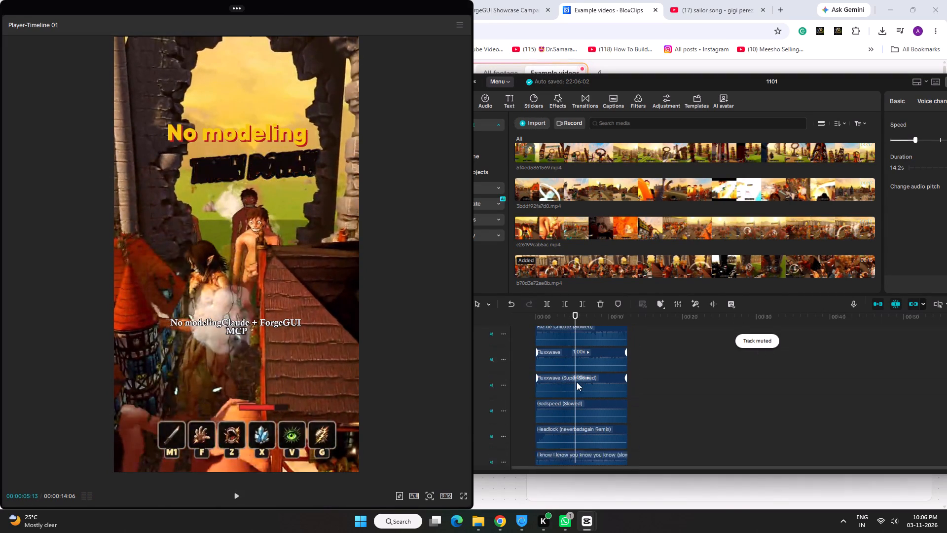
scroll(577, 382, up, 11)
click(491, 426)
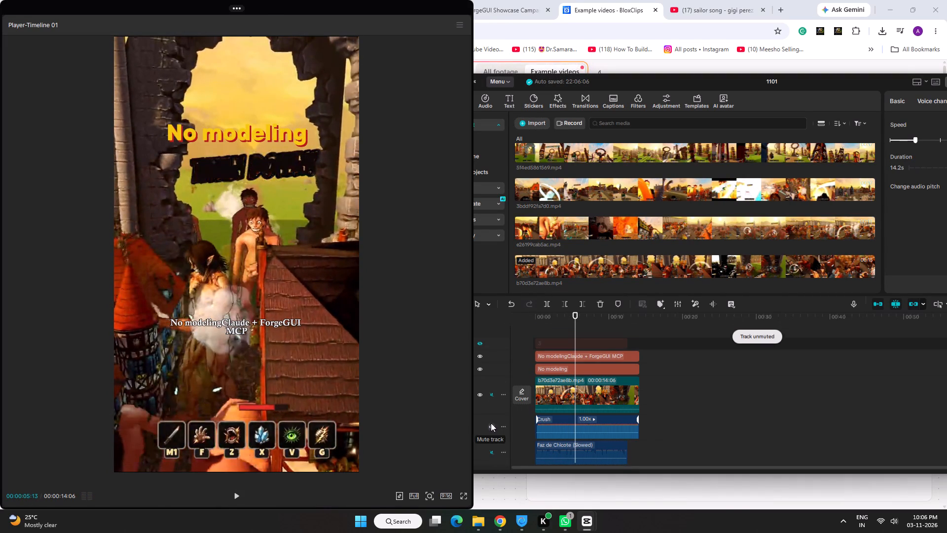
key(space)
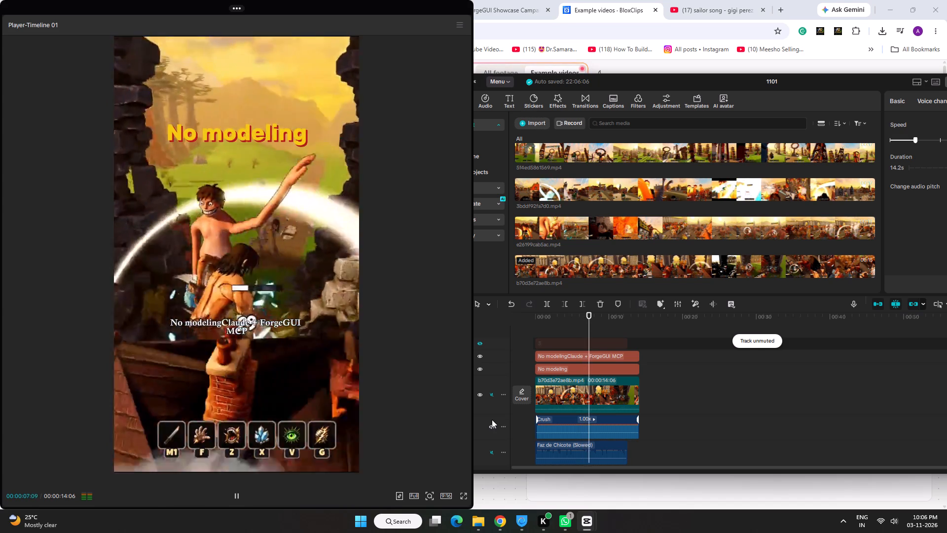
key(space)
click(491, 429)
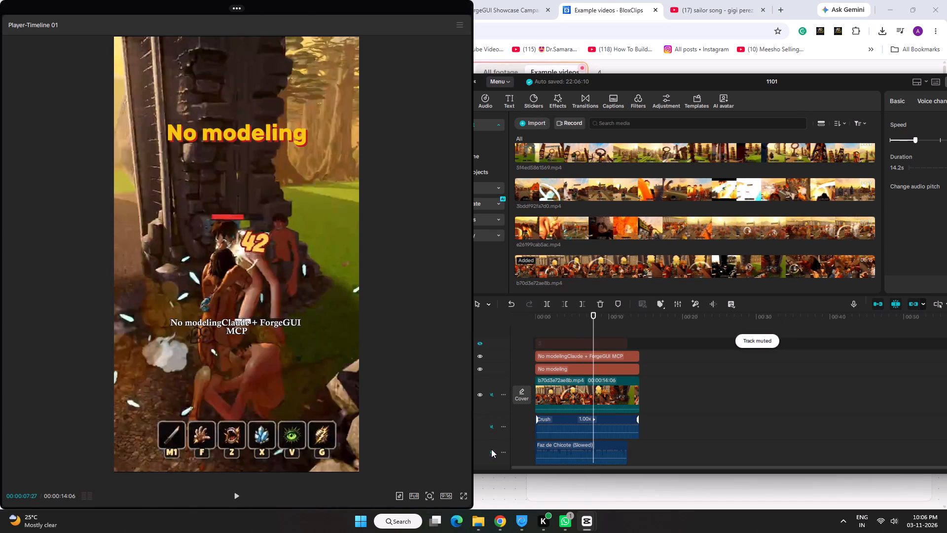
Audition the Faz de Chicote (Slowed) track from about 00:00:02 and mute it again.
click(491, 450)
drag(570, 317, 548, 329)
key(space)
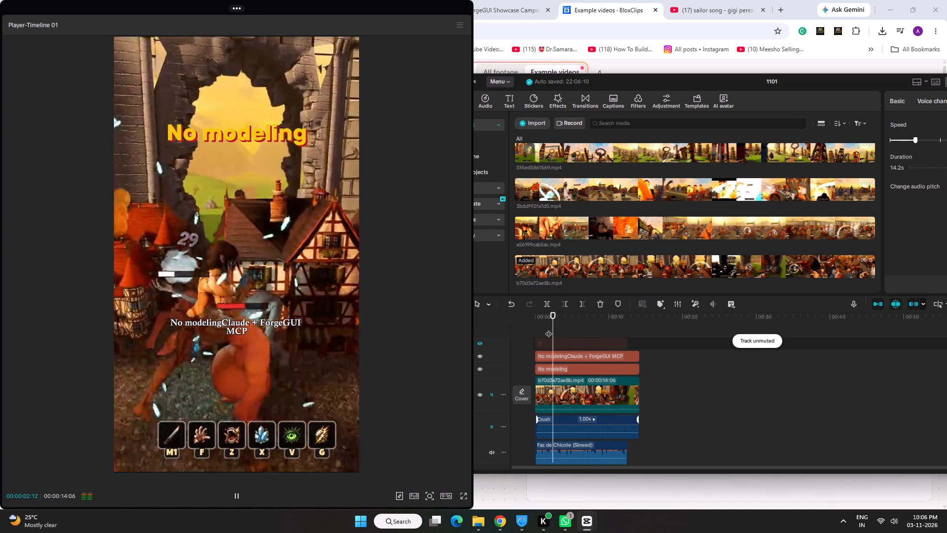
key(space)
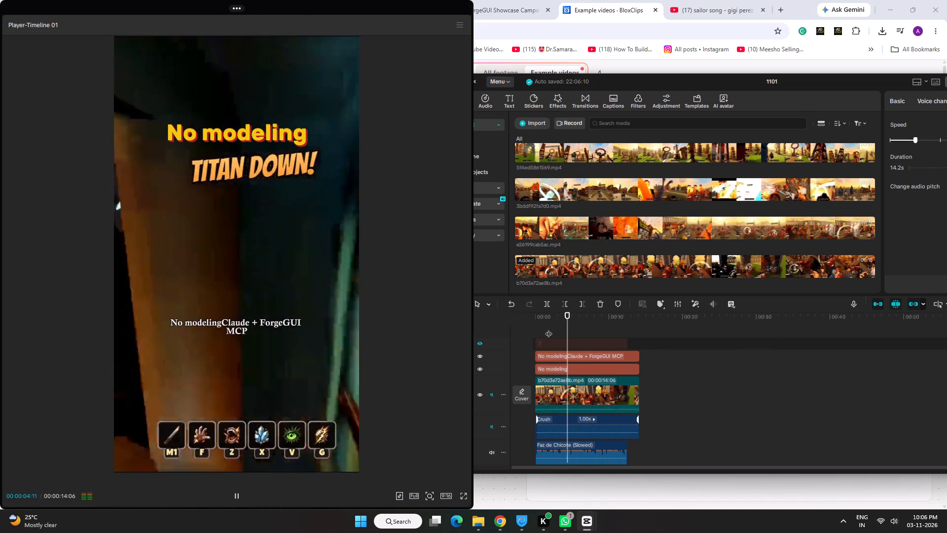
click(493, 451)
Unmute the Fluxxwave track and audition it against the footage from the start of the timeline.
scroll(551, 411, down, 3)
scroll(510, 424, down, 3)
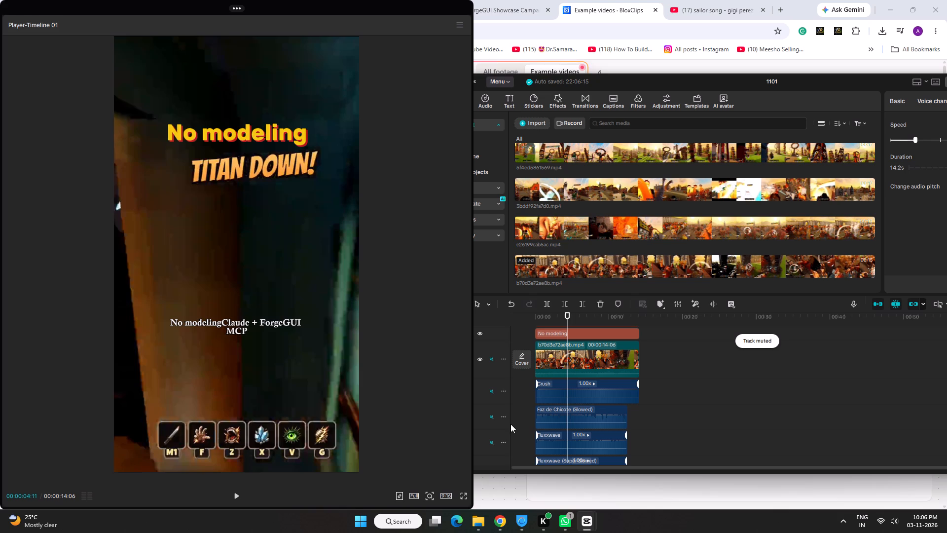
click(488, 438)
click(493, 443)
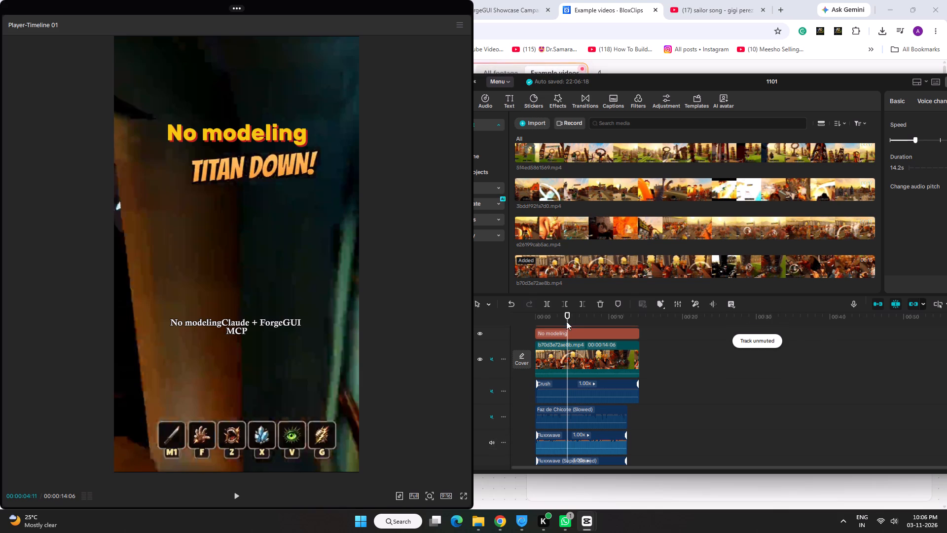
drag(566, 314, 536, 322)
key(space)
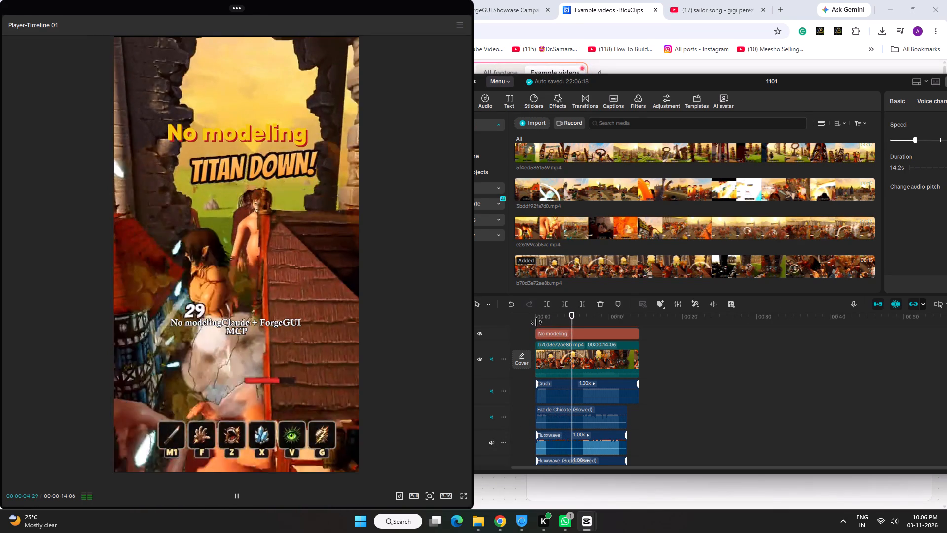
key(space)
Extend the Fluxxwave clip to the end of the video at 00:00:14:06 and play the remaining footage through.
scroll(611, 358, down, 3)
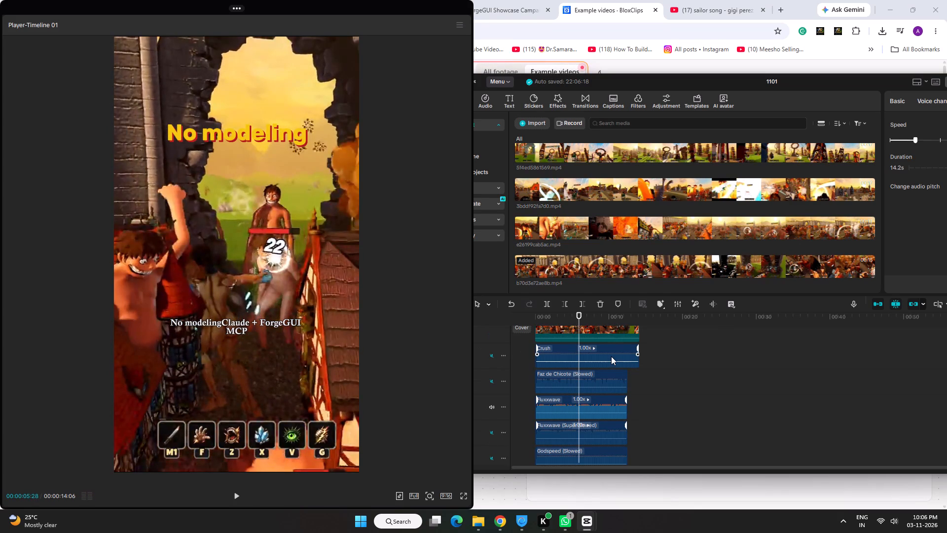
click(606, 400)
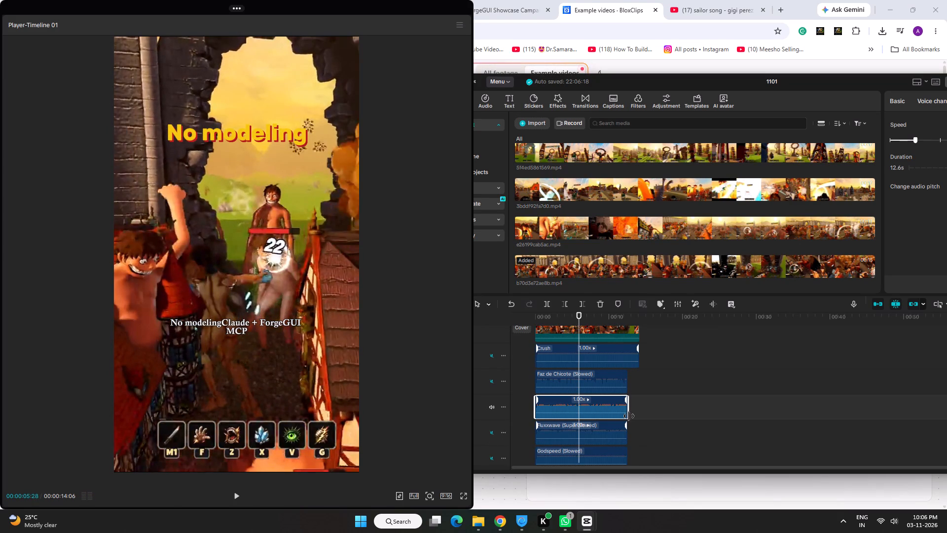
drag(629, 416, 637, 417)
scroll(644, 395, down, 4)
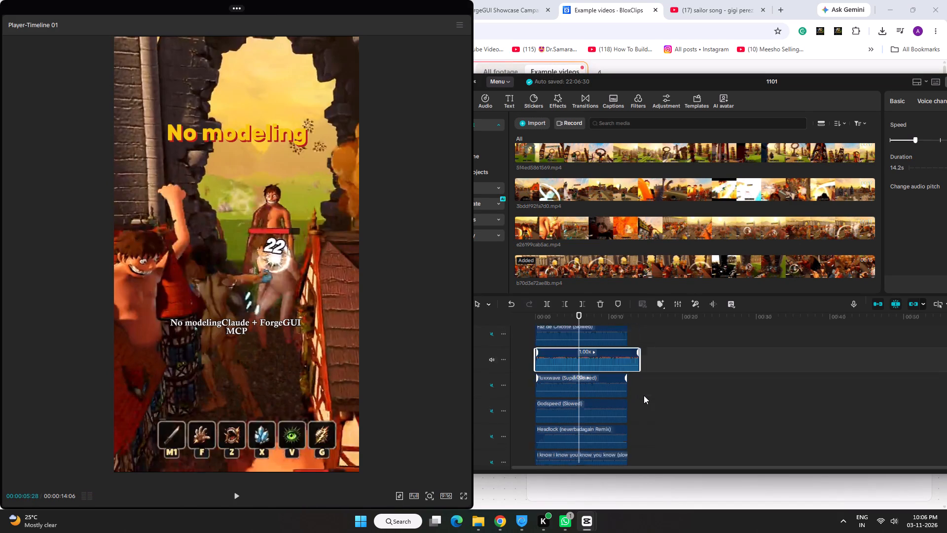
scroll(644, 395, down, 11)
key(space)
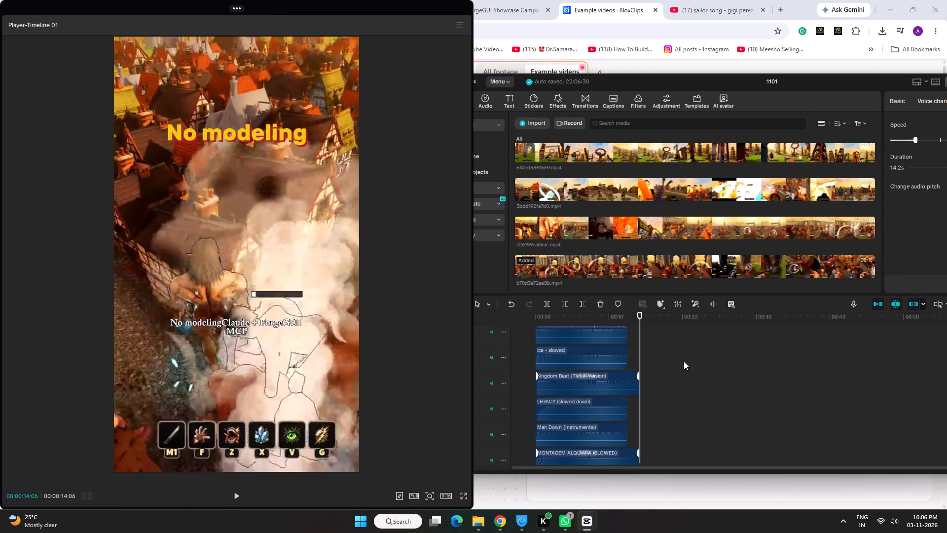
Export the "No modeling" video with the Fluxxwave music from project 1101.
key(ctrl+e)
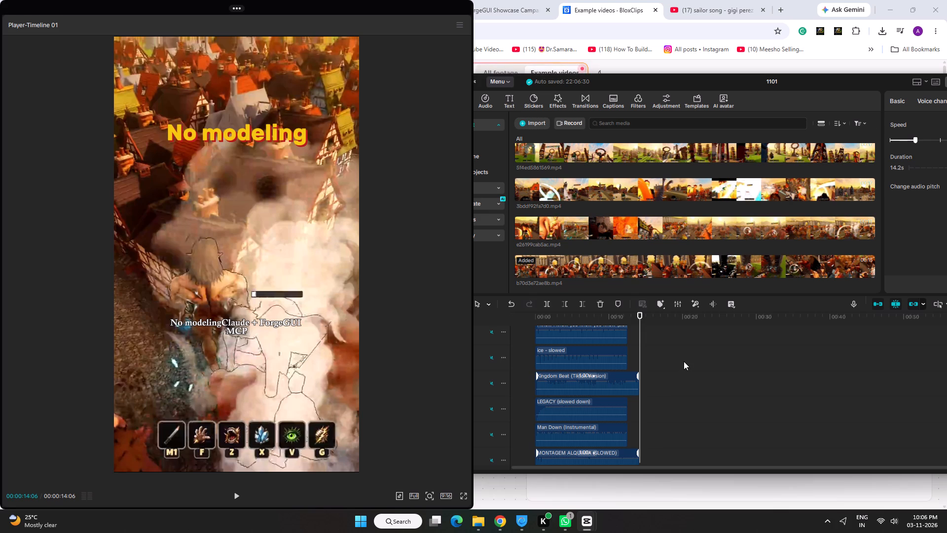
click(874, 428)
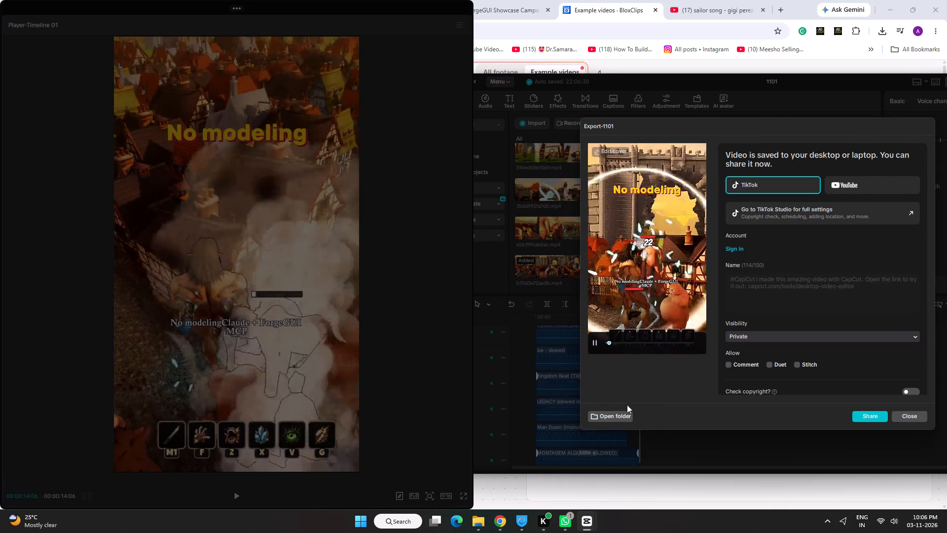
Copy the newly exported 1101(41).mp4 from its export folder into the cap folder in Downloads, and close File Explorer.
click(621, 416)
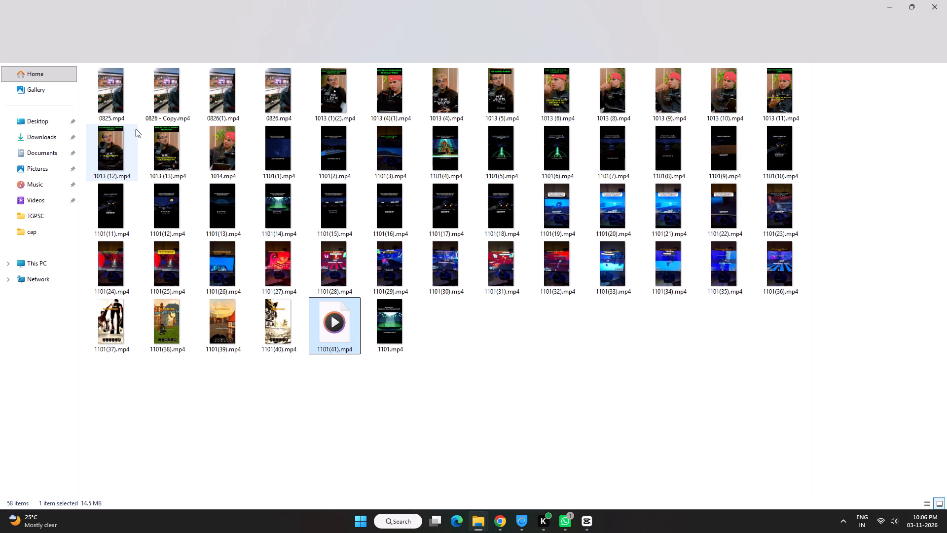
click(88, 53)
click(48, 132)
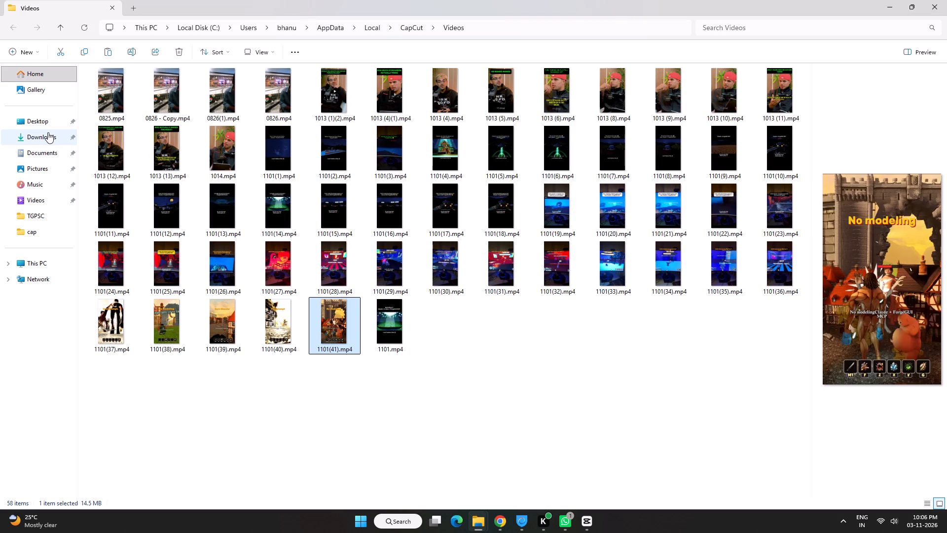
double_click(412, 106)
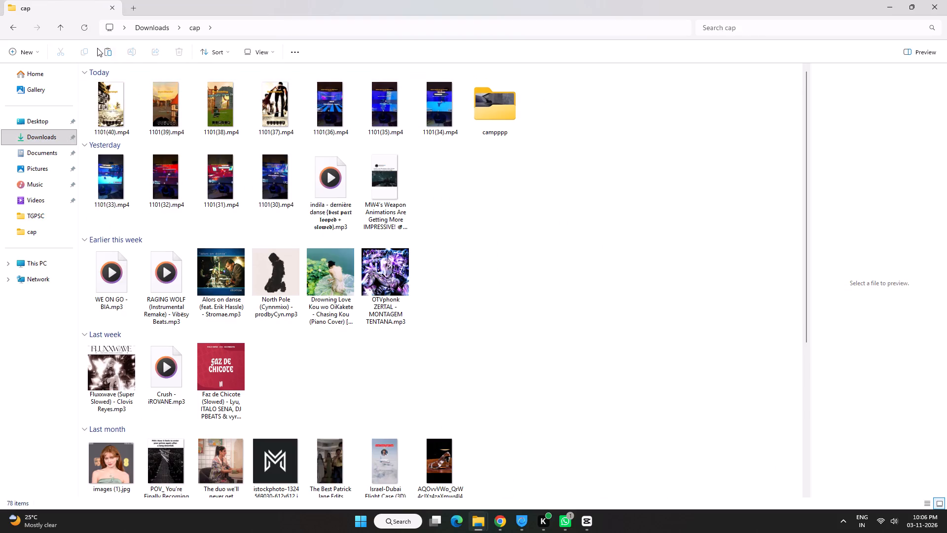
click(109, 50)
click(841, 0)
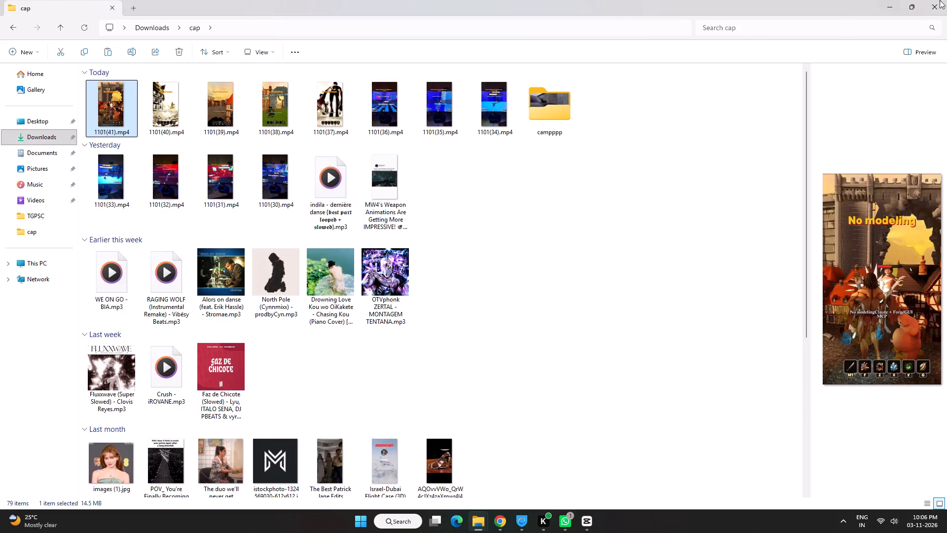
click(946, 0)
Dismiss the export dialog, close project 1101 and quit CapCut to return to the BloxClips page.
click(903, 415)
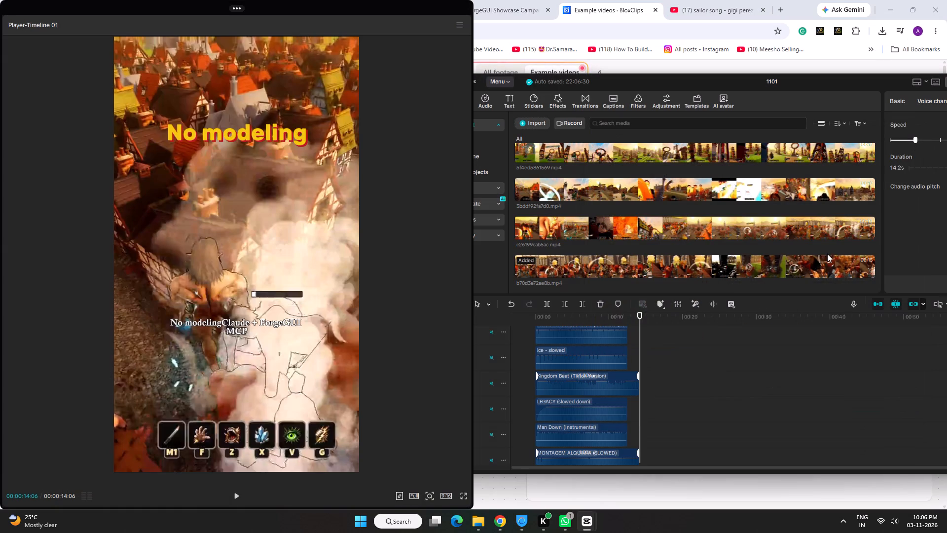
drag(794, 83, 619, 94)
click(885, 93)
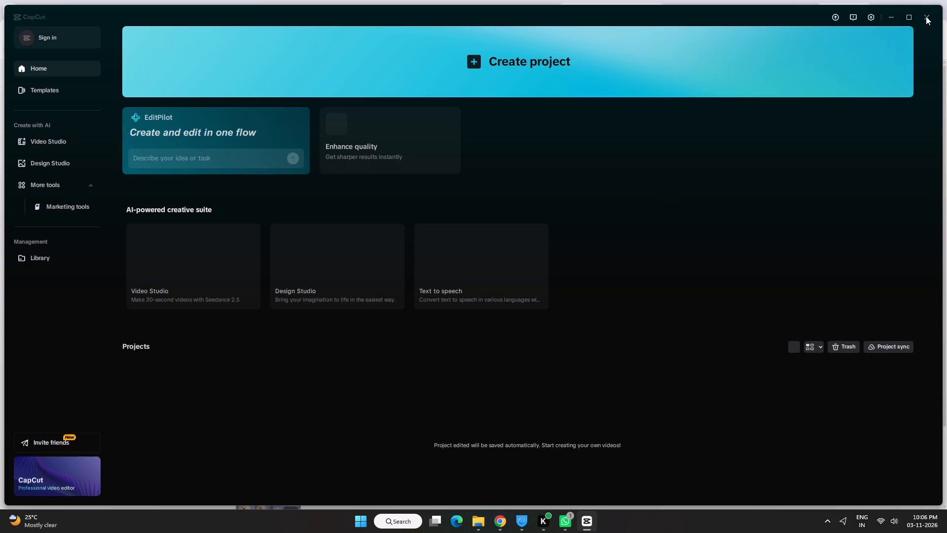
click(927, 16)
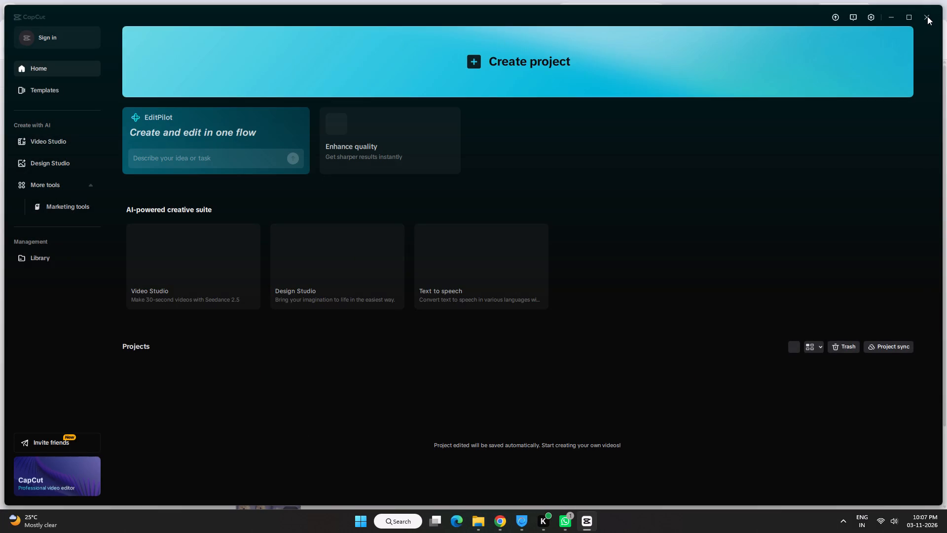
click(927, 16)
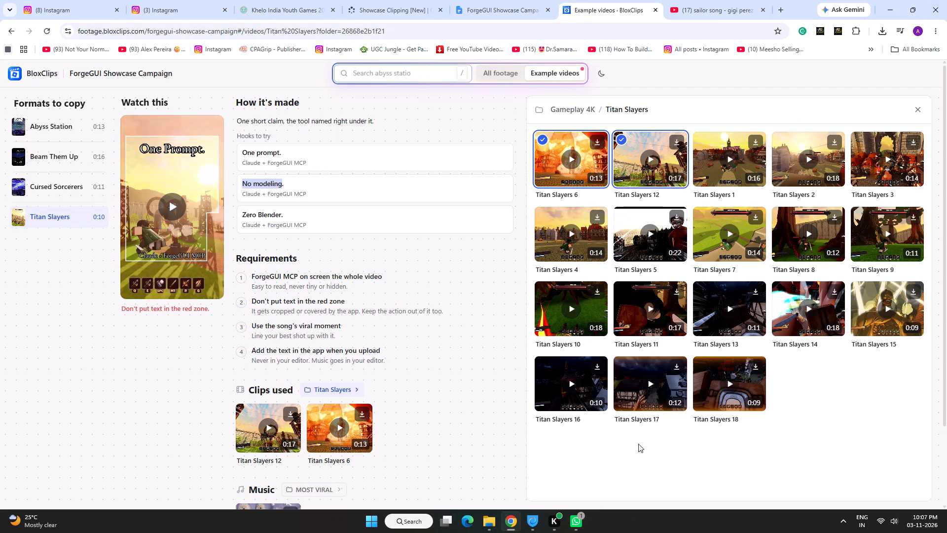
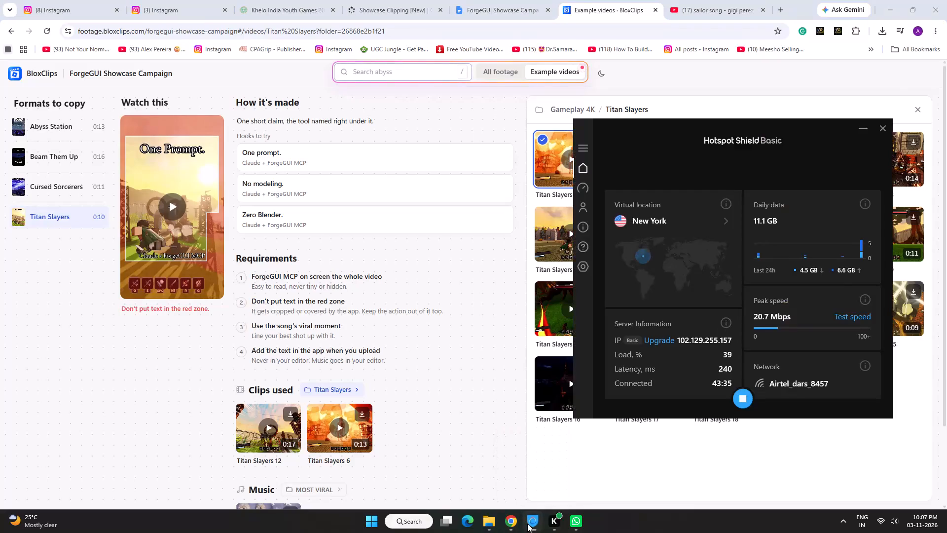
Delete today's five MP4 clips from the Downloads folder in File Explorer and close the folder window.
click(527, 524)
click(496, 531)
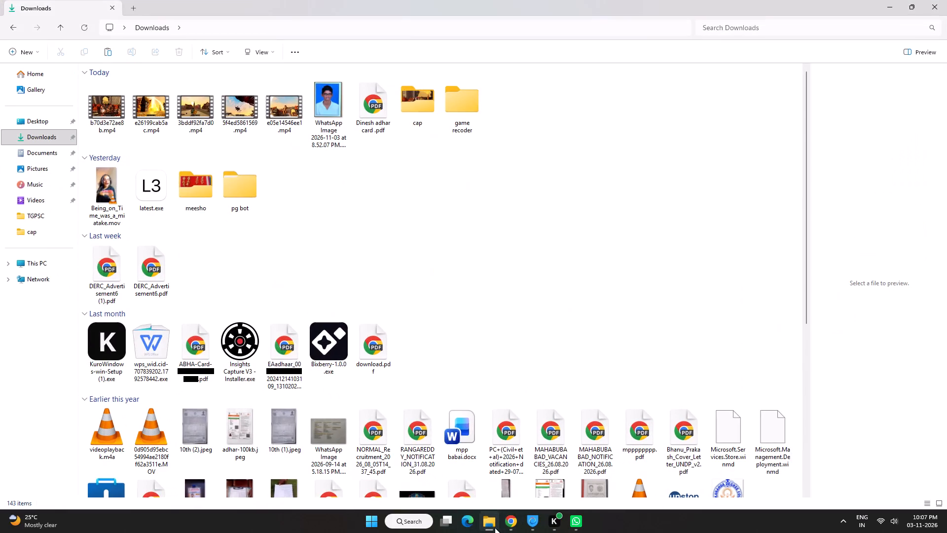
drag(87, 136, 280, 121)
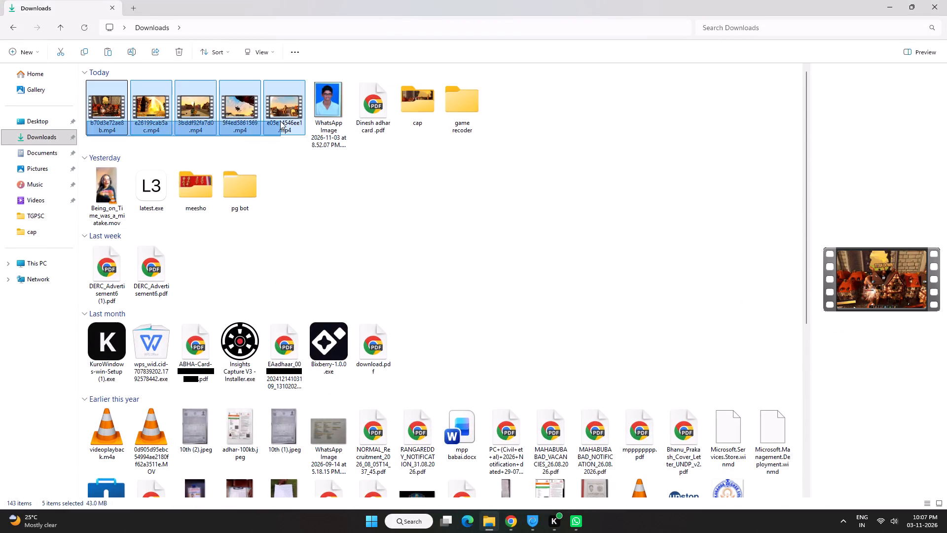
drag(280, 121, 280, 118)
click(178, 53)
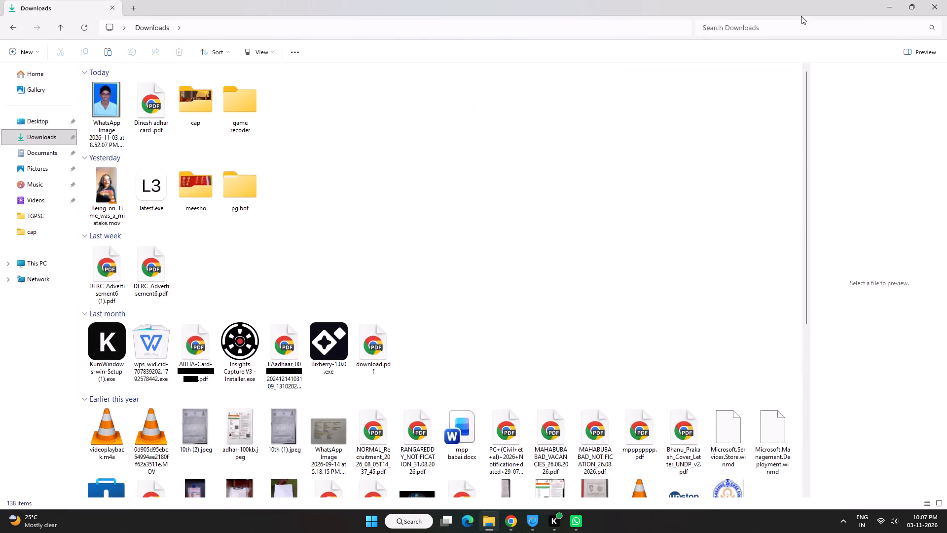
click(946, 0)
Download the Titan Slayers 4 clip from its preview in the Gameplay 4K footage and close the preview.
click(580, 232)
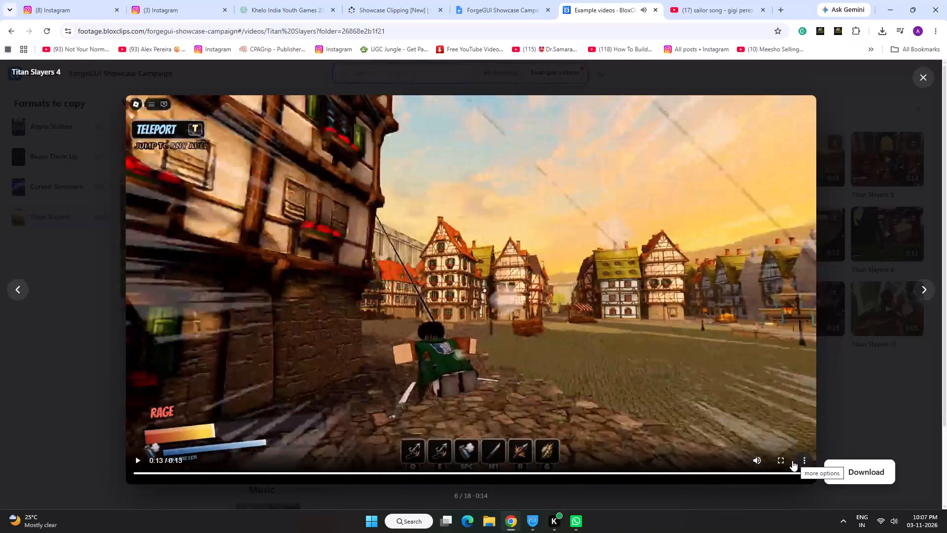
click(801, 459)
click(765, 417)
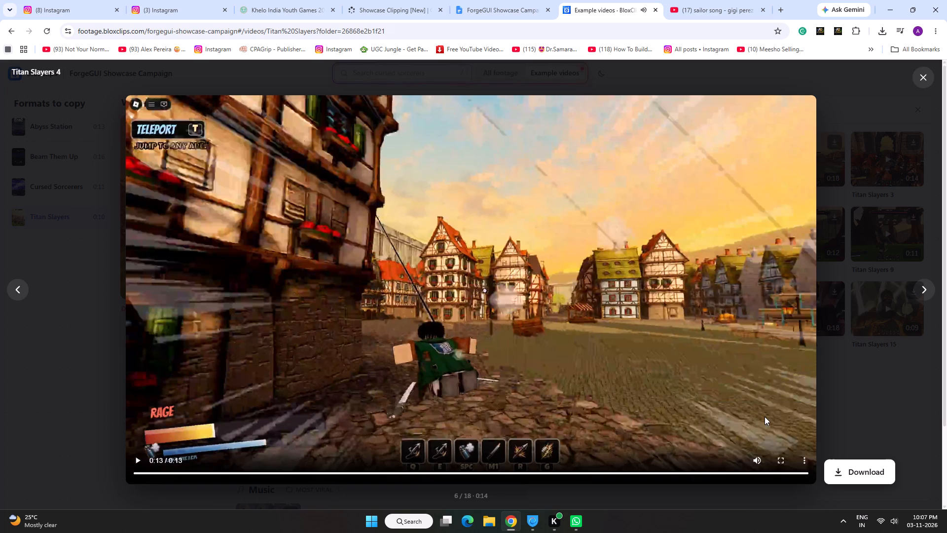
click(848, 290)
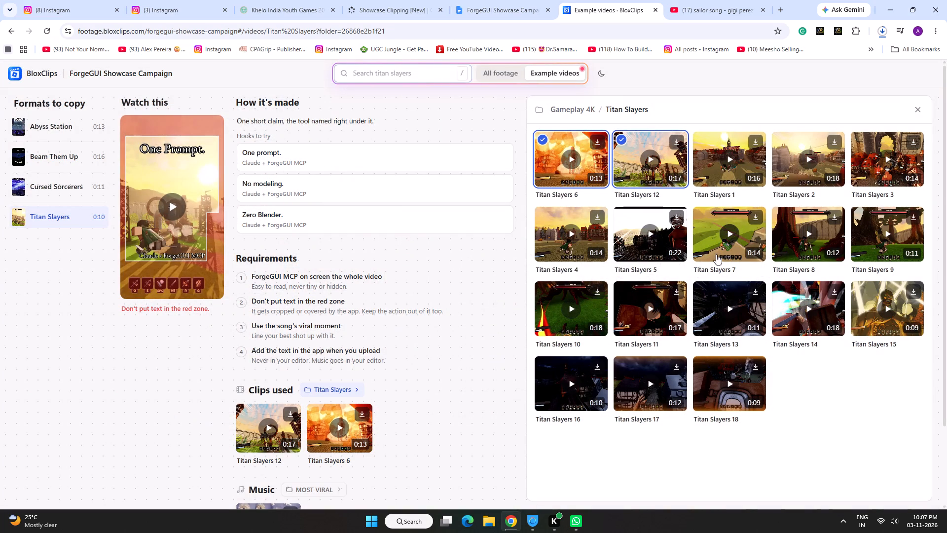
Watch the Titan Slayers 5 clip, download it from its preview and close the preview.
click(655, 239)
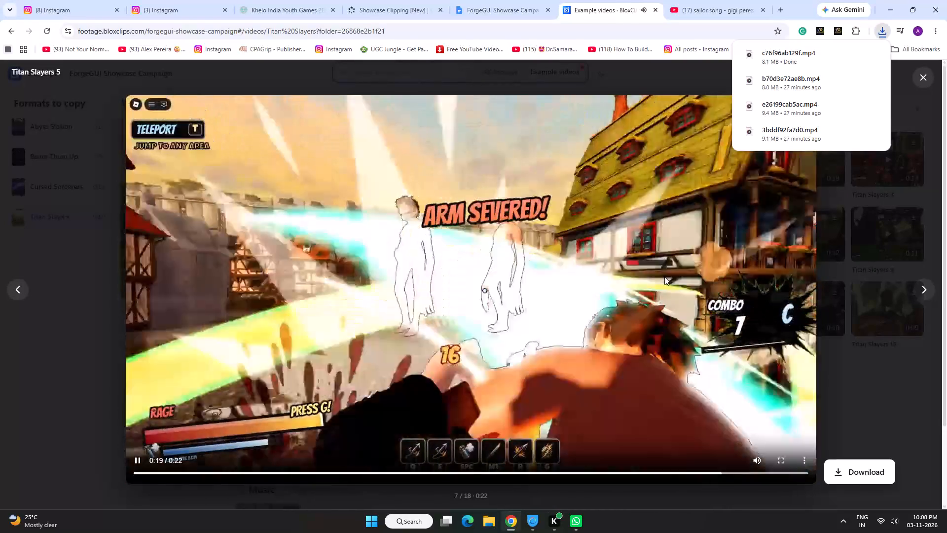
click(613, 338)
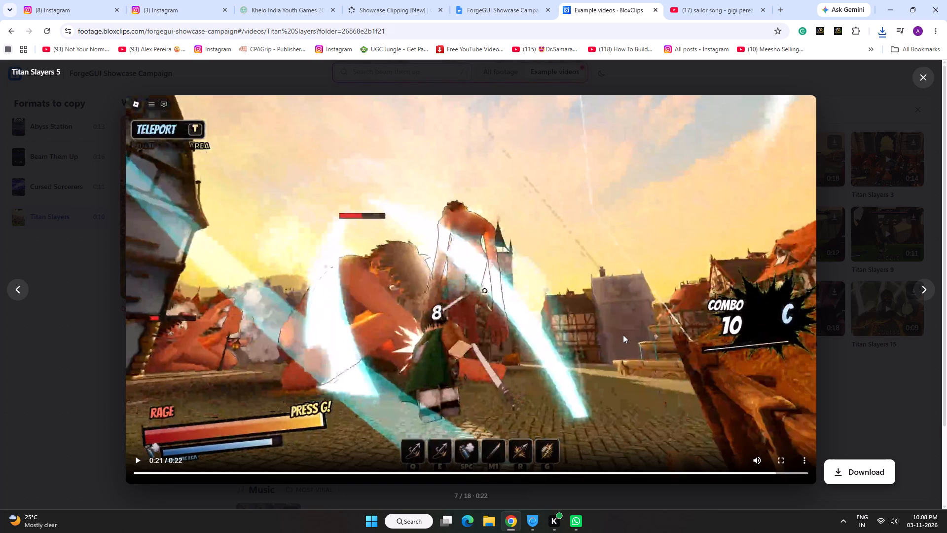
click(583, 297)
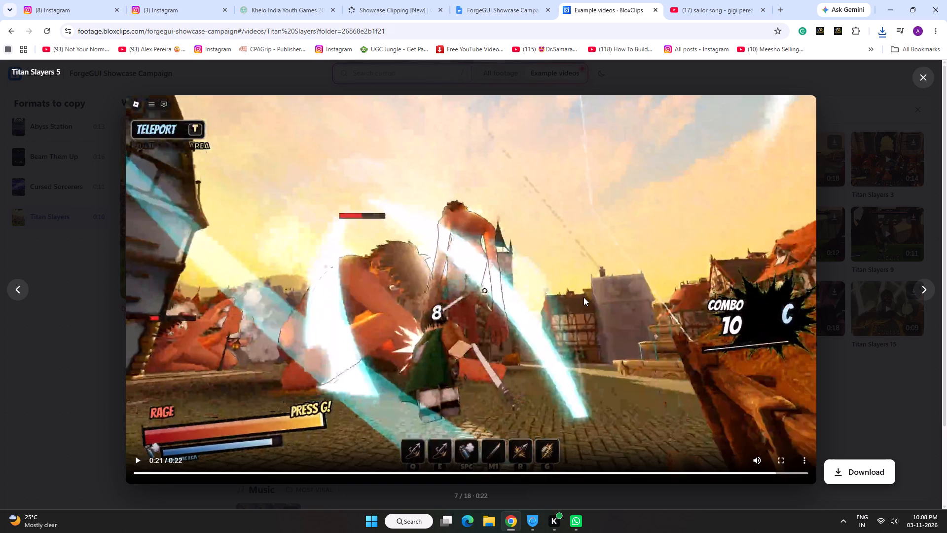
click(583, 297)
click(803, 466)
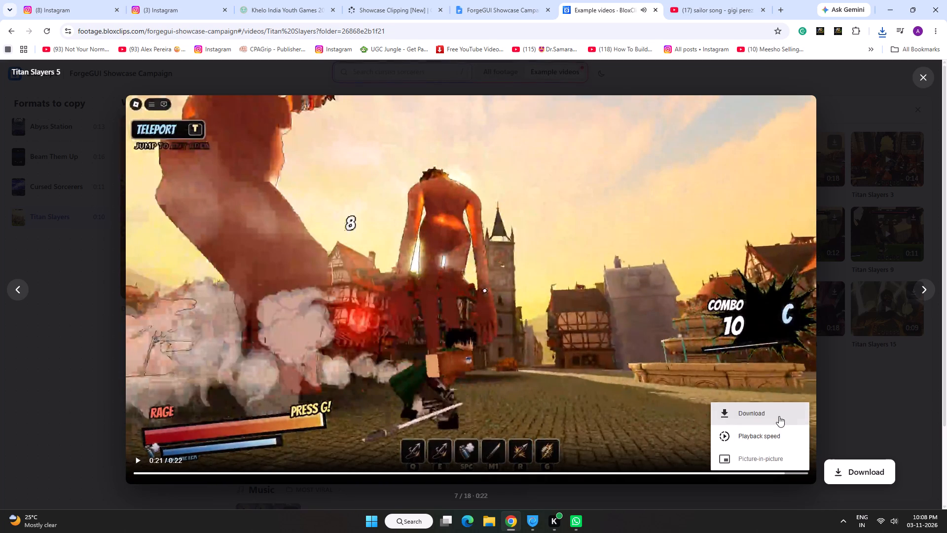
click(775, 415)
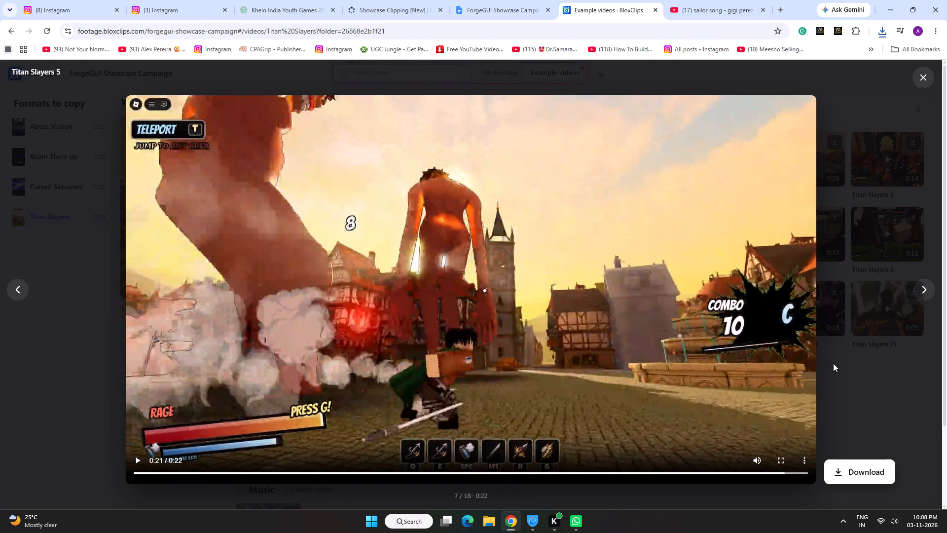
click(842, 358)
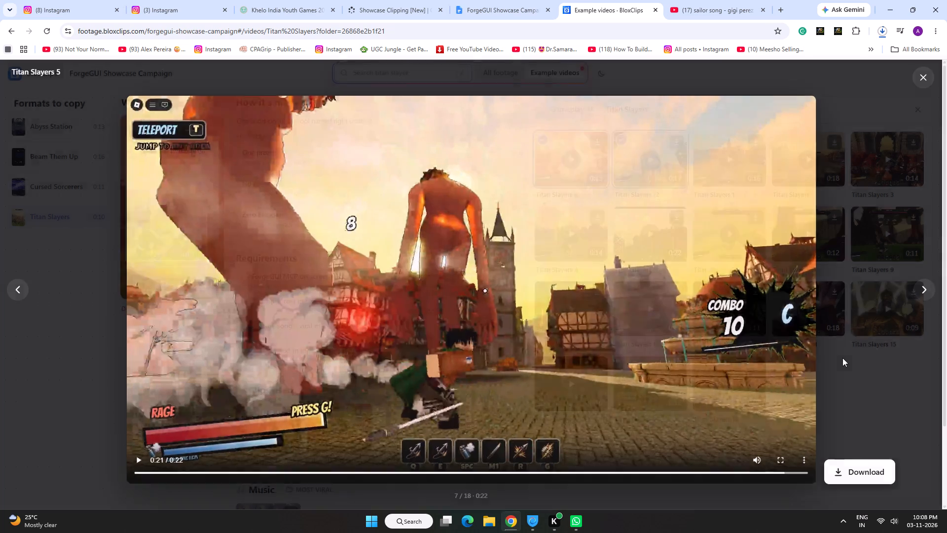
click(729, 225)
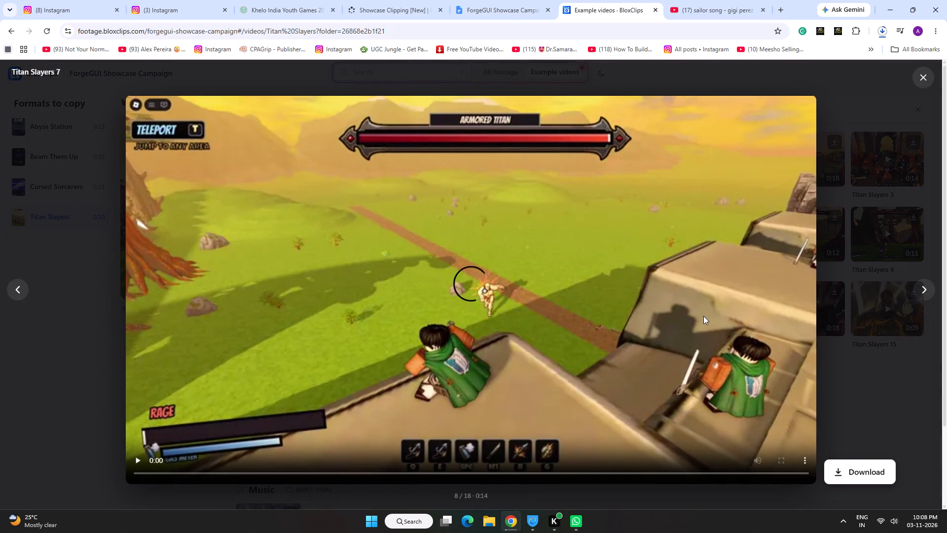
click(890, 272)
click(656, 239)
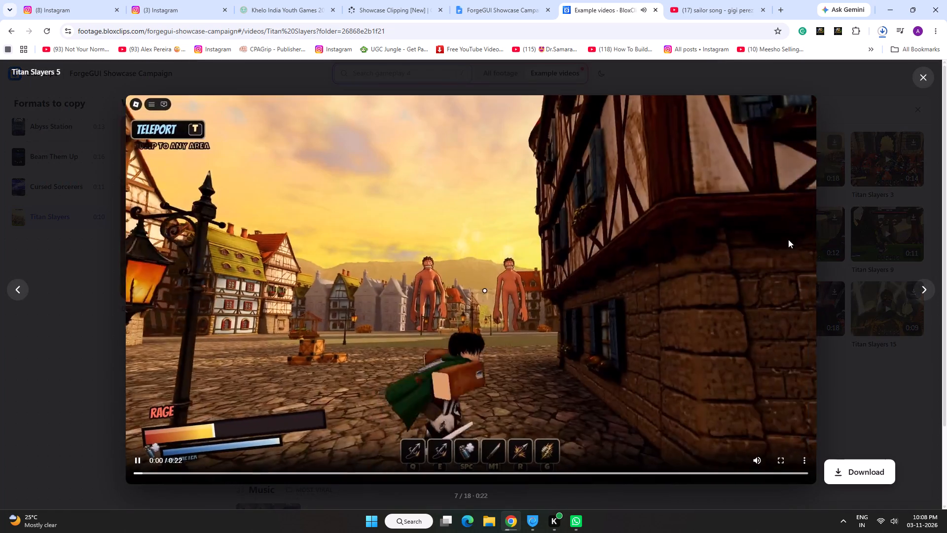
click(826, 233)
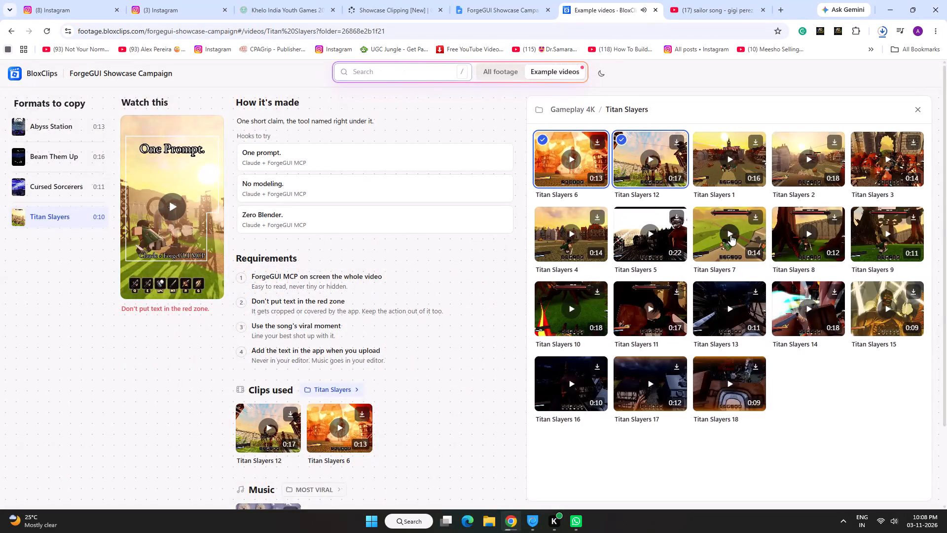
Watch the Titan Slayers 7 clip, download it from its preview and close the preview.
click(730, 235)
click(879, 32)
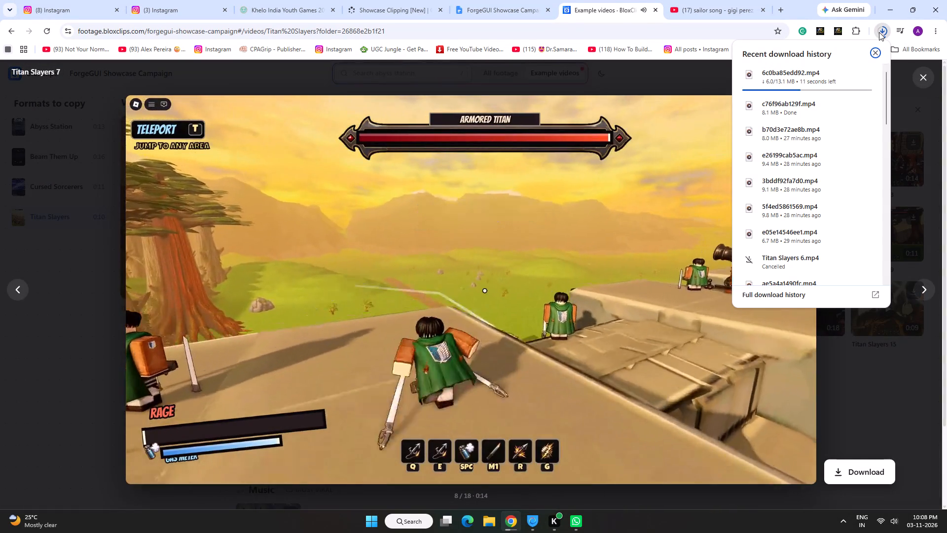
click(879, 32)
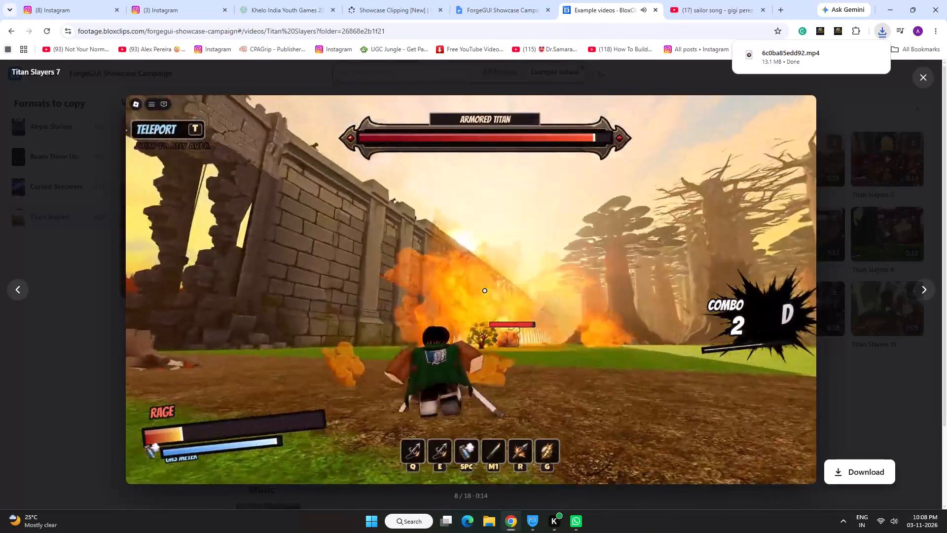
click(809, 460)
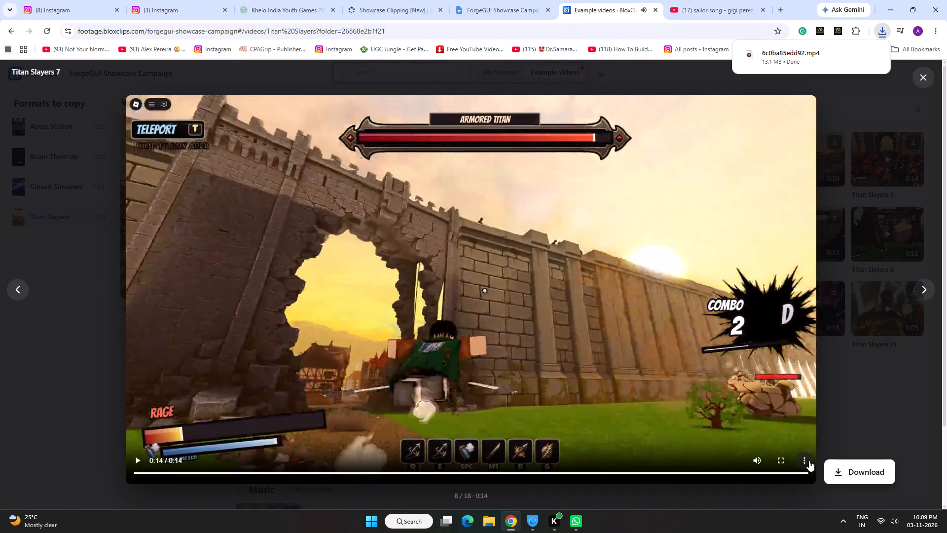
click(784, 413)
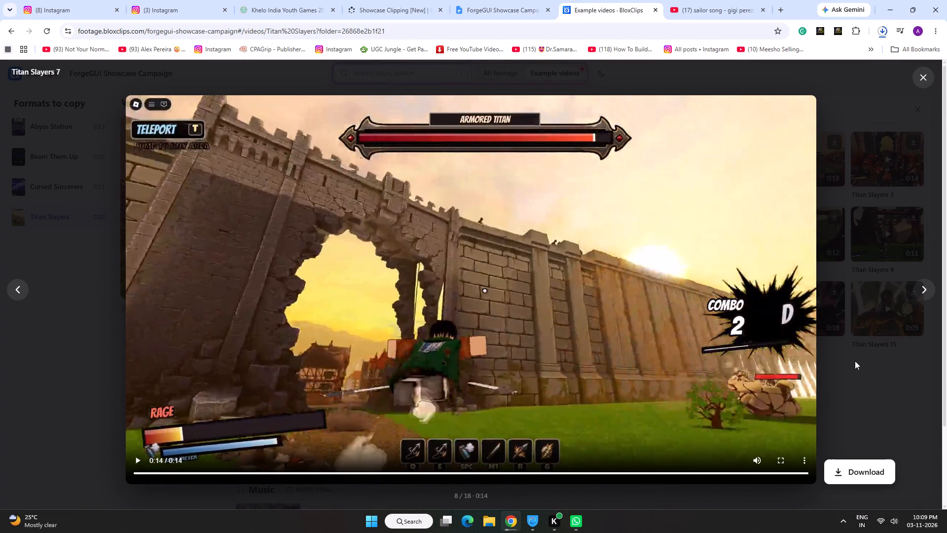
click(855, 361)
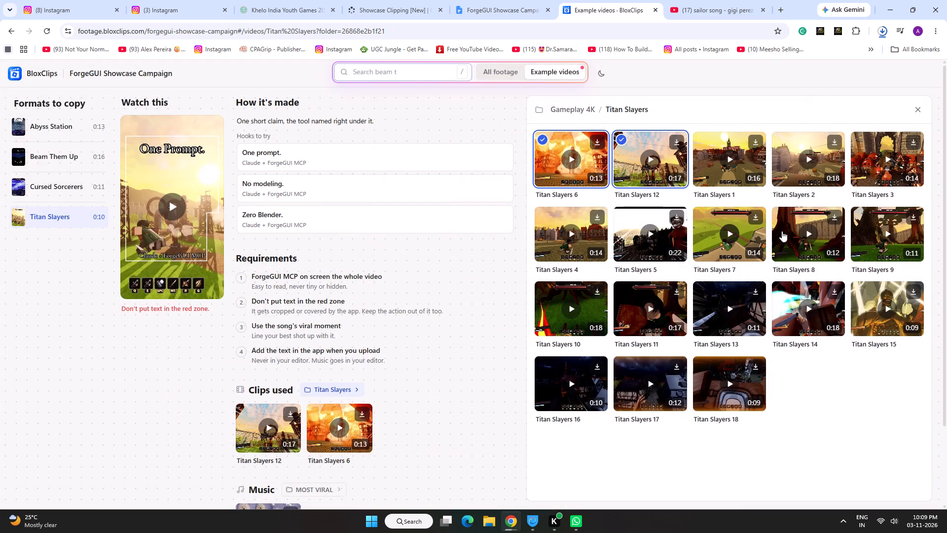
Preview the first seconds of the Titan Slayers 8 clip, pause it and close the preview.
click(801, 230)
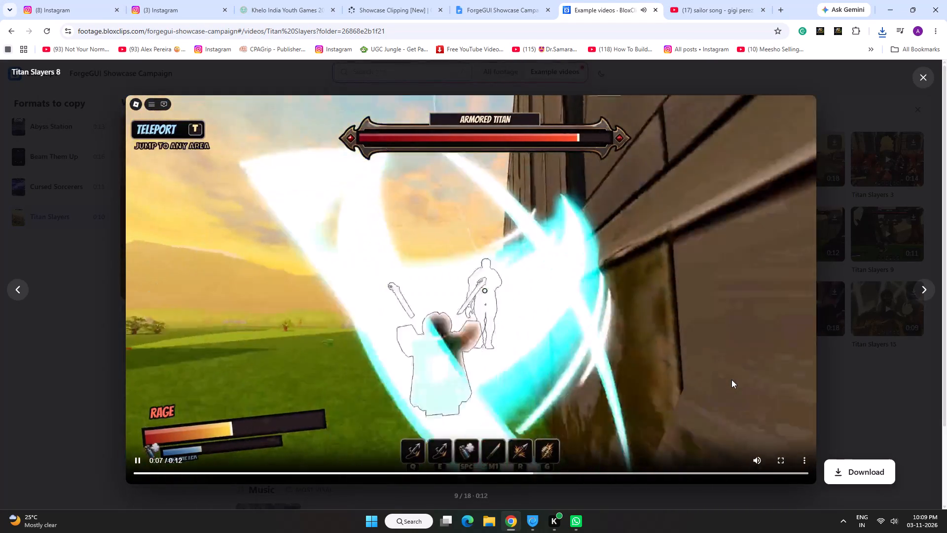
click(731, 380)
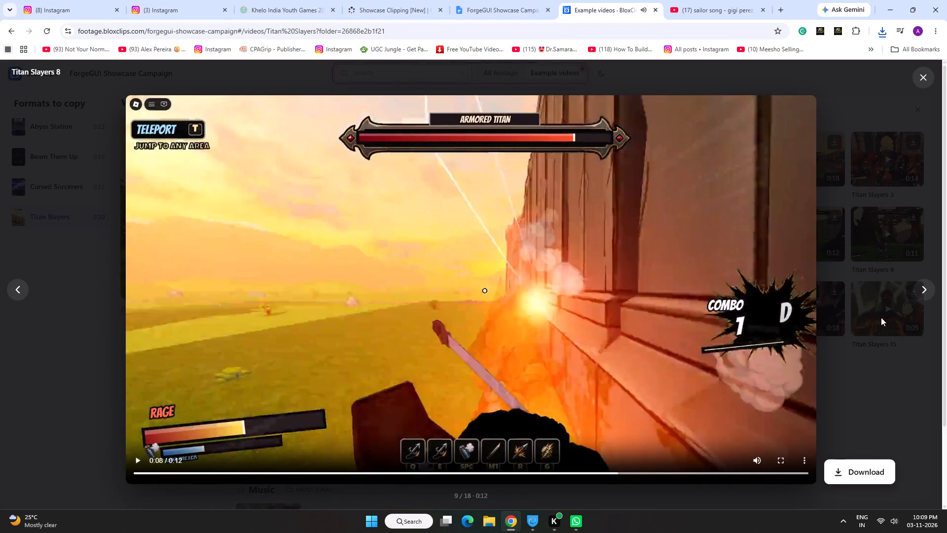
click(857, 317)
Show the most recent download, e9e340dd1c88.mp4, in its folder and close the folder window.
click(884, 31)
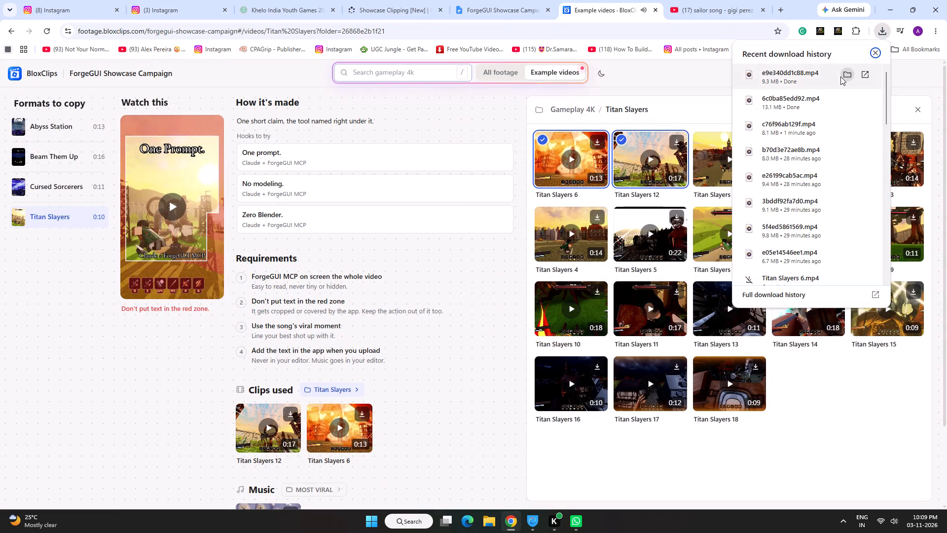
click(845, 75)
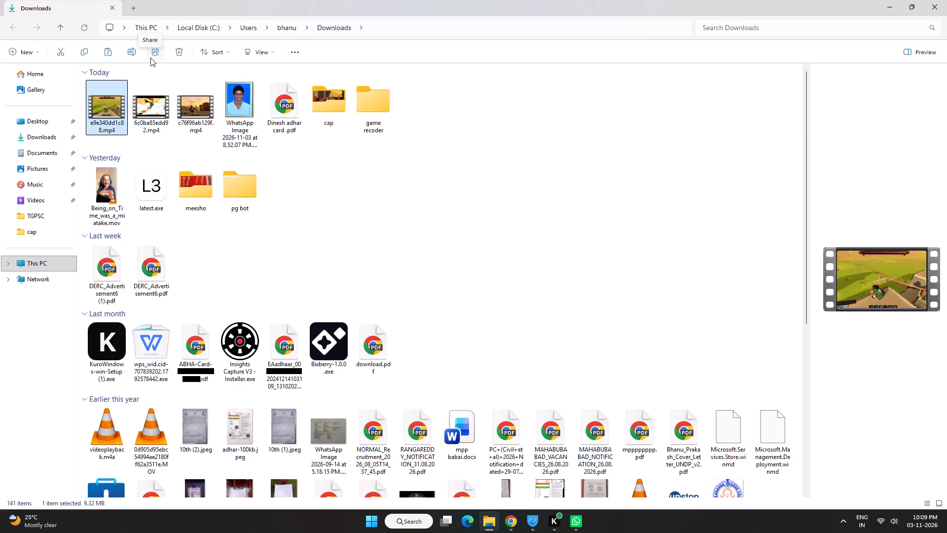
click(946, 0)
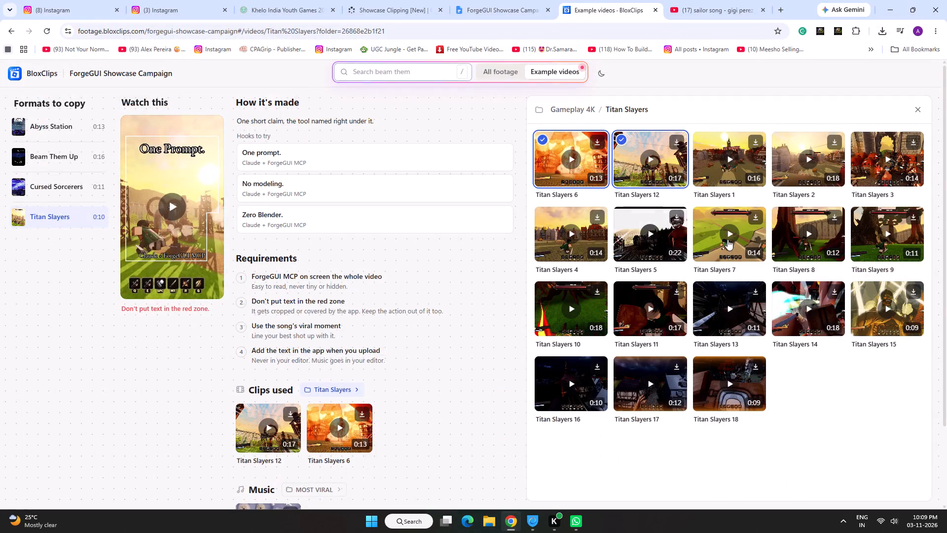
Watch the Titan Slayers 8 clip, download it from its preview and close the preview.
click(803, 235)
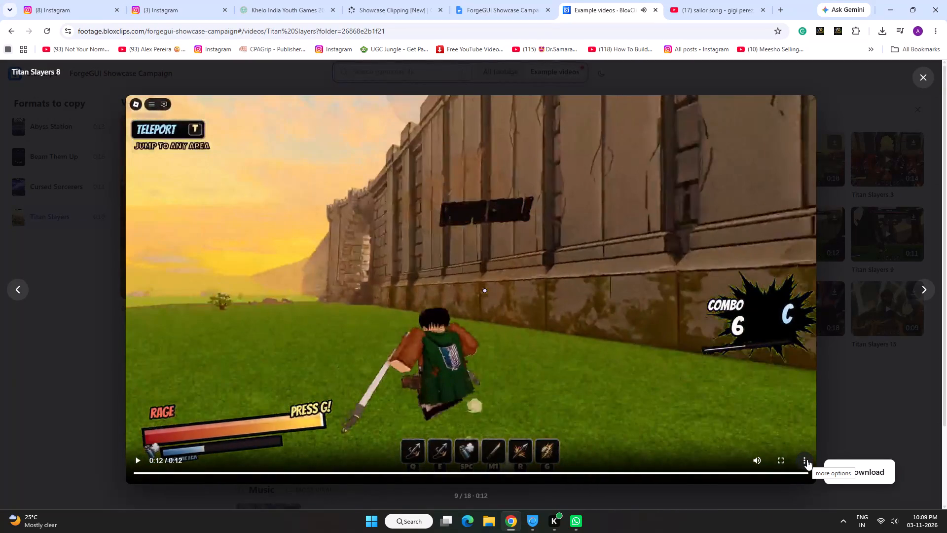
click(807, 459)
click(767, 417)
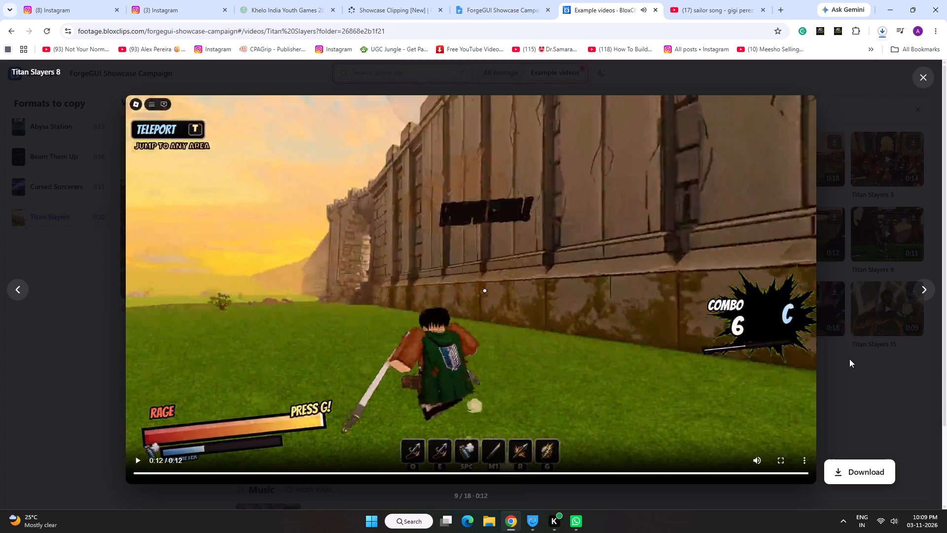
click(849, 359)
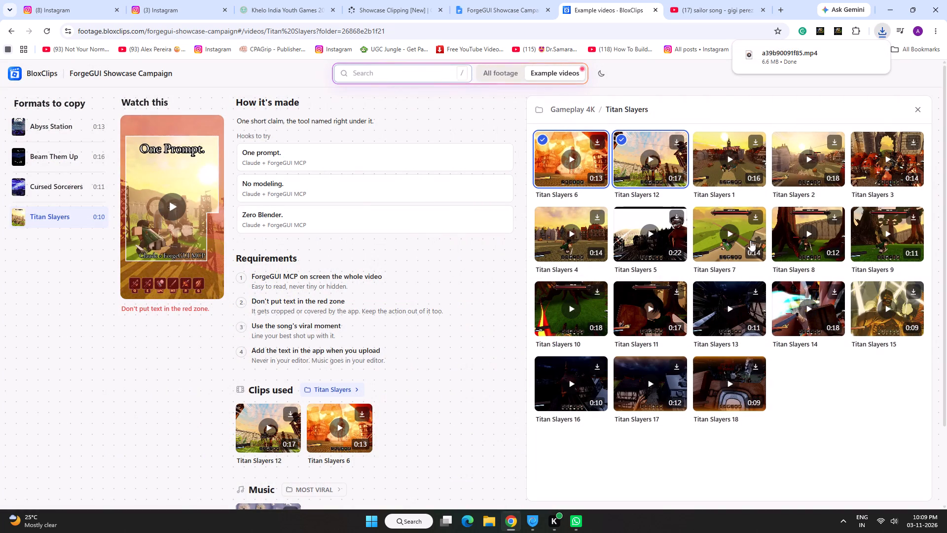
Watch the Titan Slayers 9 clip, download it from its preview and close the preview.
click(880, 235)
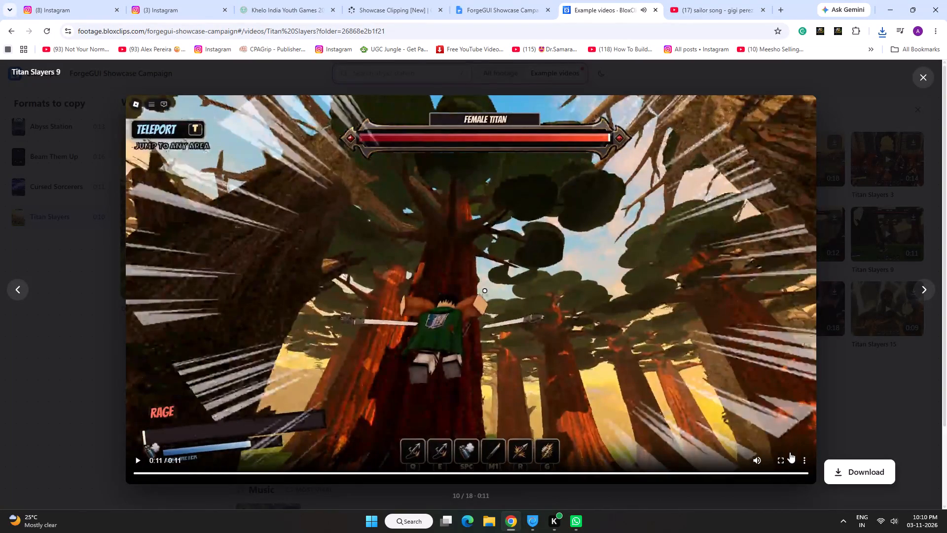
click(806, 457)
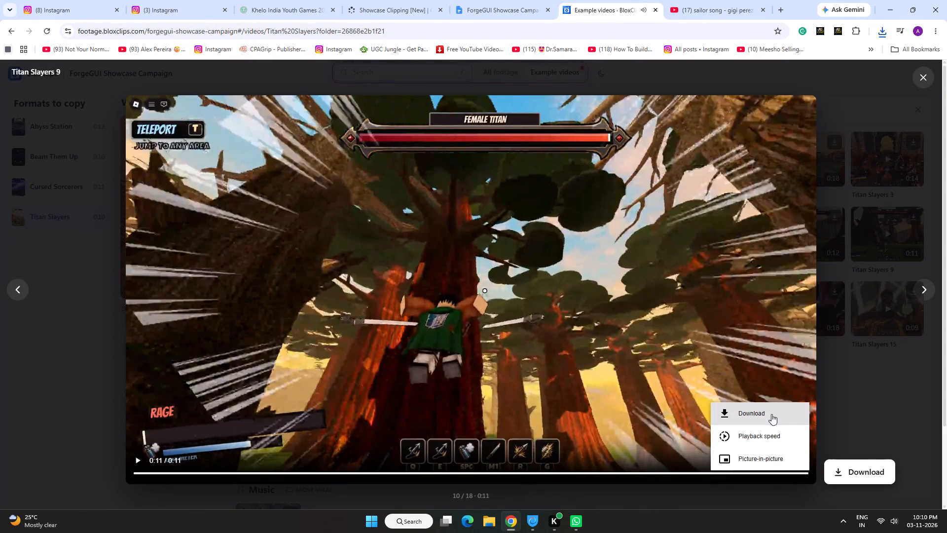
click(771, 414)
click(878, 323)
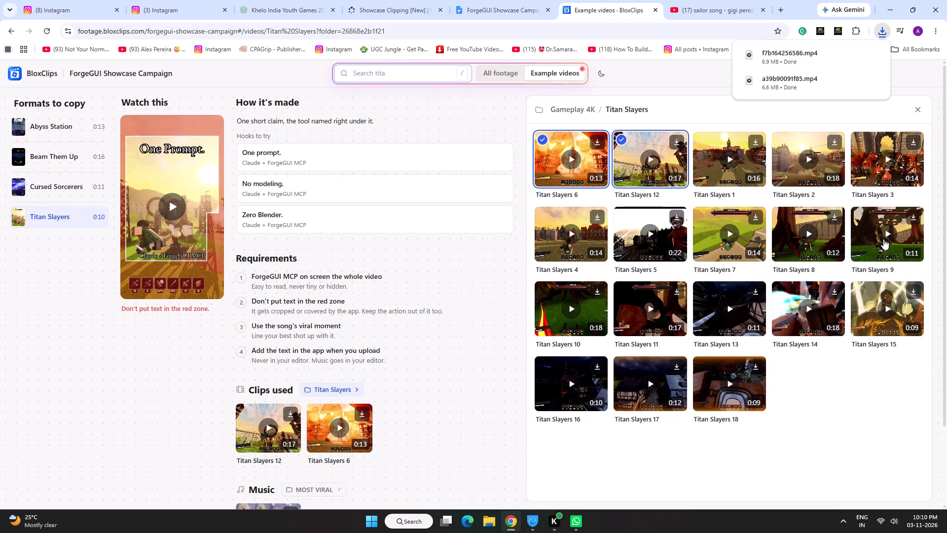
Show the most recent download, f7b164256586.mp4, in its folder and close the folder window.
click(858, 56)
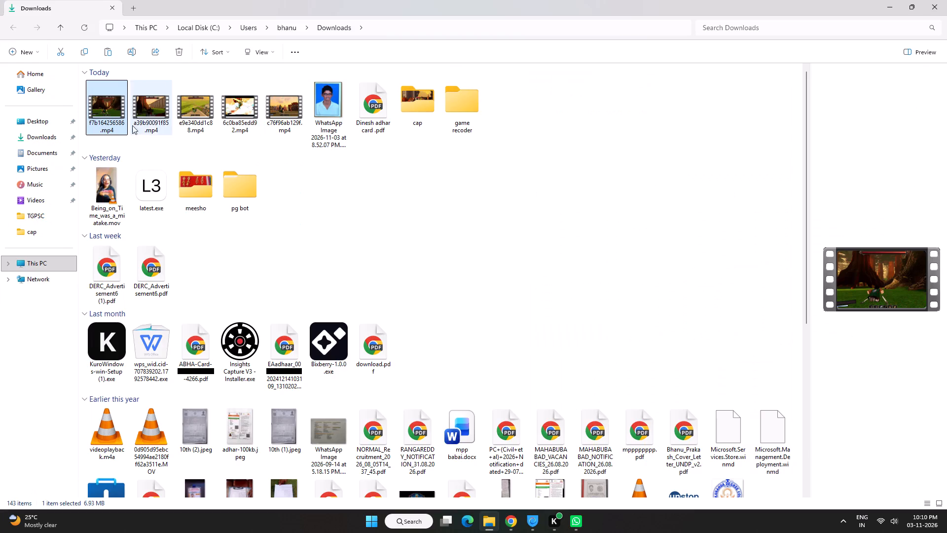
click(946, 0)
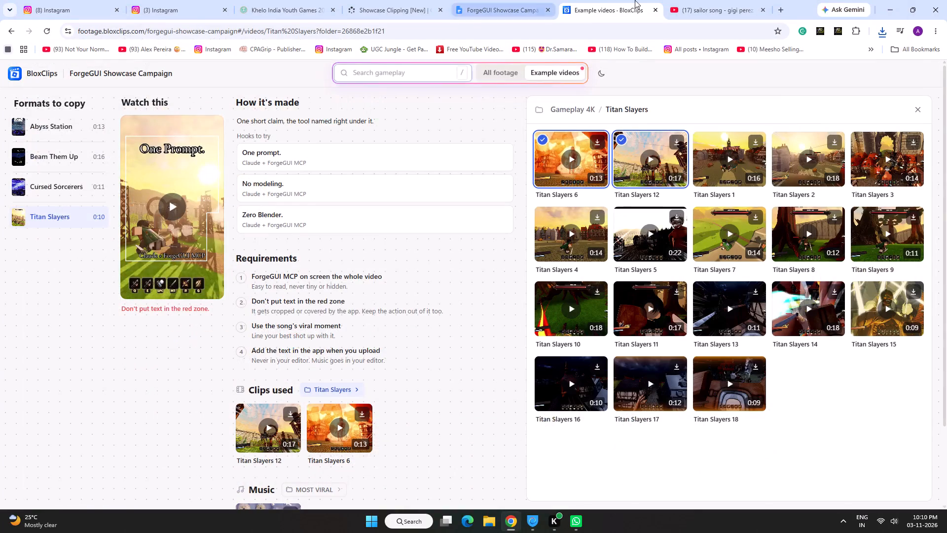
Switch to YouTube, resume the sailor song video, and play the recommended "I Thought I Saw Your Face Today Slowed" by BunnyCloud9.
click(695, 0)
click(397, 233)
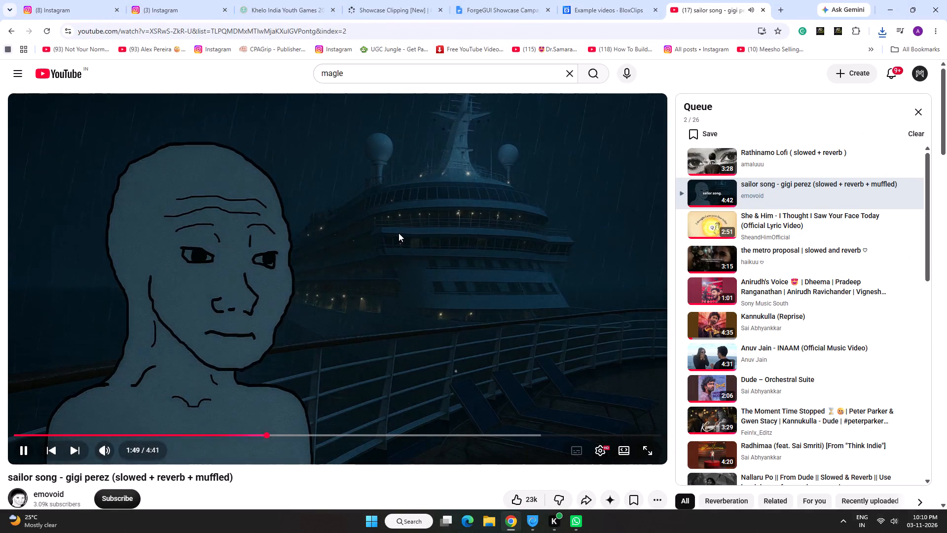
scroll(664, 247, down, 4)
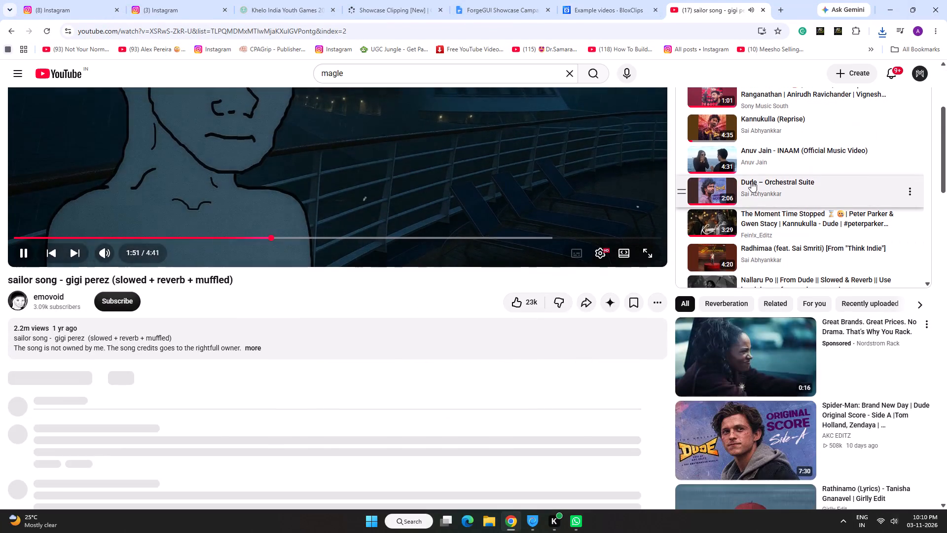
scroll(765, 162, down, 3)
scroll(546, 320, down, 4)
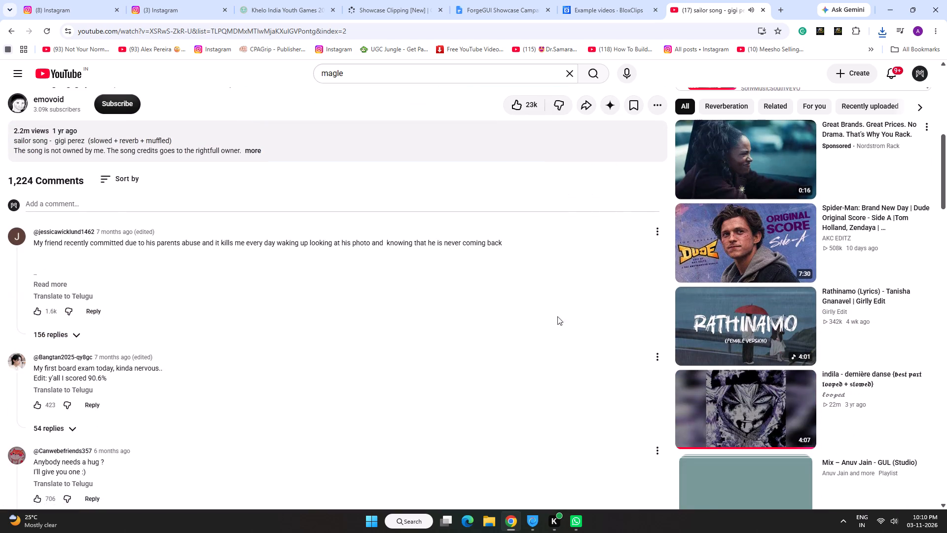
scroll(571, 310, down, 11)
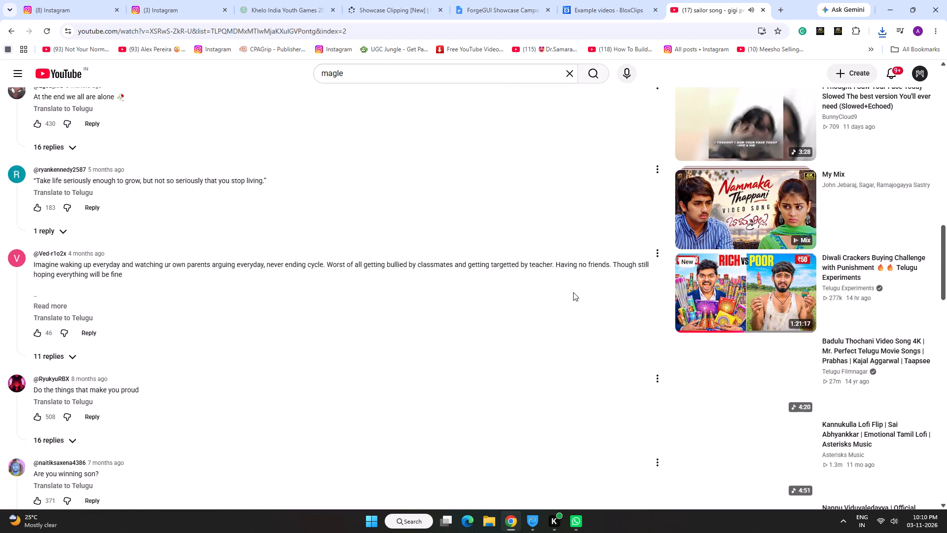
scroll(601, 244, up, 3)
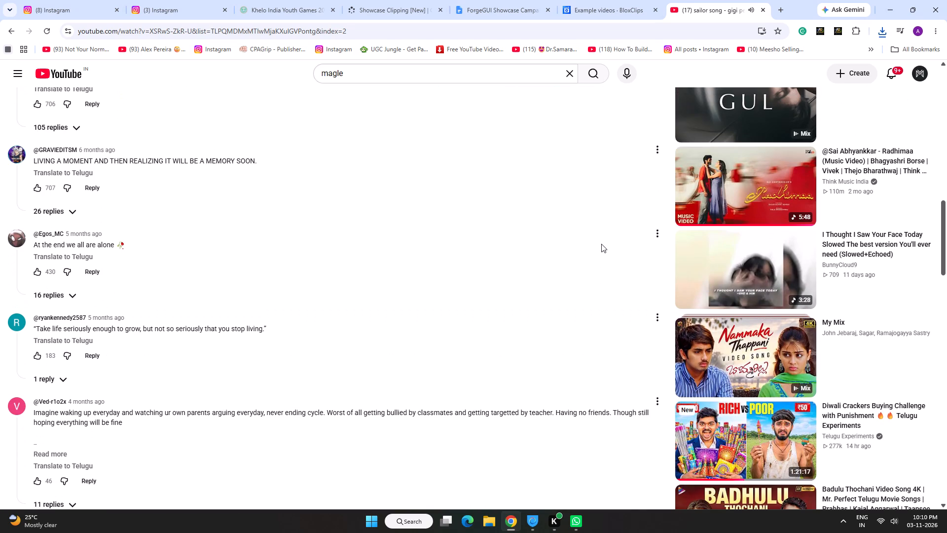
click(760, 263)
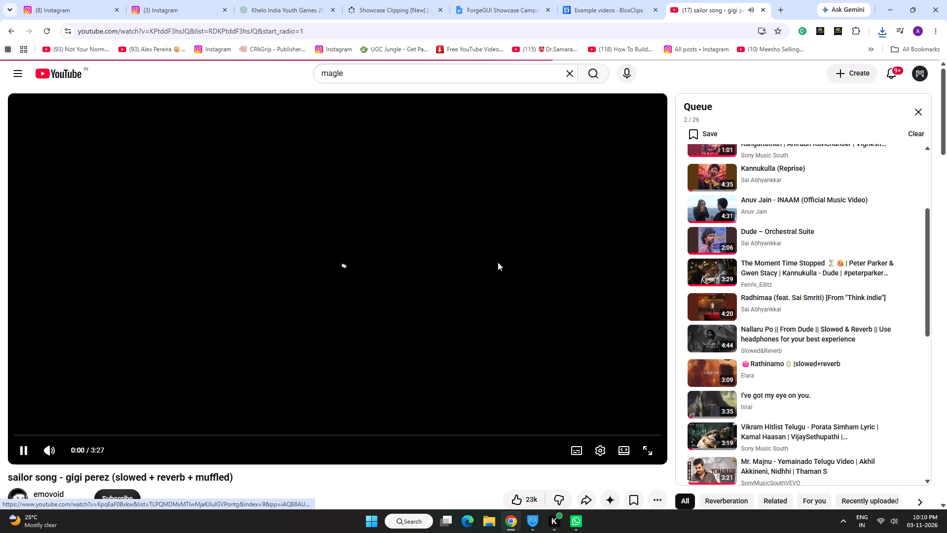
Look through the recommended videos beside the playing song for another song to play.
scroll(498, 262, down, 9)
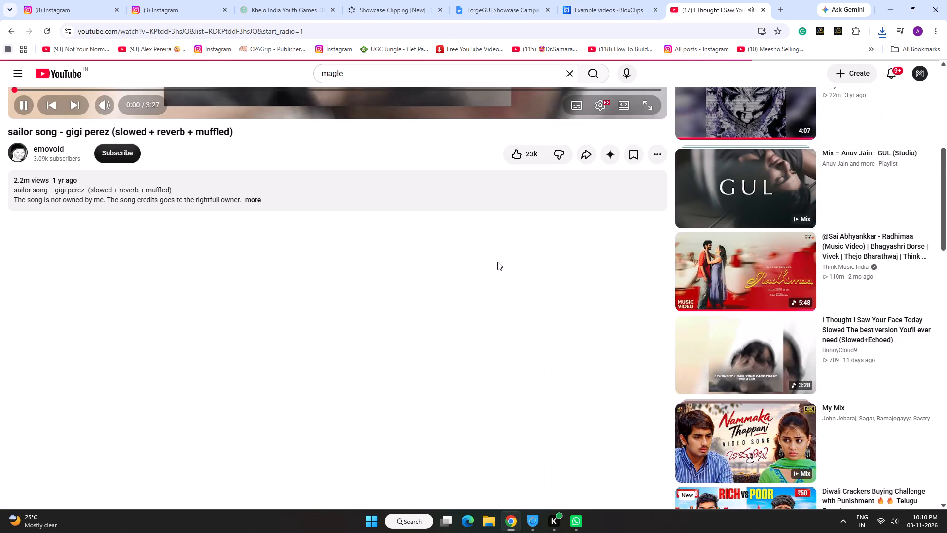
scroll(497, 262, down, 11)
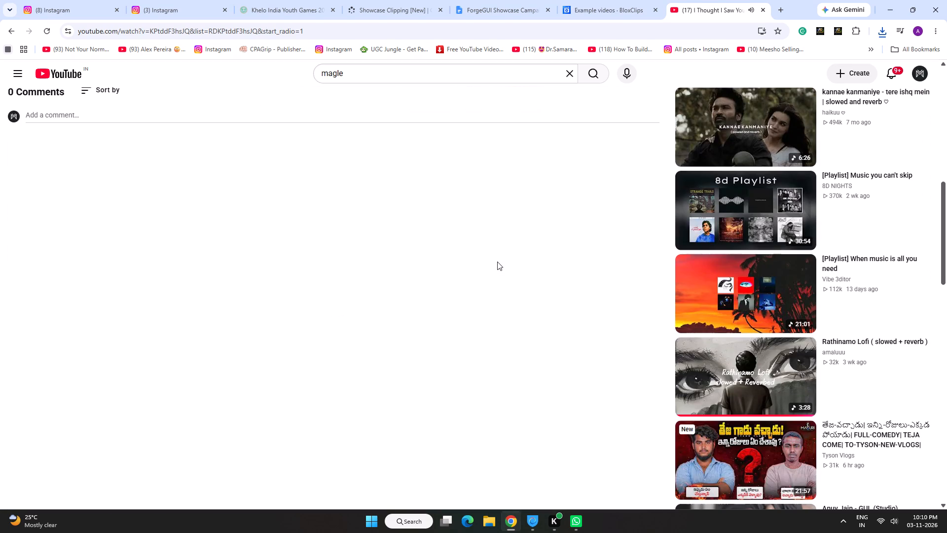
scroll(497, 262, down, 4)
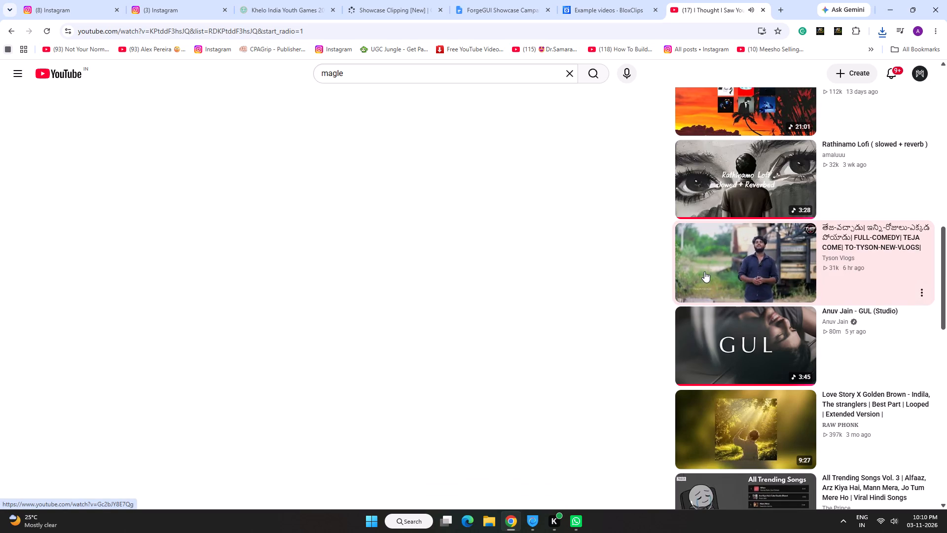
scroll(553, 313, down, 4)
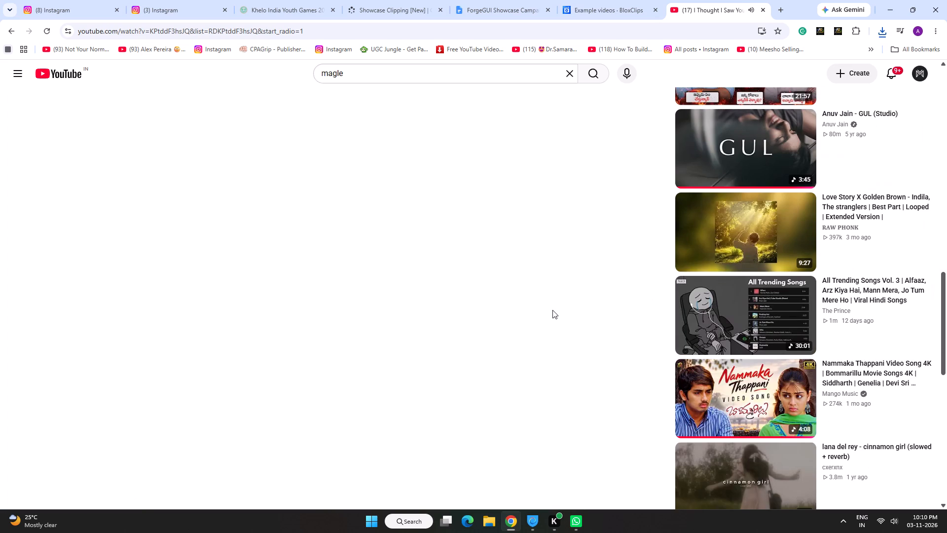
scroll(552, 310, down, 3)
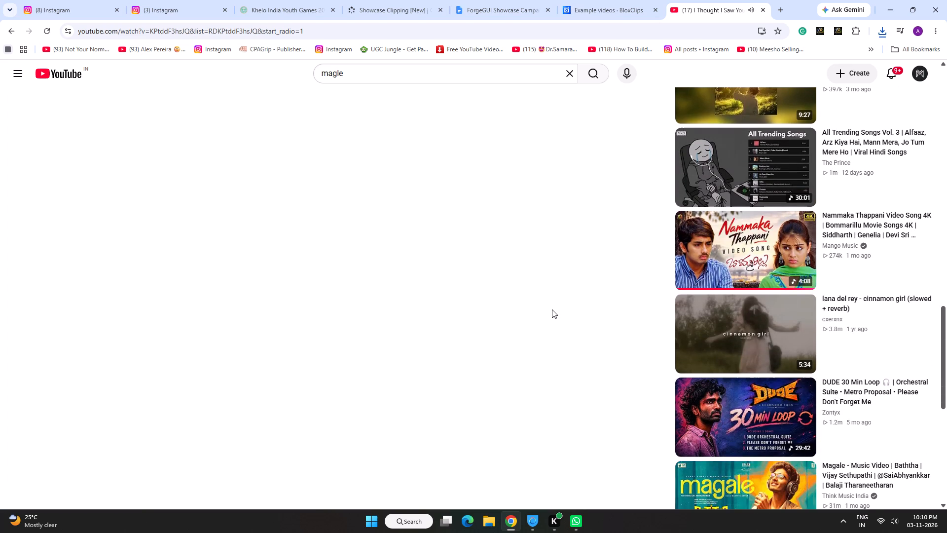
scroll(552, 309, down, 3)
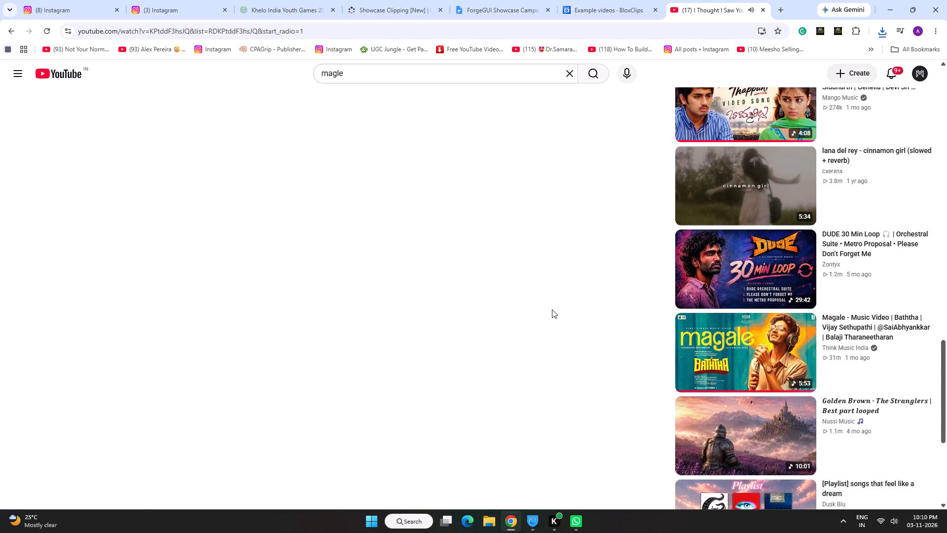
scroll(552, 309, down, 7)
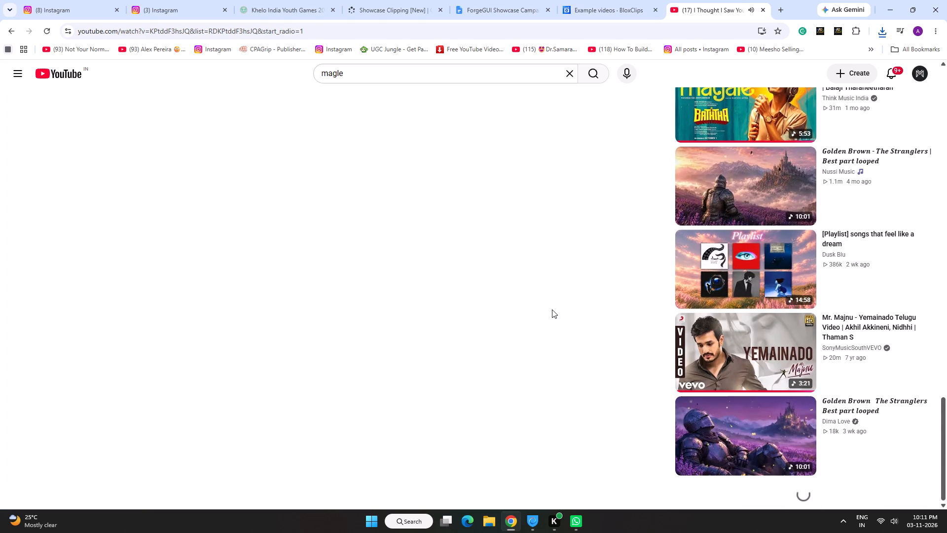
scroll(552, 309, down, 2)
scroll(757, 365, down, 3)
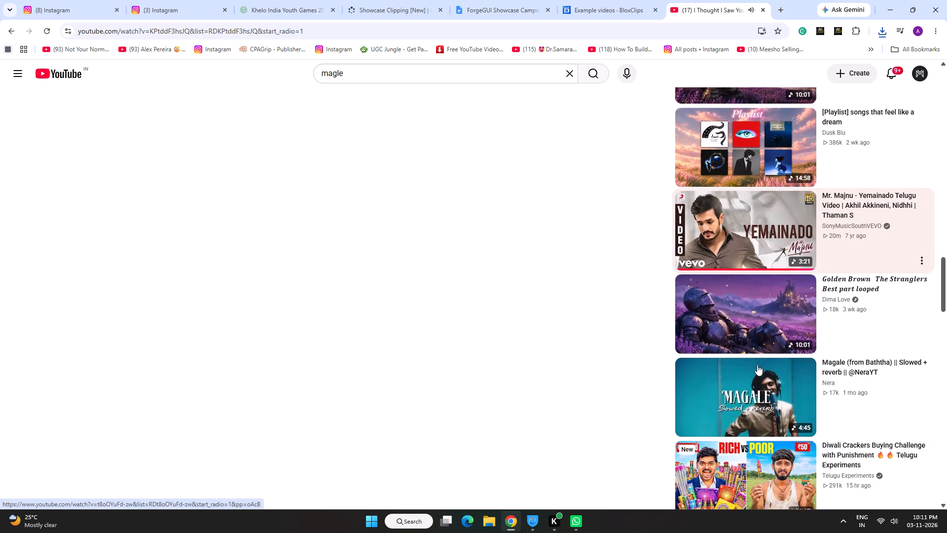
Replace the YouTube search with "telugu song" and look over the first results.
click(572, 76)
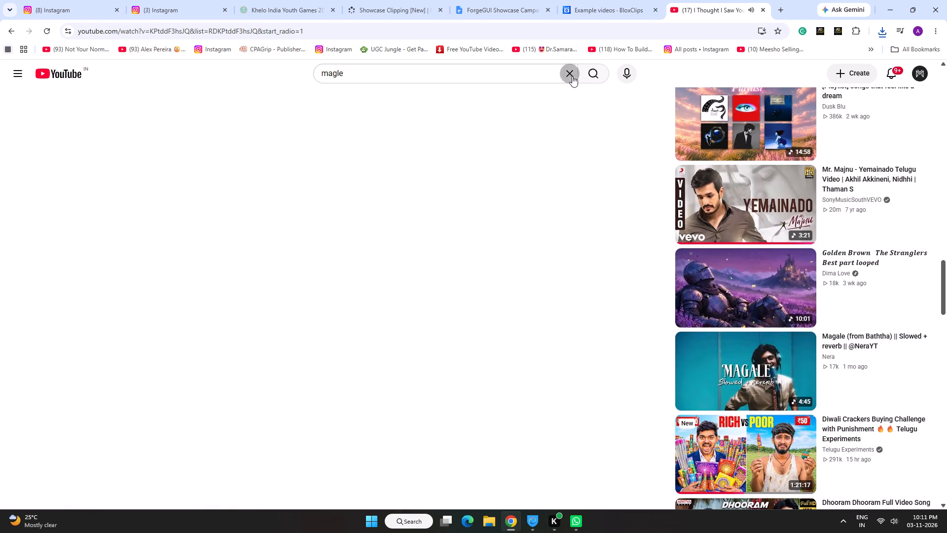
text(telugu song)
key(Return)
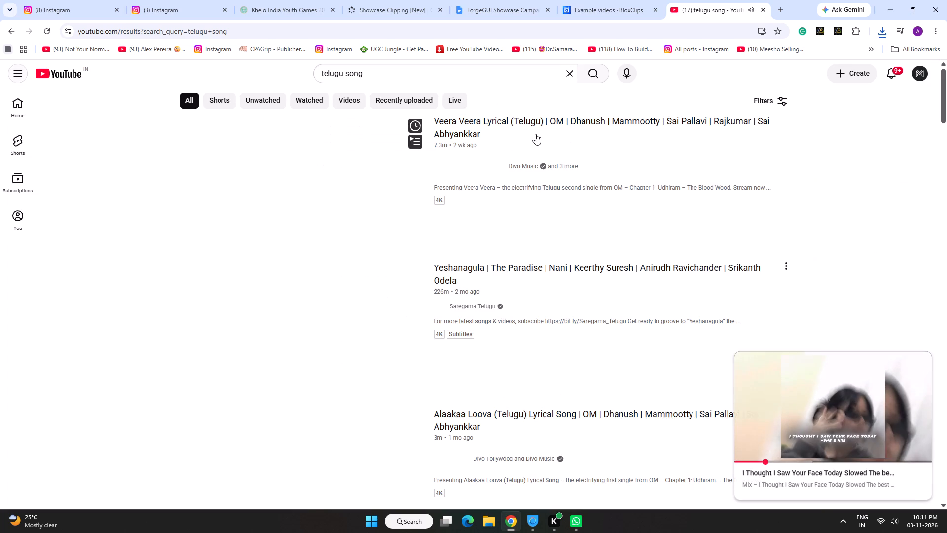
scroll(437, 203, down, 5)
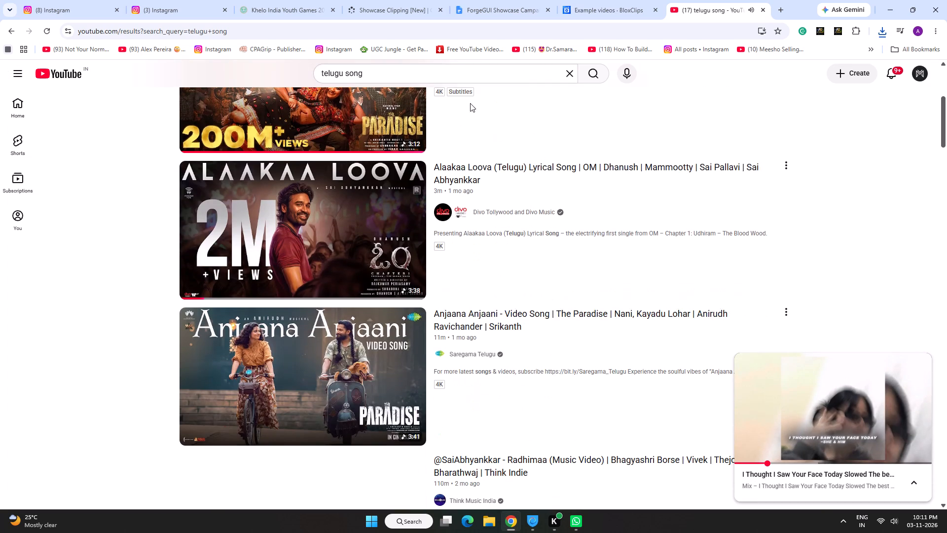
Extend the search to "telugu song sadf" and look through the listed songs and shorts.
click(484, 73)
key(space)
text(sadf)
key(Return)
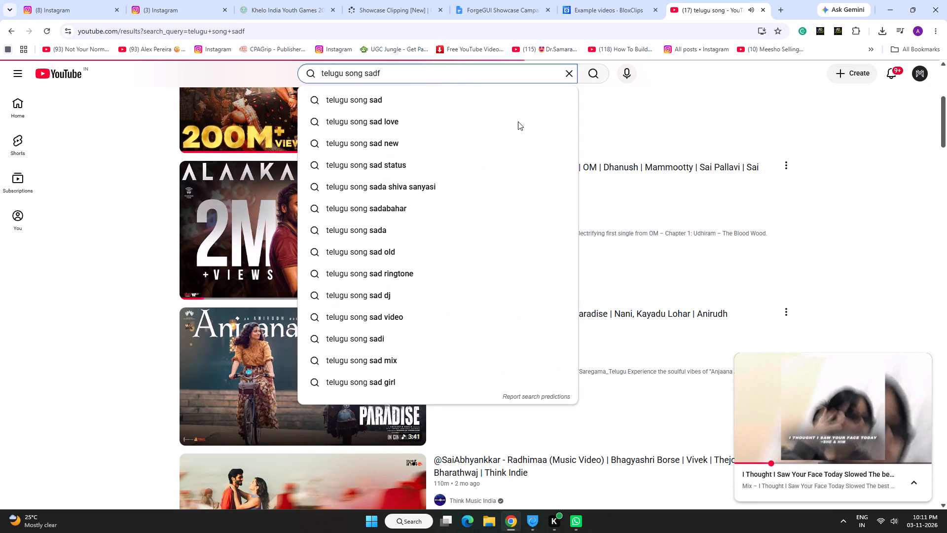
scroll(470, 160, down, 7)
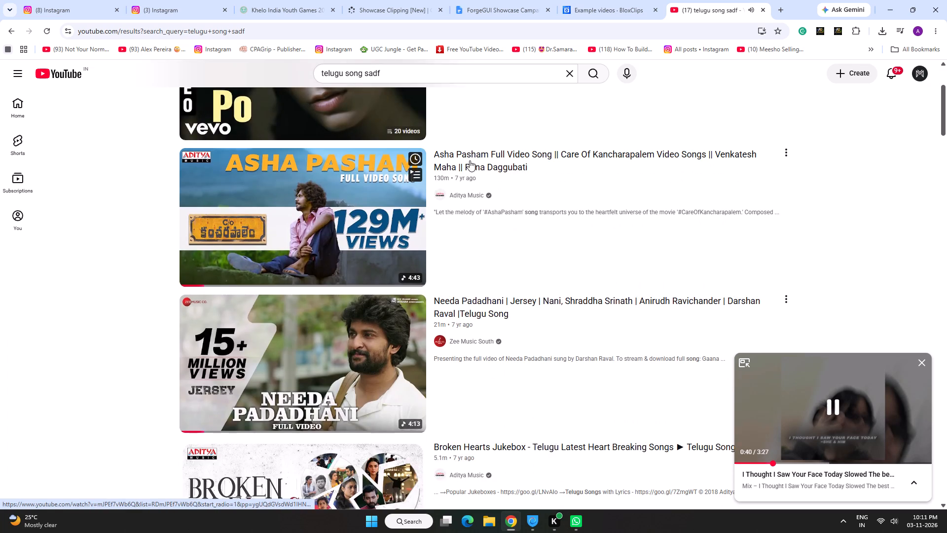
scroll(470, 160, down, 18)
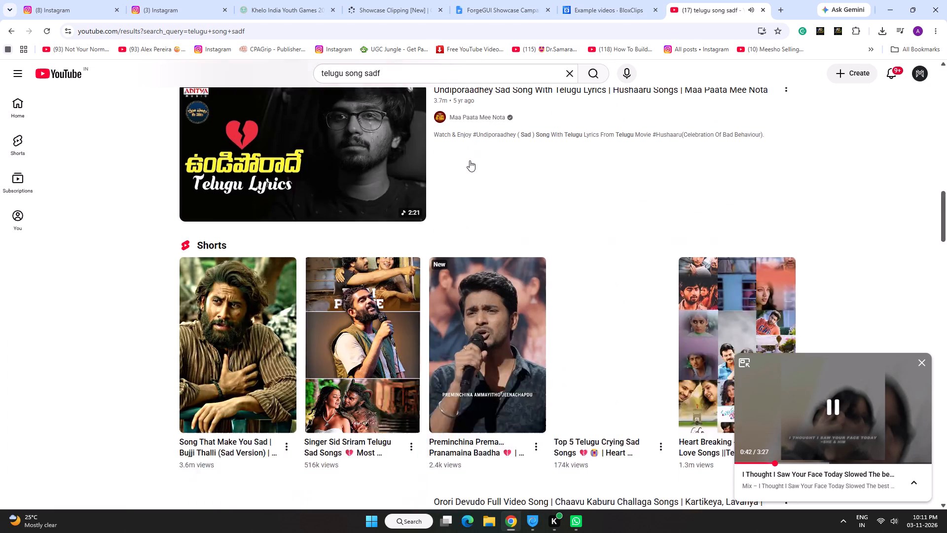
scroll(470, 160, down, 18)
scroll(470, 160, down, 9)
Clear the search text and examine further videos and shorts in the Telugu sad song results.
click(566, 73)
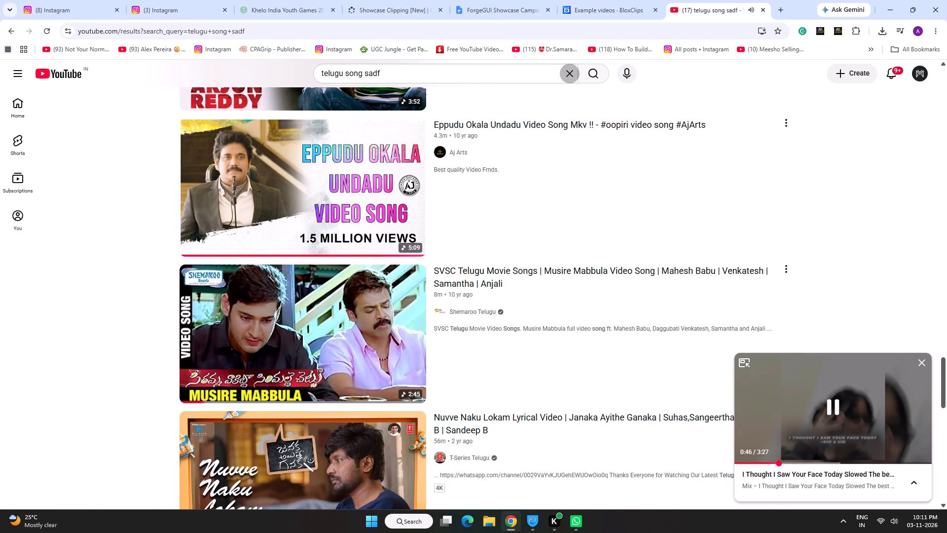
click(645, 70)
scroll(501, 123, down, 4)
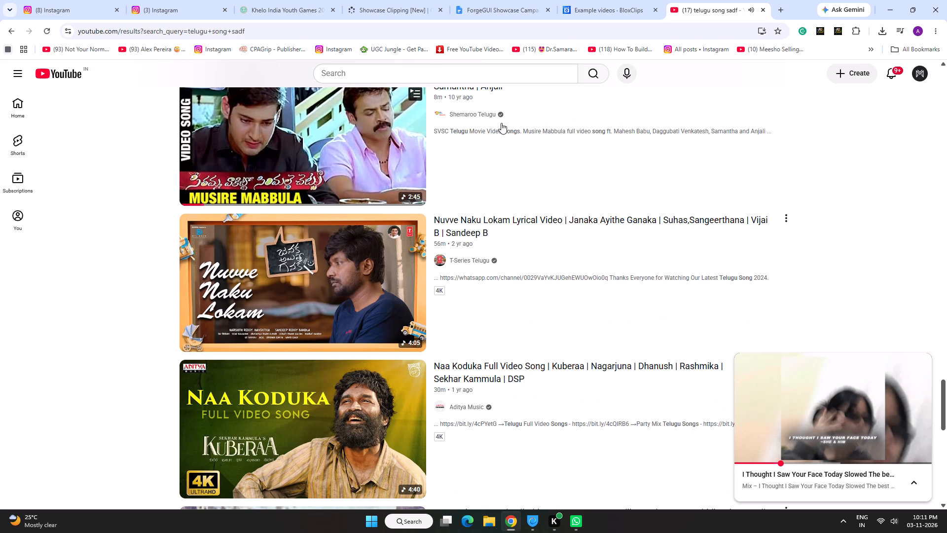
scroll(501, 123, down, 3)
click(527, 75)
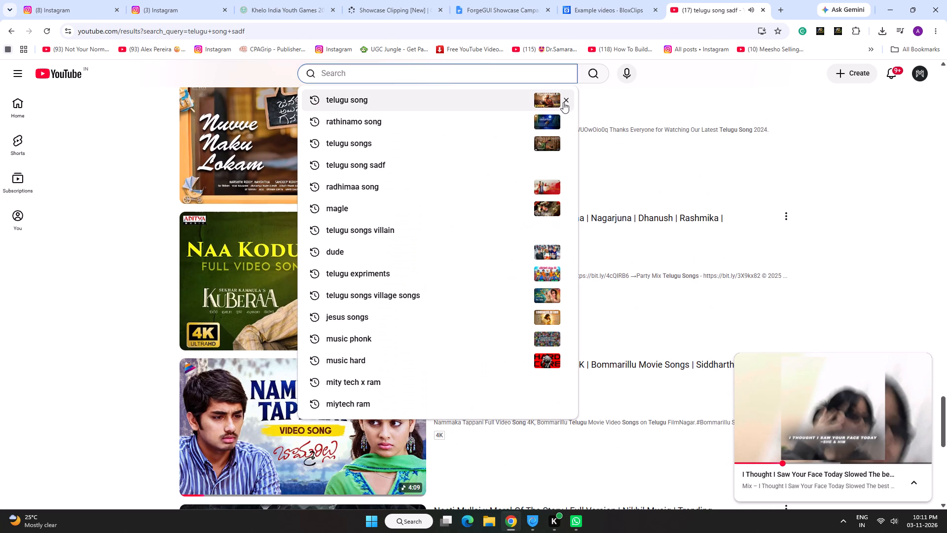
click(654, 69)
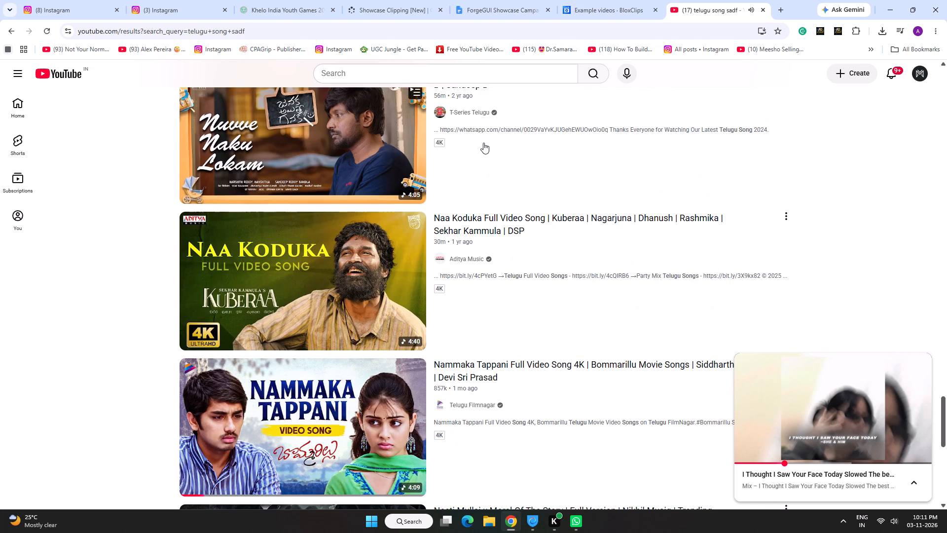
scroll(483, 143, down, 14)
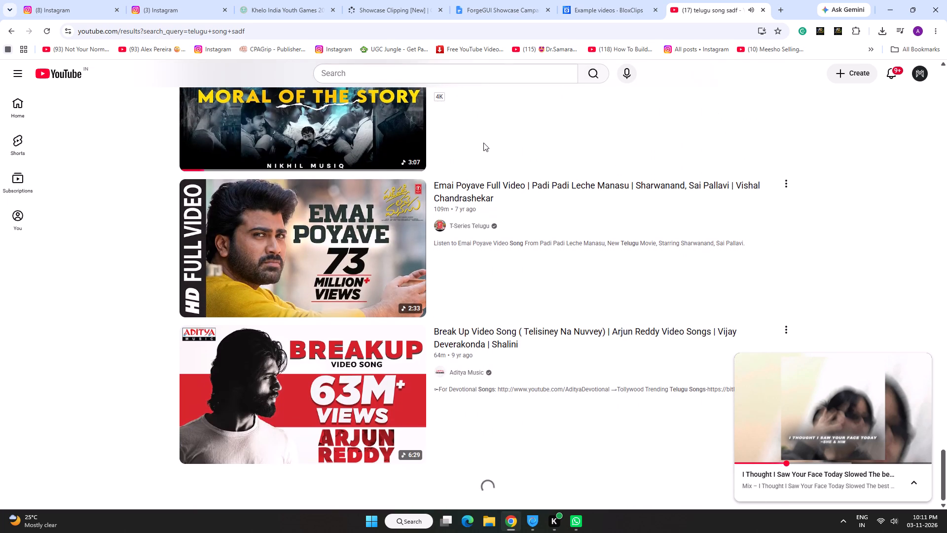
scroll(483, 143, down, 10)
scroll(492, 201, down, 6)
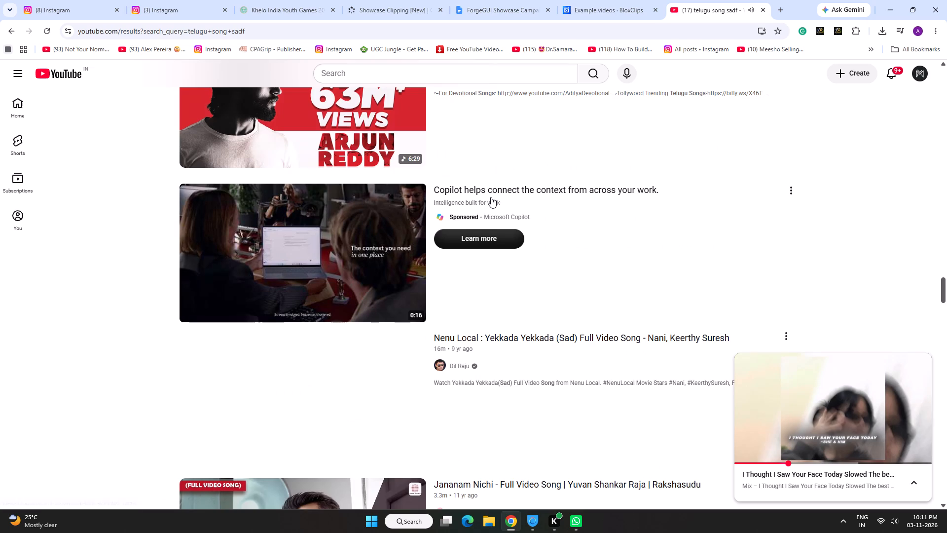
scroll(491, 197, down, 14)
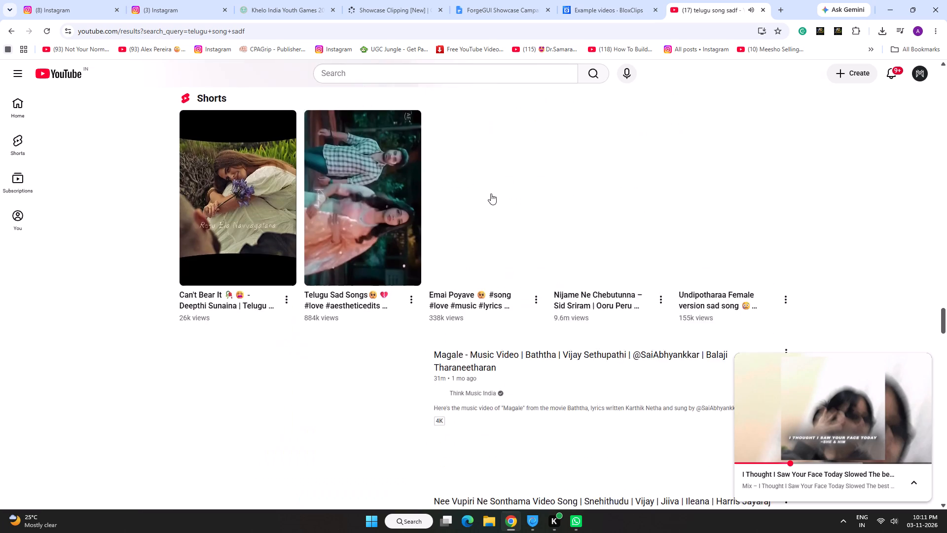
scroll(491, 192, down, 10)
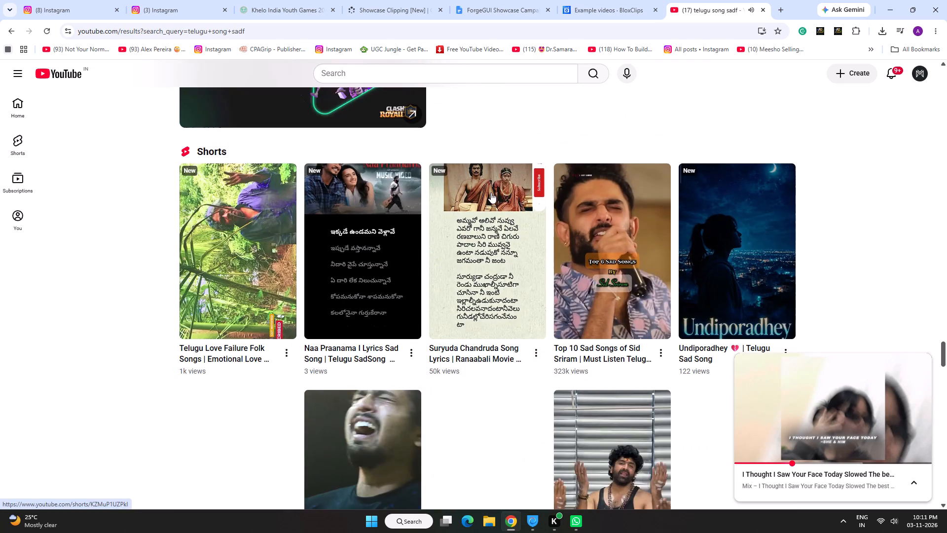
scroll(491, 192, down, 15)
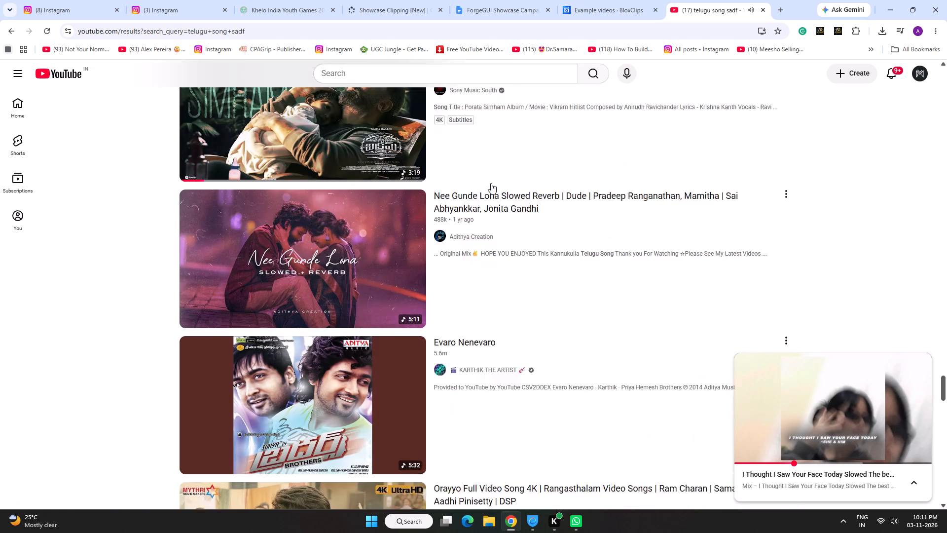
Pause and resume the song in the mini player, and expand it back to its full watch page.
click(800, 377)
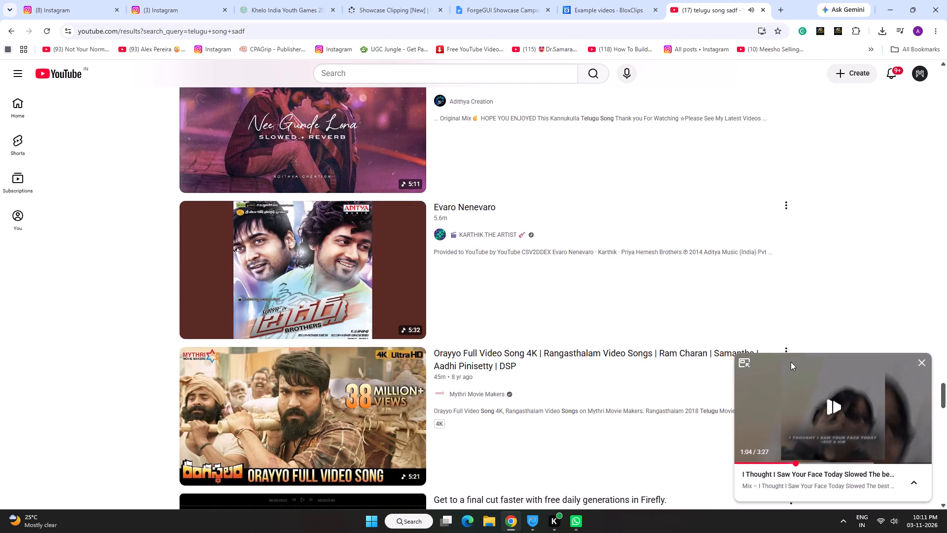
click(785, 371)
click(743, 361)
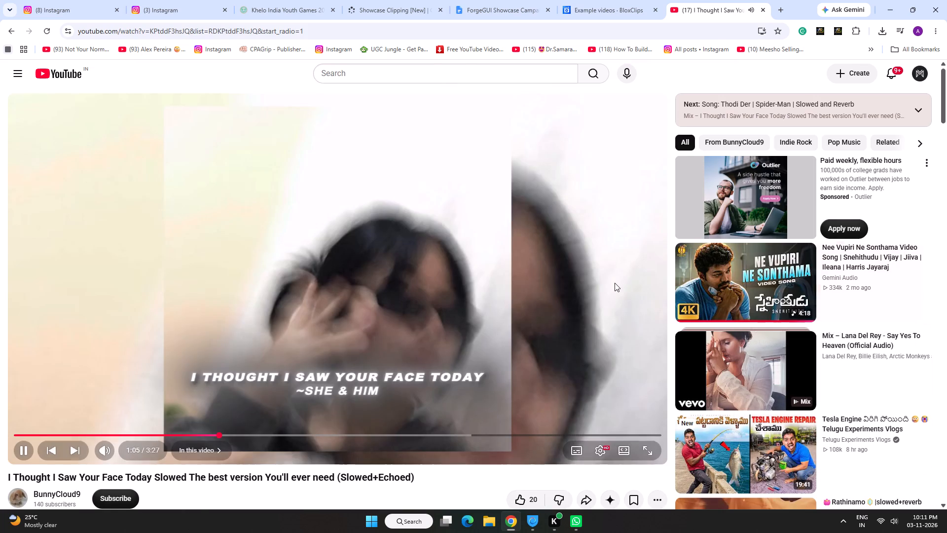
Look through the recommended songs and playlists beside the playing song for another track to play.
scroll(615, 283, down, 10)
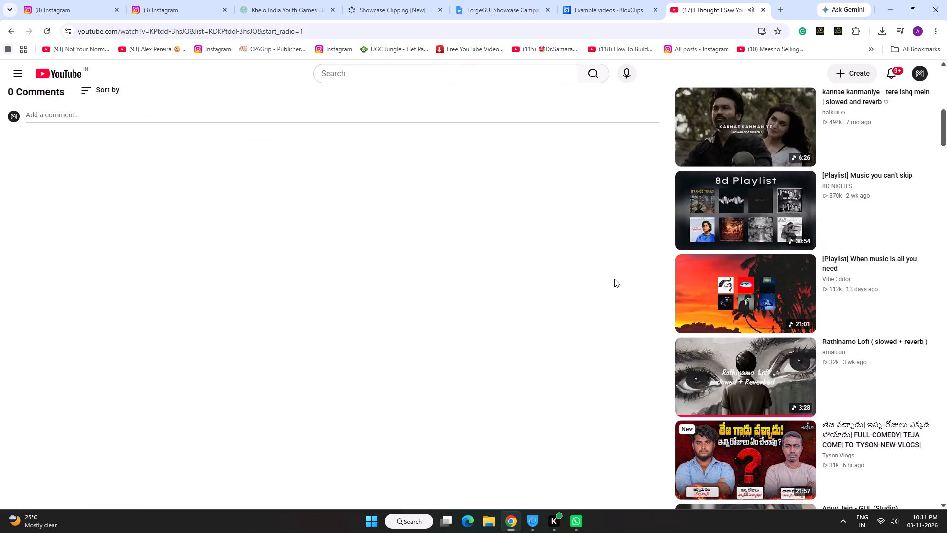
scroll(614, 279, down, 12)
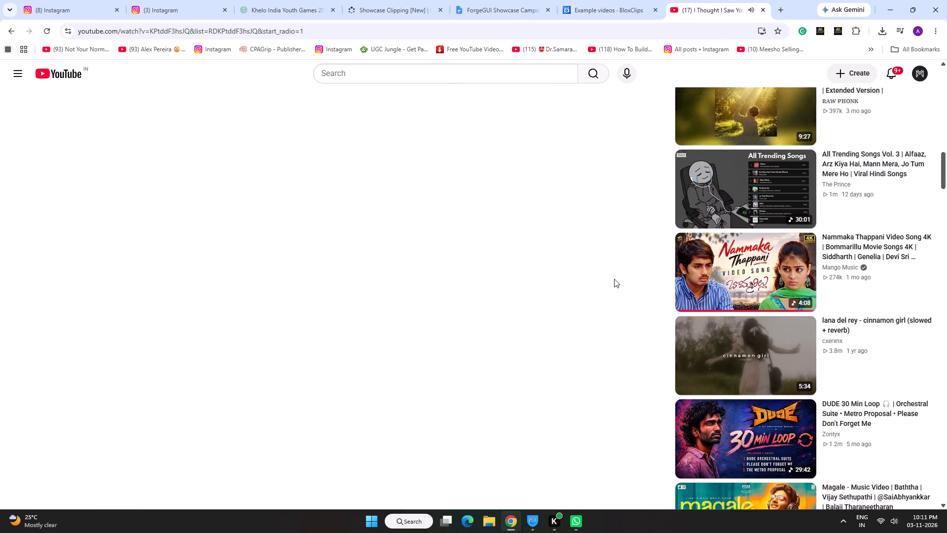
scroll(613, 271, down, 17)
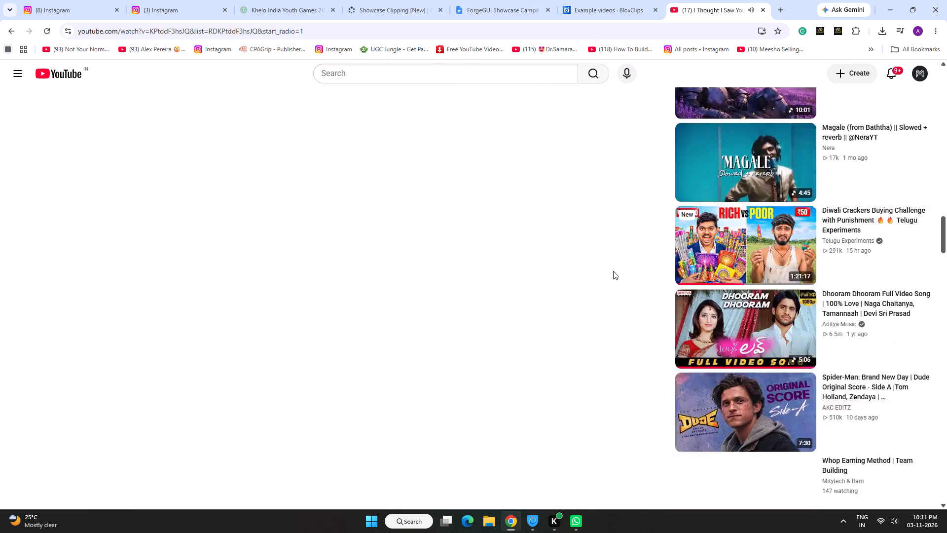
scroll(613, 271, down, 12)
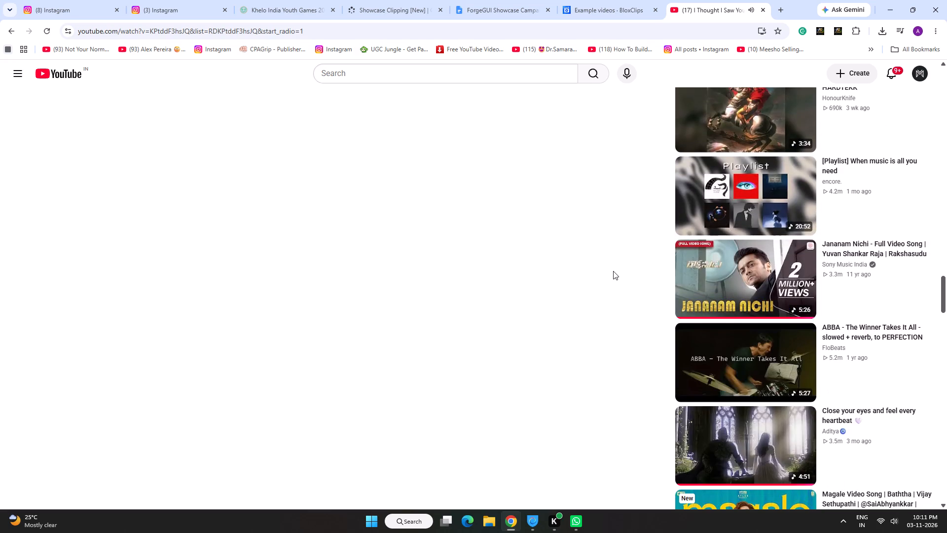
scroll(613, 271, down, 10)
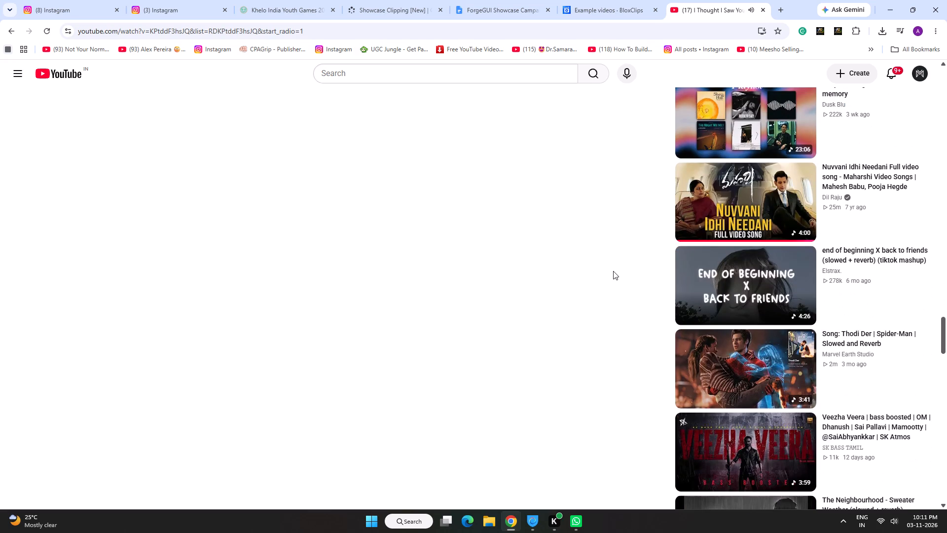
scroll(613, 271, down, 6)
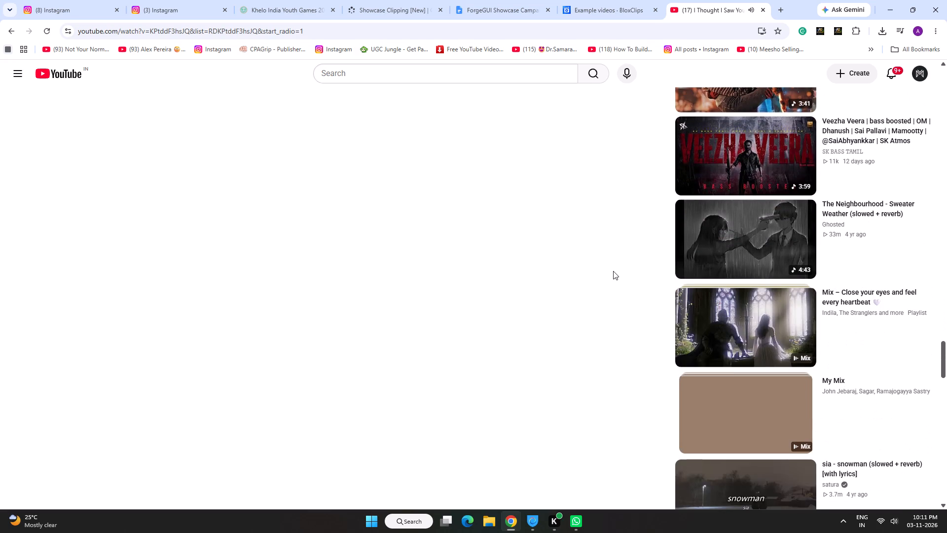
scroll(613, 271, down, 9)
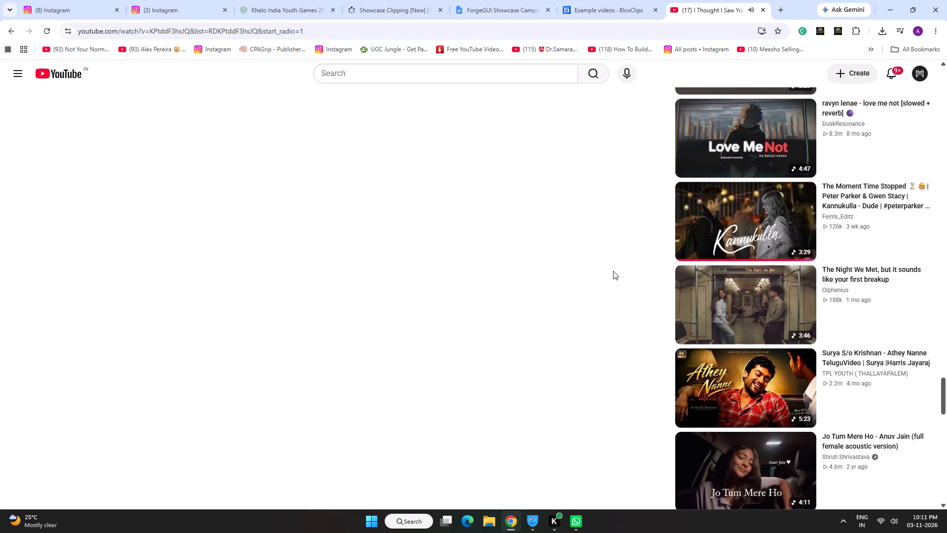
scroll(613, 271, down, 11)
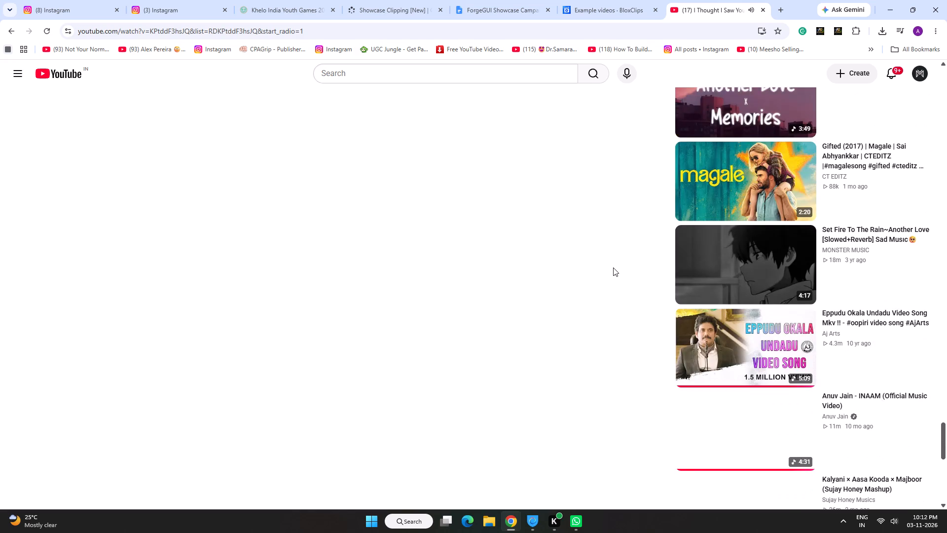
scroll(613, 267, down, 13)
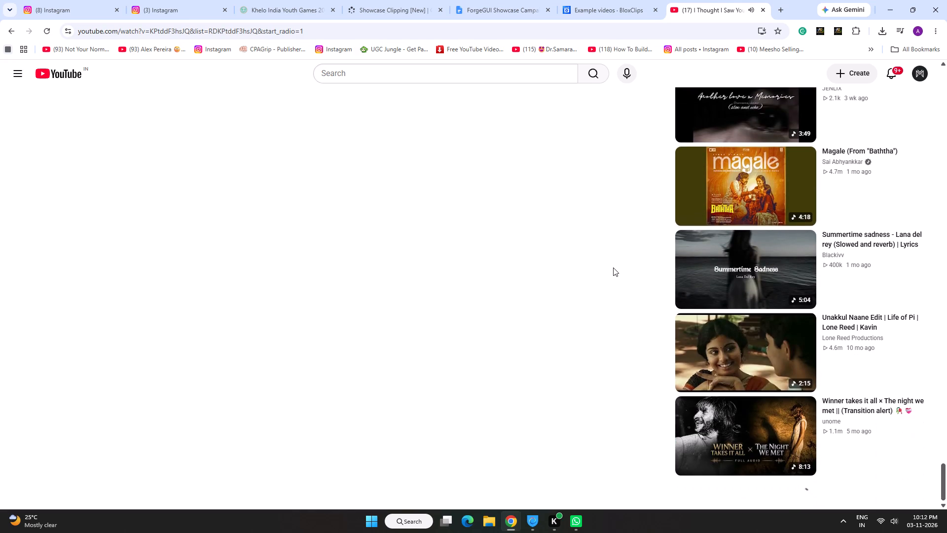
scroll(613, 267, down, 11)
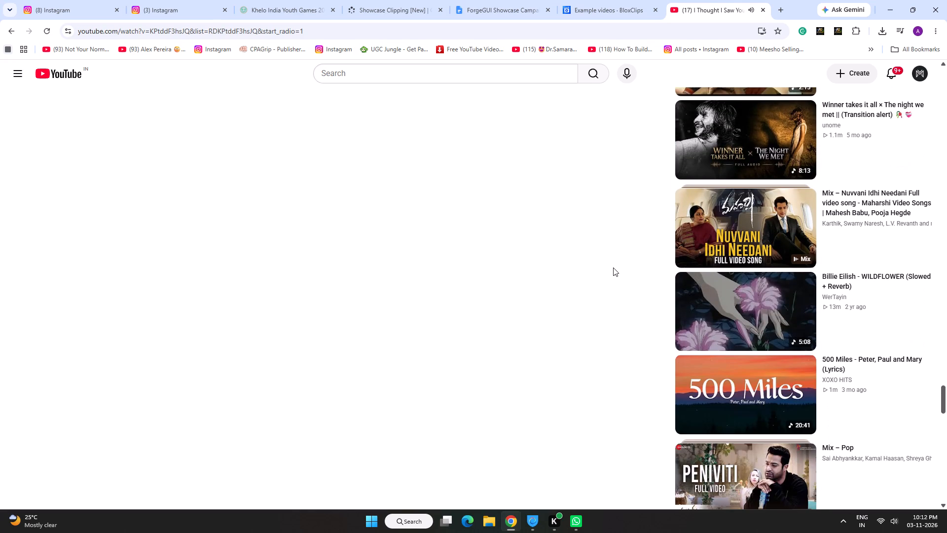
scroll(613, 266, down, 9)
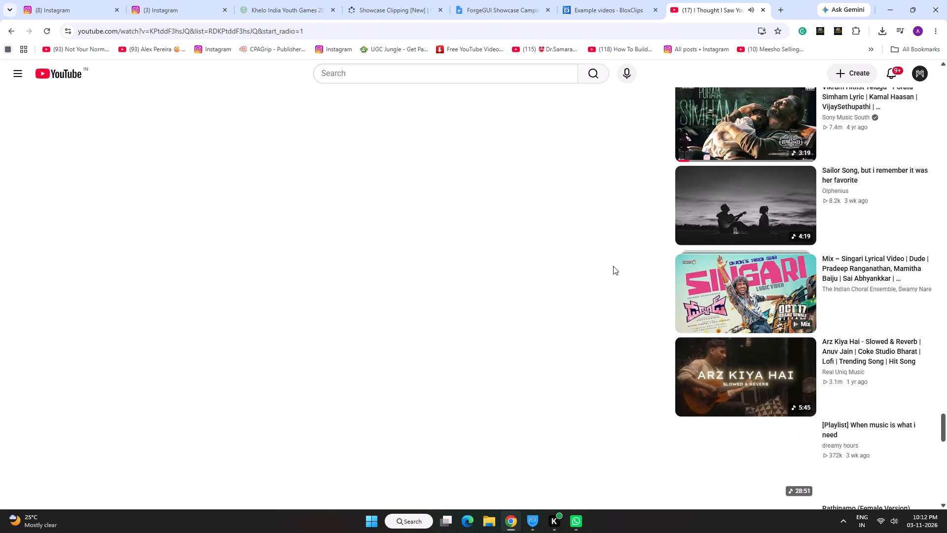
scroll(613, 266, down, 9)
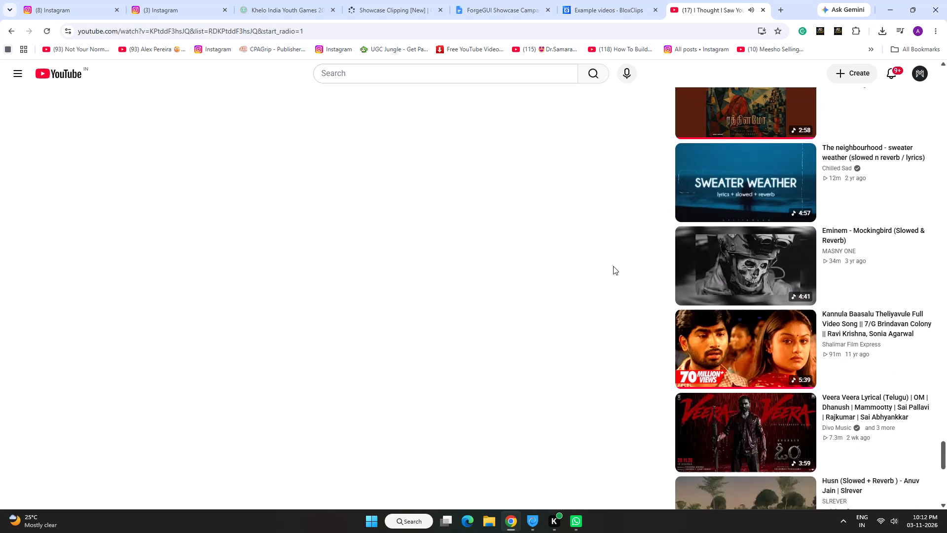
scroll(613, 266, down, 9)
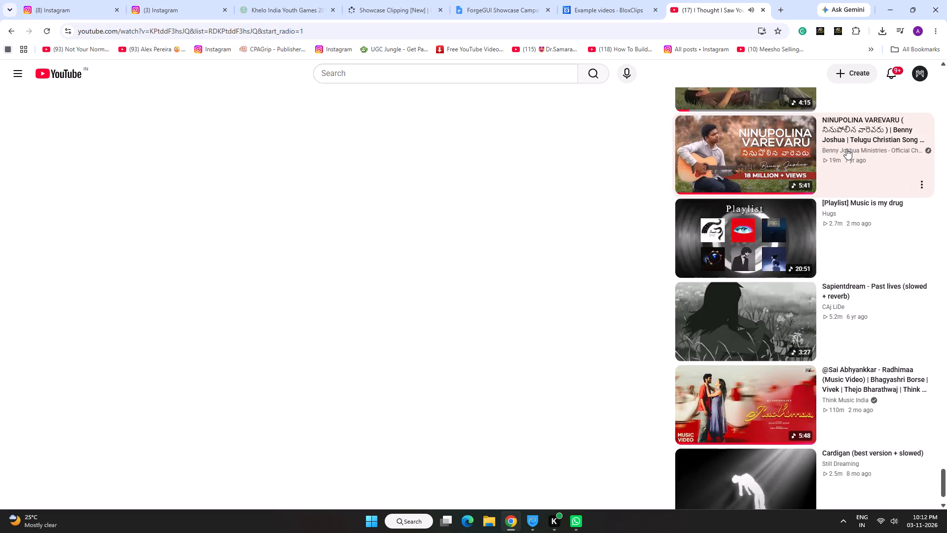
scroll(846, 149, down, 3)
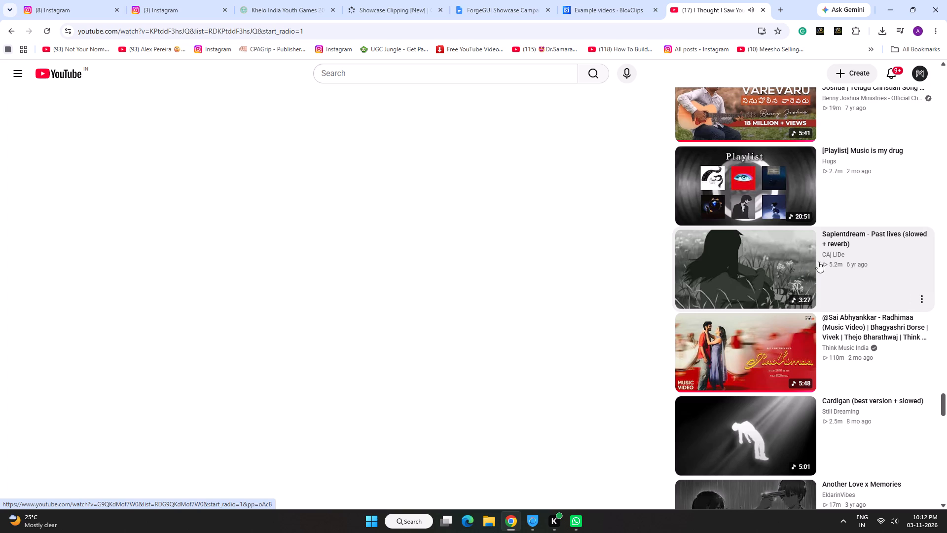
Play "Sapientdream - Past lives (slowed + reverb)" from the recommendations and skip its advert.
click(837, 252)
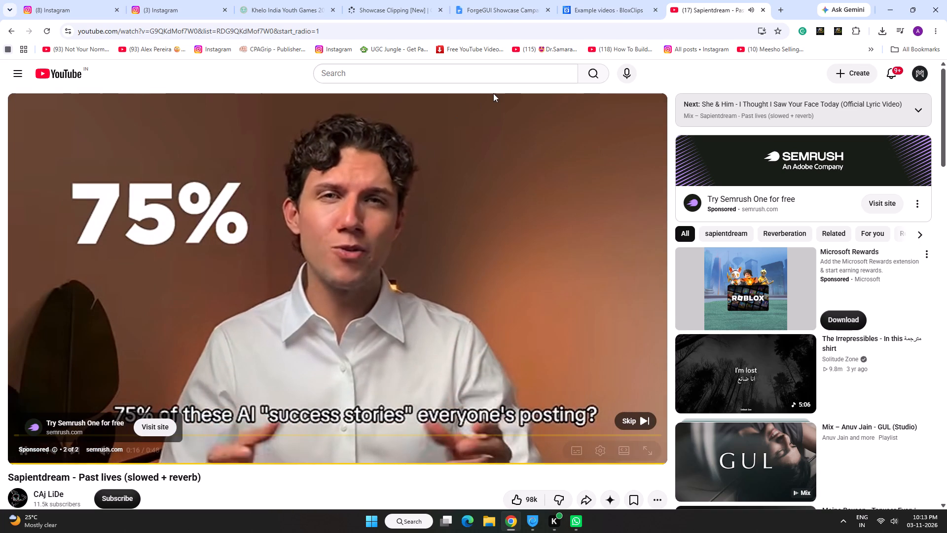
click(627, 419)
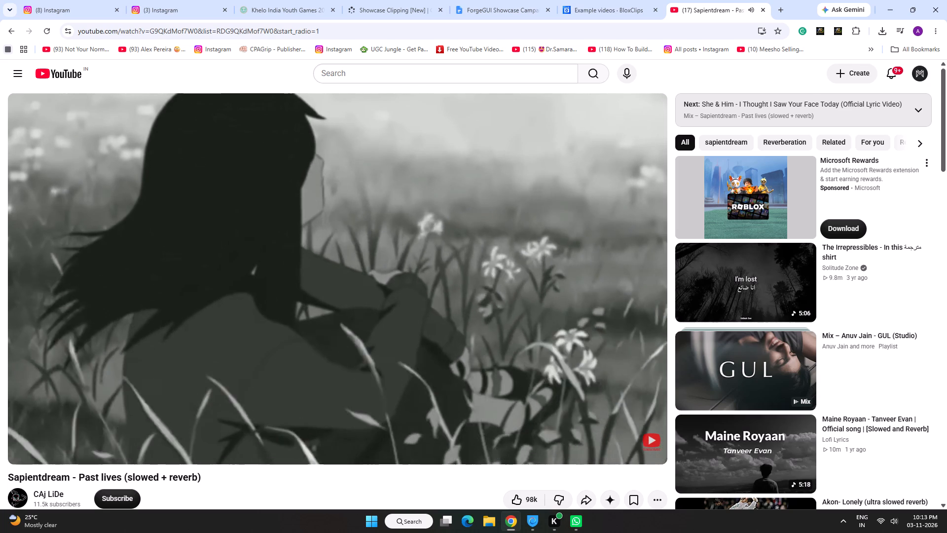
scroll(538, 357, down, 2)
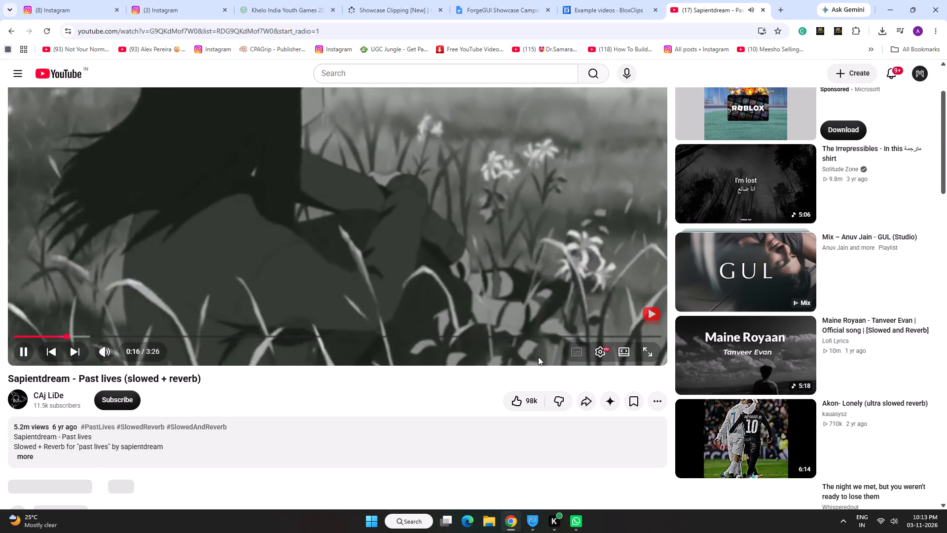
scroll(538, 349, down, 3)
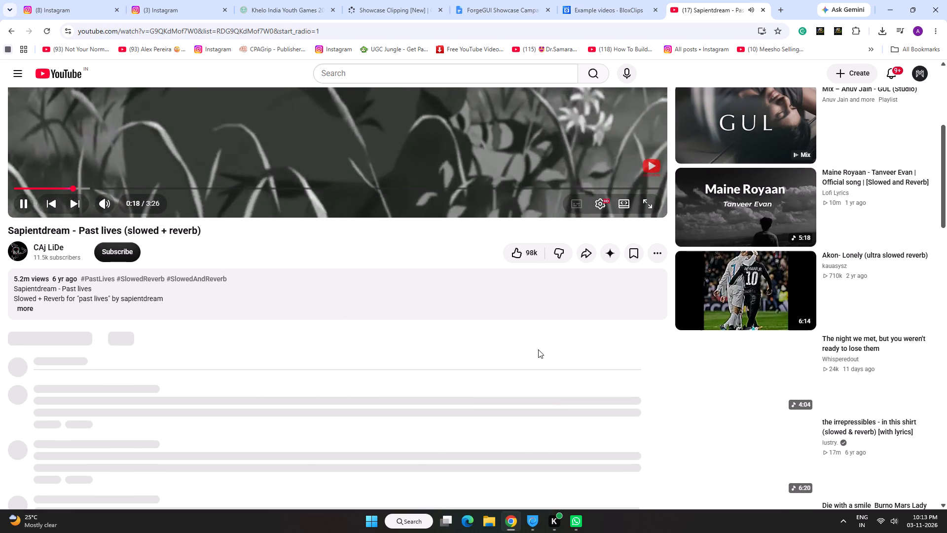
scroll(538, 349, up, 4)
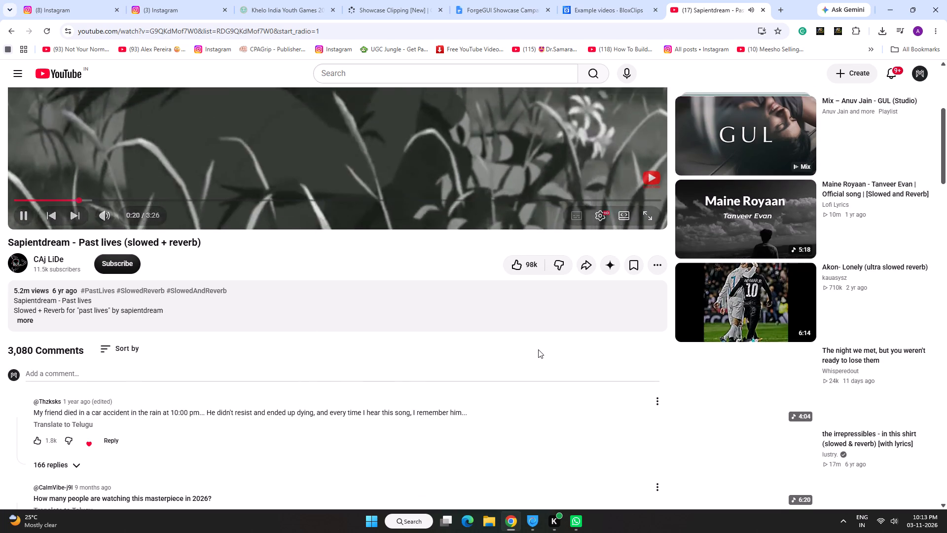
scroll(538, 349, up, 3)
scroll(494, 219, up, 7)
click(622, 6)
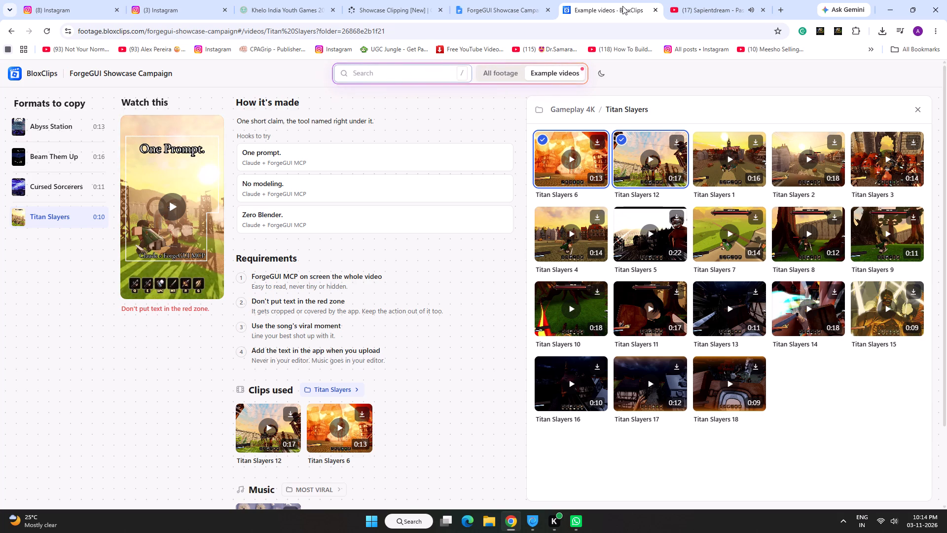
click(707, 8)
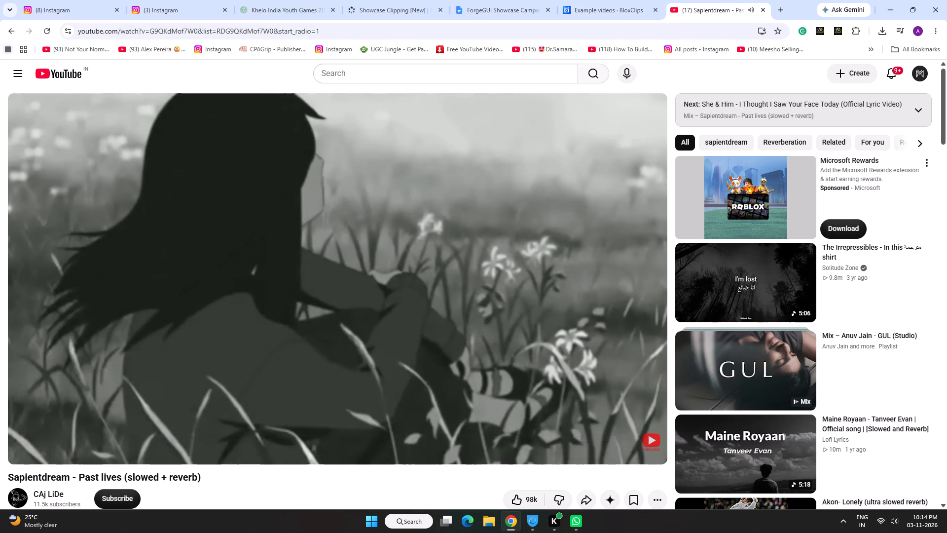
Check the earnings and status shown by the Chatwait and PG AI EARNINGS browser extensions.
click(799, 36)
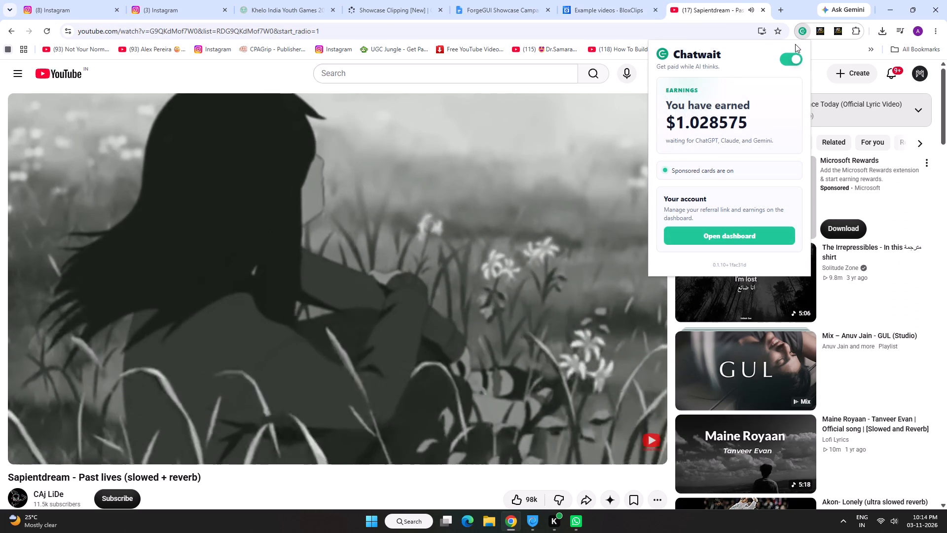
click(826, 59)
click(821, 28)
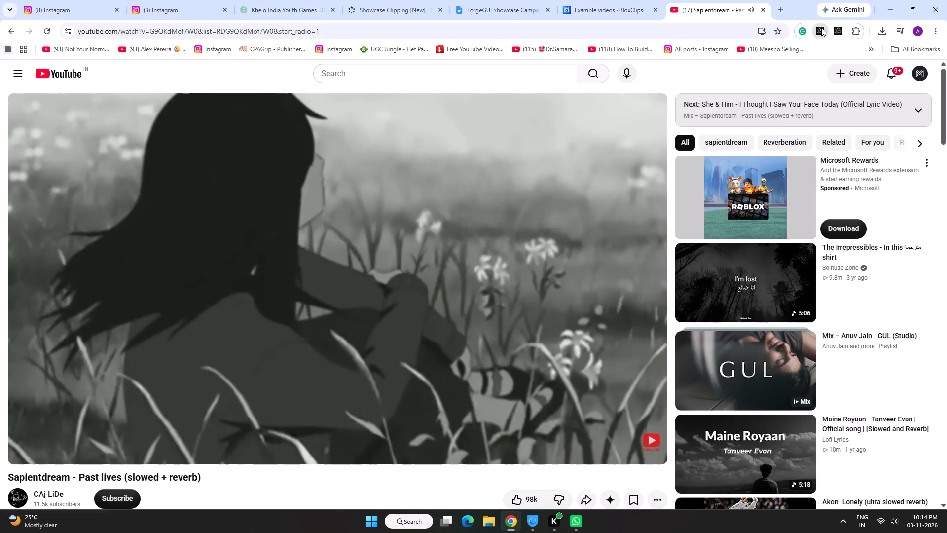
click(821, 28)
click(838, 32)
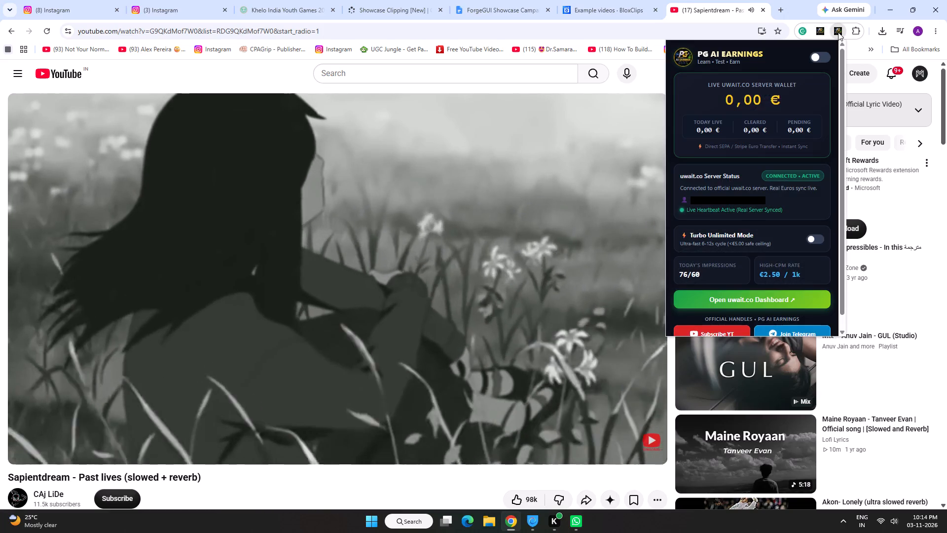
click(838, 32)
click(853, 29)
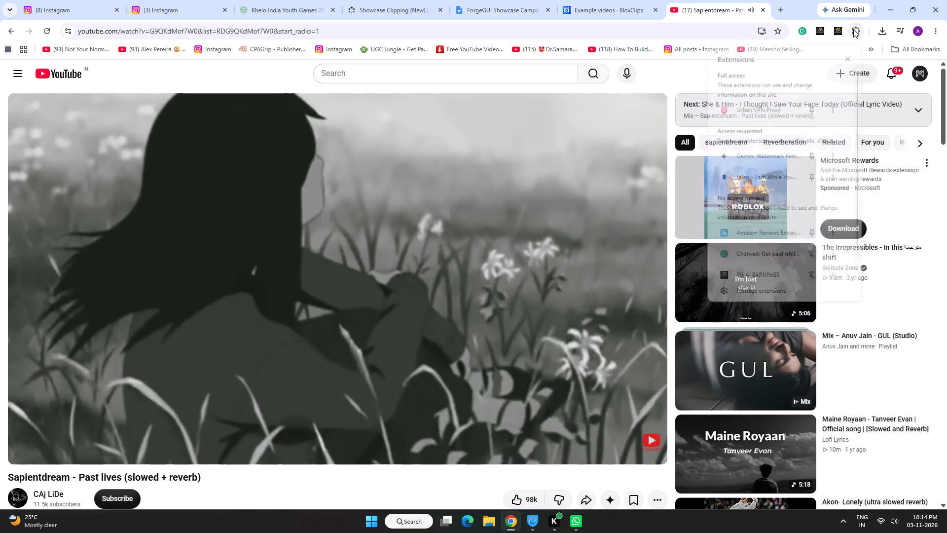
scroll(792, 227, down, 5)
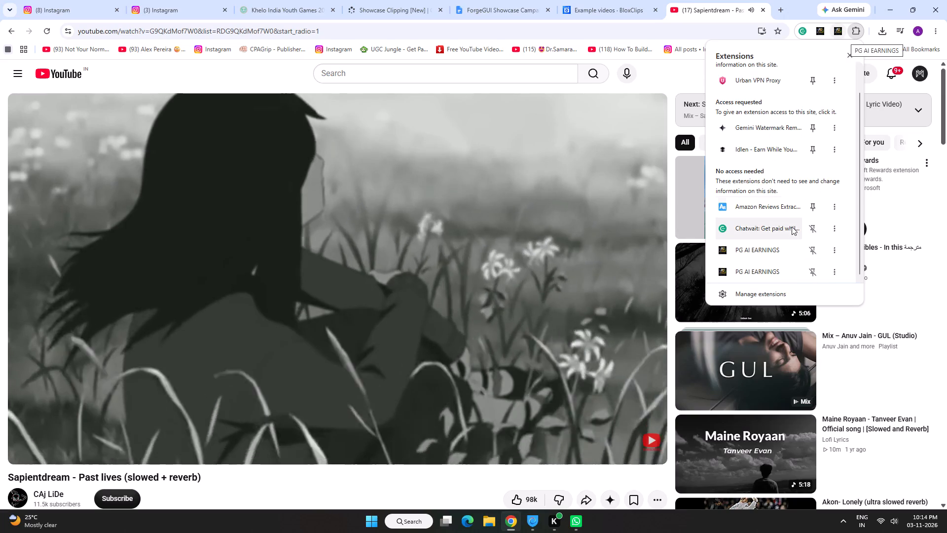
click(784, 253)
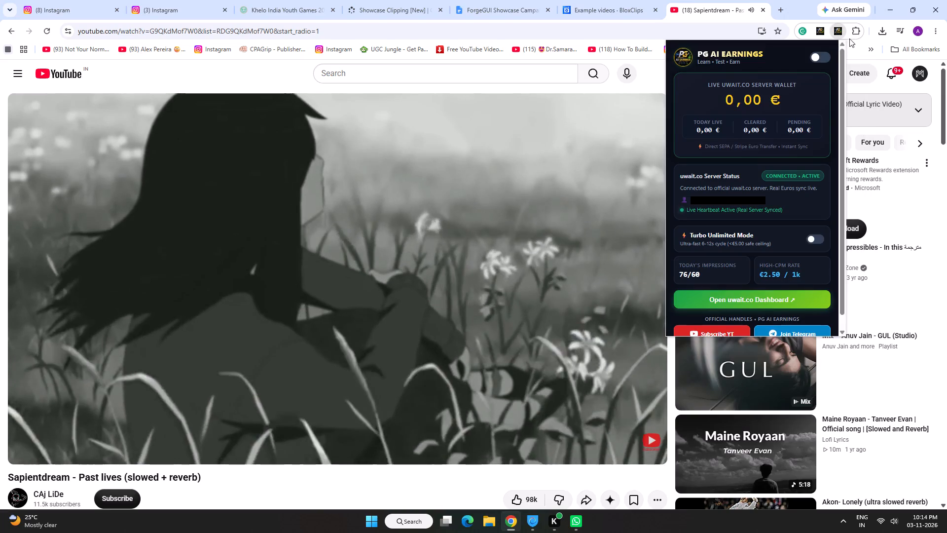
click(852, 34)
click(839, 34)
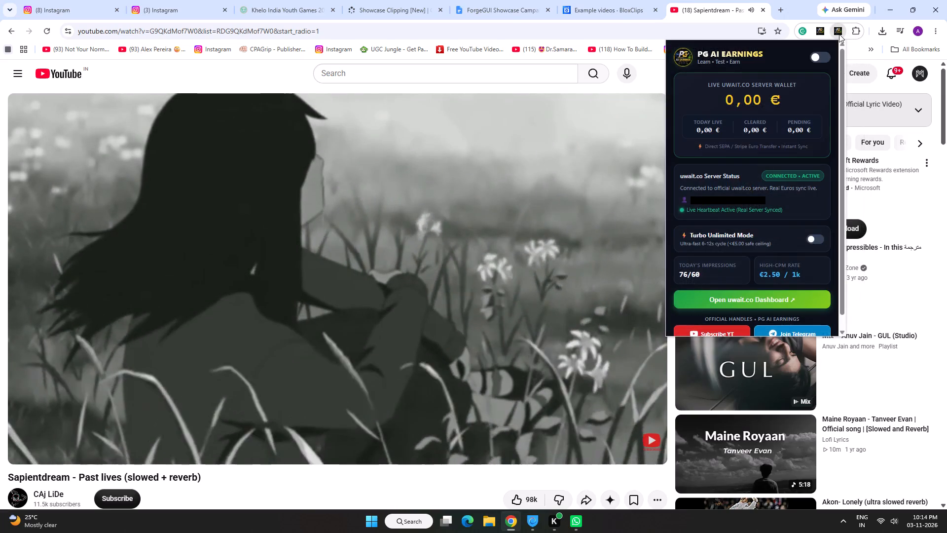
Remove the PG AI EARNINGS 0.1.11 extension from the browser and close the extensions page.
click(855, 32)
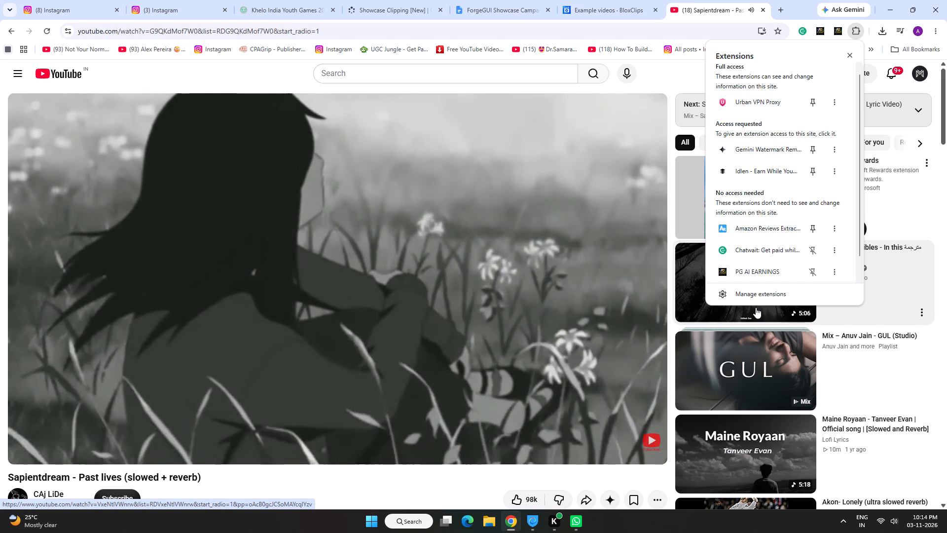
click(770, 291)
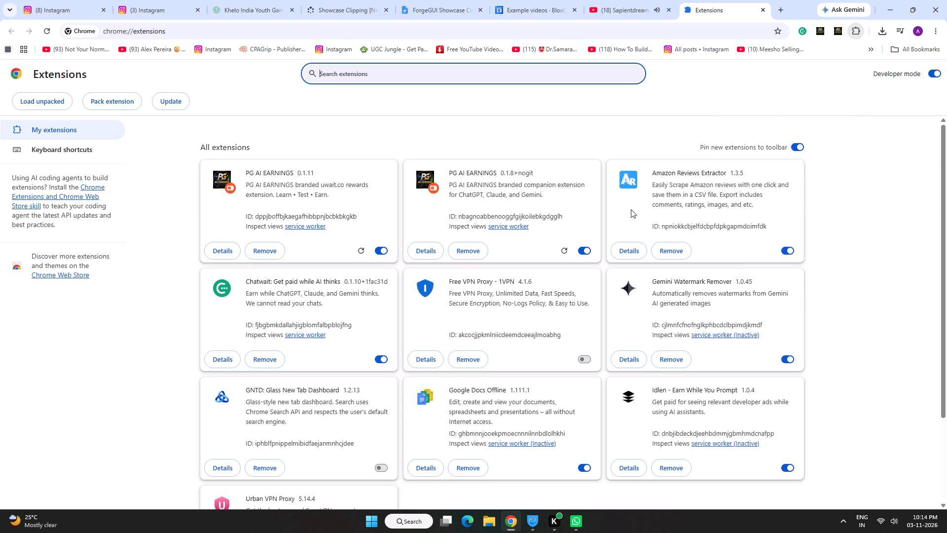
click(273, 249)
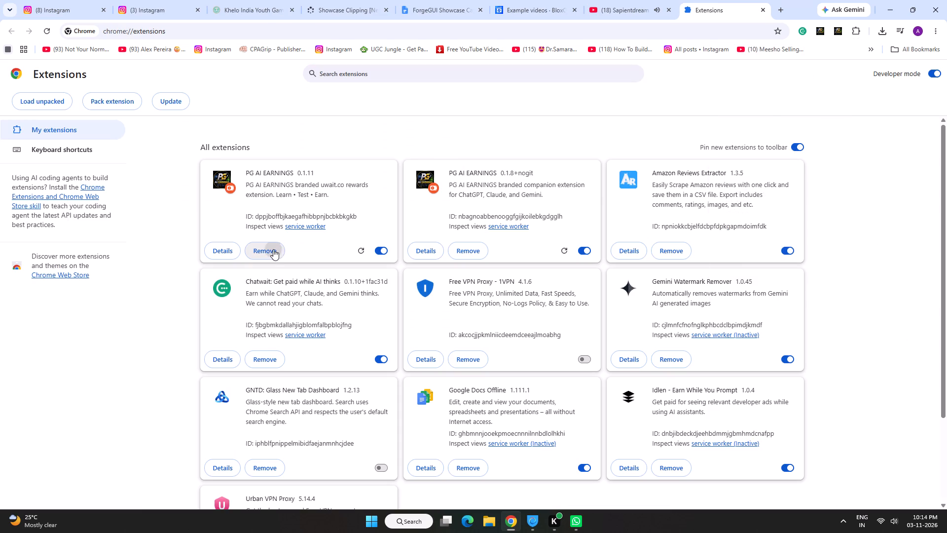
click(771, 92)
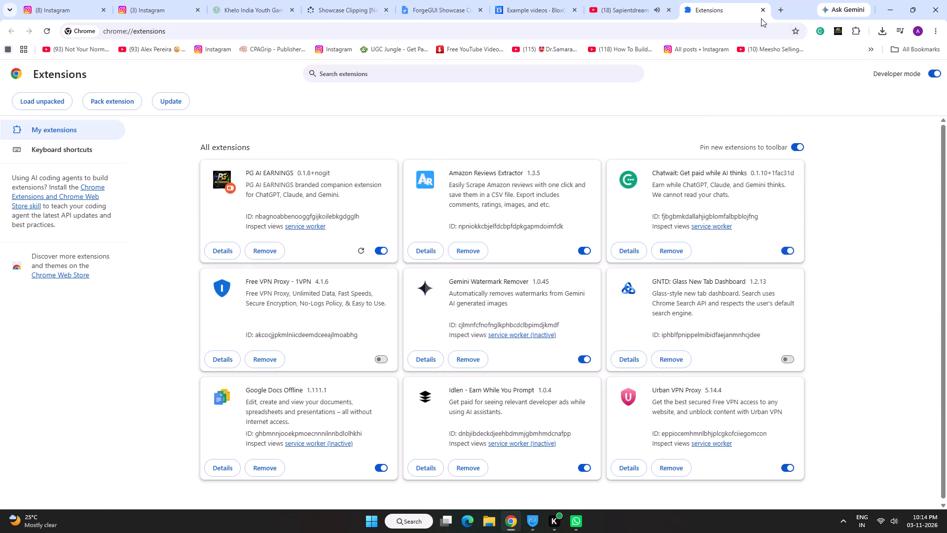
click(763, 11)
Open a browser window for the "Back (usa)" Chrome profile.
click(920, 30)
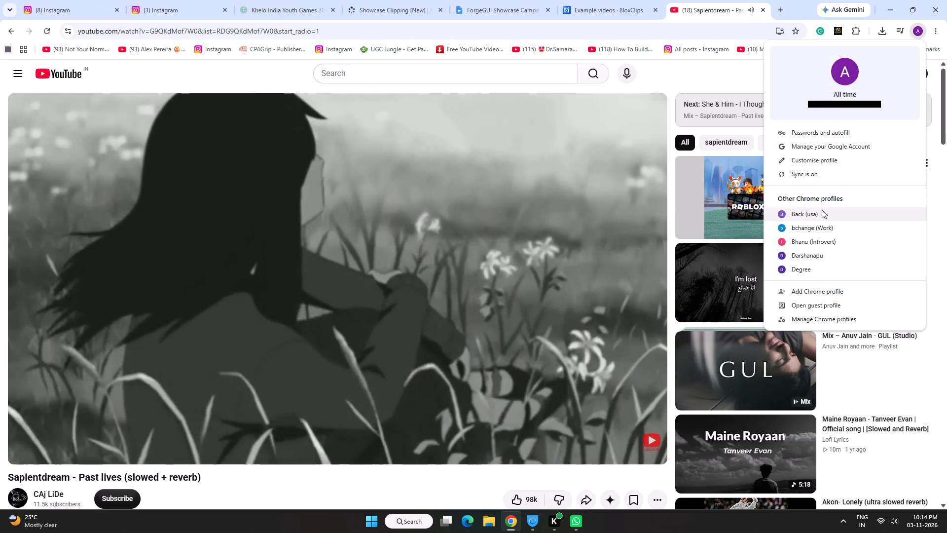
click(820, 212)
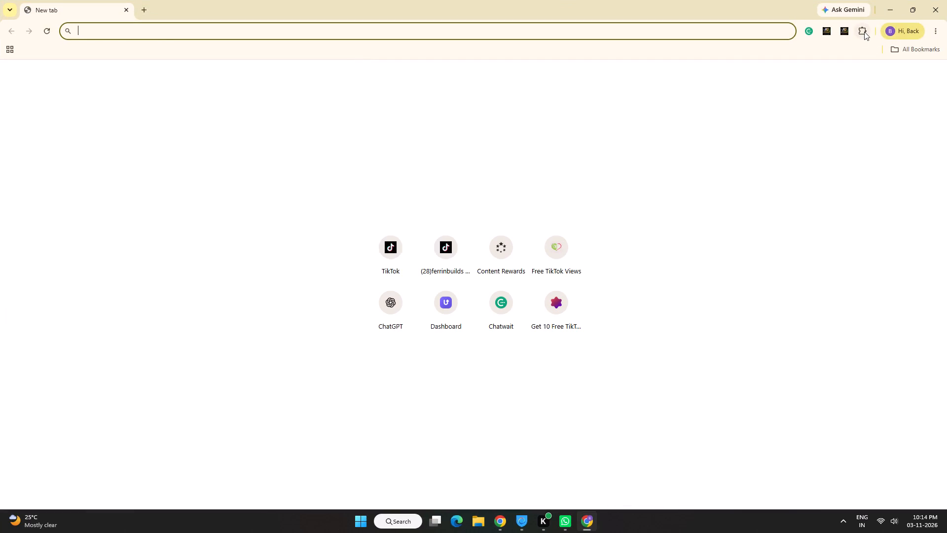
Remove the PG AI EARNINGS 0.1.11 extension from the "Back (usa)" profile and close its browser window.
click(864, 32)
click(773, 202)
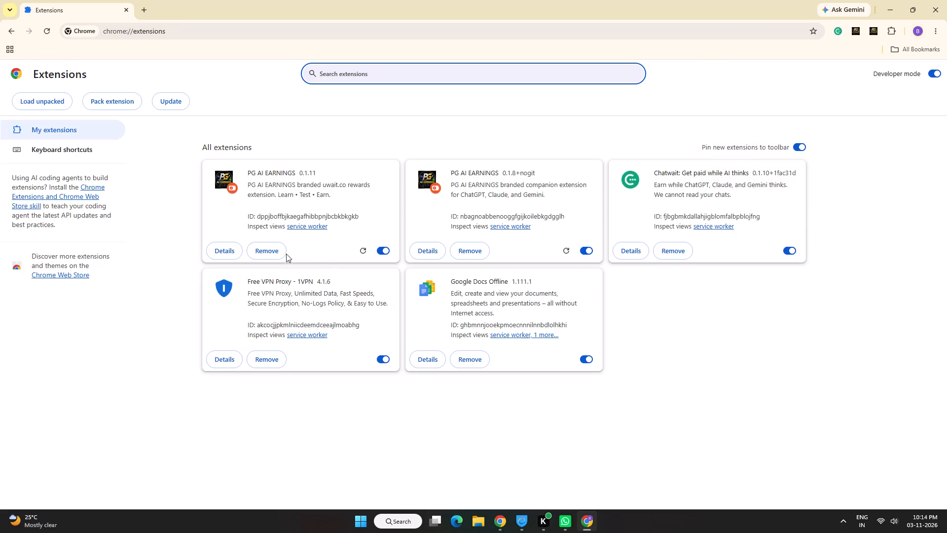
click(273, 249)
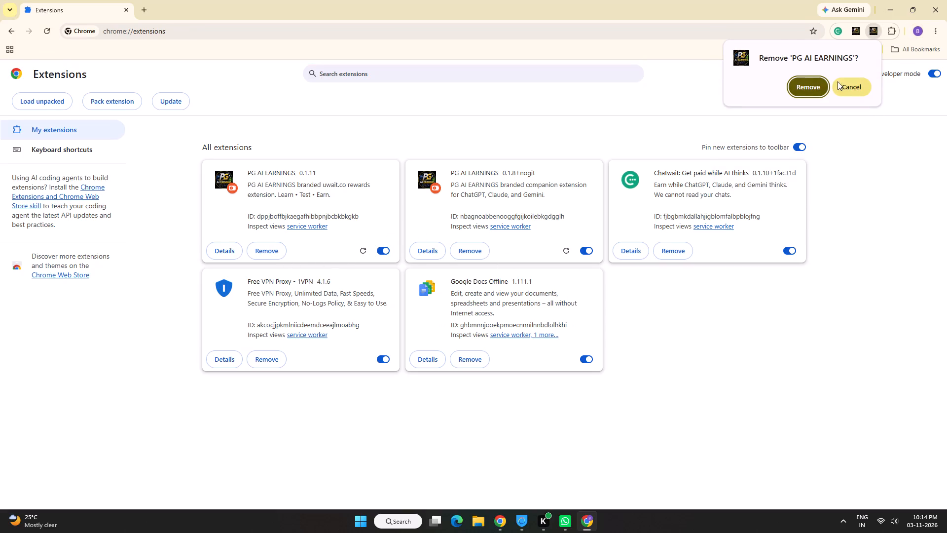
click(814, 84)
click(946, 5)
Open the "bchange (Work)" Chrome profile, remove its PG AI EARNINGS 0.1.11 extension and close the window.
click(914, 31)
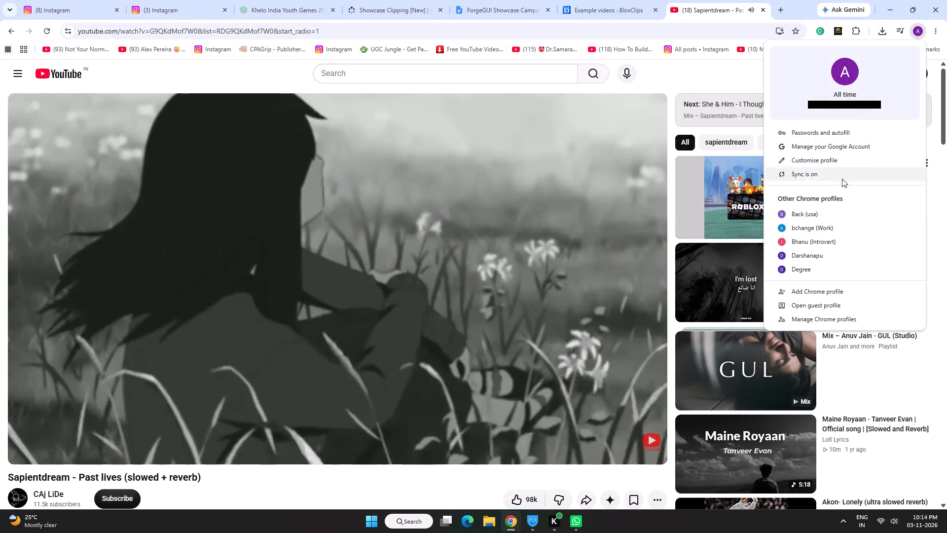
click(811, 231)
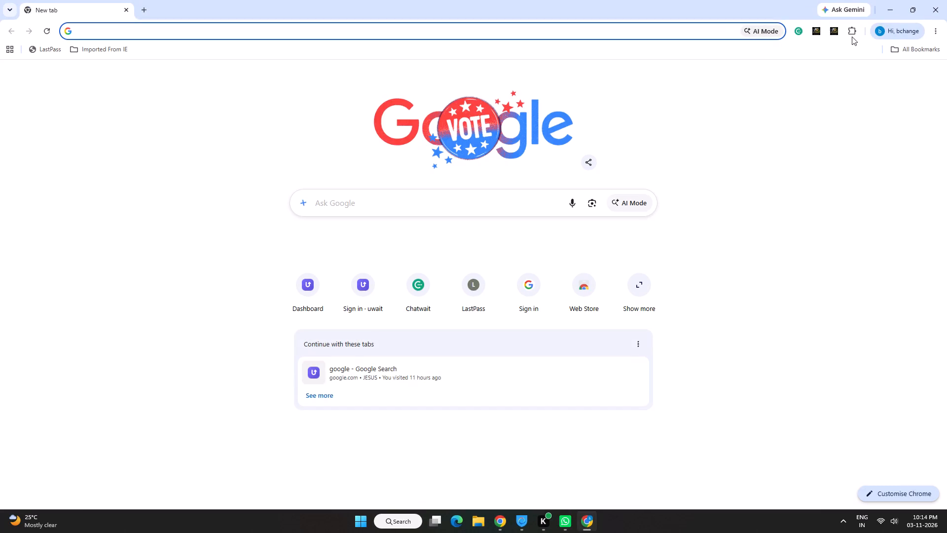
click(852, 34)
click(770, 170)
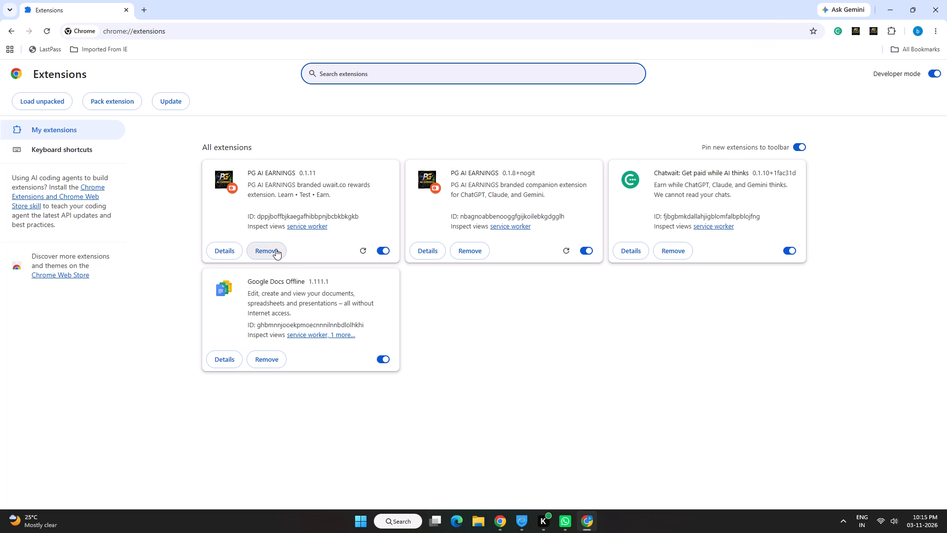
click(275, 249)
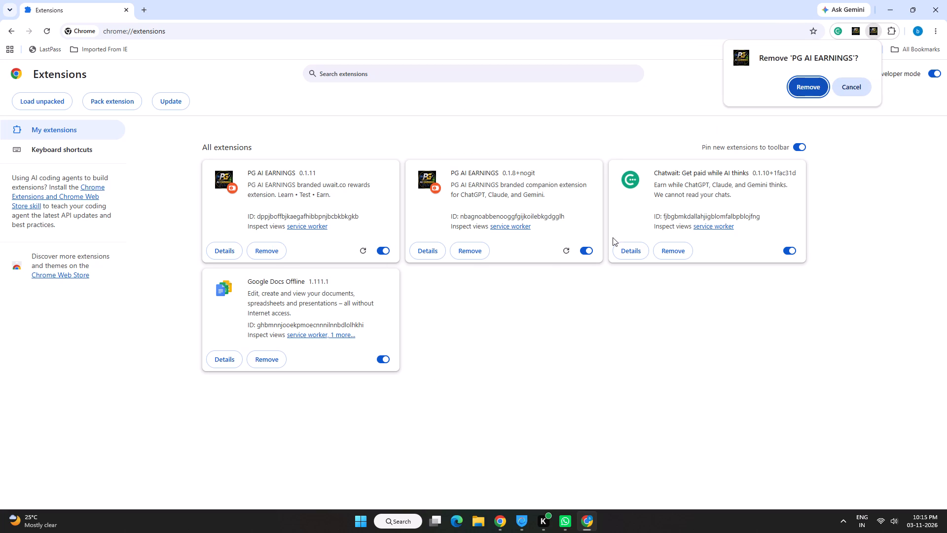
click(809, 83)
click(946, 0)
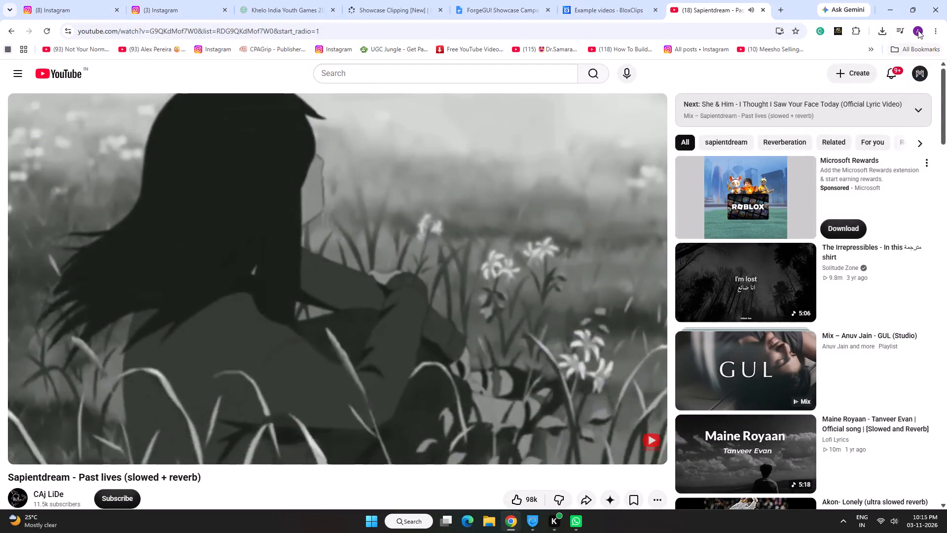
Open the "Bhanu (Introvert)" Chrome profile, remove its PG AI EARNINGS 0.1.11 extension and close the window.
click(918, 30)
click(802, 246)
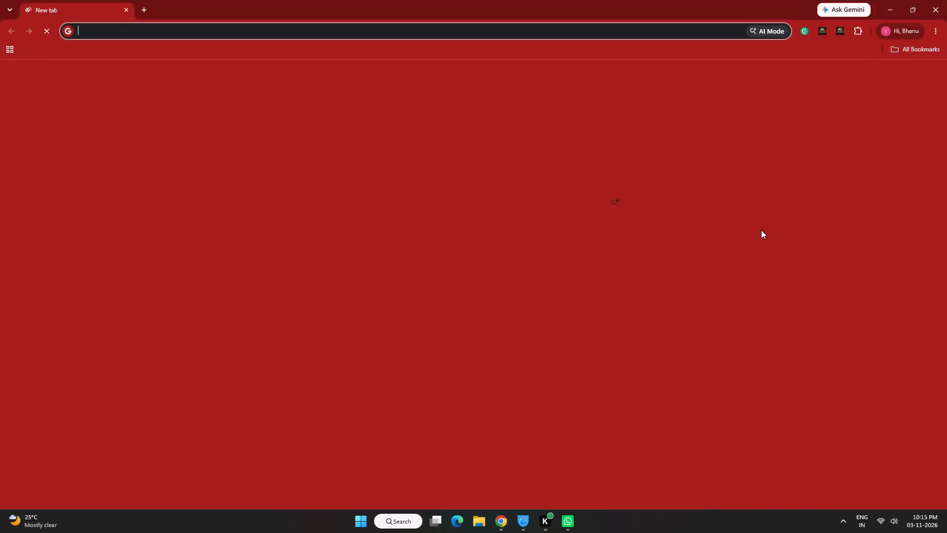
click(856, 33)
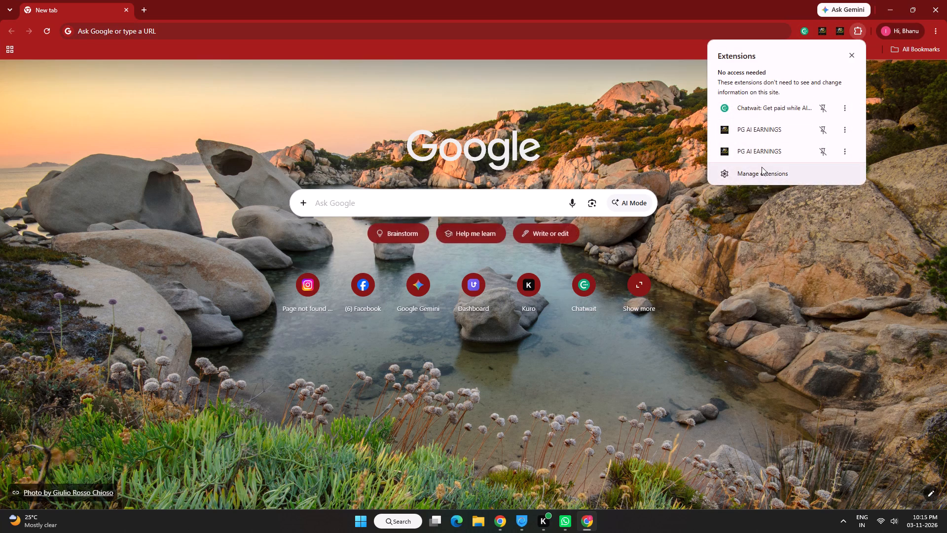
click(761, 171)
click(268, 252)
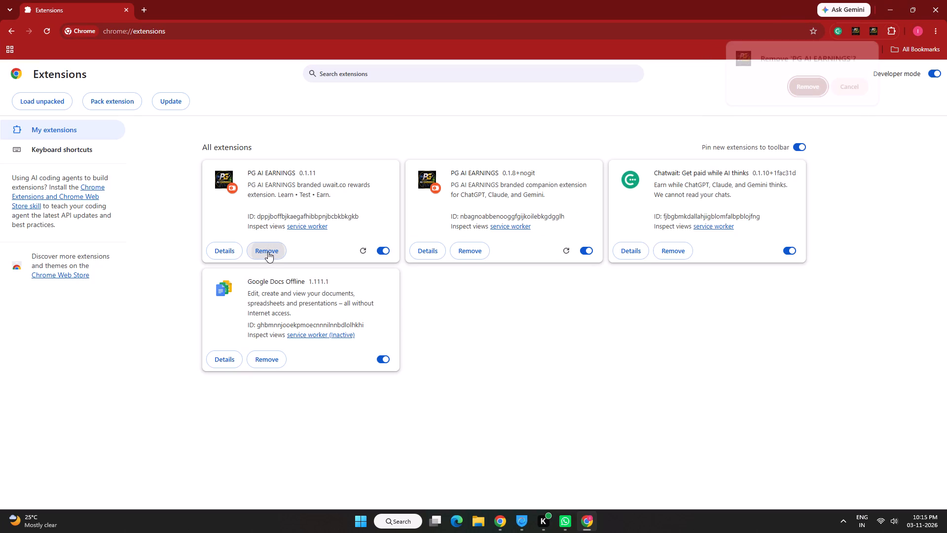
click(814, 89)
click(946, 0)
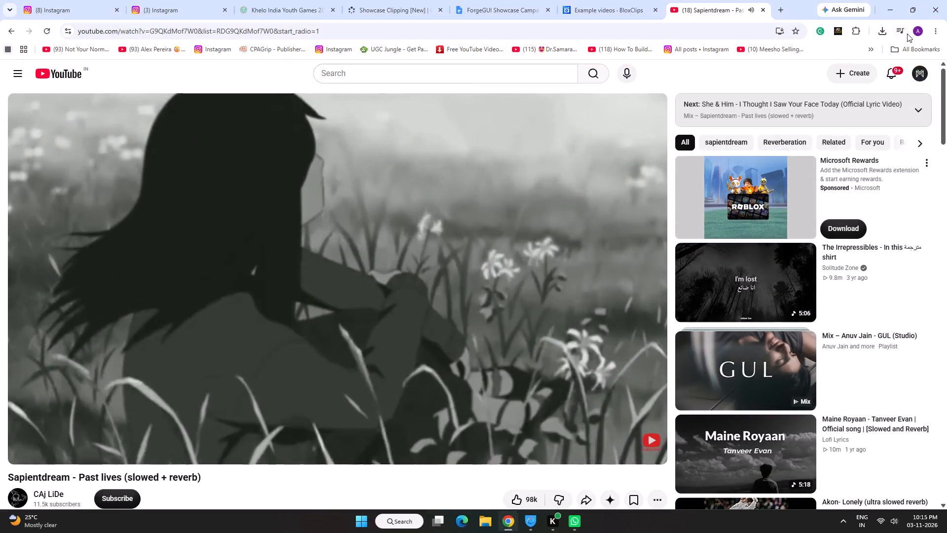
Open a browser window for the "Darshanapu" Chrome profile and close it again.
click(918, 30)
click(806, 259)
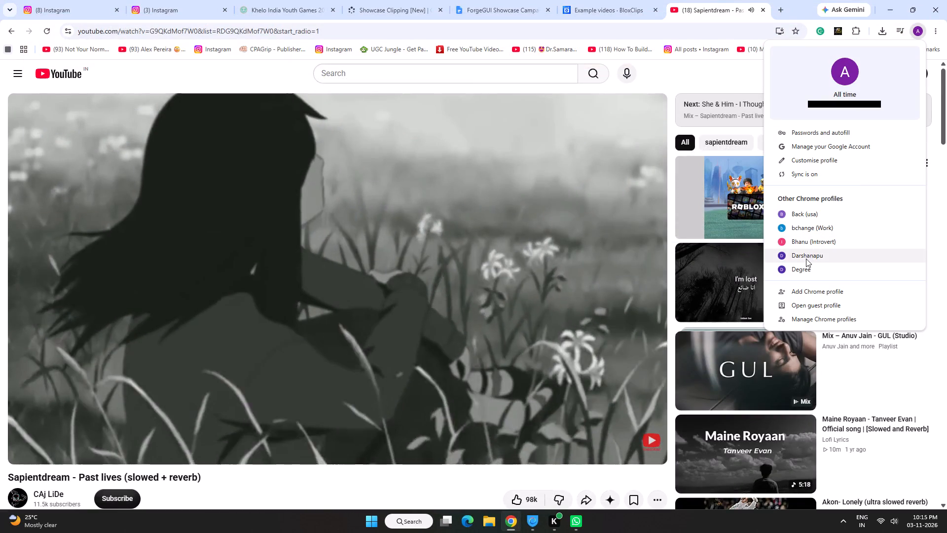
click(946, 3)
Open the "Degree" Chrome profile and remove its PG AI EARNINGS 0.1.11 extension.
click(916, 27)
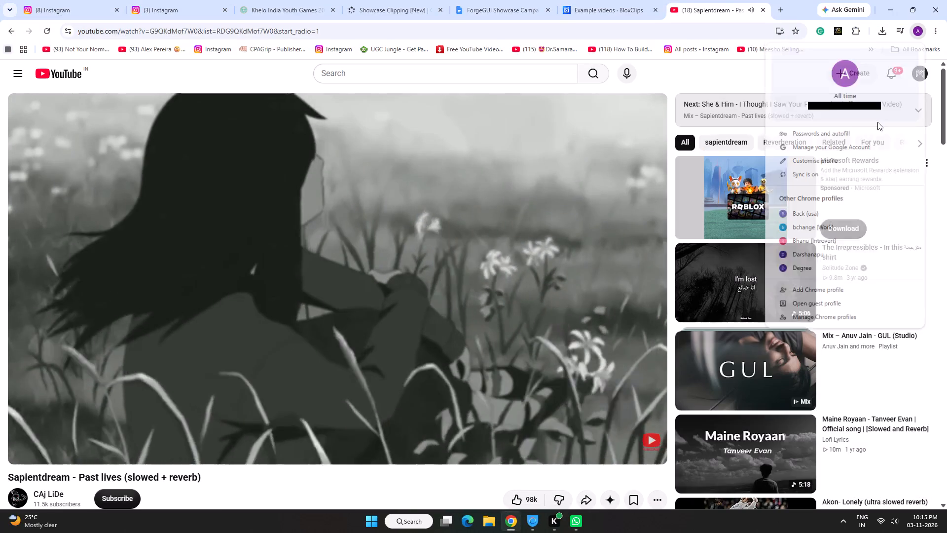
click(808, 266)
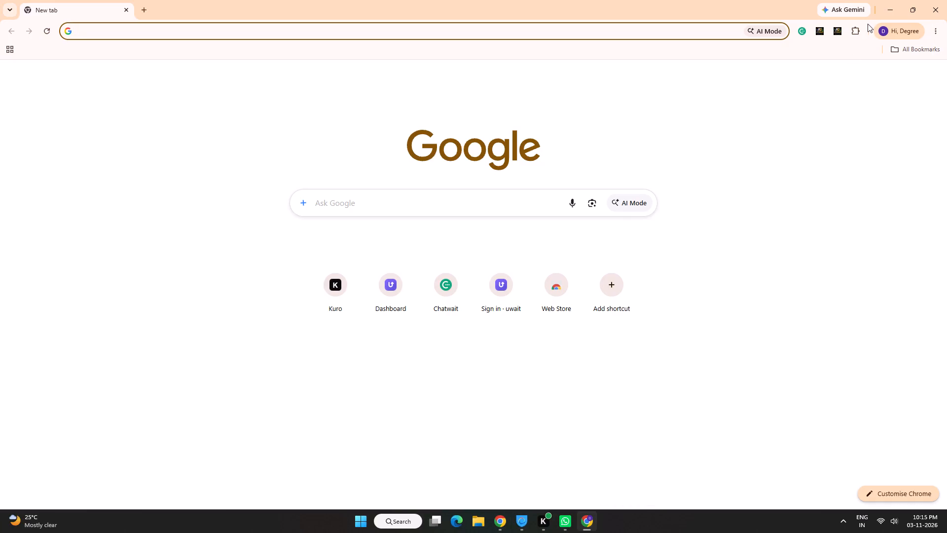
click(856, 34)
click(765, 172)
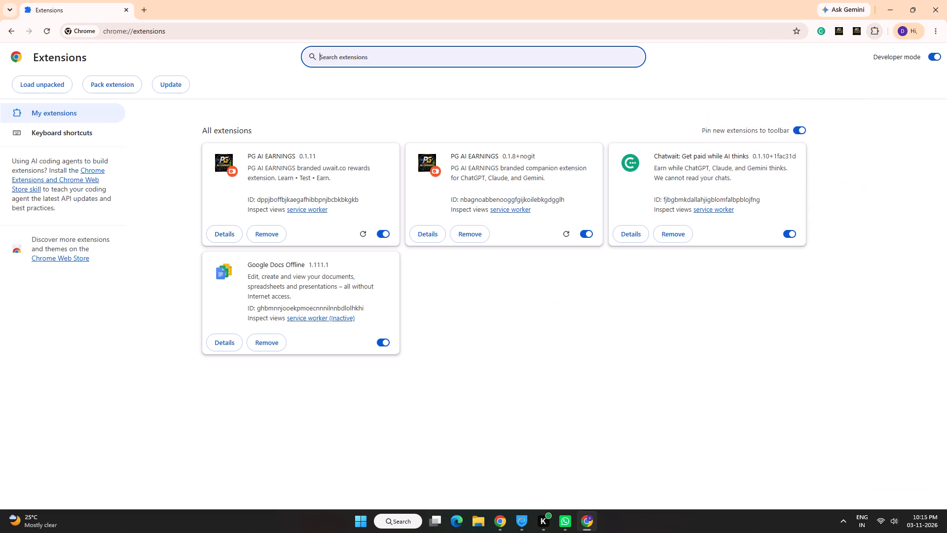
click(269, 231)
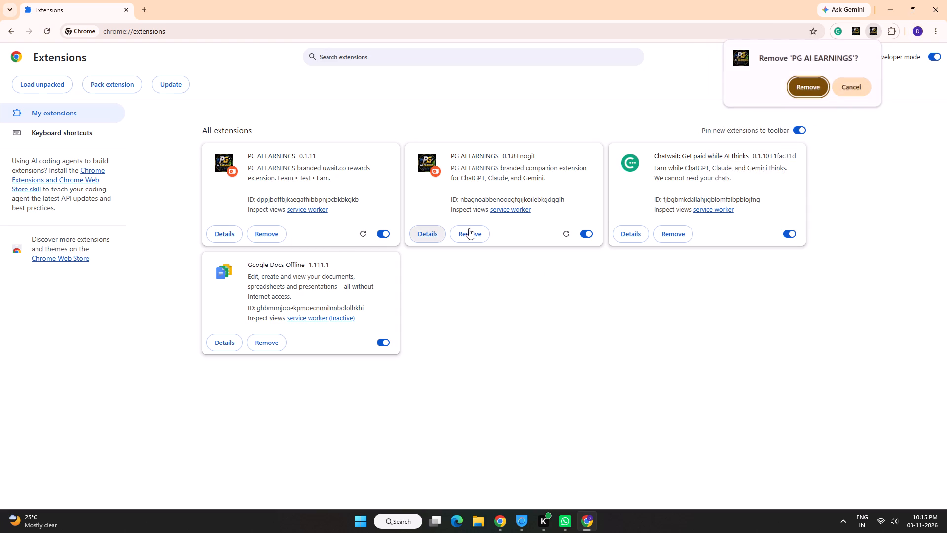
Confirm removing the PG AI EARNINGS 0.1.8+nogit extension from this Chrome profile and close its window.
click(808, 91)
click(946, 0)
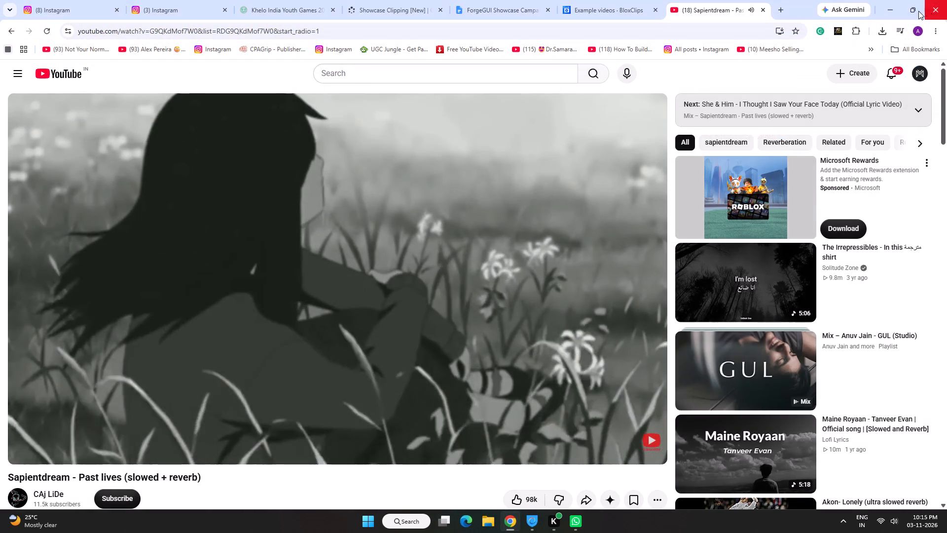
Find the Telugu Christian song "Jayamiche Na Deva" among the recommended YouTube videos and play it.
scroll(589, 248, down, 5)
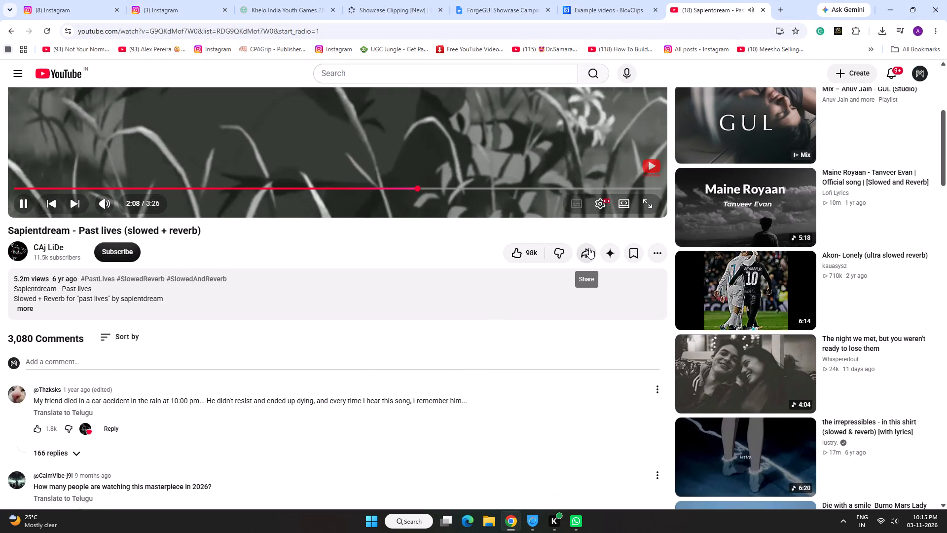
scroll(617, 231, down, 7)
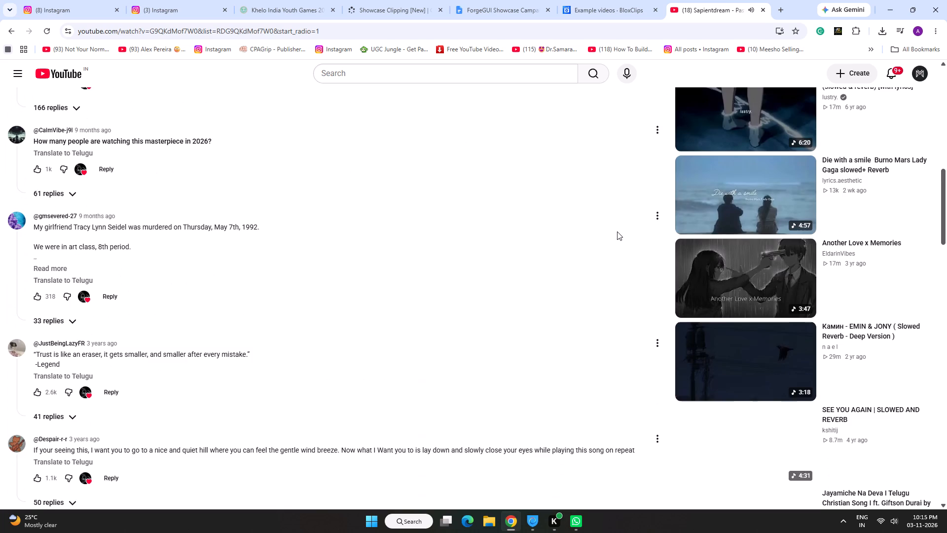
scroll(617, 231, down, 7)
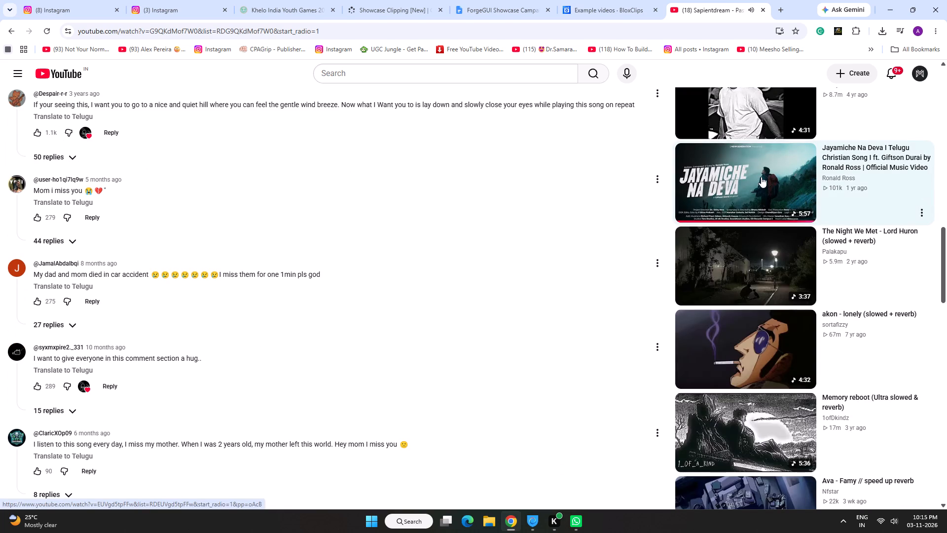
click(761, 177)
Return to the Khelo India Youth Games volunteer form with its supporting documents and size sections.
click(604, 0)
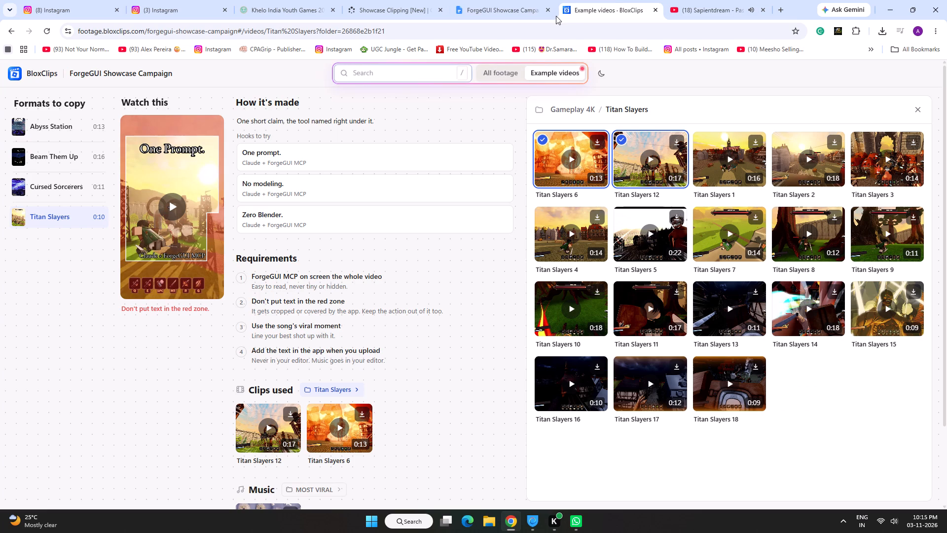
click(271, 4)
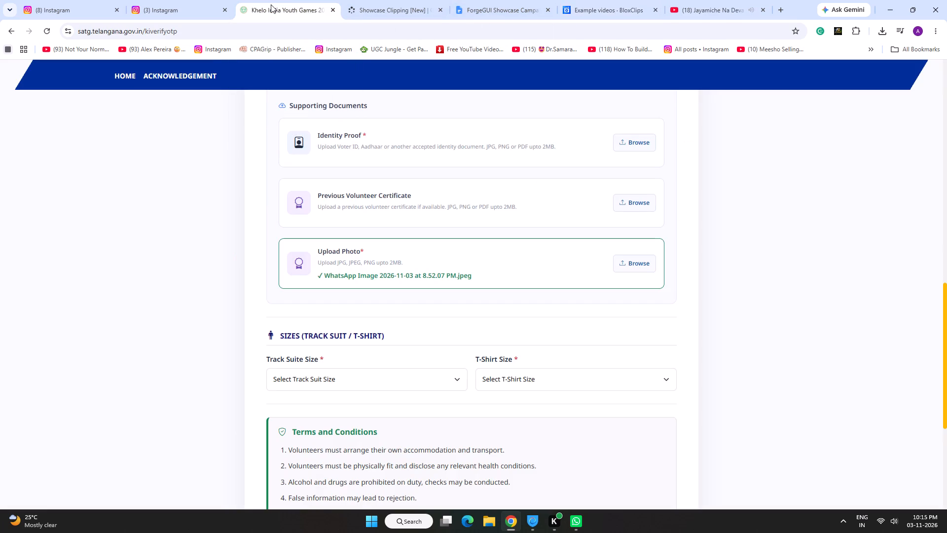
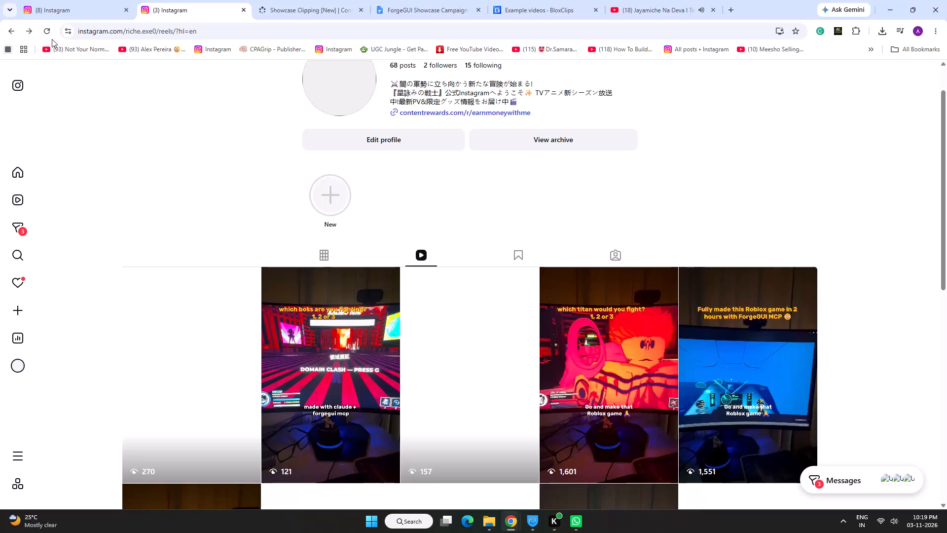
Reload the riche.exe0 Instagram Reels grid and review the view counts of the posted ForgeGUI reels.
click(51, 31)
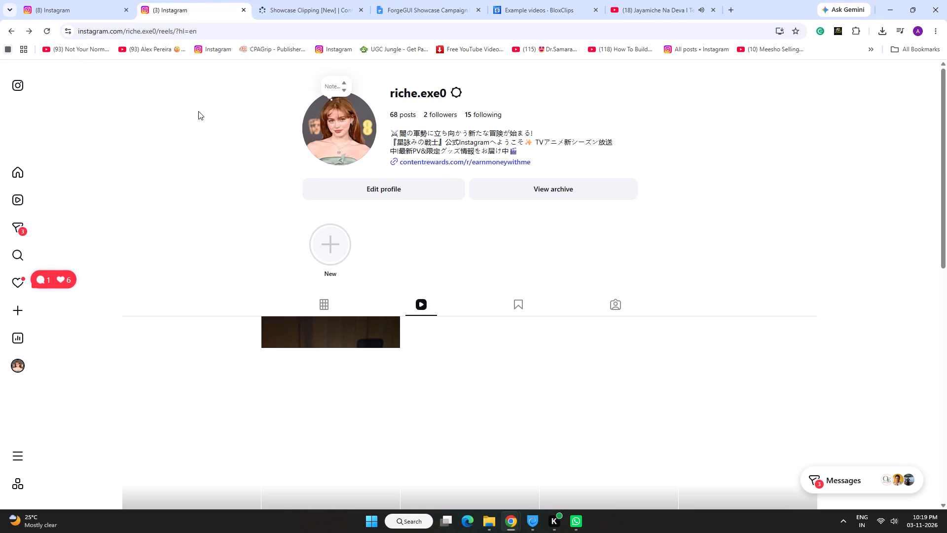
scroll(198, 111, down, 3)
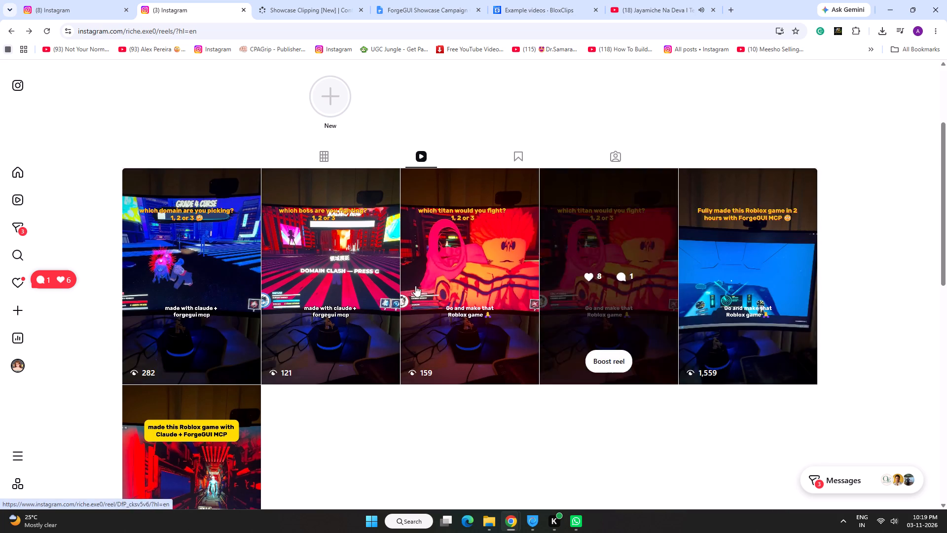
scroll(853, 296, down, 5)
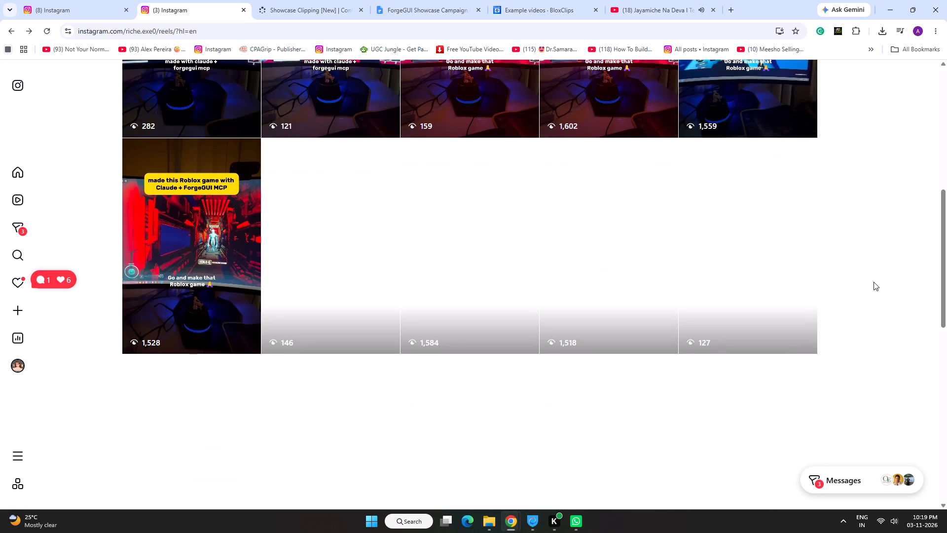
scroll(876, 269, down, 4)
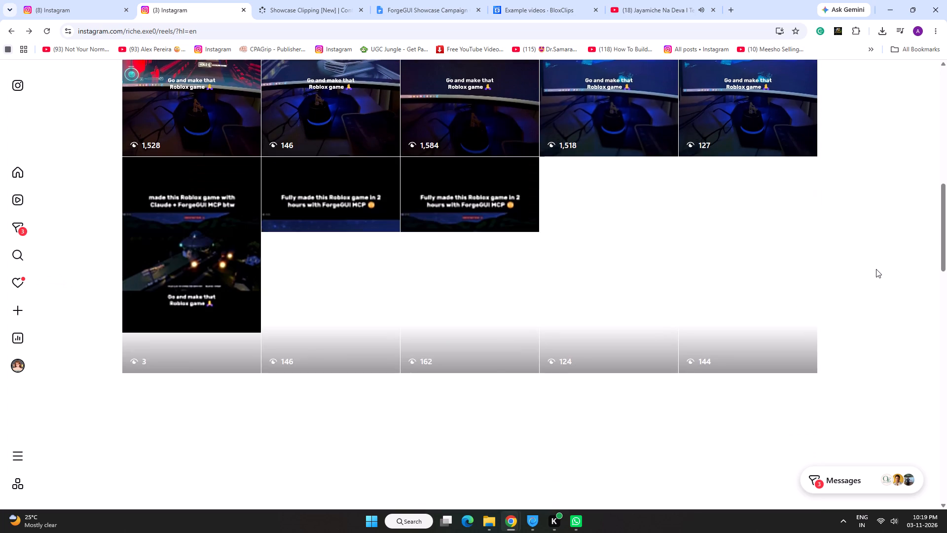
scroll(876, 269, down, 4)
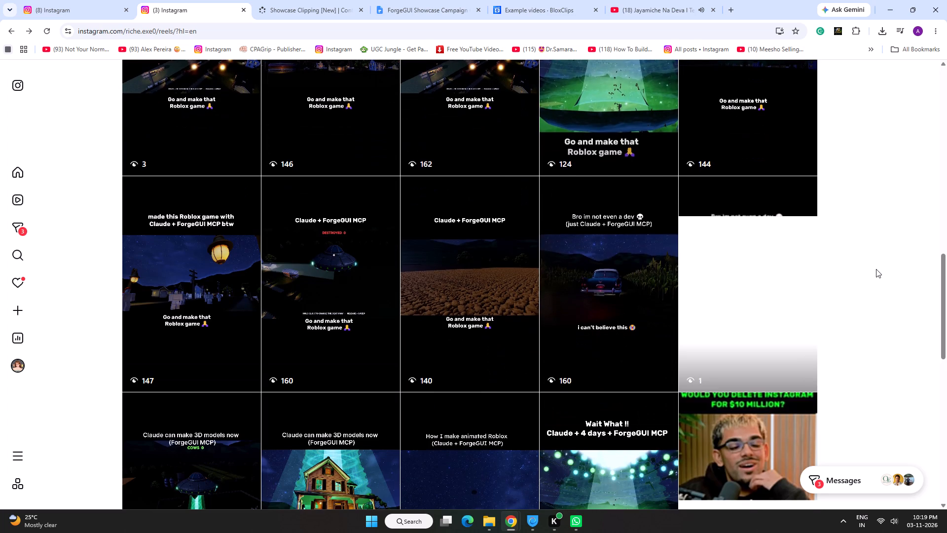
scroll(876, 269, down, 4)
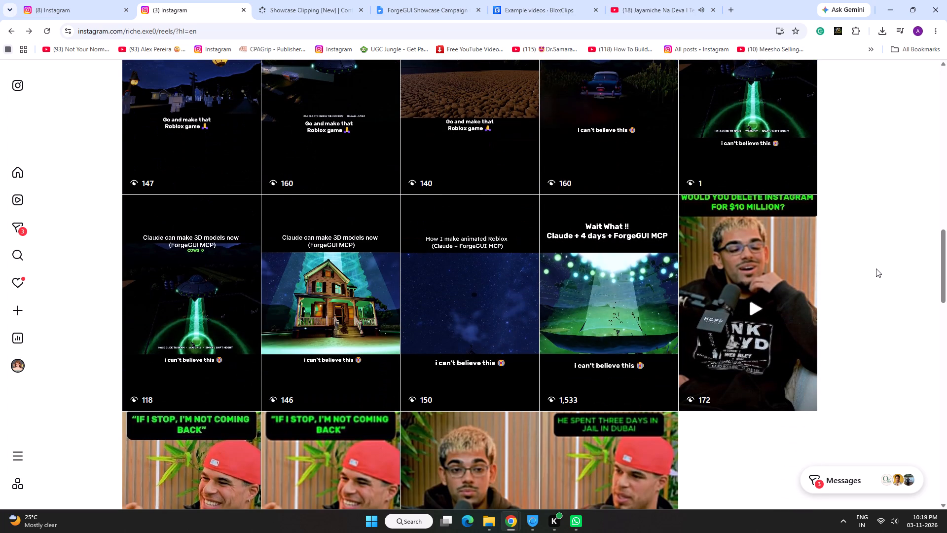
scroll(876, 268, up, 19)
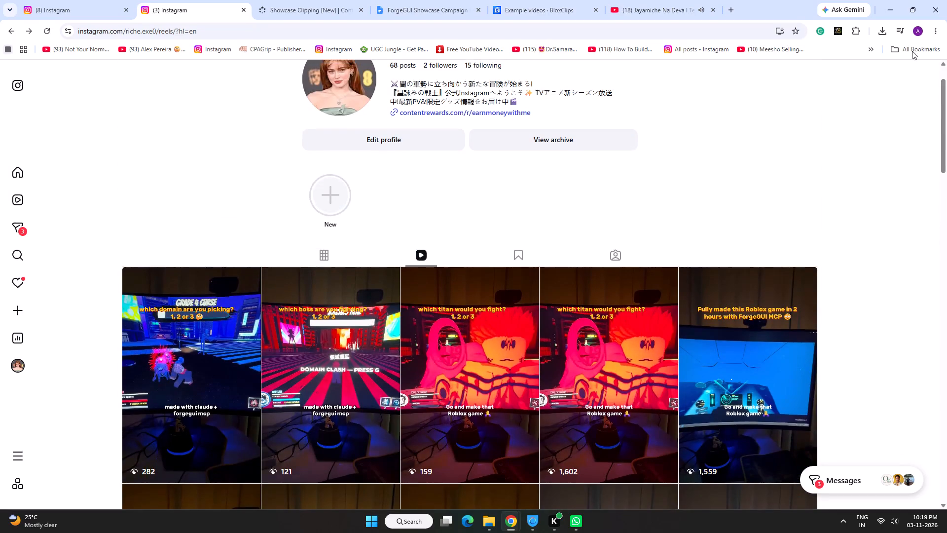
Open a browser window for the Chrome profile with the "B" avatar that holds the TikTok account.
click(915, 28)
click(827, 214)
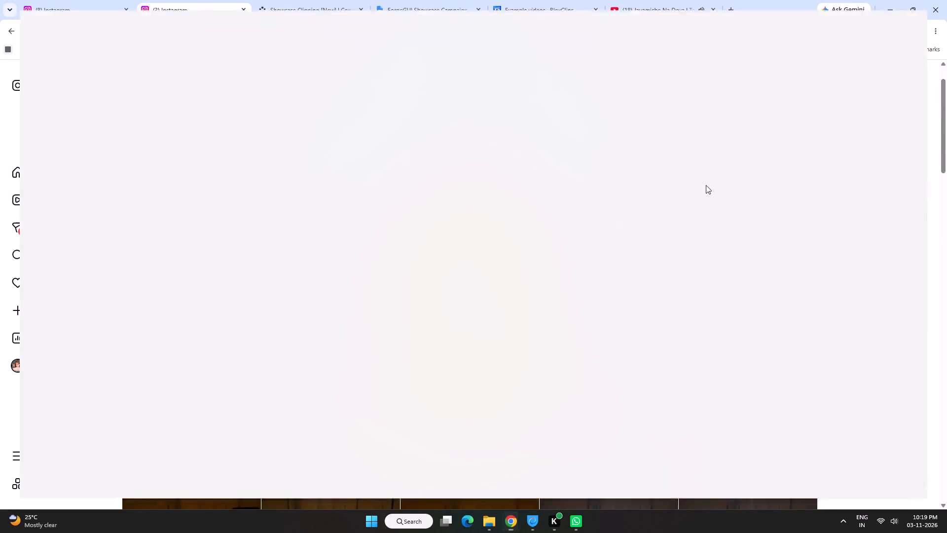
click(382, 264)
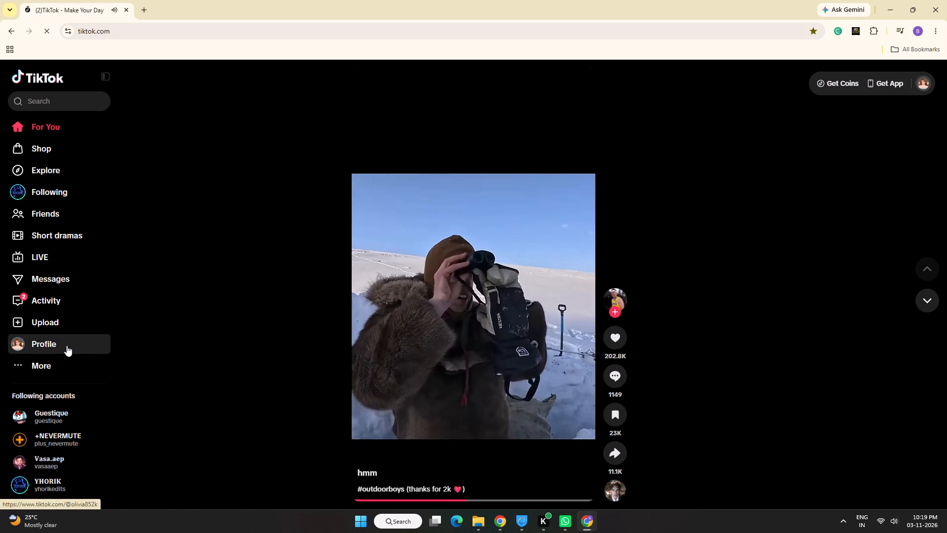
Open the account's own profile page on TikTok.
click(67, 345)
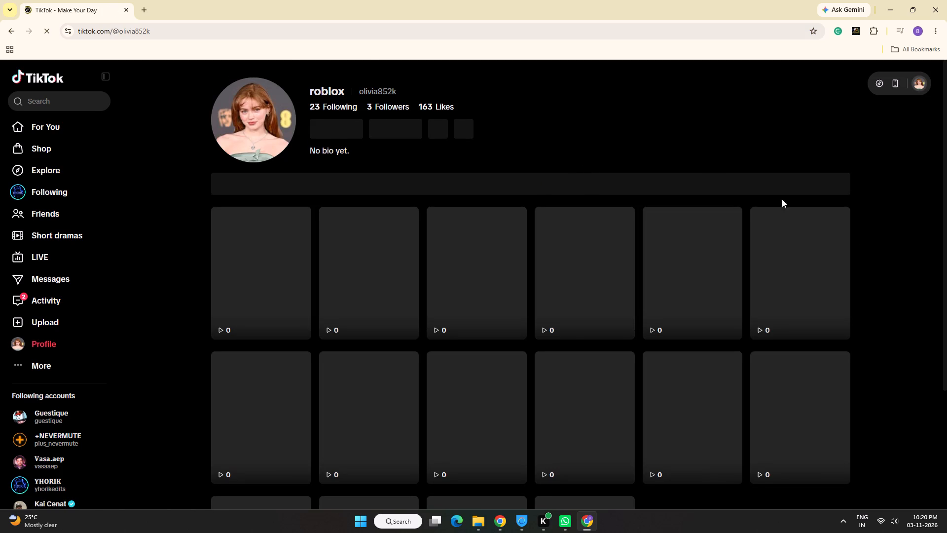
Examine the play counts of the posted videos across the TikTok profile, including the ForgeGUI clips.
scroll(793, 204, down, 4)
scroll(880, 263, down, 4)
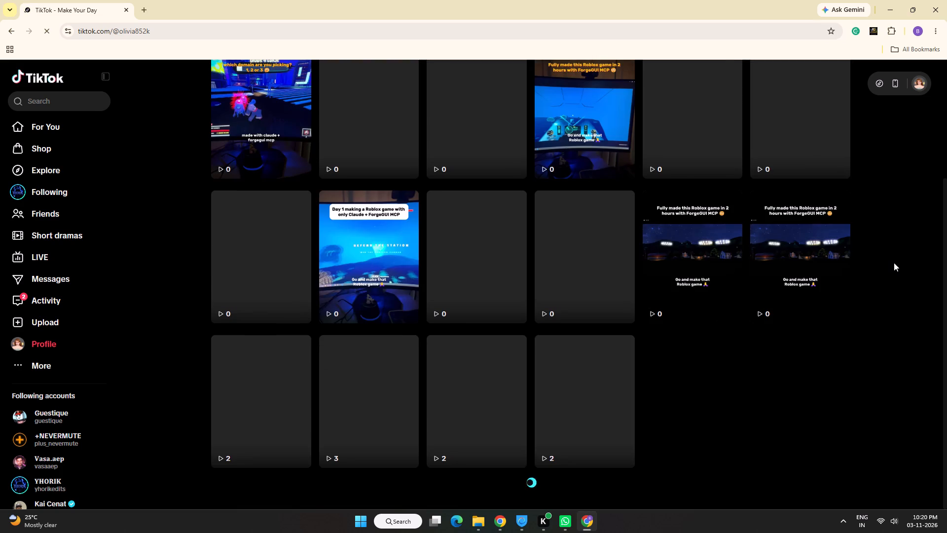
scroll(894, 263, down, 4)
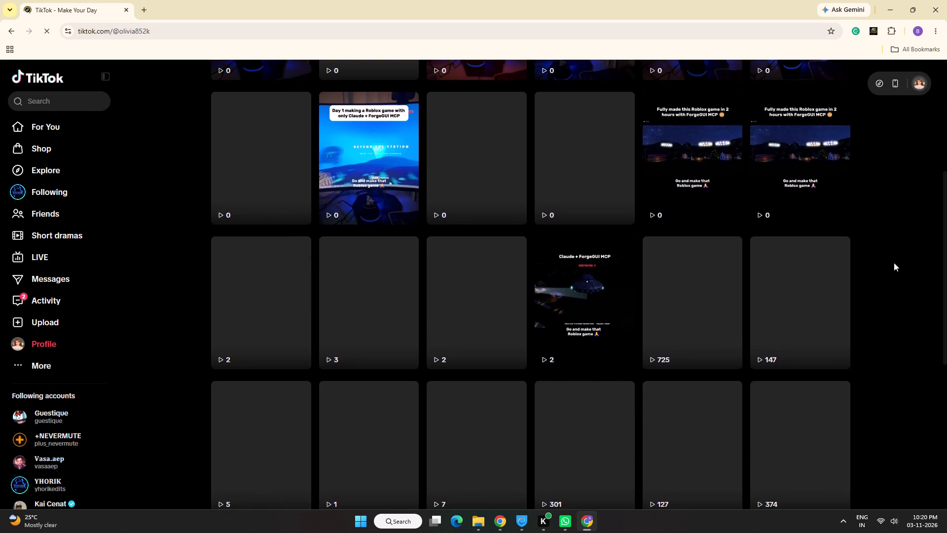
scroll(894, 263, down, 7)
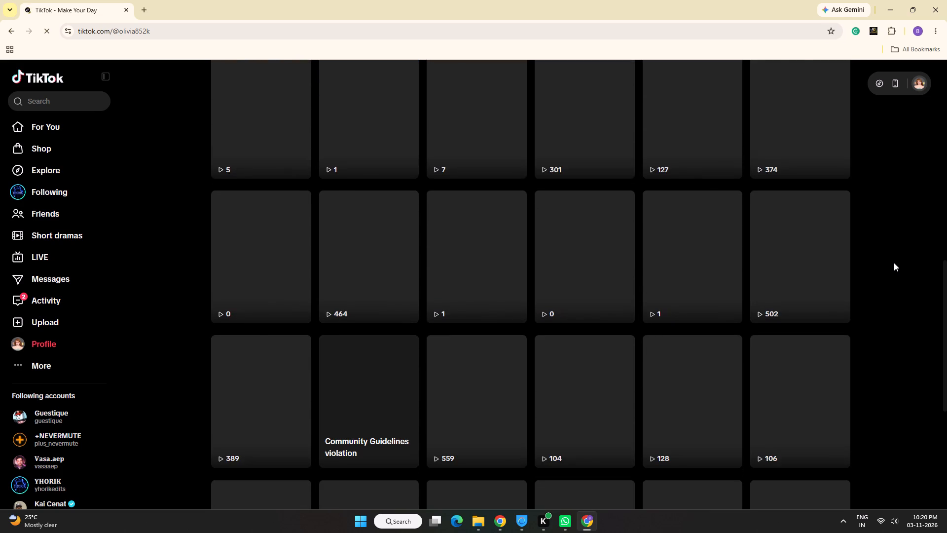
scroll(894, 263, down, 2)
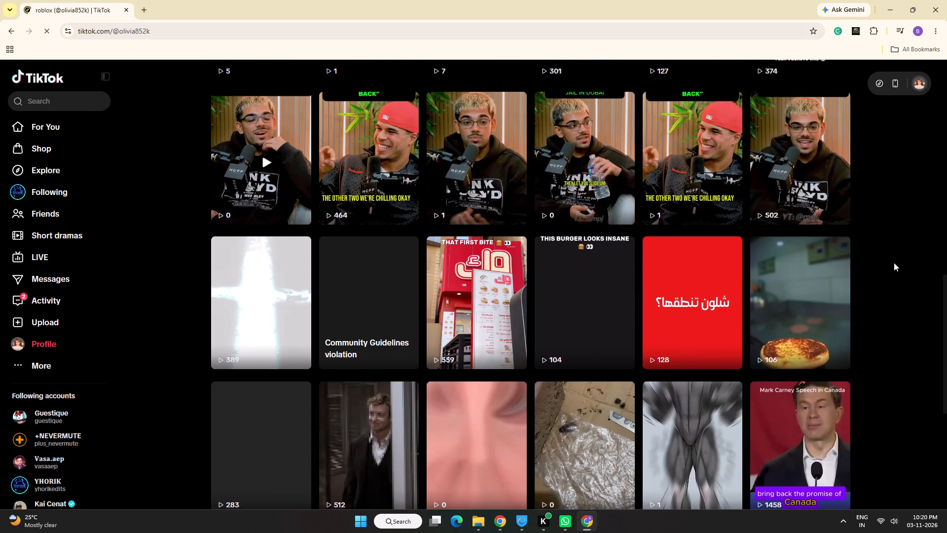
scroll(894, 263, up, 5)
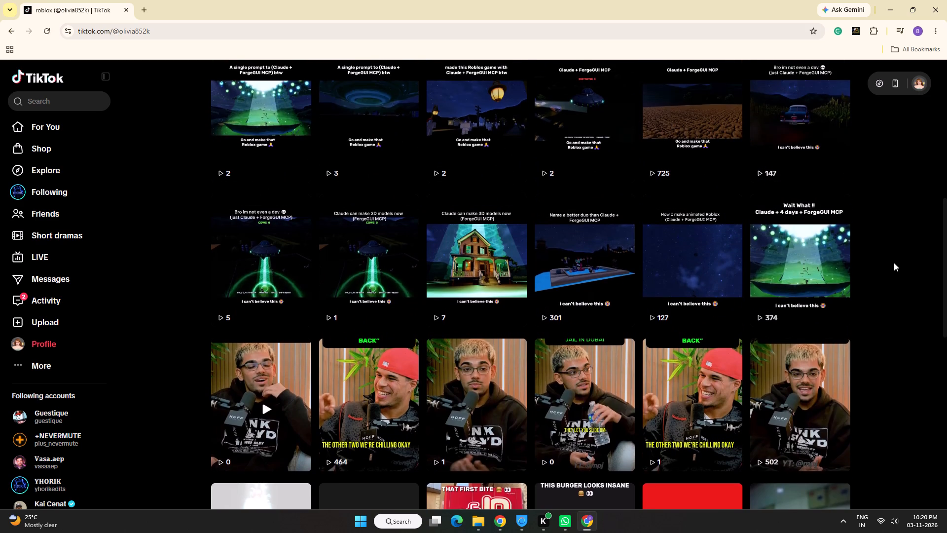
scroll(894, 263, up, 3)
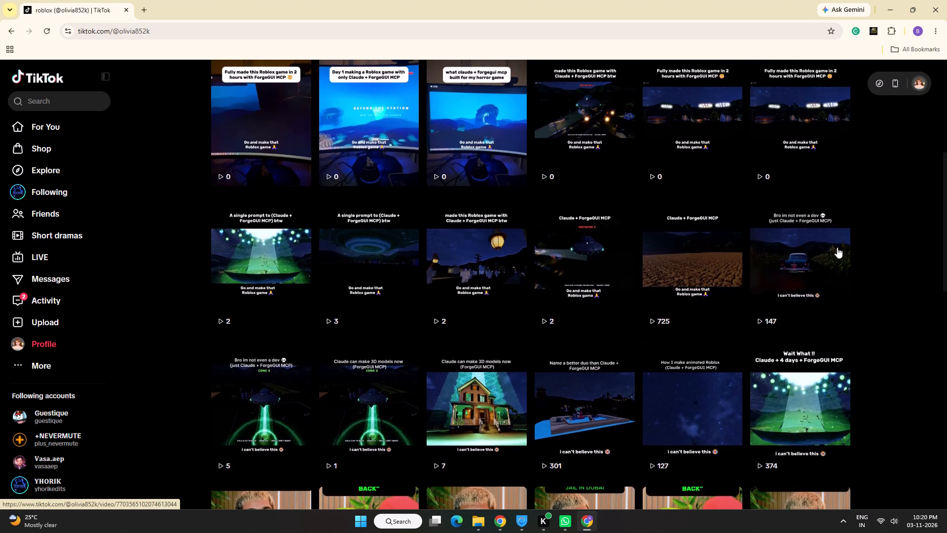
scroll(837, 247, up, 9)
scroll(837, 247, down, 10)
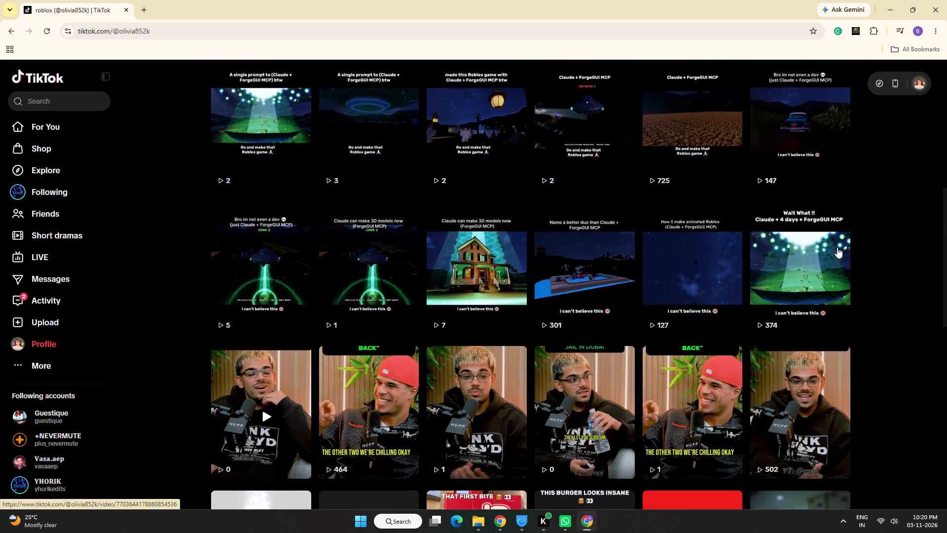
scroll(837, 247, up, 15)
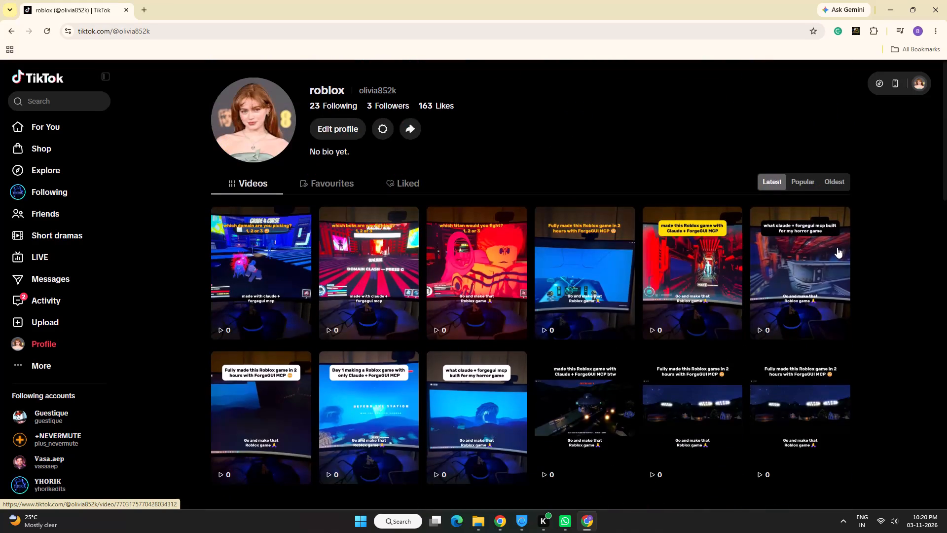
View the "which domain are you picking?" video on the TikTok profile, close it and minimise that browser window.
click(283, 273)
click(17, 77)
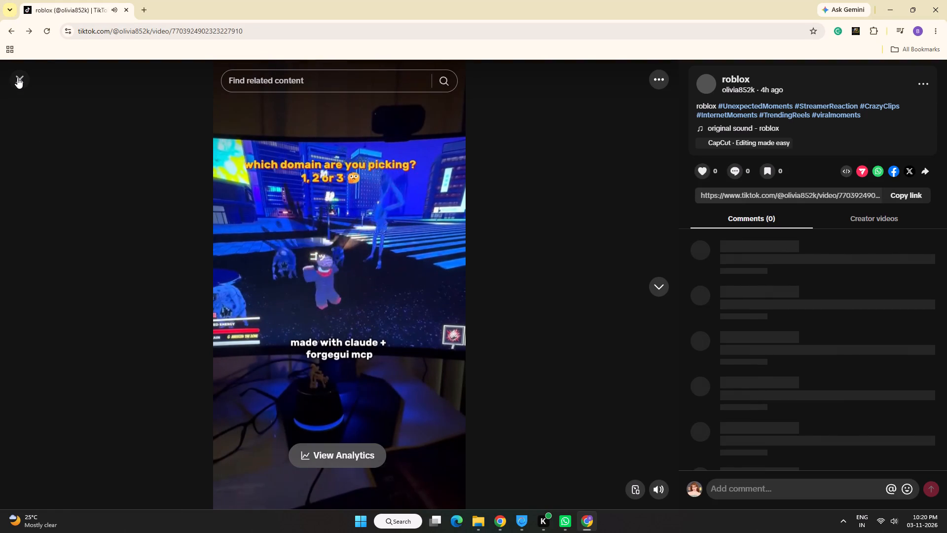
click(888, 7)
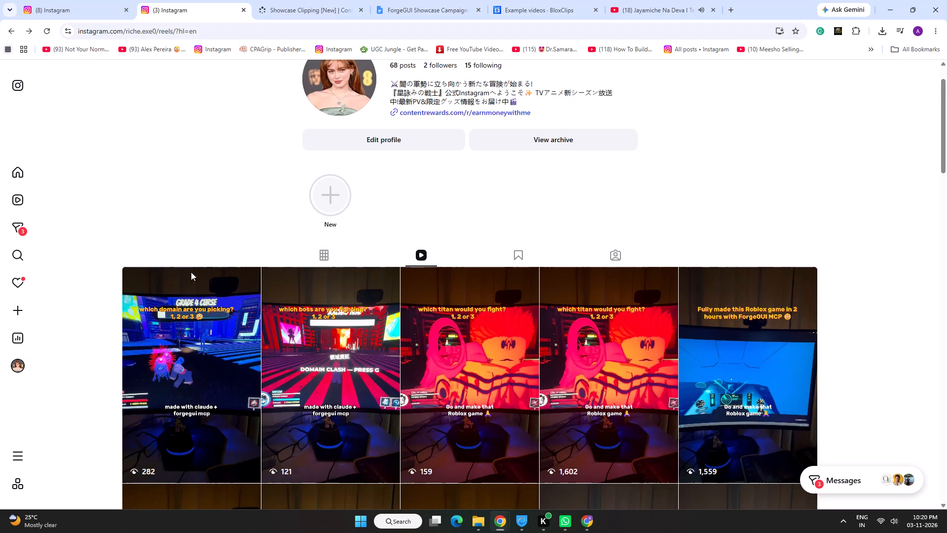
Play the "which domain are you picking?" reel on Instagram with its sound on and volume raised, and close it.
click(193, 314)
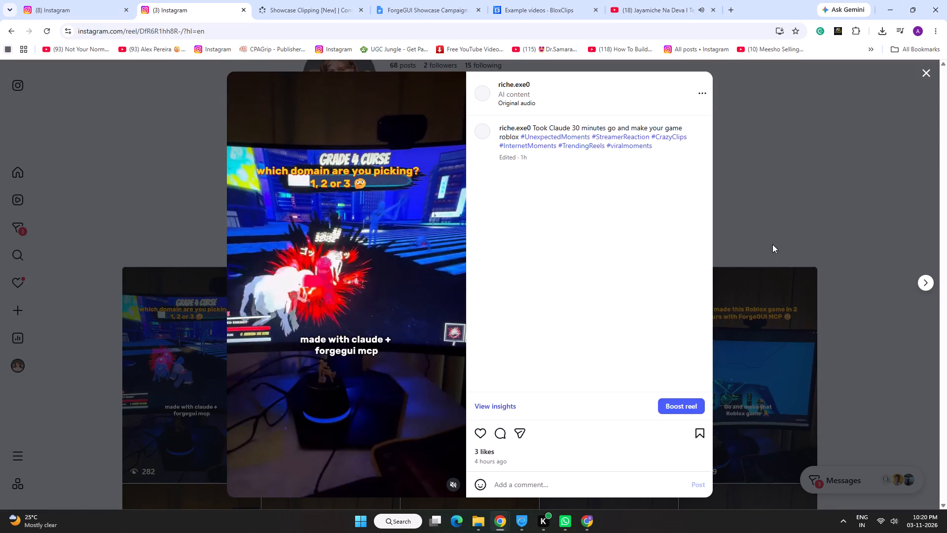
click(451, 479)
click(452, 483)
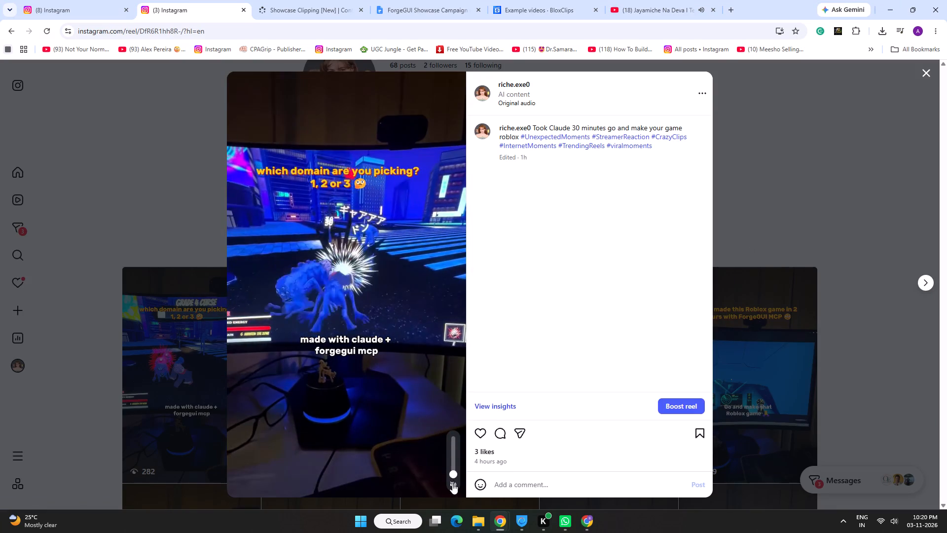
click(453, 454)
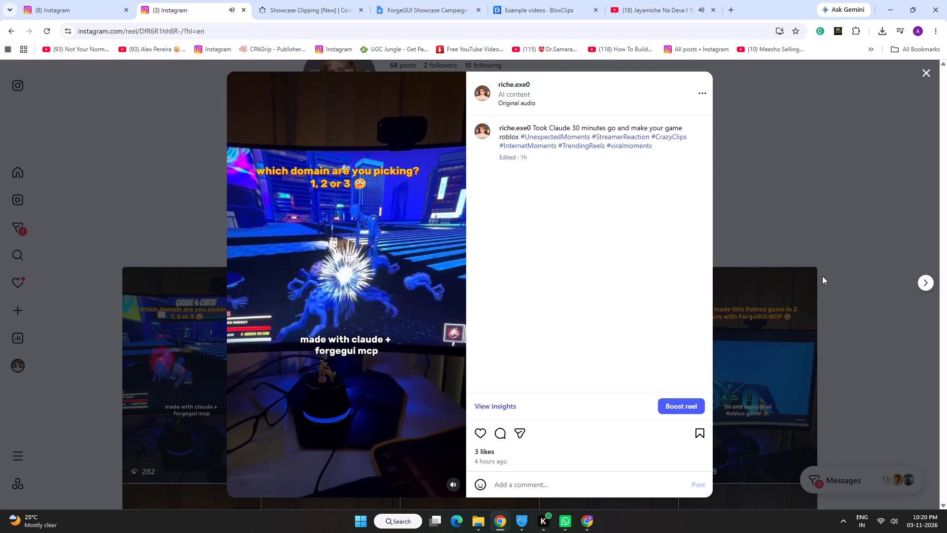
click(822, 276)
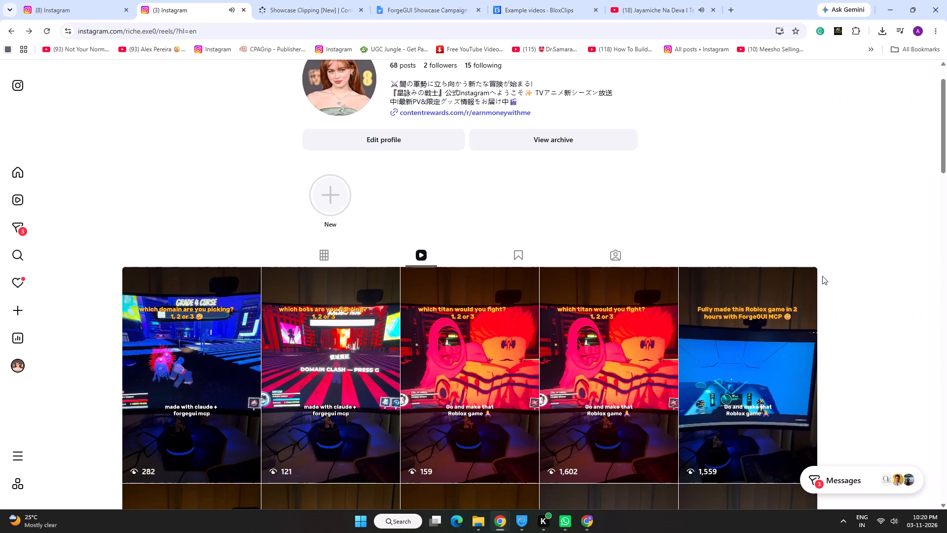
Examine the view counts of the reels on the Instagram profile and close that profile's tab.
scroll(822, 276, down, 1)
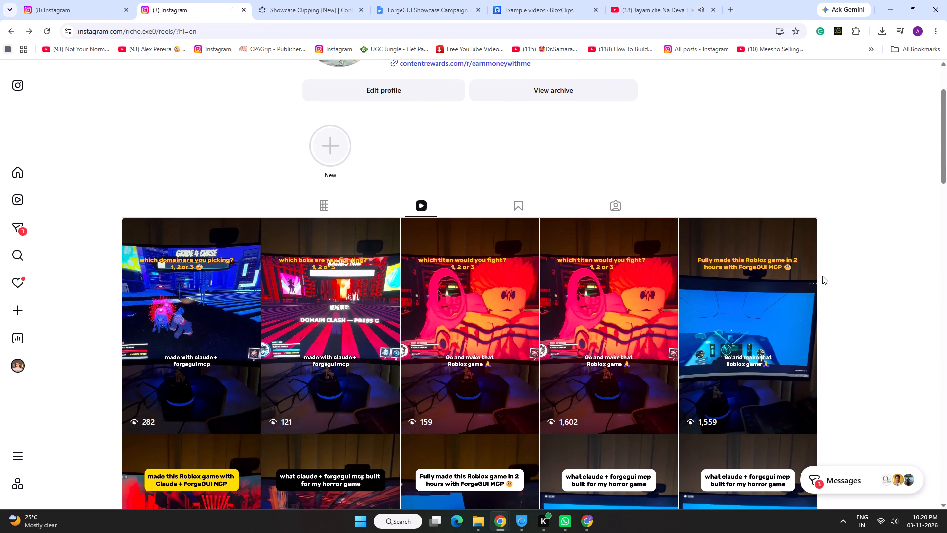
scroll(822, 276, down, 3)
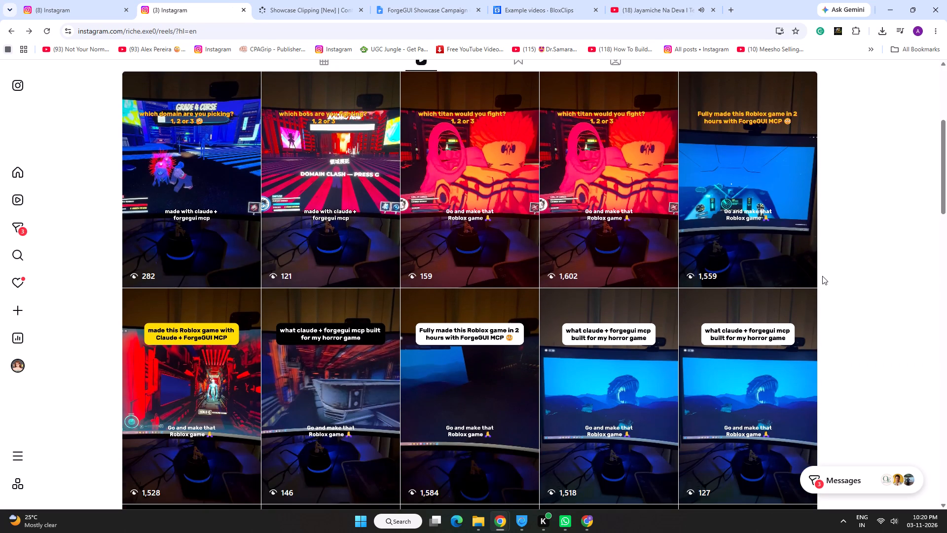
scroll(822, 276, down, 4)
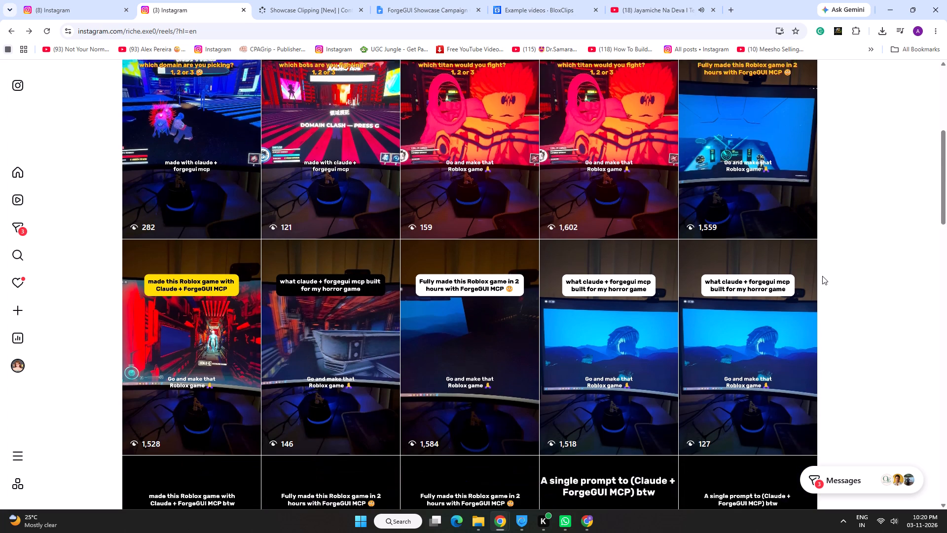
scroll(822, 276, down, 5)
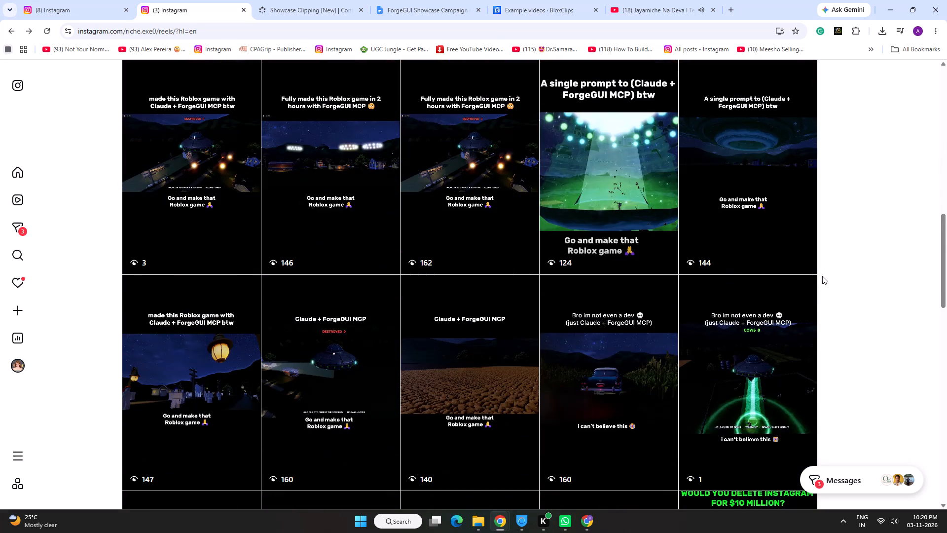
scroll(822, 276, down, 9)
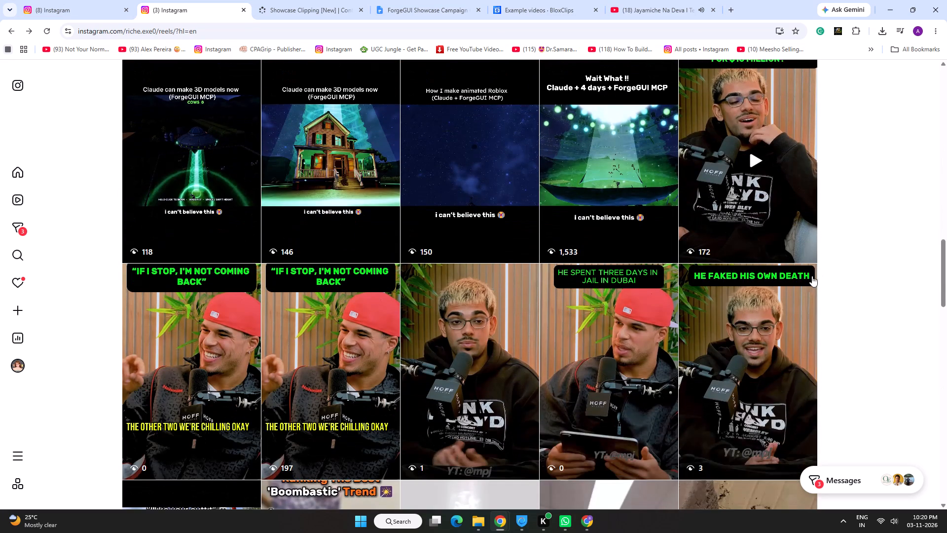
scroll(815, 233, up, 6)
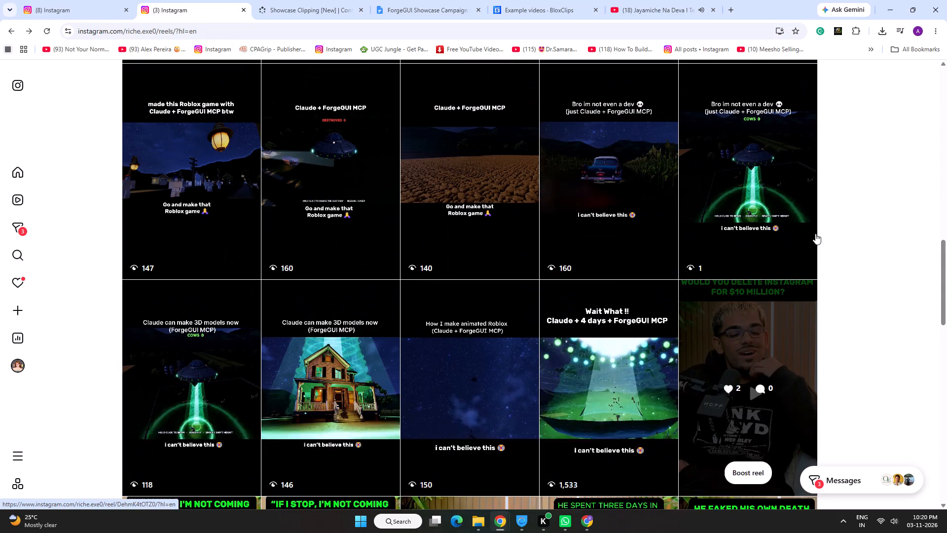
scroll(815, 233, up, 4)
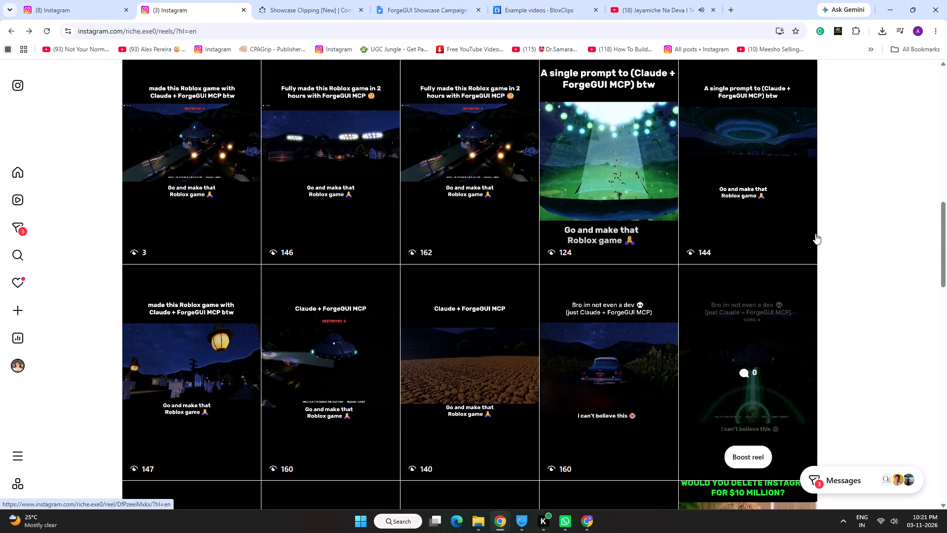
scroll(815, 233, up, 3)
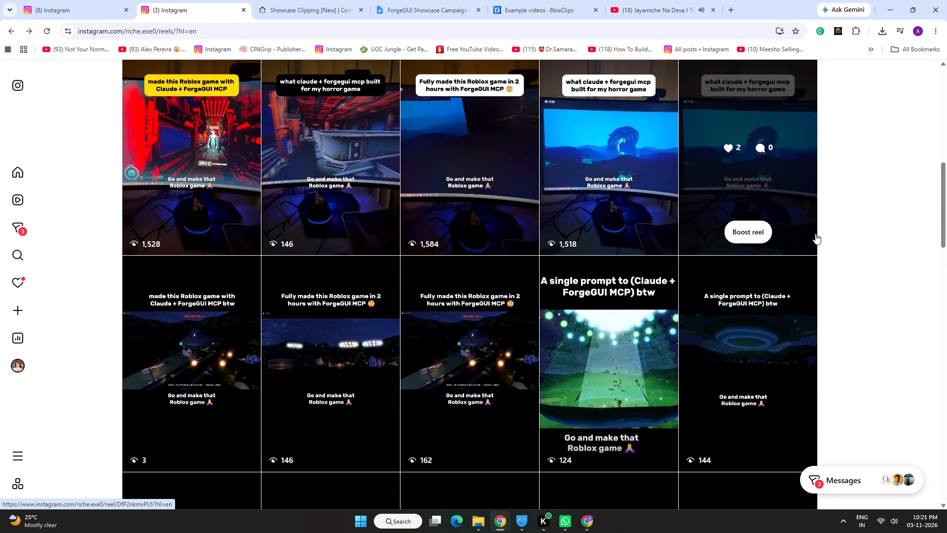
scroll(815, 233, up, 3)
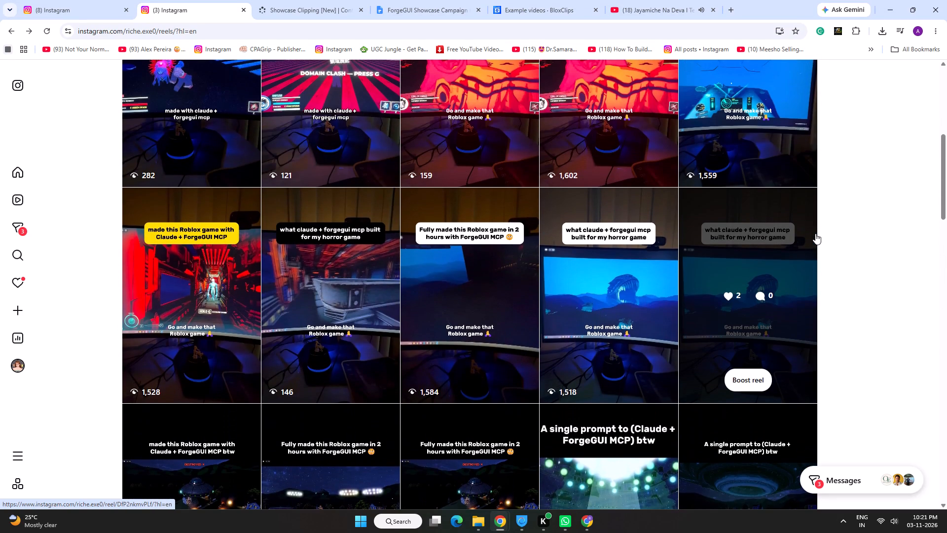
scroll(815, 233, up, 2)
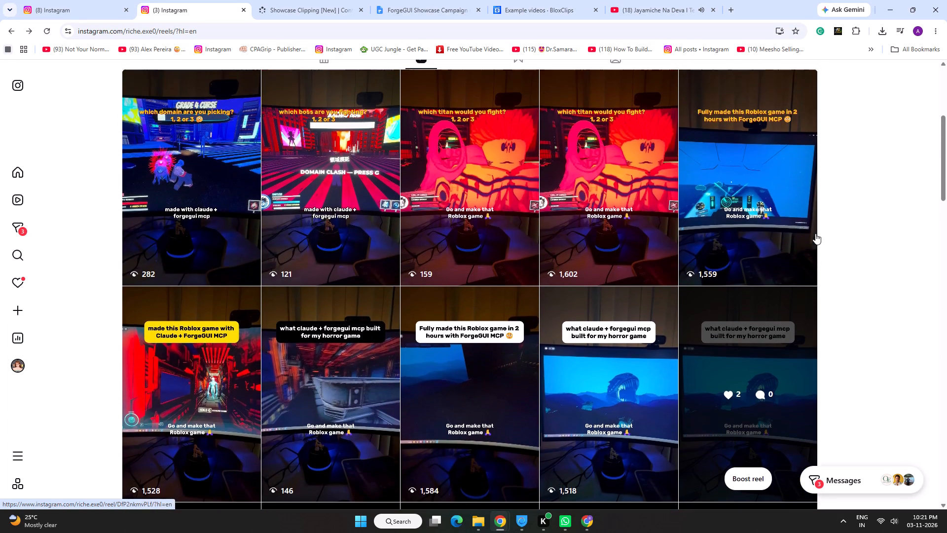
scroll(815, 233, up, 4)
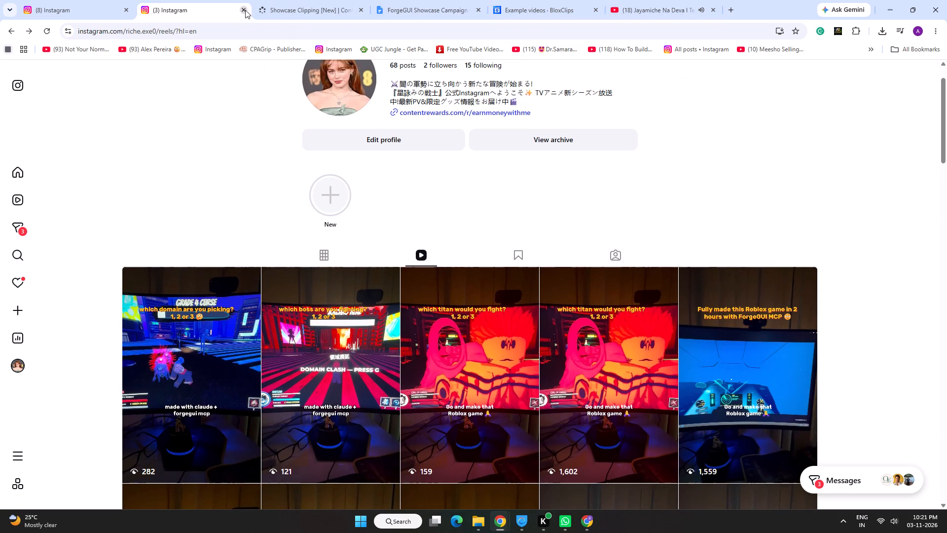
click(246, 10)
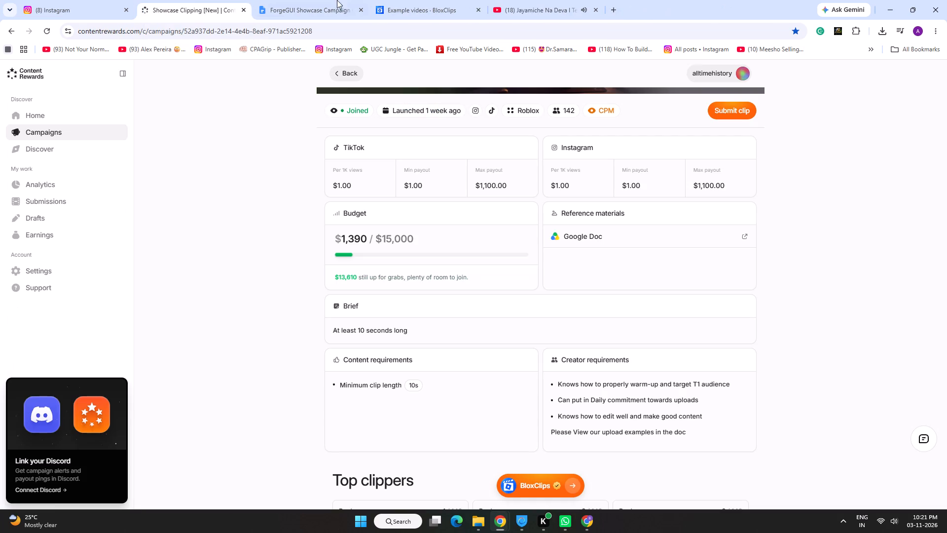
Open the Content Rewards submissions and check the payout details of the pending Instagram clip captioned "made this Roblox game with Claude + ForgeGUI MCP".
click(40, 195)
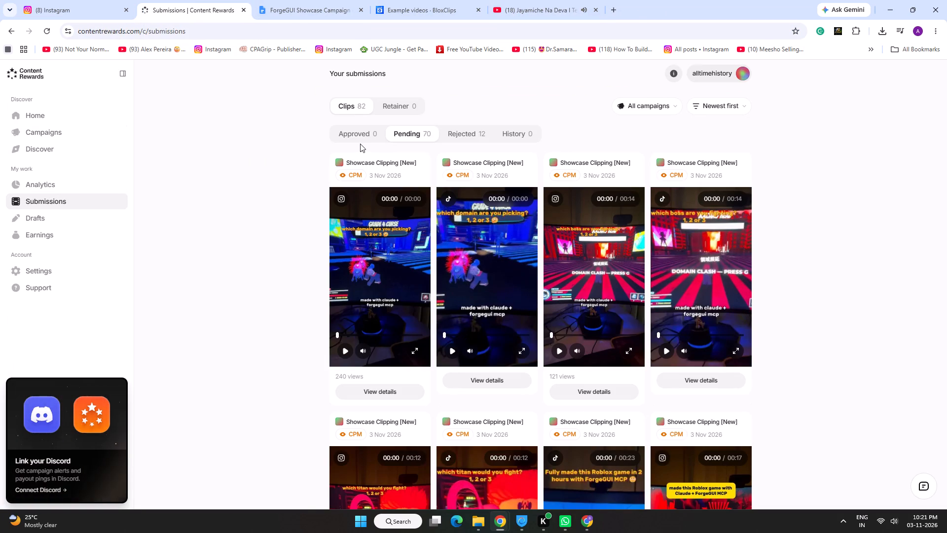
scroll(357, 145, down, 4)
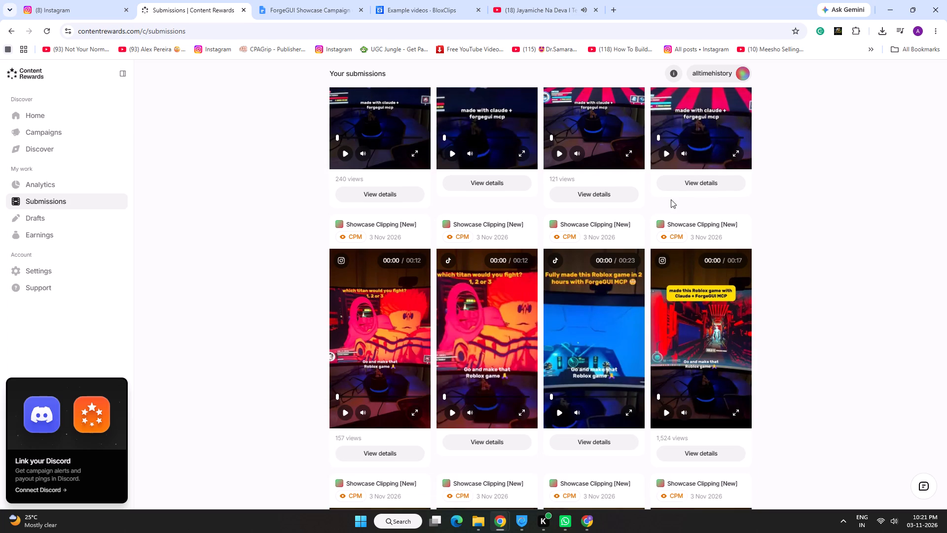
scroll(670, 200, down, 3)
click(681, 310)
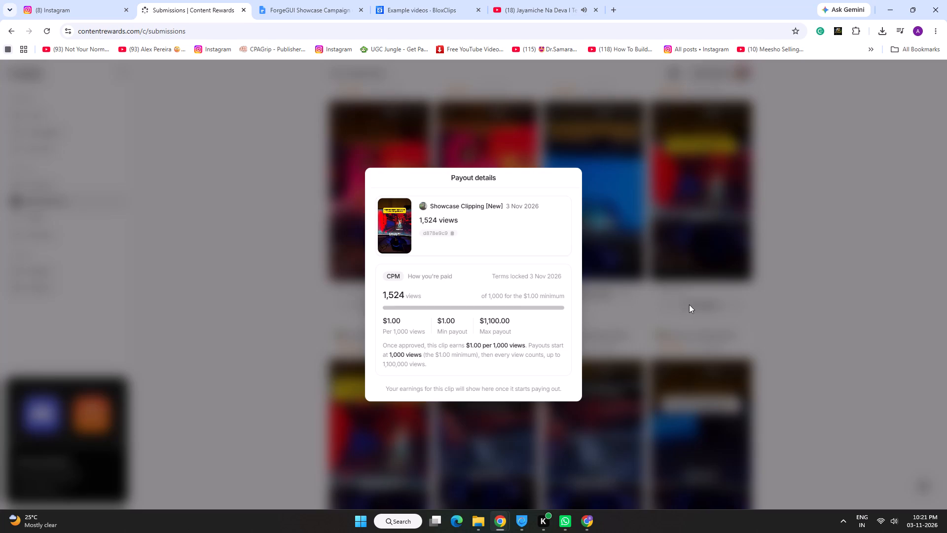
click(815, 278)
scroll(810, 274, up, 5)
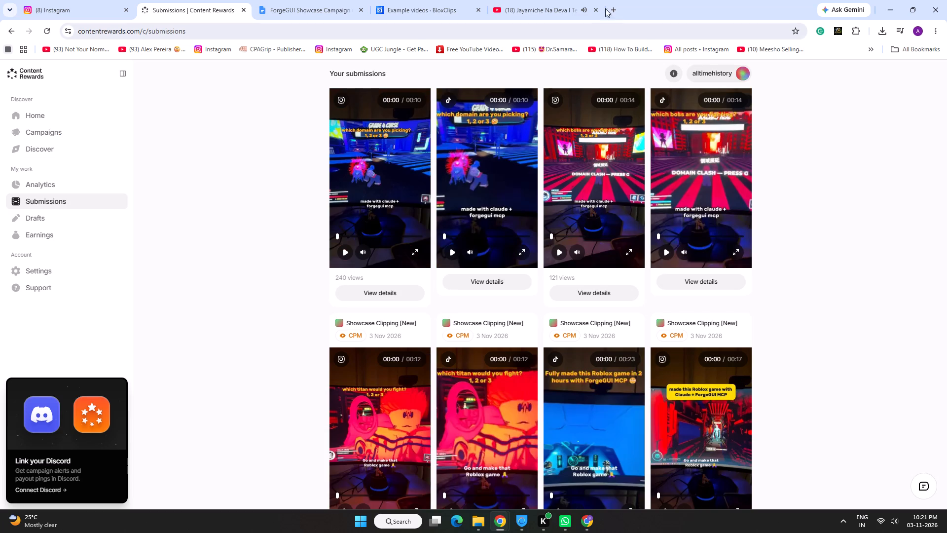
Return to the "Jayamiche Na Deva" video on YouTube and clear its queue.
click(573, 0)
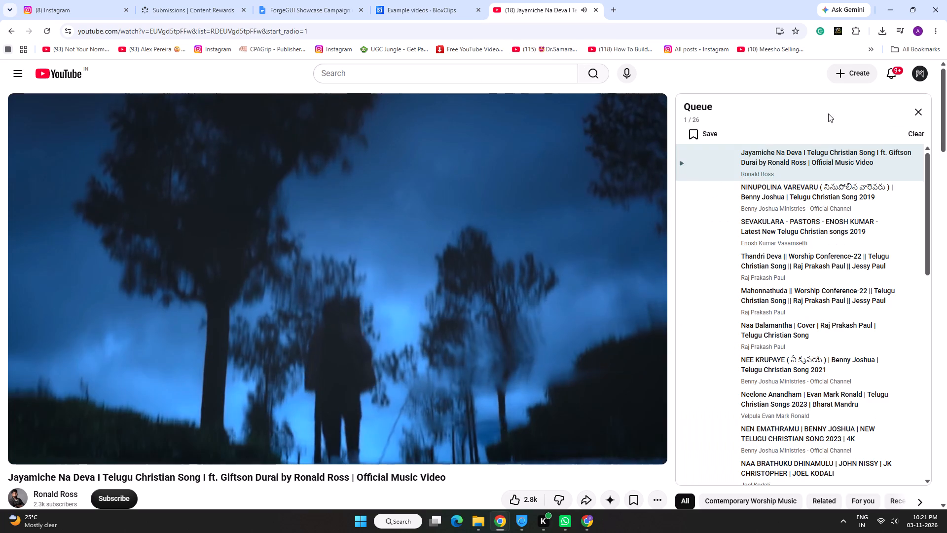
click(909, 132)
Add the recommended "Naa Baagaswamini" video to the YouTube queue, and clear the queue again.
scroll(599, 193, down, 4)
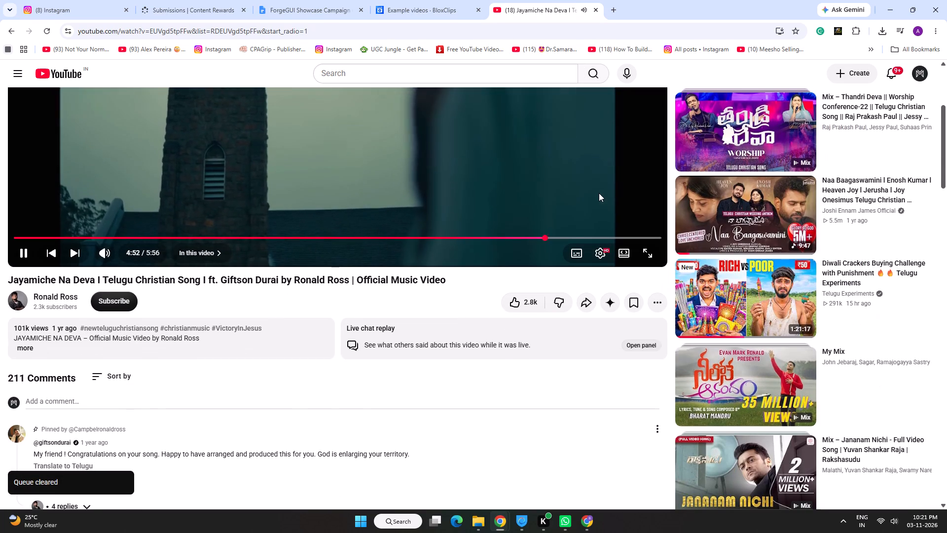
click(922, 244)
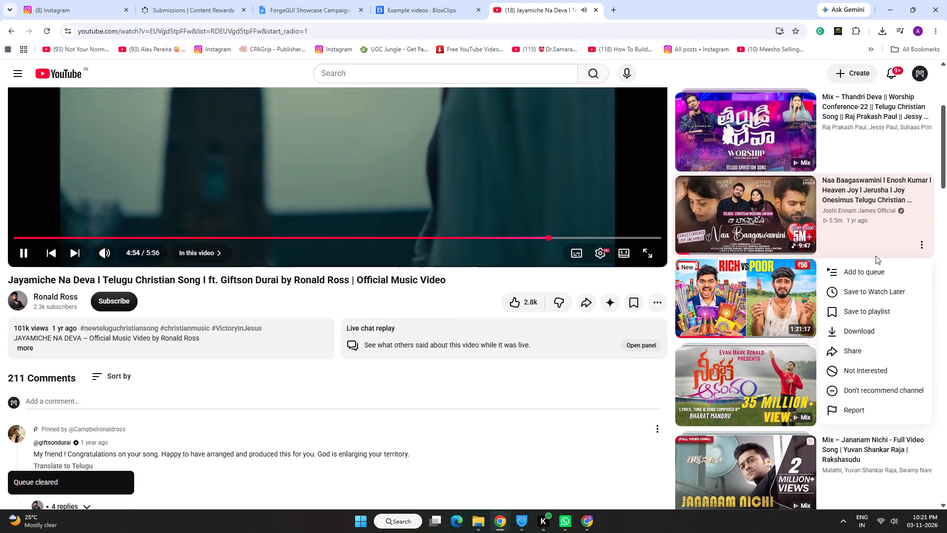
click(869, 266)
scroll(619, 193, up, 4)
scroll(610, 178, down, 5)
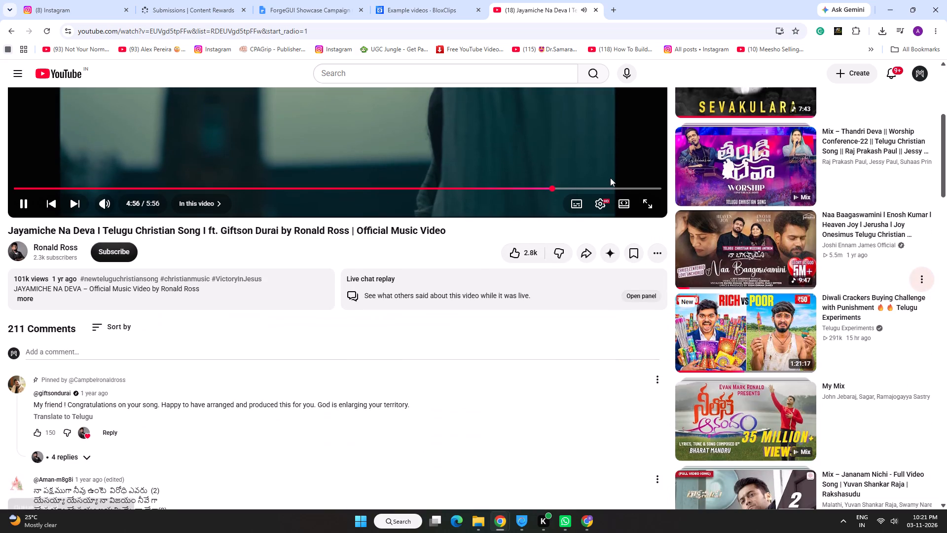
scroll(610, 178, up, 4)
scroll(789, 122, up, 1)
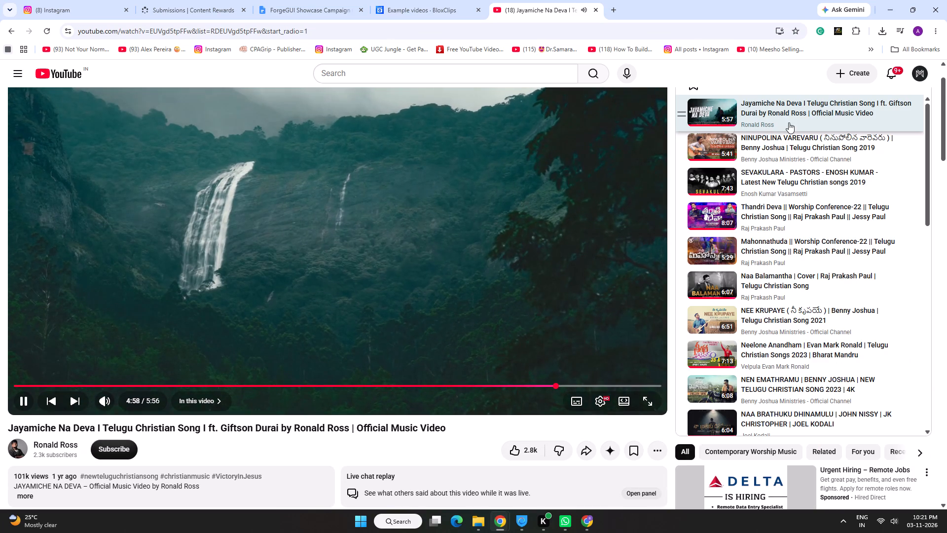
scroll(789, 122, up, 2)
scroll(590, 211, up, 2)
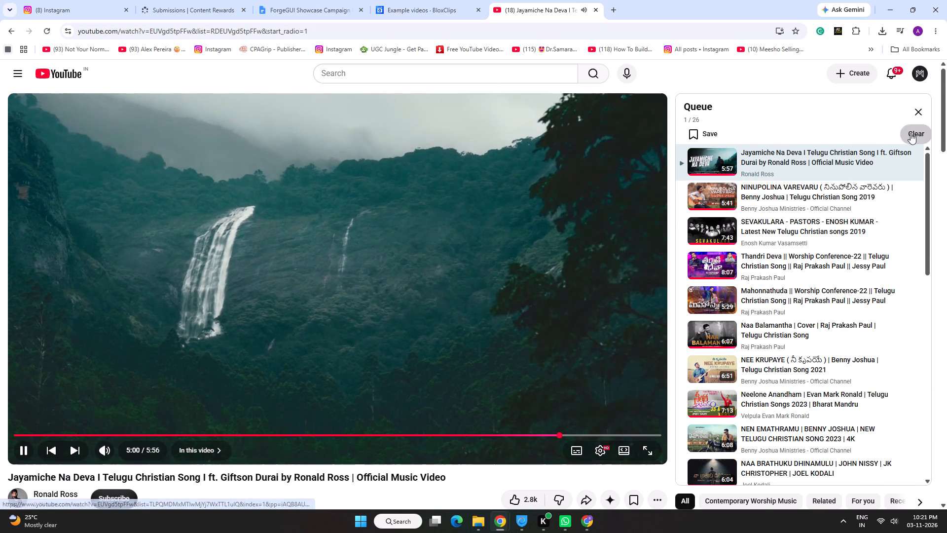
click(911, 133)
Browse the recommended videos and play John Erry's "Sannidhi" official music video.
scroll(646, 213, down, 7)
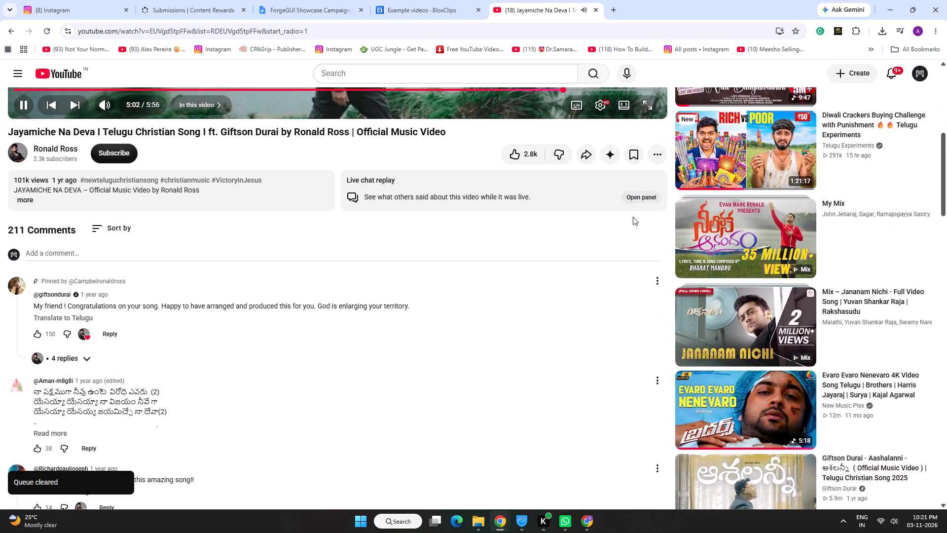
scroll(633, 217, down, 7)
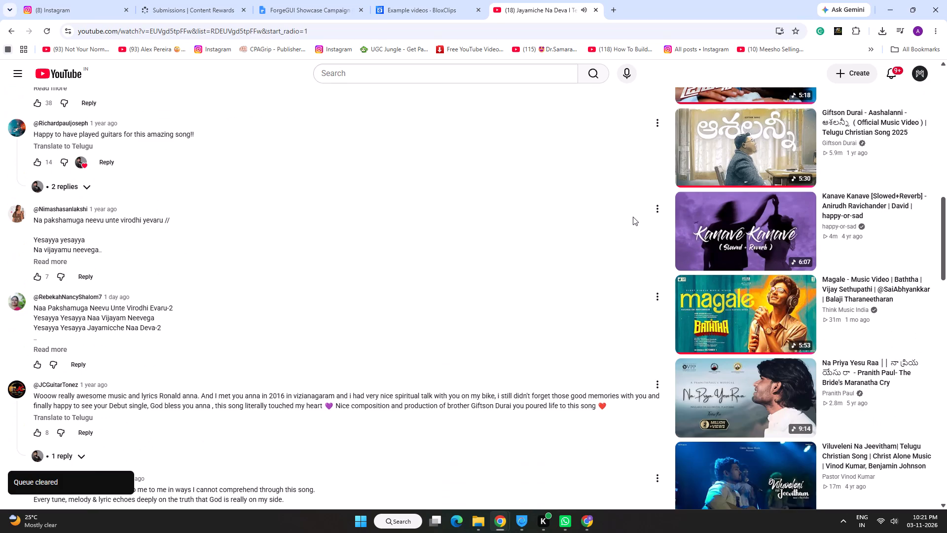
scroll(633, 217, down, 6)
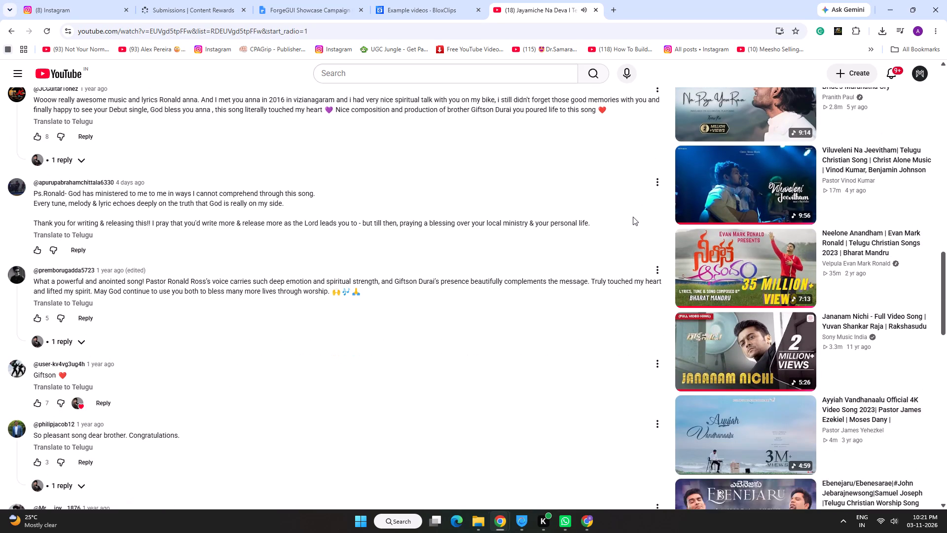
scroll(633, 217, up, 2)
scroll(633, 217, down, 4)
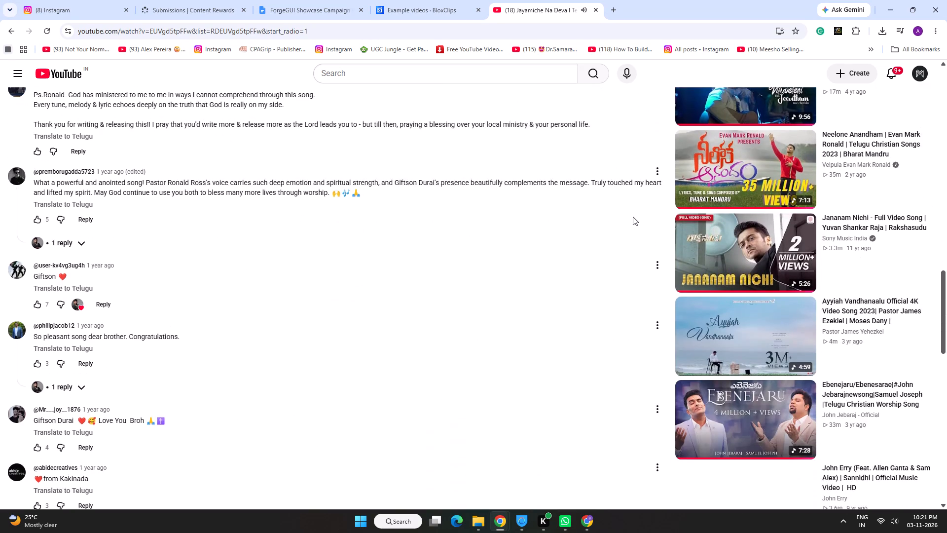
scroll(633, 217, down, 4)
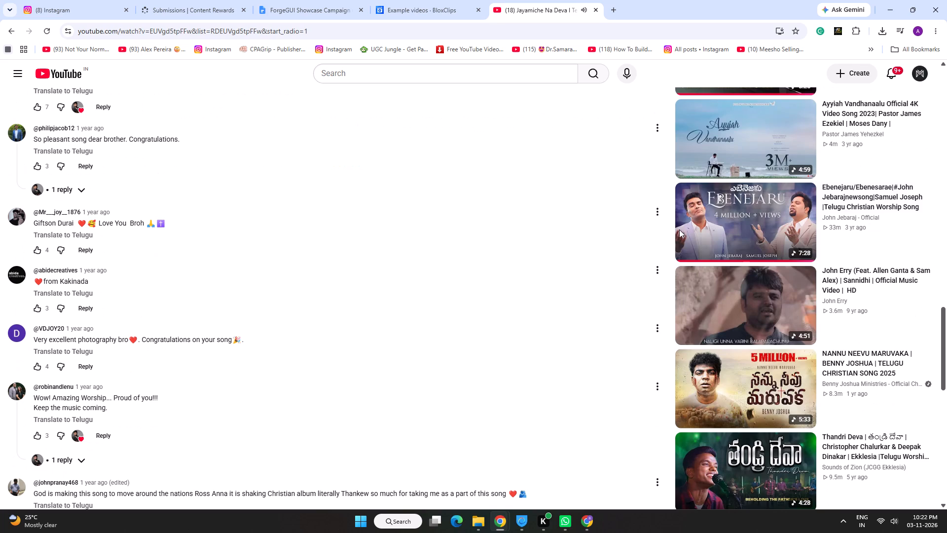
click(699, 287)
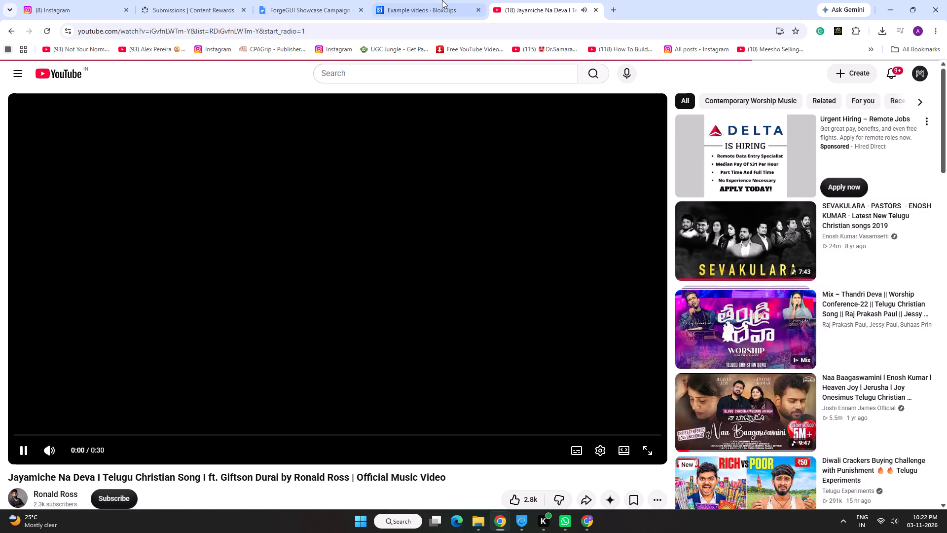
Glance at the BloxClips example videos, return to the "Sannidhi" video and skip its ad.
click(440, 0)
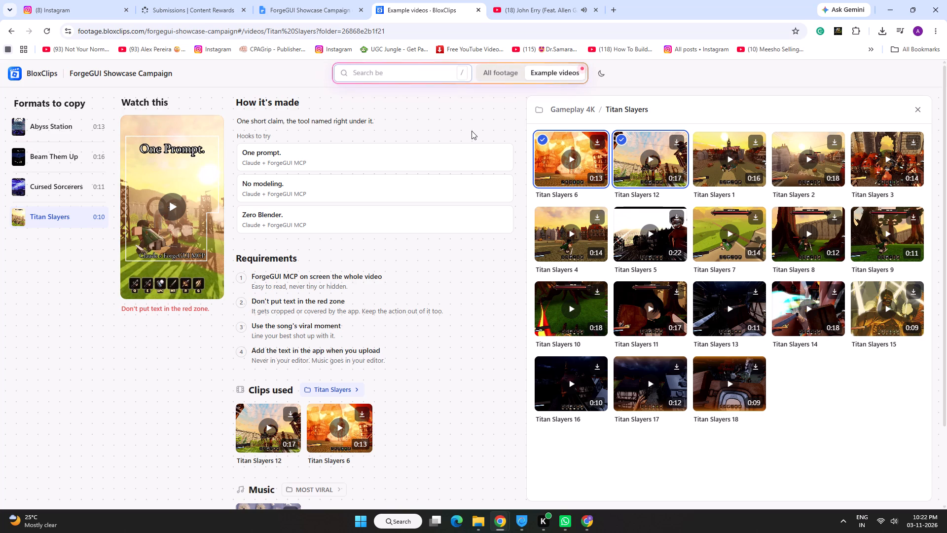
click(506, 0)
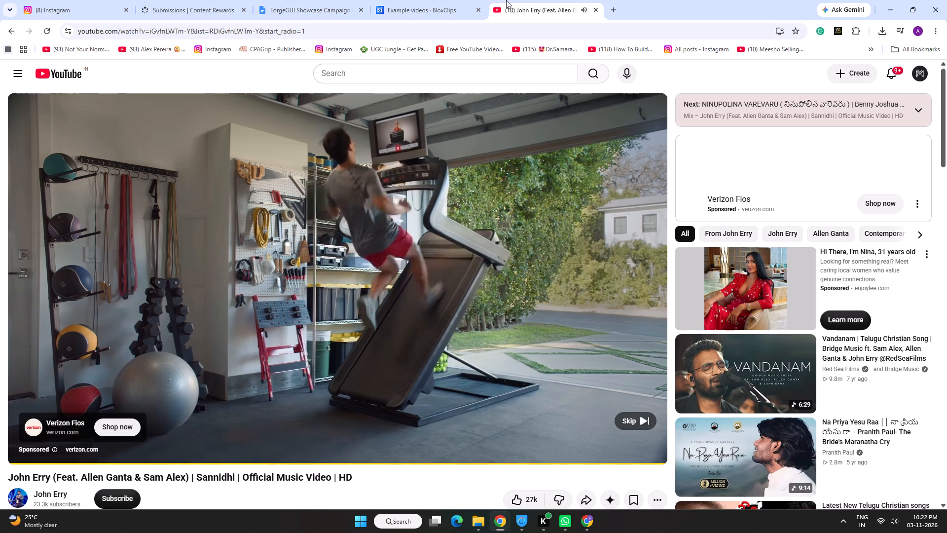
click(646, 424)
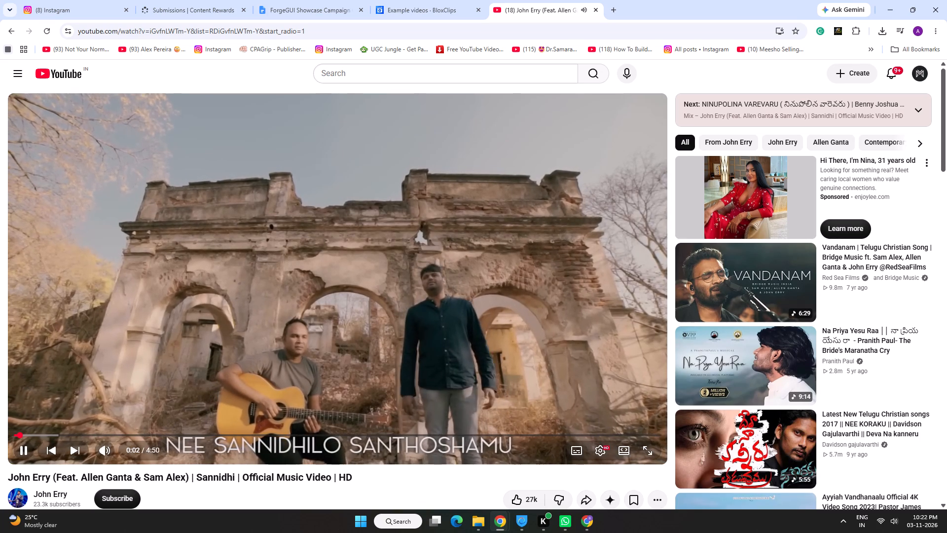
Expand the song's mix playlist on YouTube, check its options and collapse it again.
click(469, 0)
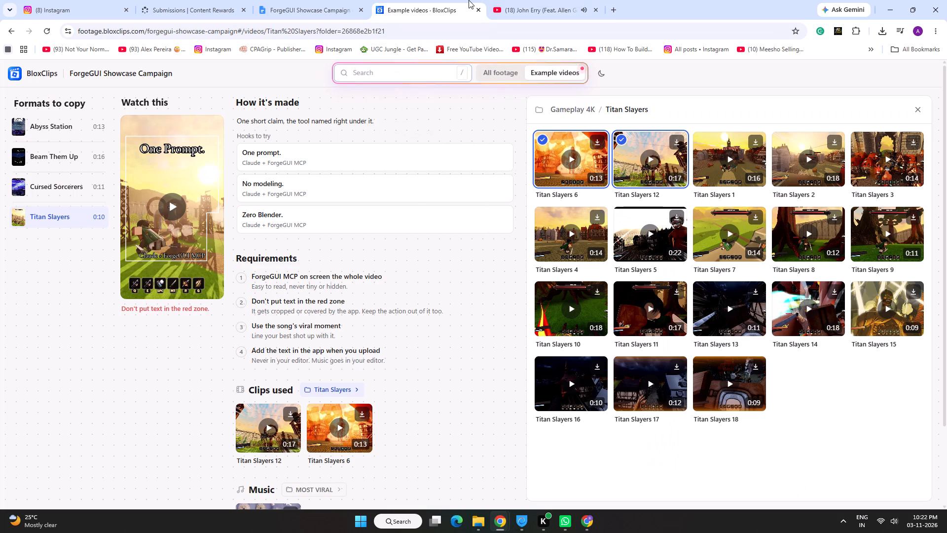
click(548, 0)
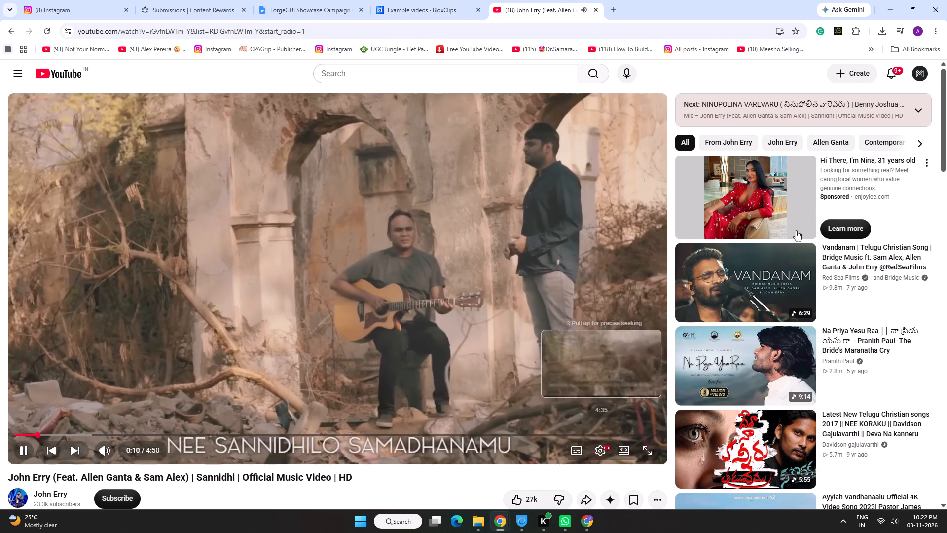
click(915, 115)
click(919, 128)
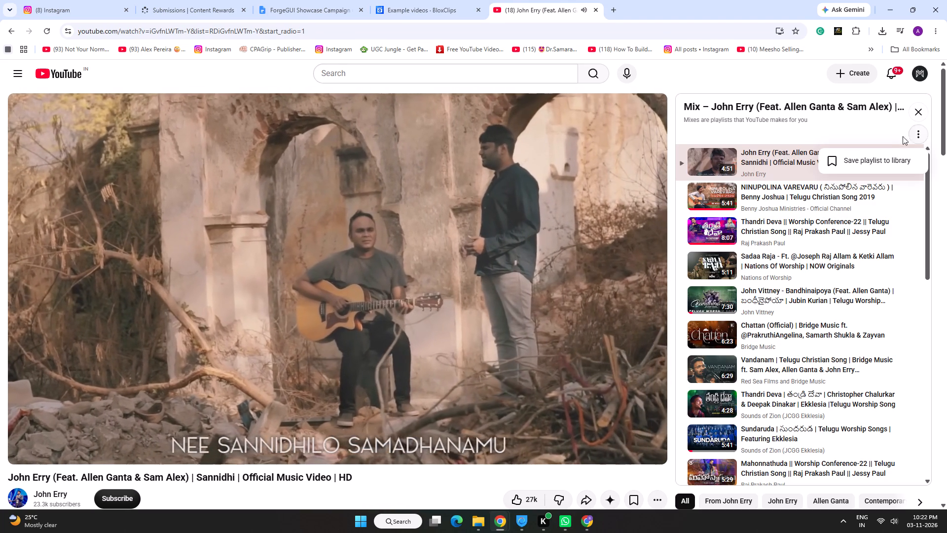
click(916, 118)
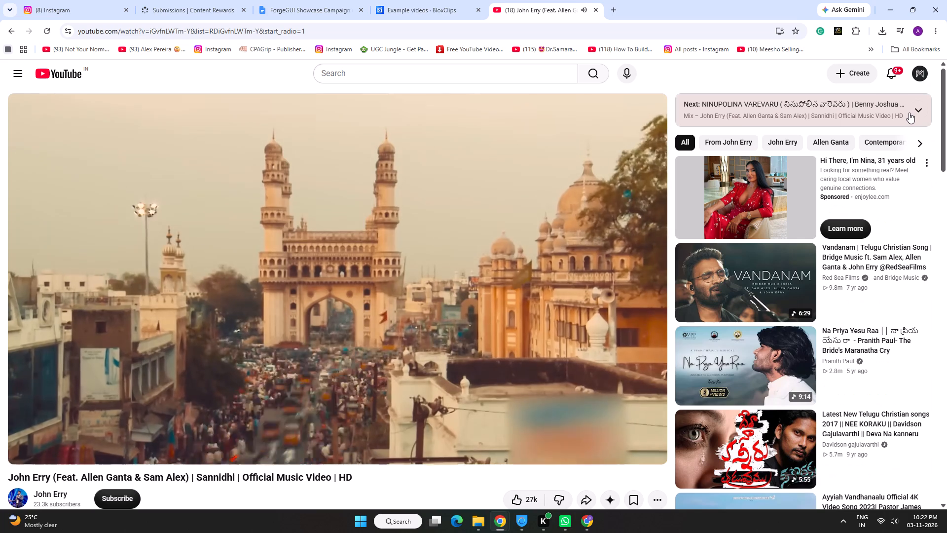
Switch to the BloxClips example videos, watch the Titan Slayers example and close its preview.
click(415, 0)
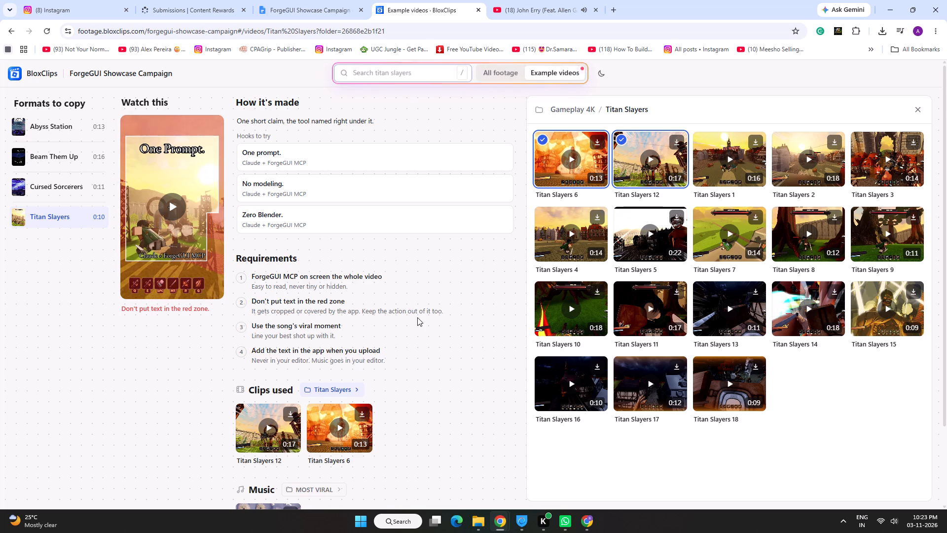
click(175, 236)
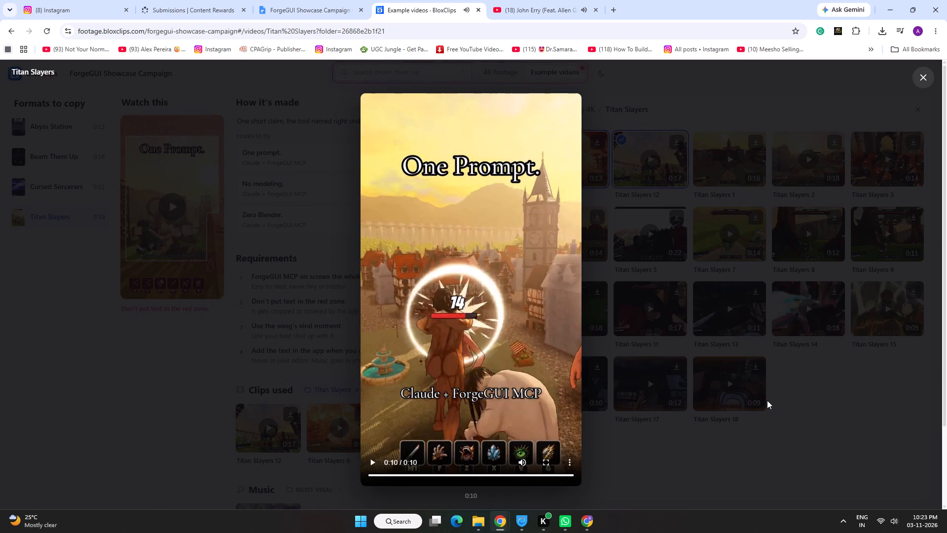
click(767, 400)
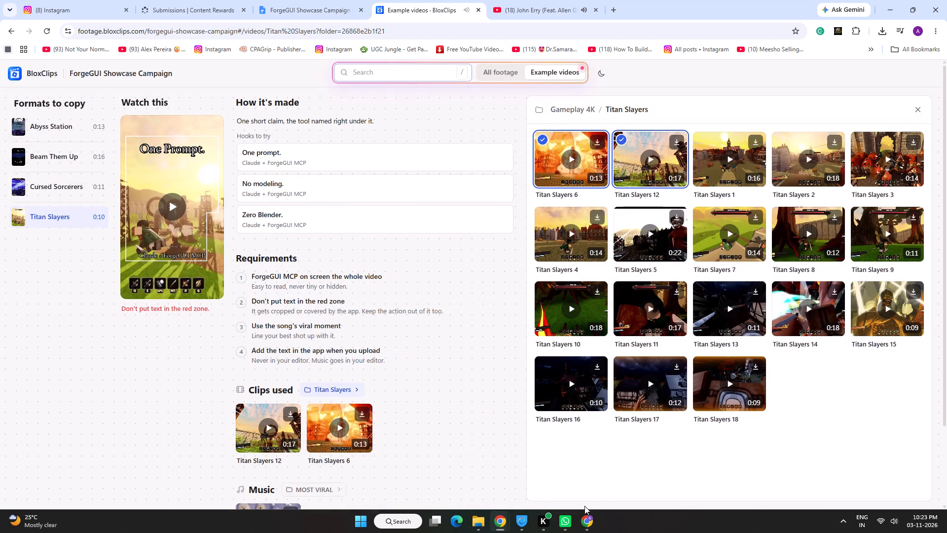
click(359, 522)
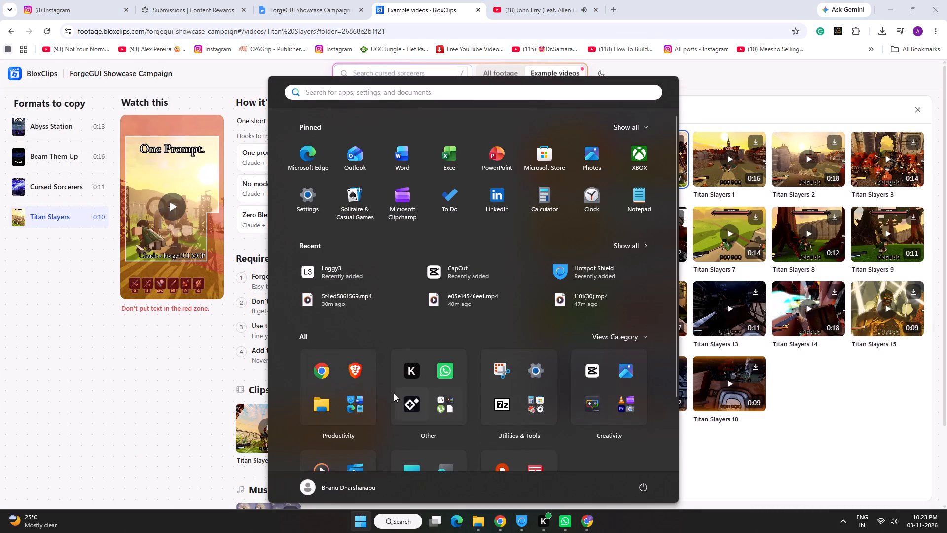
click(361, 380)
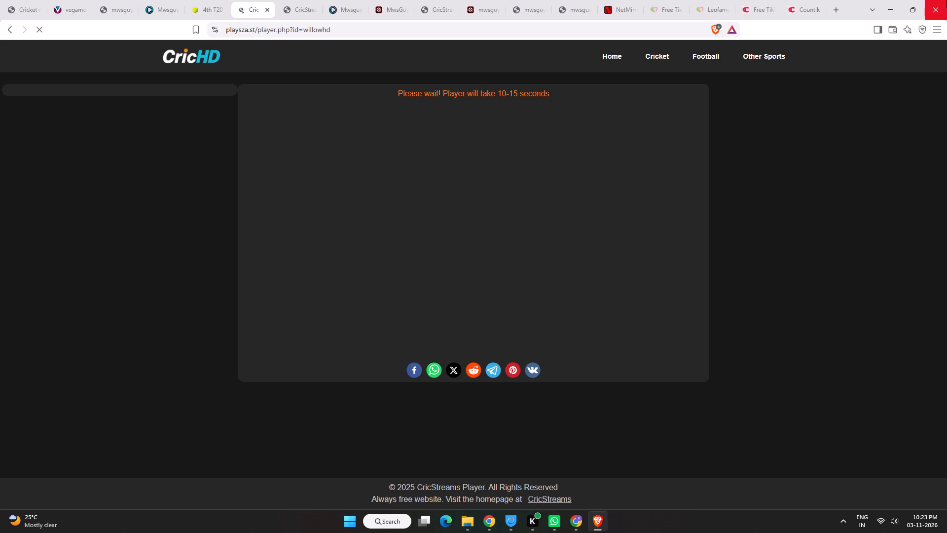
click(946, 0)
Search Google for "indian cricket team" in a new tab.
click(611, 9)
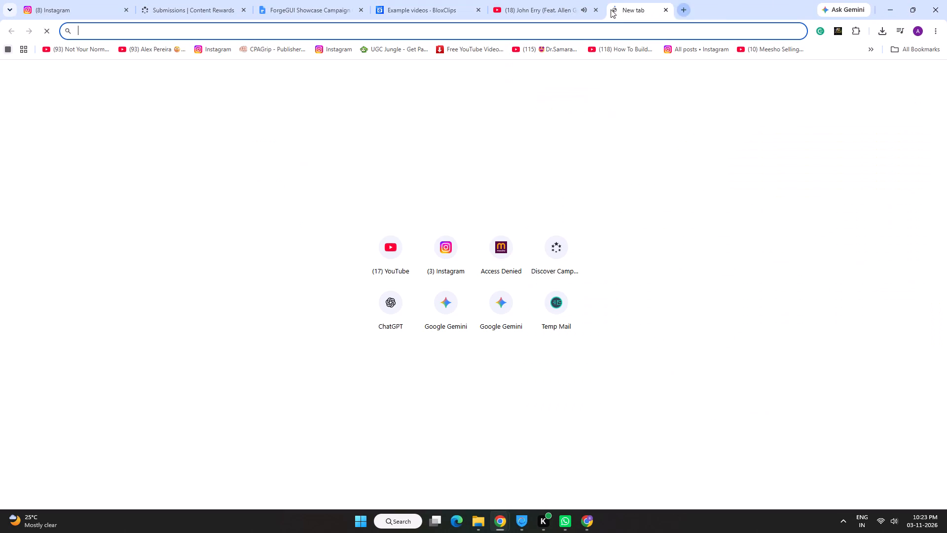
text(IN)
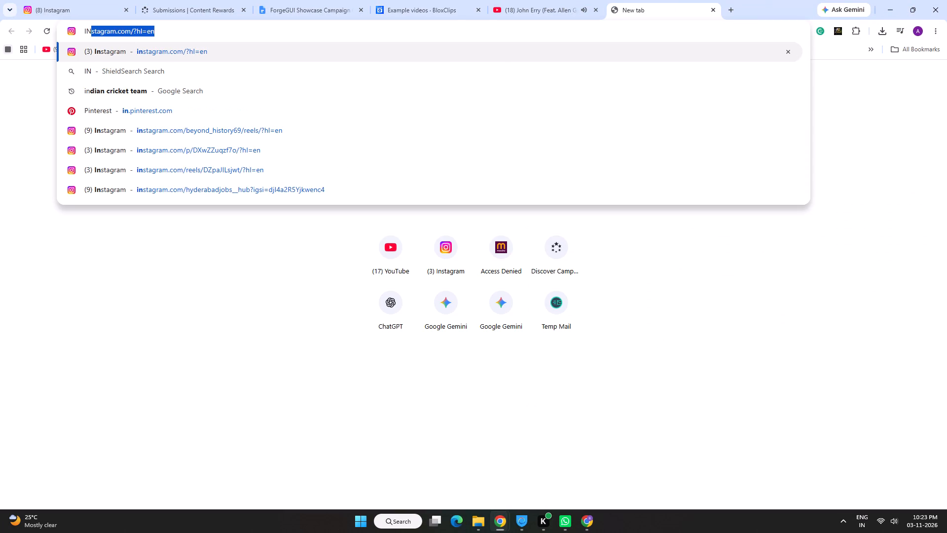
click(202, 89)
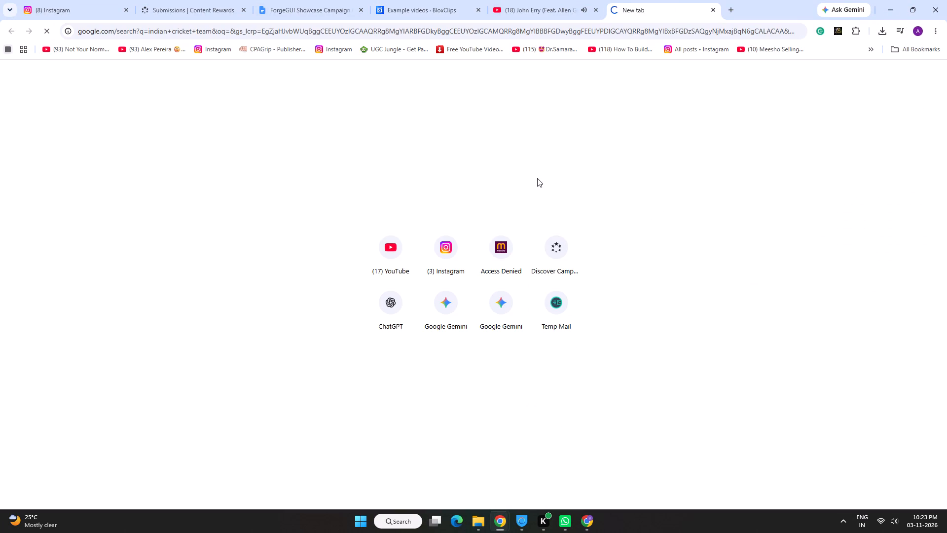
Open the details of the New Zealand vs India match, ODI 1 of 5, and return to the search results.
scroll(538, 178, down, 1)
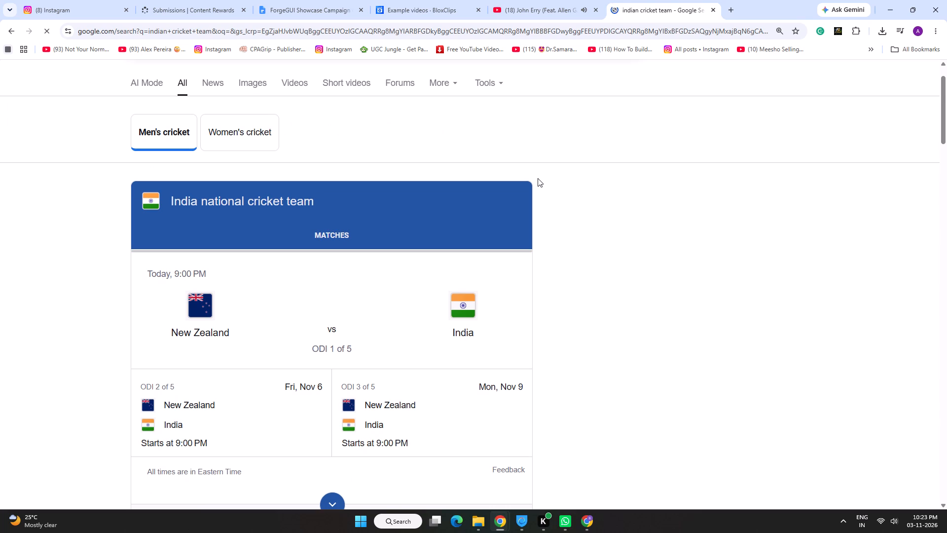
click(426, 291)
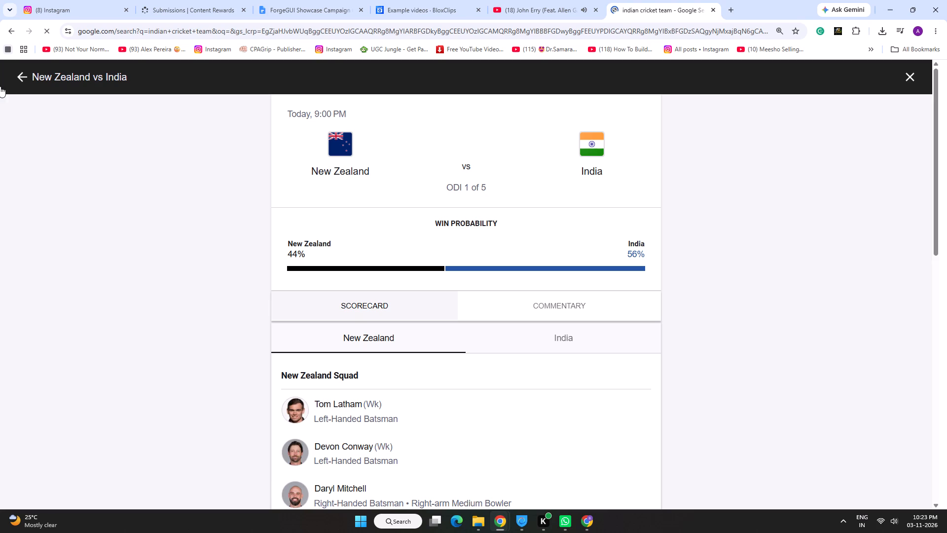
click(20, 76)
scroll(141, 182, down, 2)
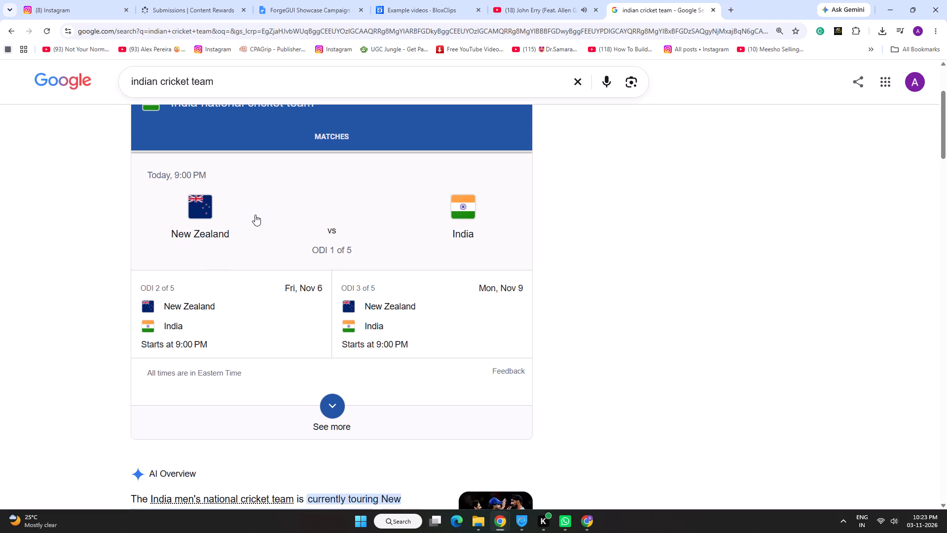
scroll(255, 215, up, 2)
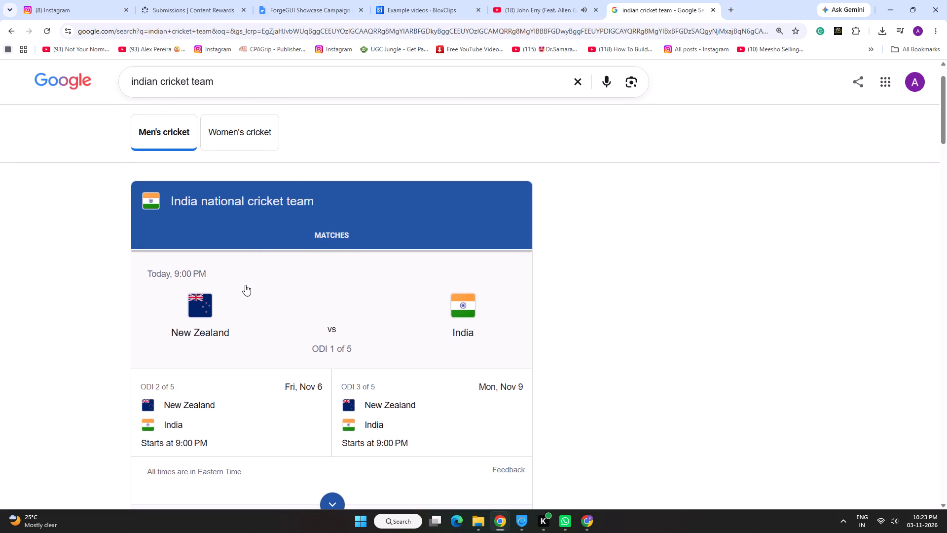
Search Google for "indian cricket team IN IND TIME" and open the results for the corrected "INDIA TIME" spelling.
click(275, 87)
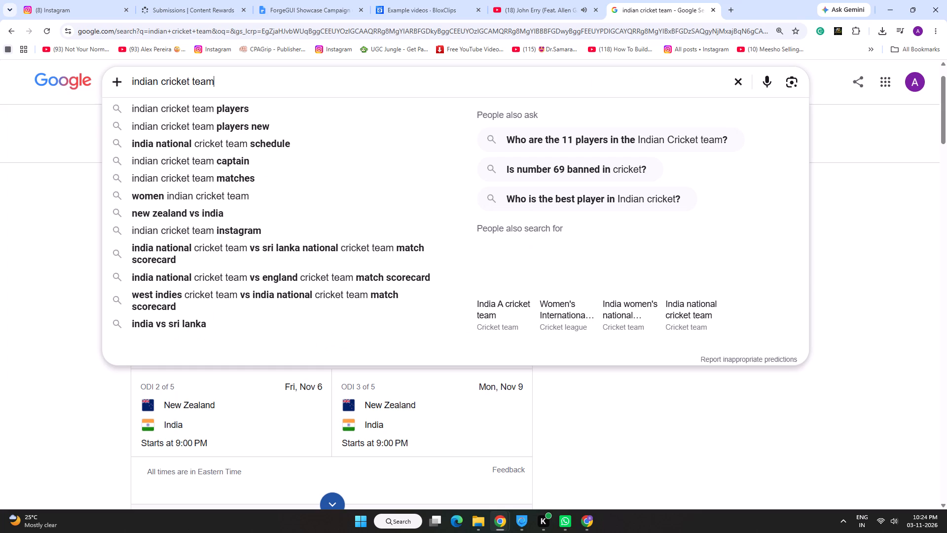
key(space)
text(IN IN)
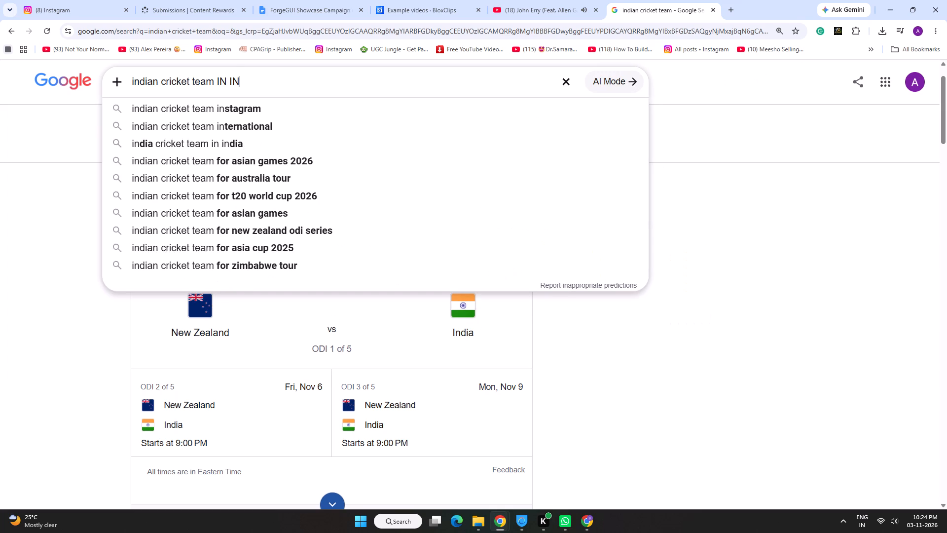
key(d)
key(space)
text(TIME)
key(space)
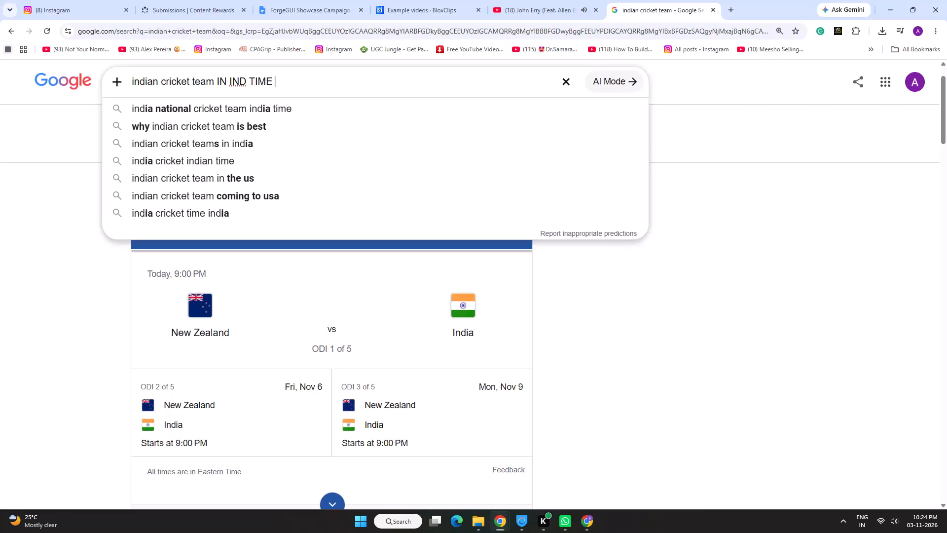
key(Return)
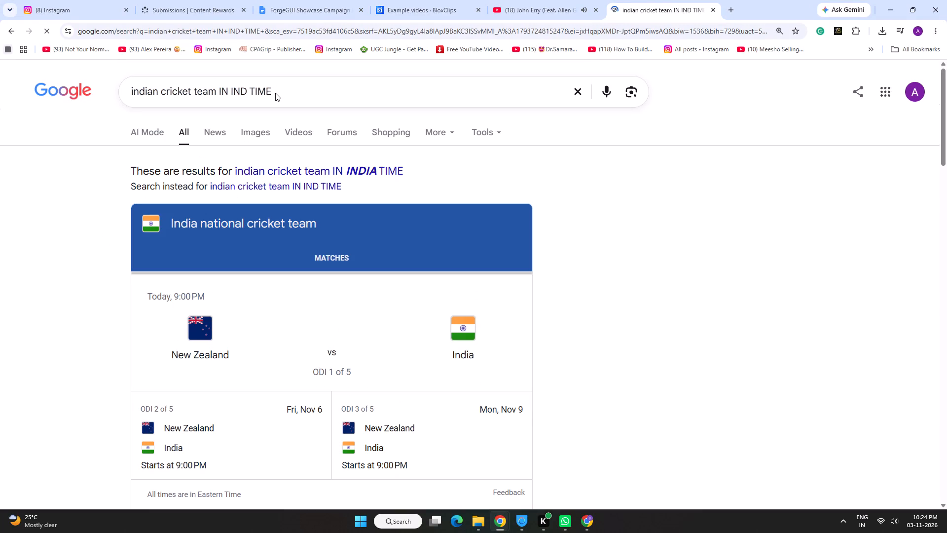
click(327, 177)
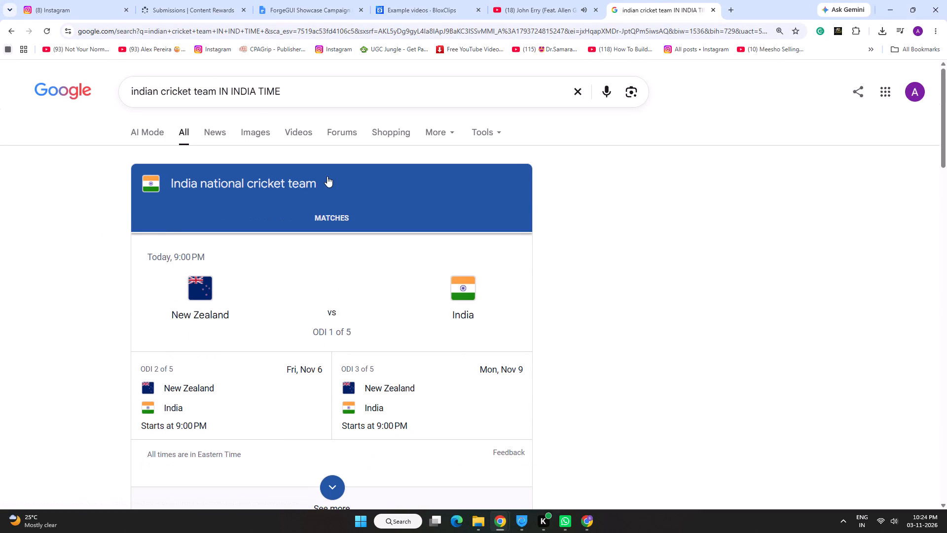
Expand the AI Overview and read the full upcoming India vs. New Zealand schedule in IST against the match card.
scroll(327, 176, down, 7)
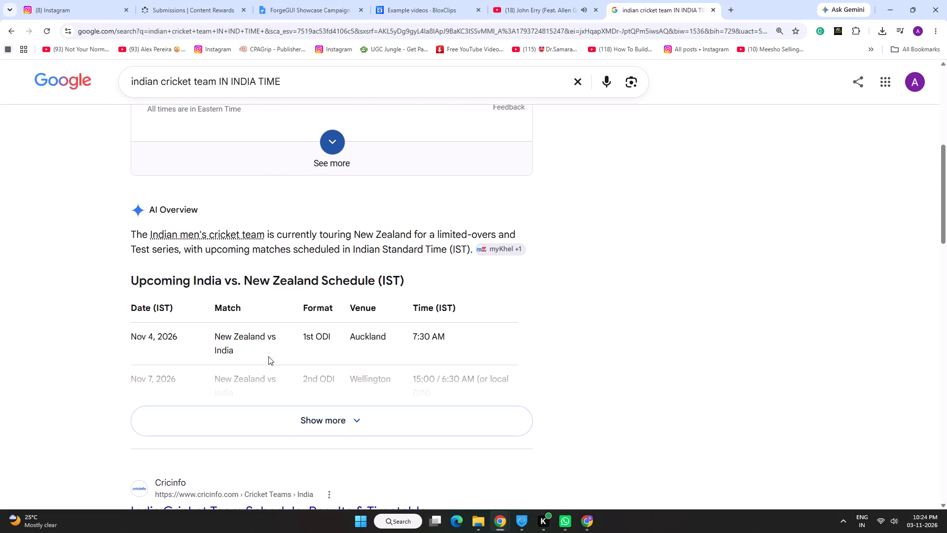
click(271, 420)
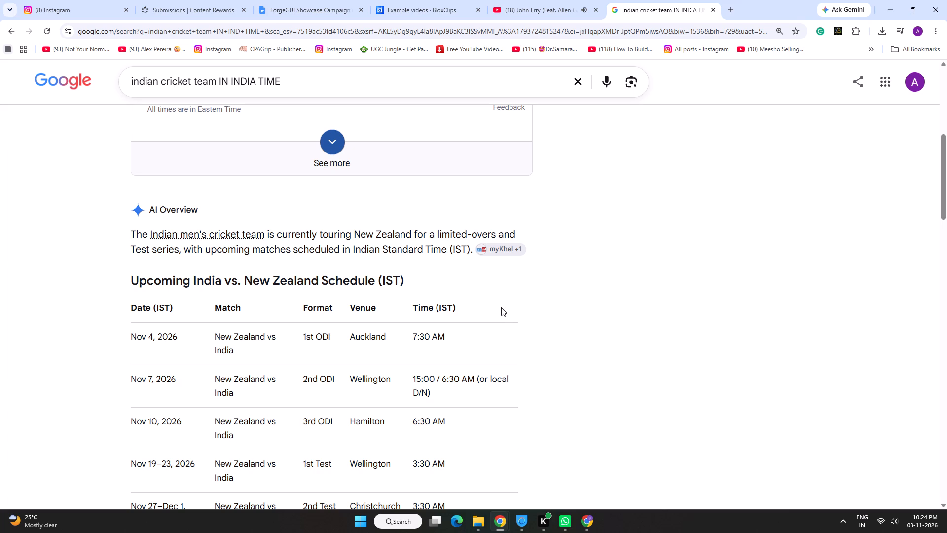
scroll(501, 307, up, 9)
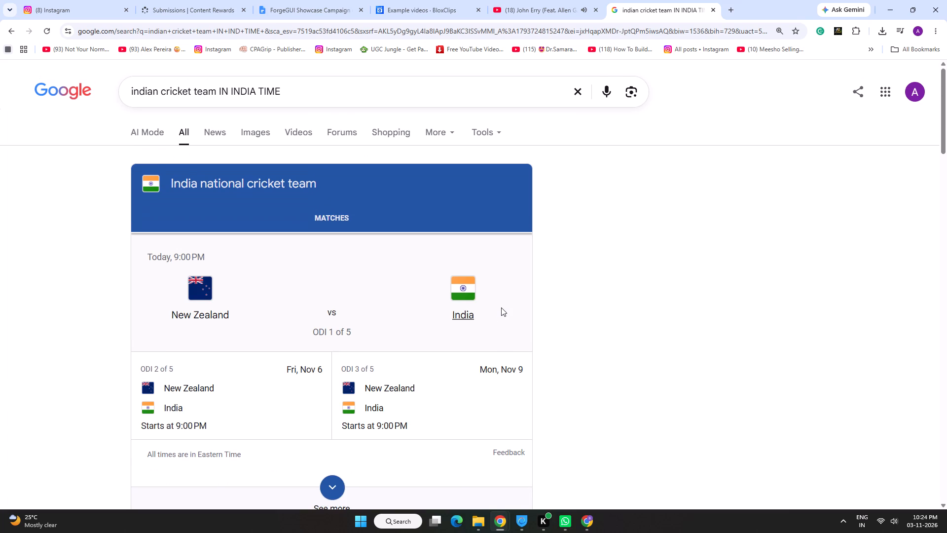
scroll(501, 307, down, 9)
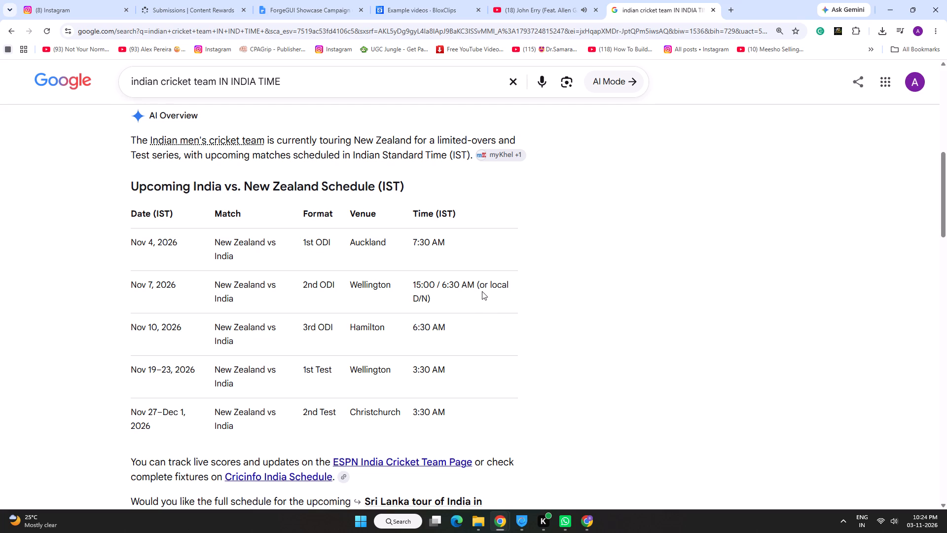
scroll(253, 238, up, 8)
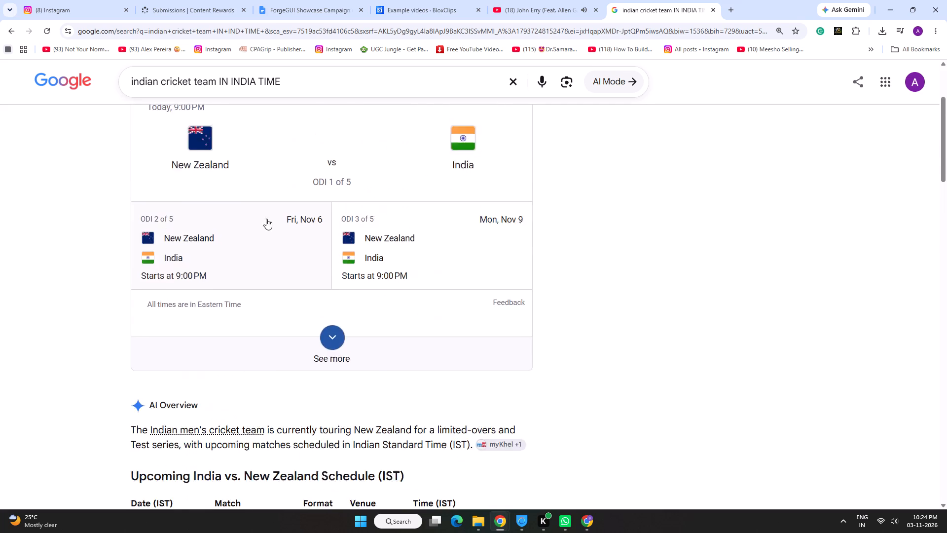
Open the New Zealand vs India ODI 1 of 5 match details and close the cricket search tab.
click(346, 235)
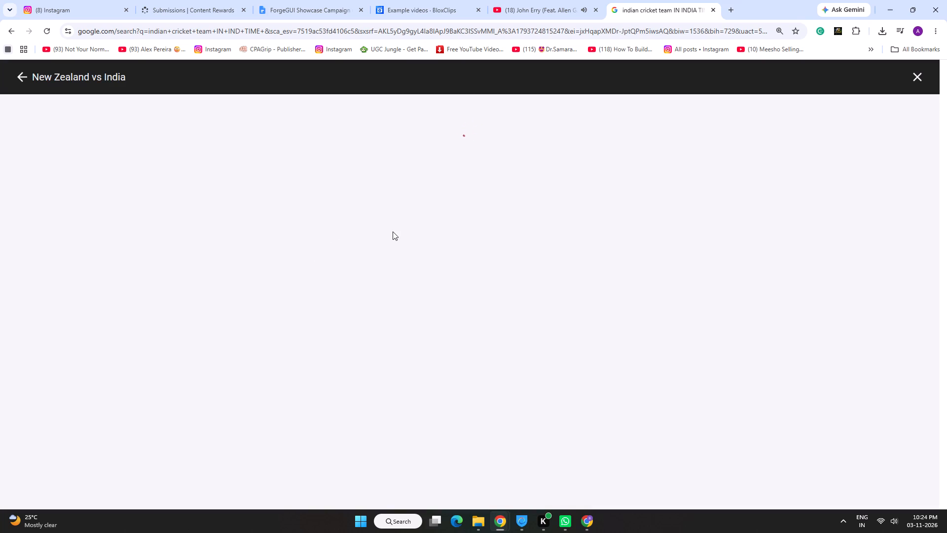
click(717, 9)
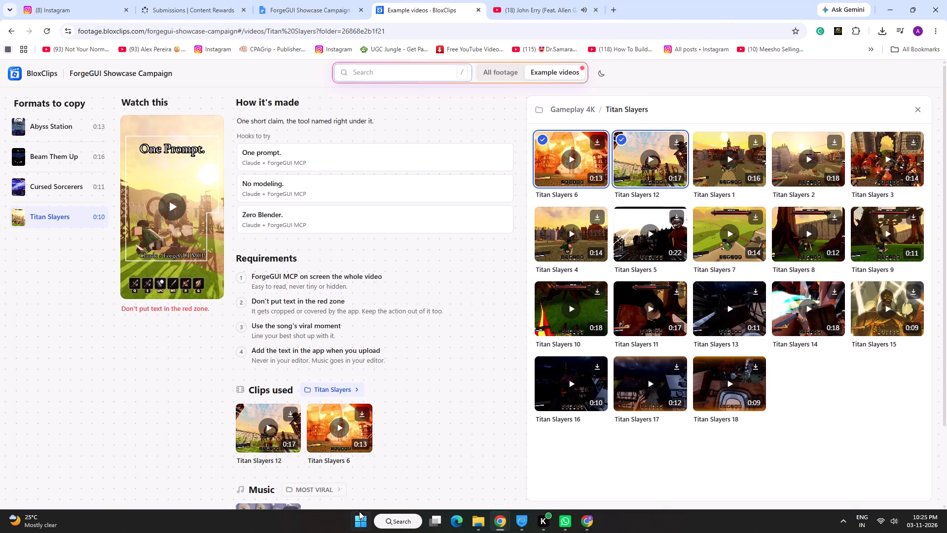
Open project 1101 in CapCut, skip linking the missing media, and move the editor window clear of the player window.
click(359, 515)
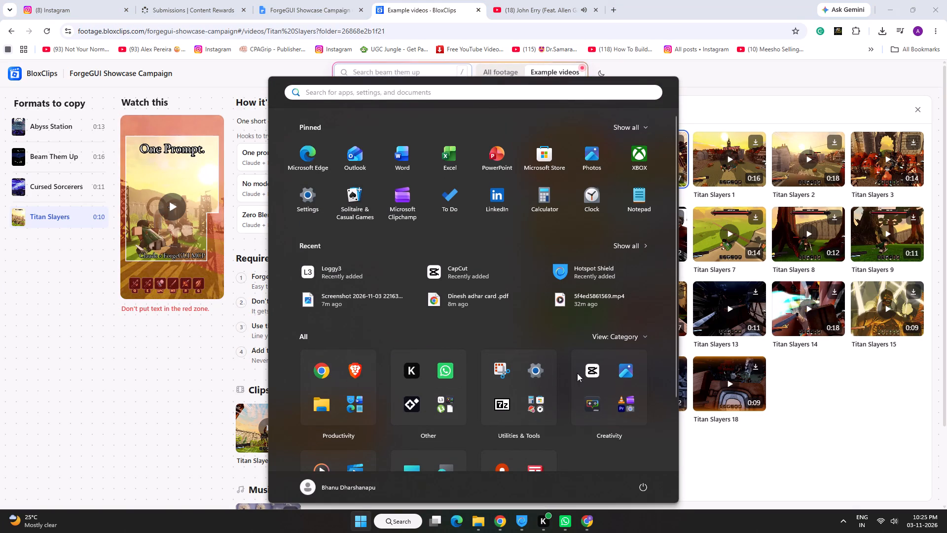
click(584, 372)
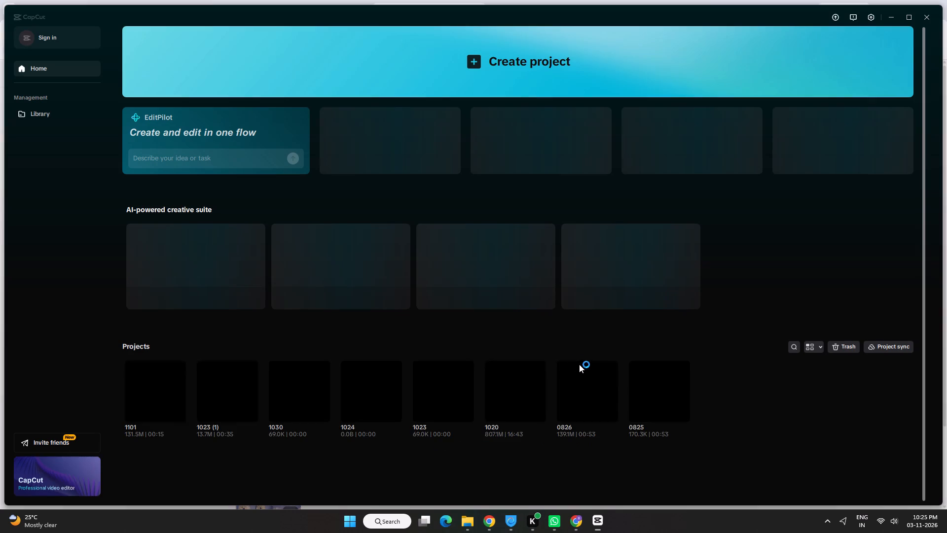
click(178, 399)
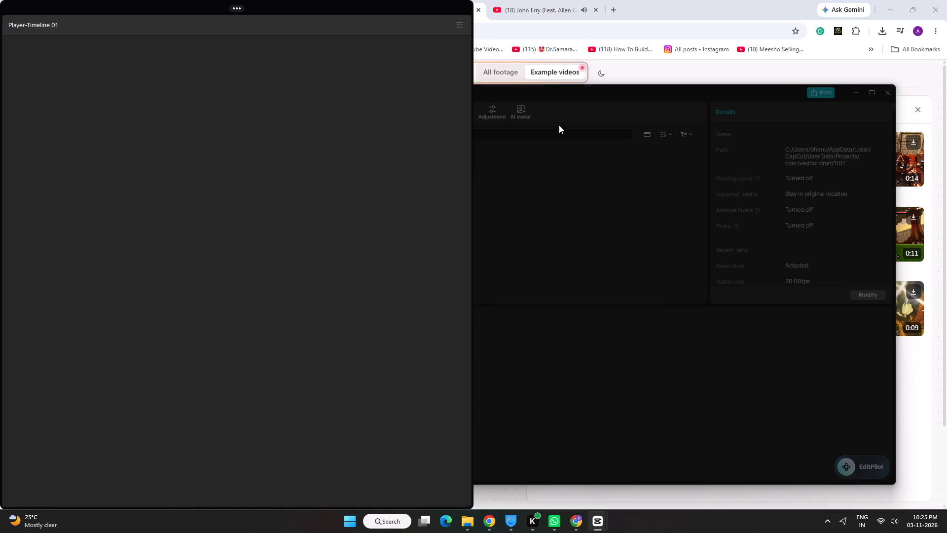
drag(504, 94, 748, 113)
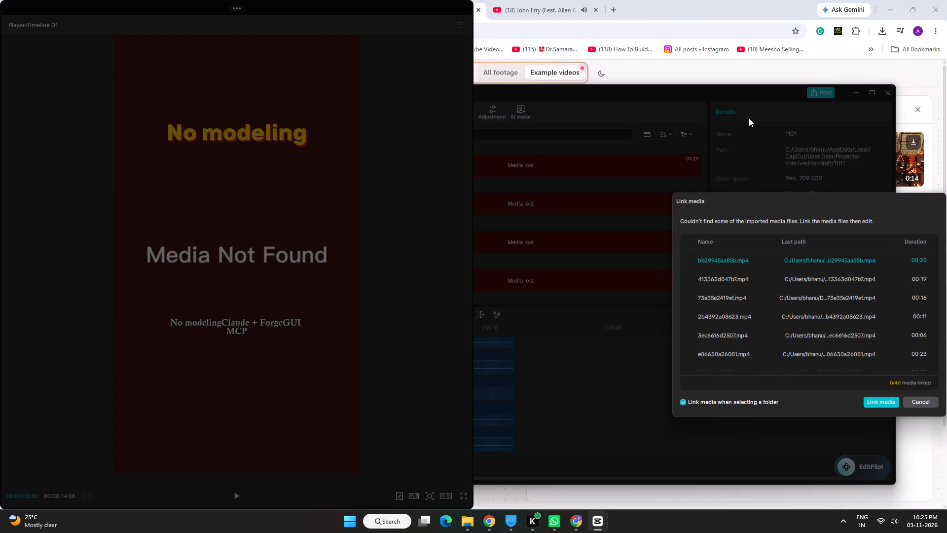
click(925, 403)
drag(495, 95, 673, 104)
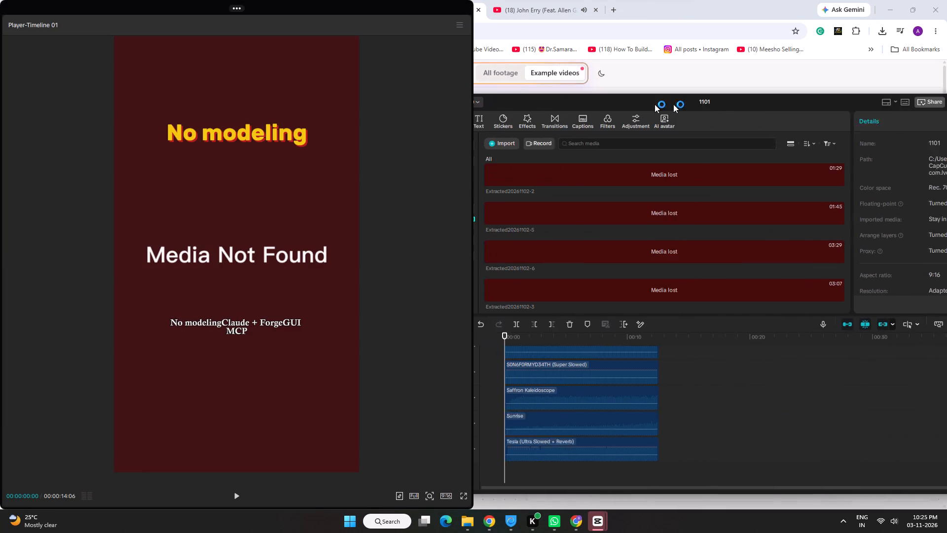
drag(673, 104, 700, 93)
Import the video c76f96ab129f.mp4 from the device into the project's media.
click(574, 133)
click(584, 152)
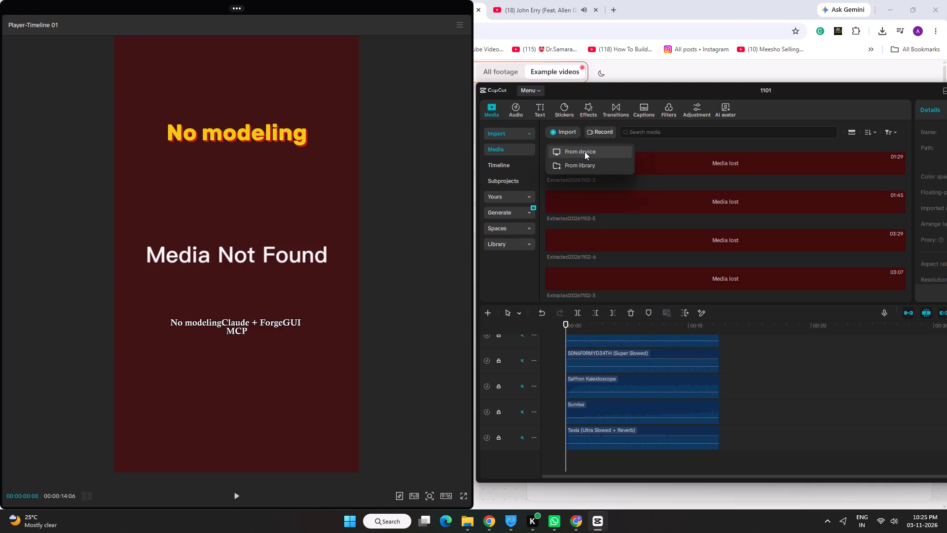
double_click(799, 204)
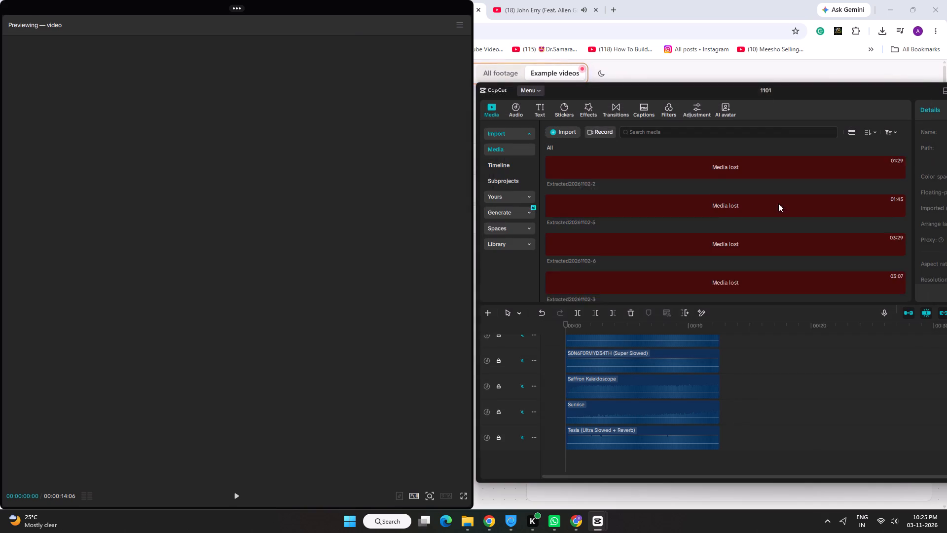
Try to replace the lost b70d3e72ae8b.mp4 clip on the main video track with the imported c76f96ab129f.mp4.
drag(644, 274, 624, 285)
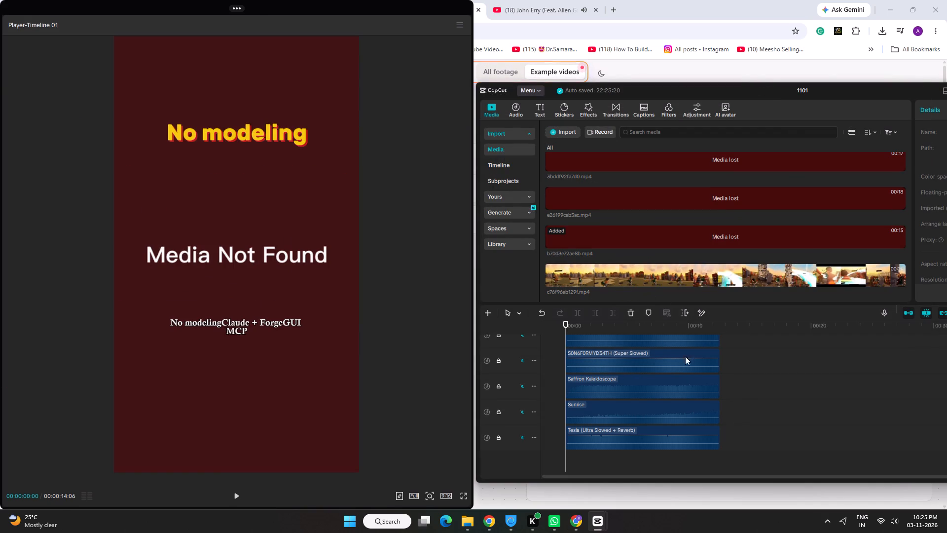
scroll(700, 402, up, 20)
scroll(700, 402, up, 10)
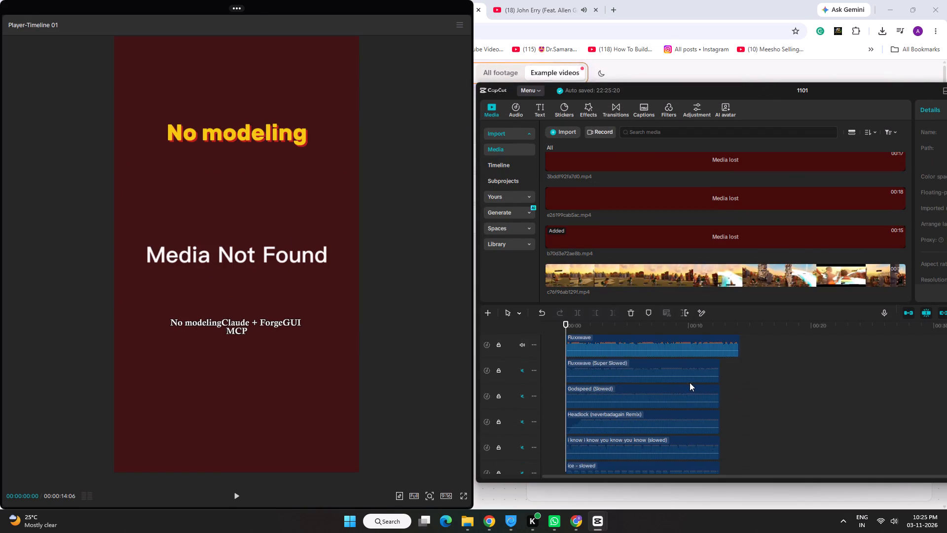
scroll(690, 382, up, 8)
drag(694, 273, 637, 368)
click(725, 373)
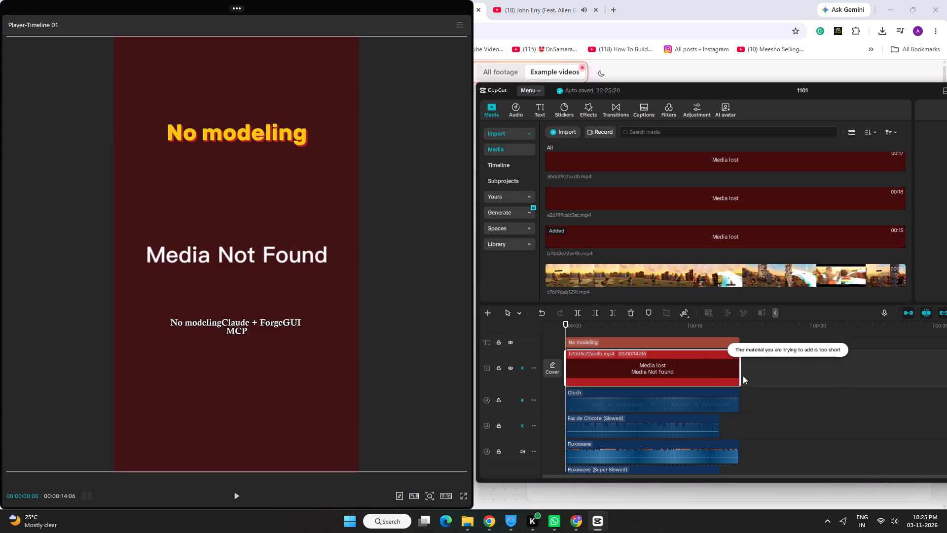
Trim the end of the lost b70d3e72ae8b.mp4 clip to a duration of 00:00:09:21.
click(743, 376)
click(732, 375)
drag(740, 378, 683, 384)
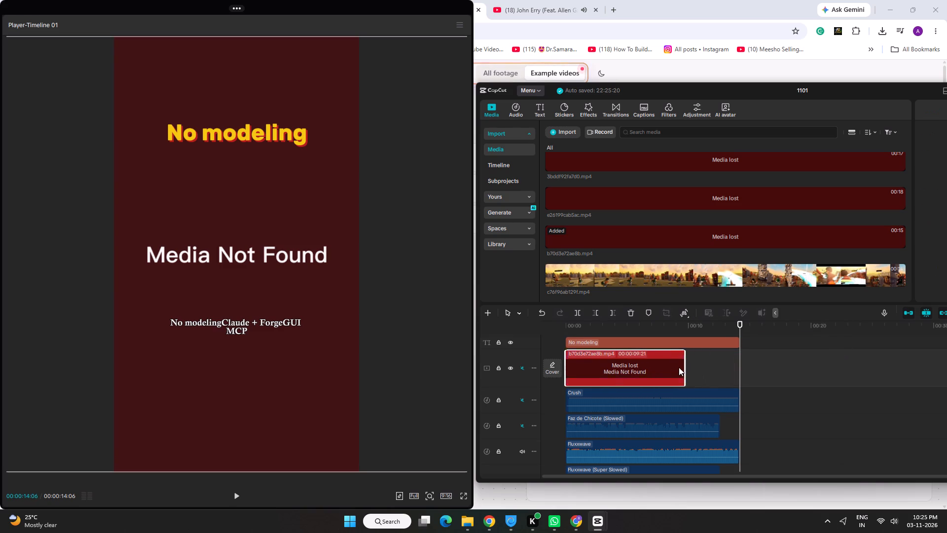
Replace the lost b70d3e72ae8b.mp4 clip on the main video track with the imported c76f96ab129f.mp4.
click(682, 281)
drag(681, 278, 633, 366)
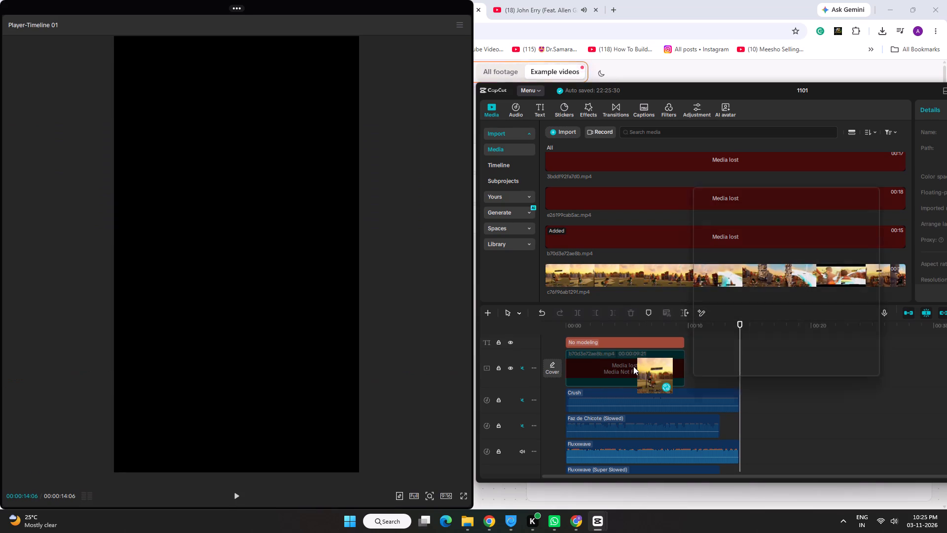
click(815, 369)
Extend the end of the c76f96ab129f.mp4 clip on the timeline to a duration of 00:00:13:18.
click(632, 368)
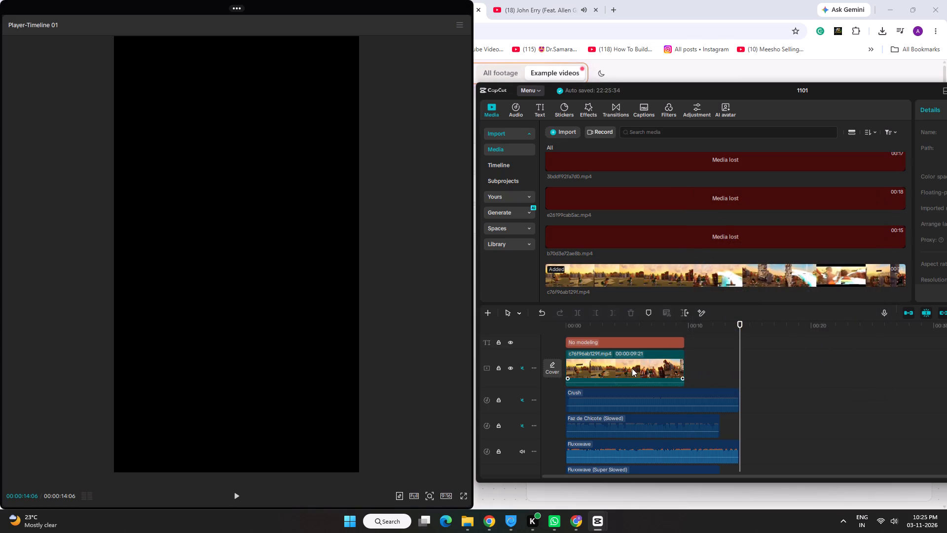
drag(686, 382, 734, 381)
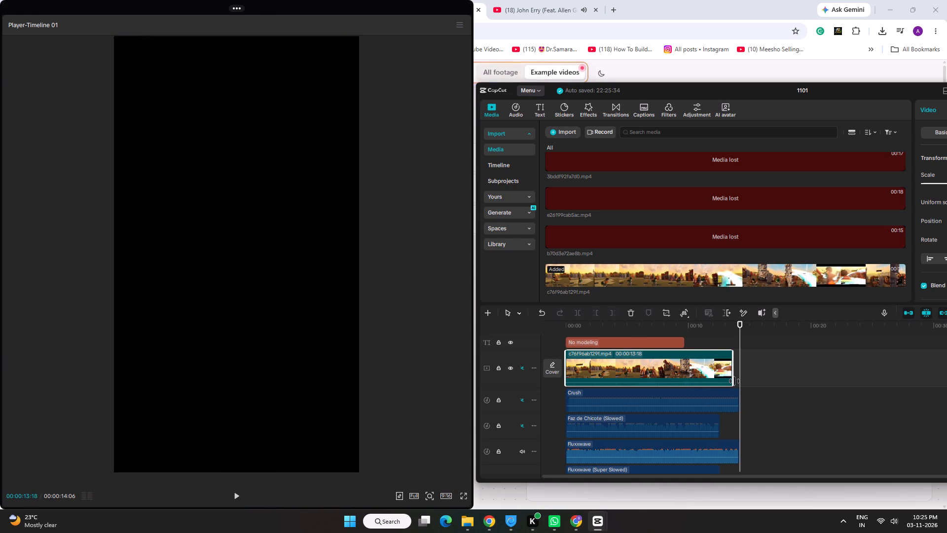
drag(734, 381, 740, 382)
Trim the ends of all audio clips together, excluding the text and video clips, until the longest ones end at 00:00:13:18.
scroll(721, 334, down, 11)
scroll(715, 389, down, 20)
scroll(715, 389, down, 14)
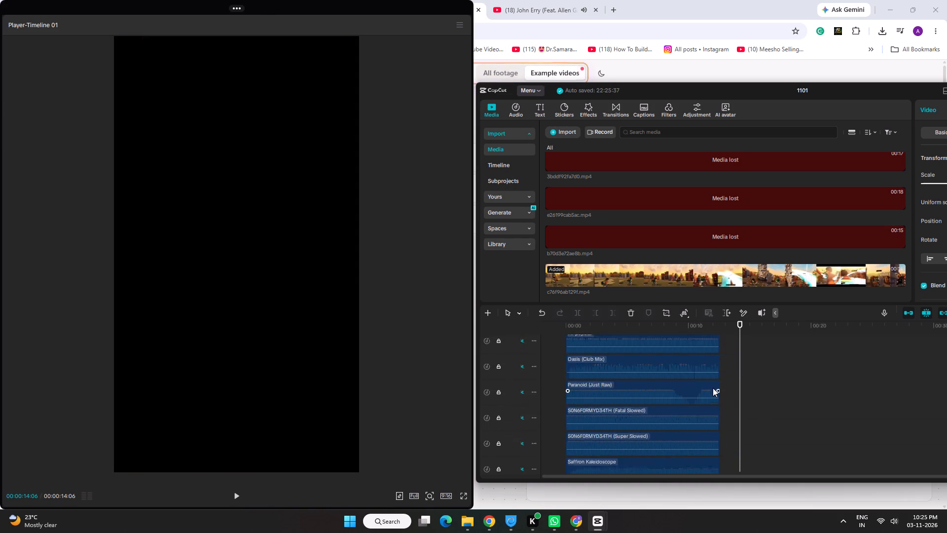
scroll(713, 388, down, 14)
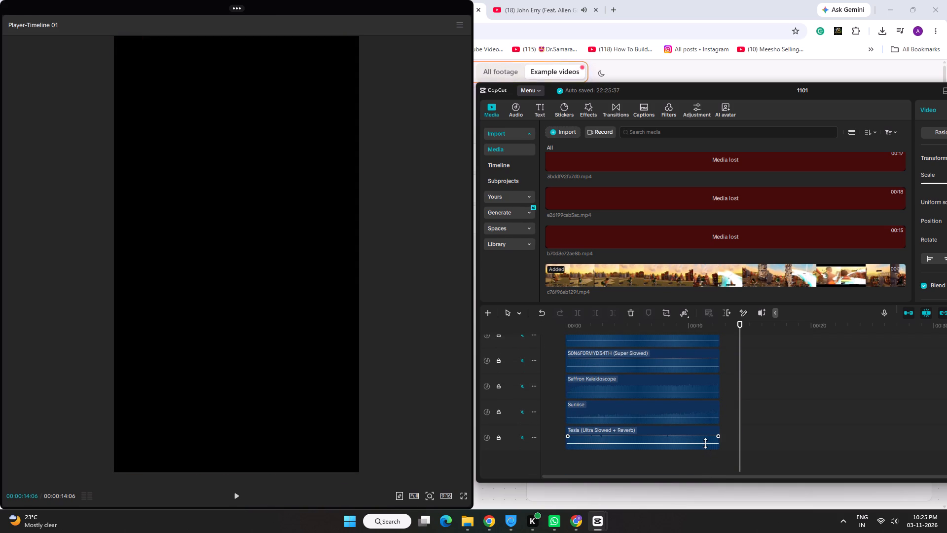
key(ctrl+a)
ctrl+scroll(728, 407, up, 20)
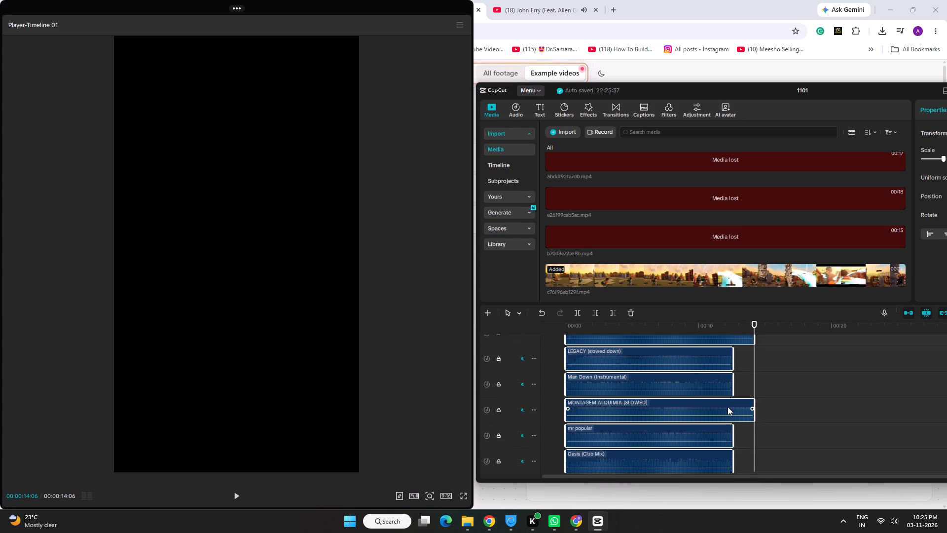
ctrl+scroll(728, 407, up, 20)
ctrl+scroll(728, 407, up, 6)
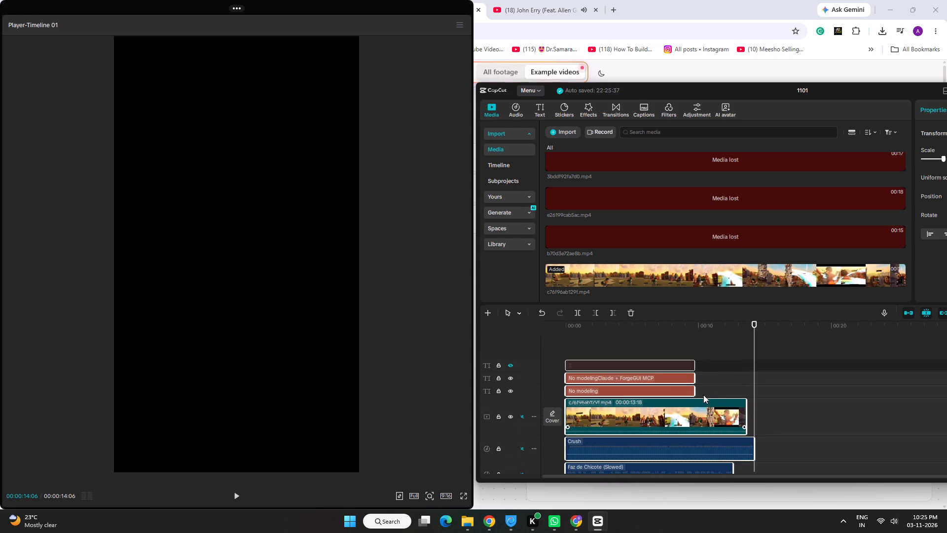
ctrl+click(681, 378)
ctrl+click(685, 363)
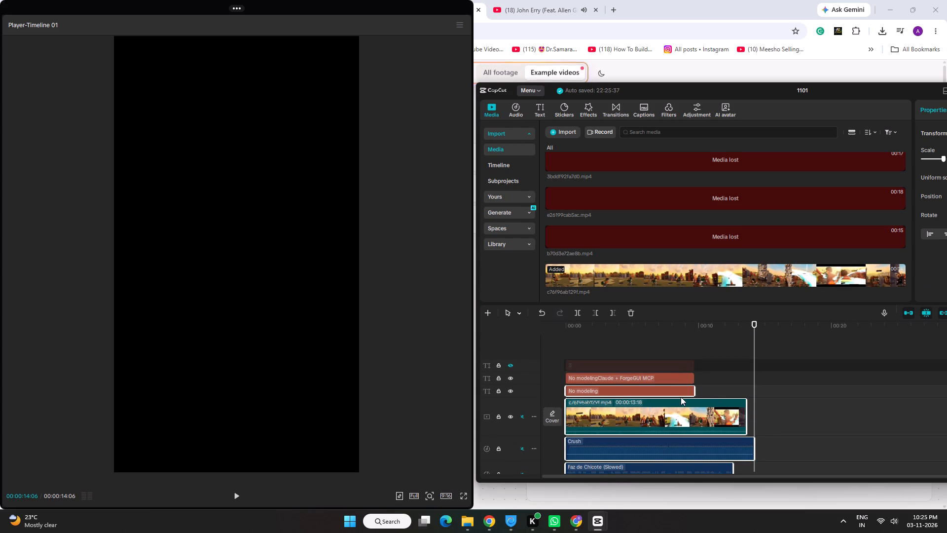
ctrl+click(684, 391)
ctrl+click(680, 412)
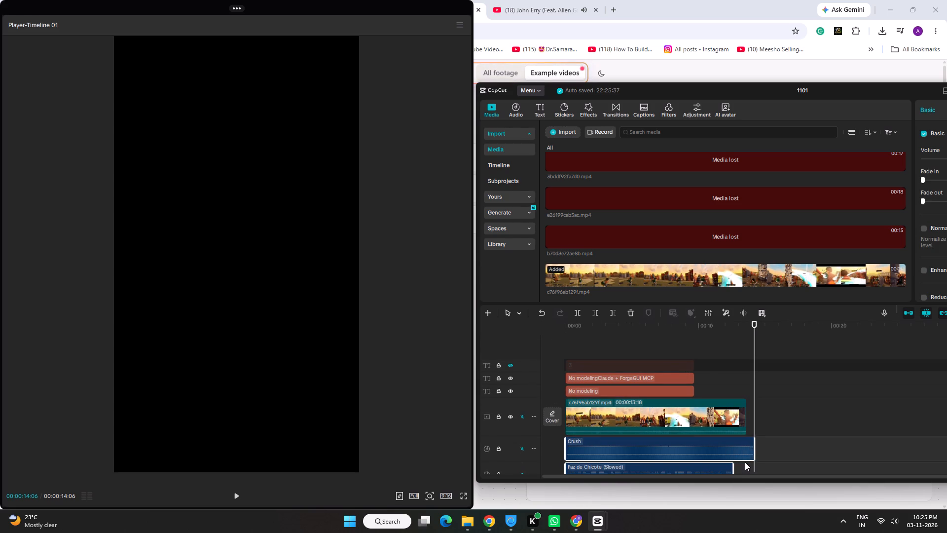
scroll(745, 425, down, 3)
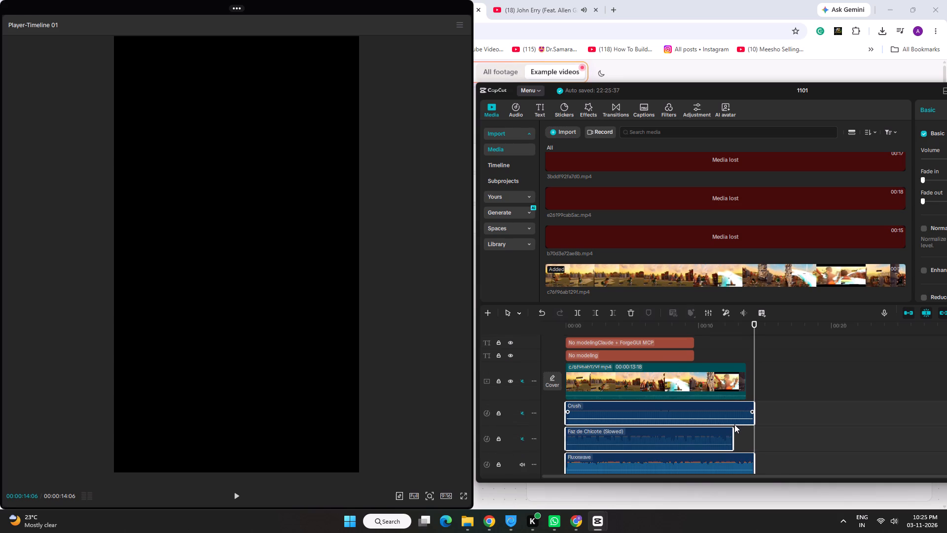
drag(735, 450, 729, 451)
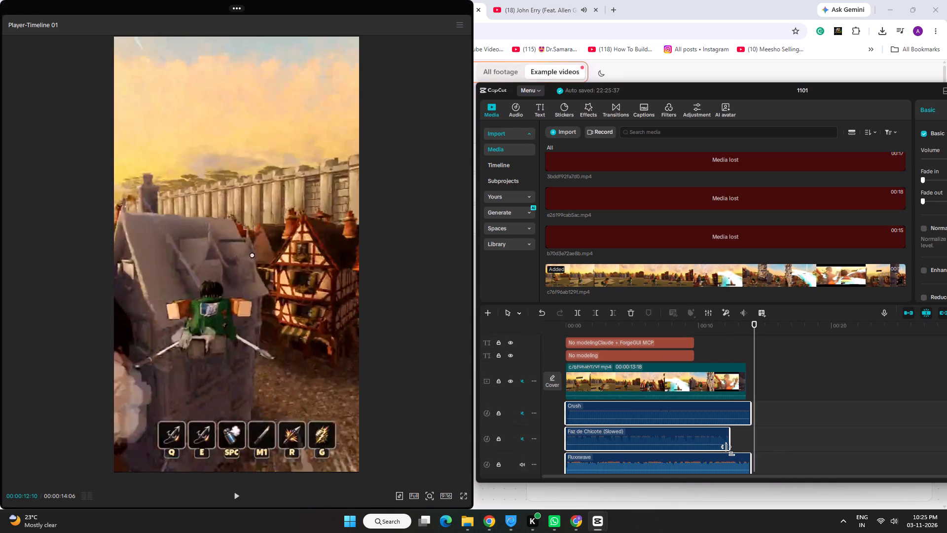
drag(729, 451, 726, 451)
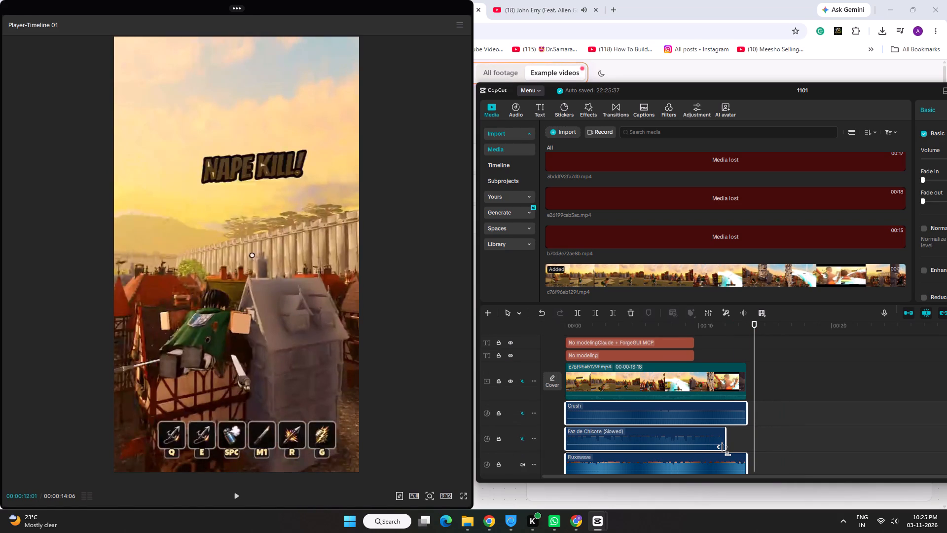
drag(726, 451, 726, 452)
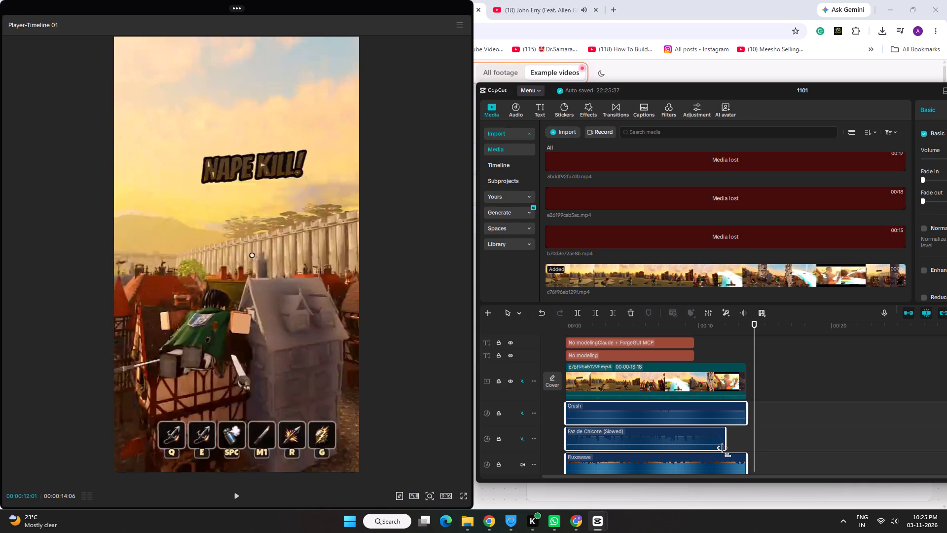
drag(726, 452, 725, 449)
Extend the ends of the Man Down (Instrumental) and LEGACY (slowed down) audio clips to the video's end at 00:00:13:18.
scroll(766, 427, down, 7)
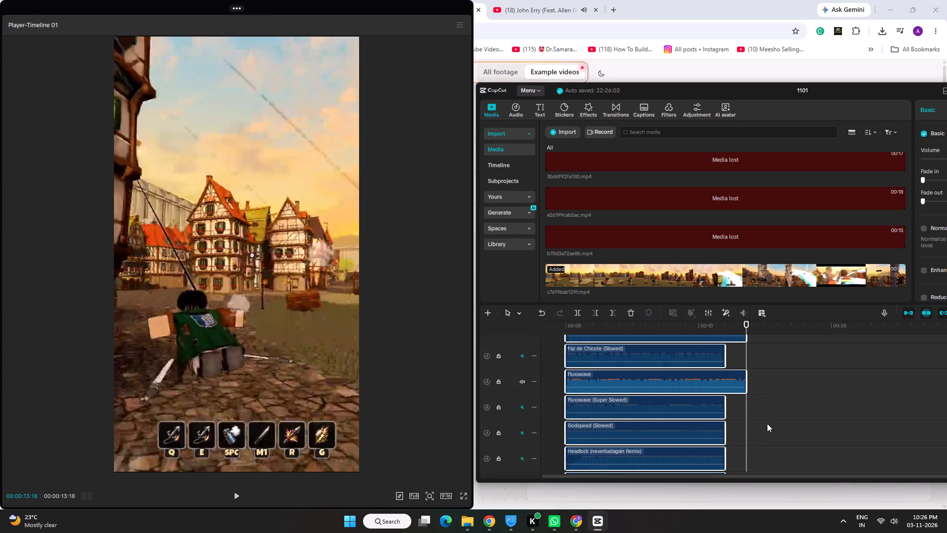
scroll(764, 420, down, 18)
scroll(760, 418, down, 8)
scroll(758, 416, down, 15)
scroll(758, 415, up, 16)
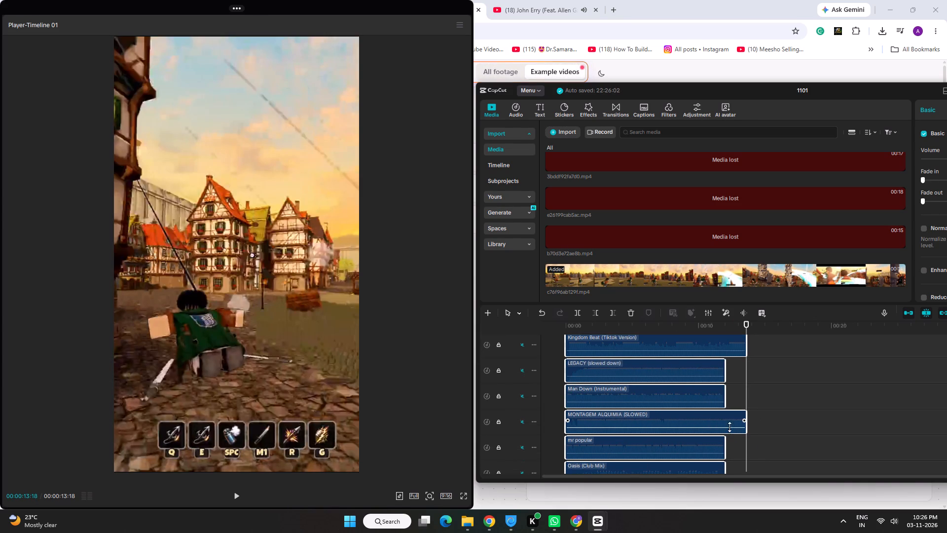
click(728, 416)
click(747, 430)
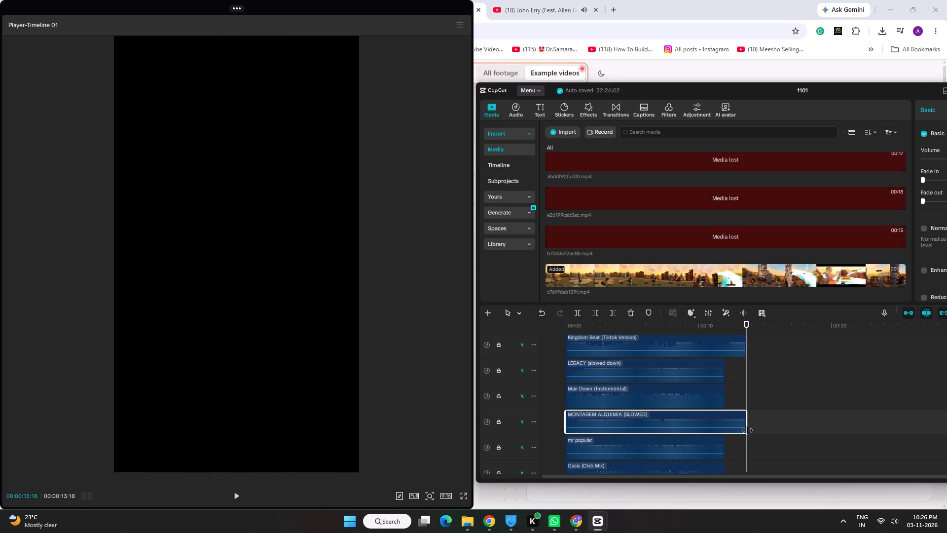
click(701, 386)
drag(724, 403, 742, 403)
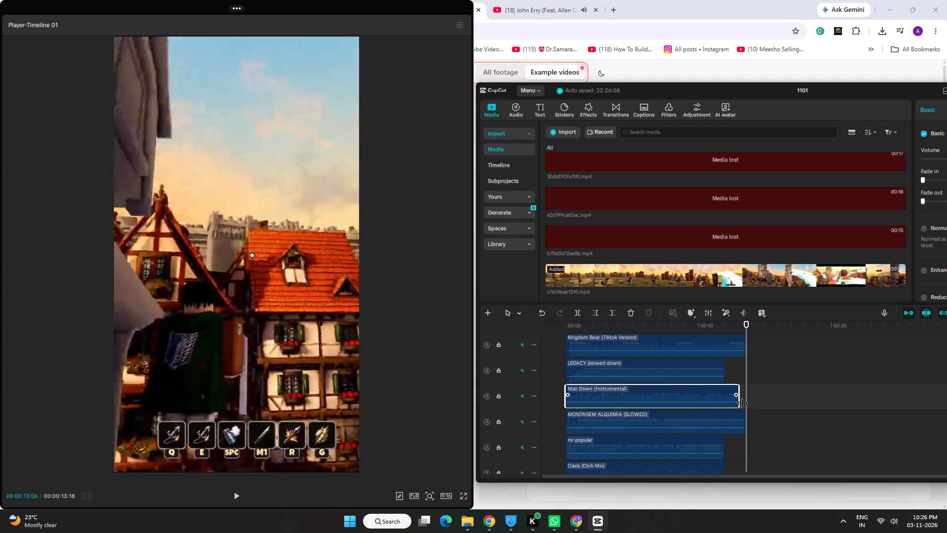
drag(742, 403, 745, 402)
click(712, 377)
drag(725, 380, 745, 380)
Extend the ends of the mr popular, Oasis (Club Mix) and Paranoid (Just Raw) audio clips to 00:00:13:18.
scroll(733, 396, down, 6)
click(717, 382)
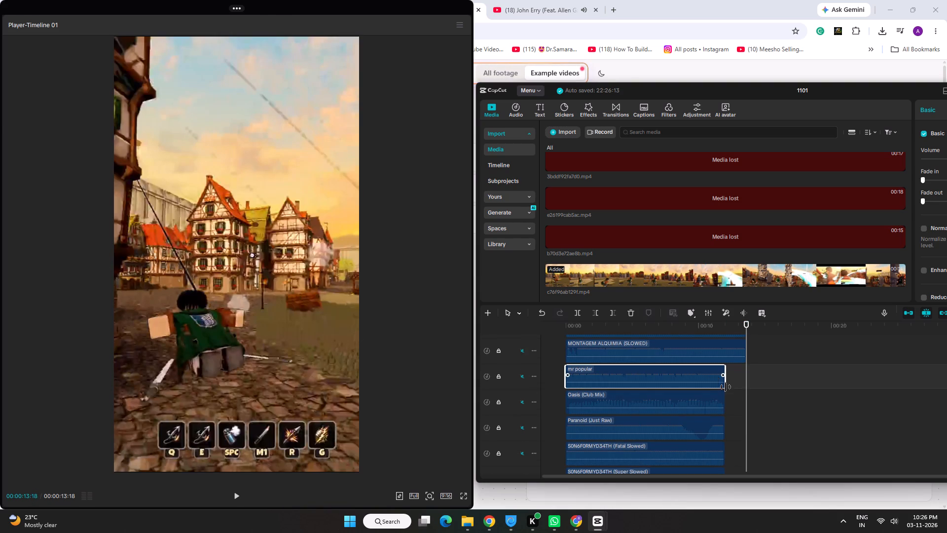
drag(726, 387, 744, 390)
click(720, 403)
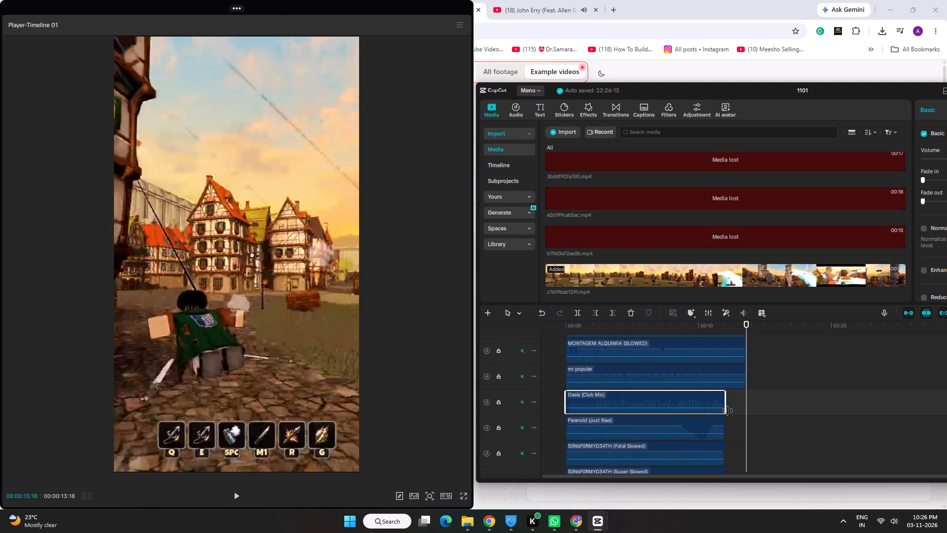
drag(727, 411, 744, 413)
click(716, 428)
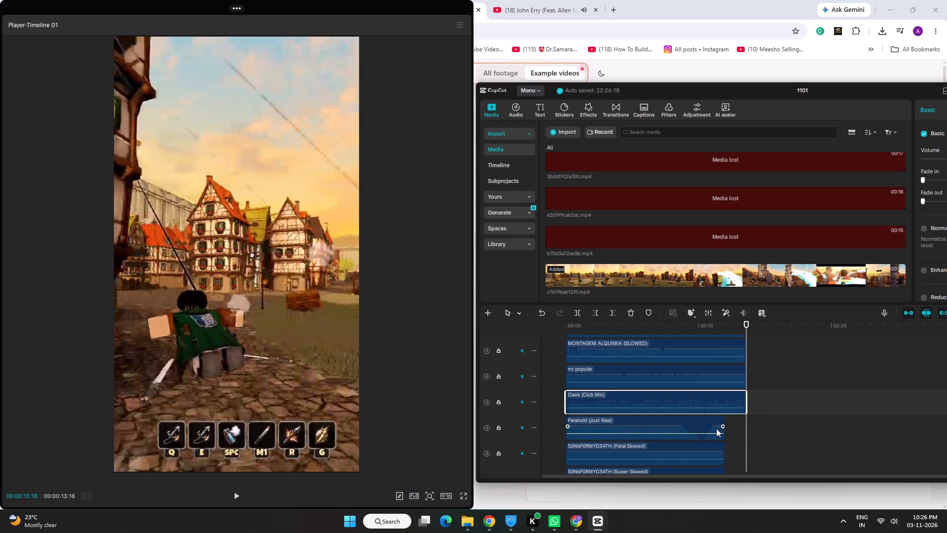
drag(726, 436, 745, 435)
Extend both S0N6F0RMYD34TH audio clips (Fatal Slowed and Super Slowed) and the Saffron Kaleidoscope clip to end at 00:00:13:18.
scroll(728, 434, down, 5)
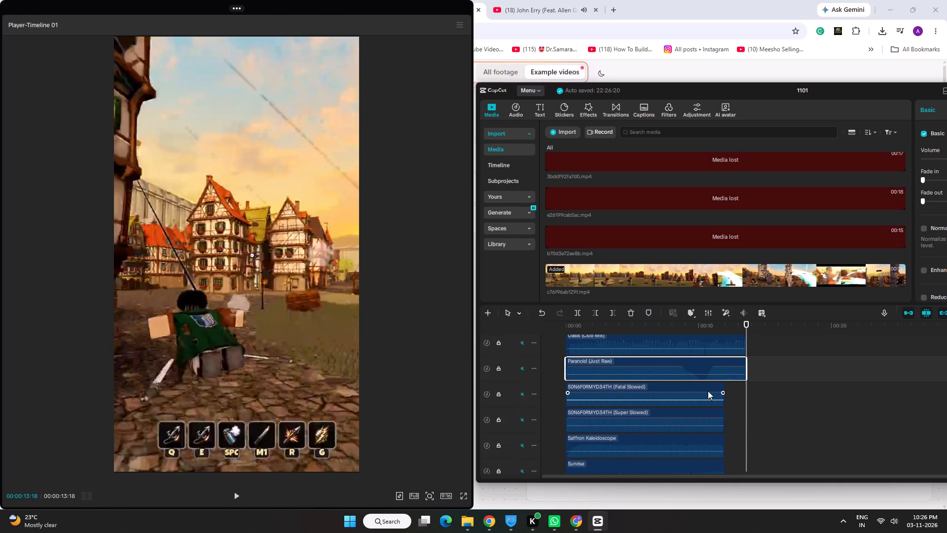
click(708, 391)
drag(724, 402, 743, 404)
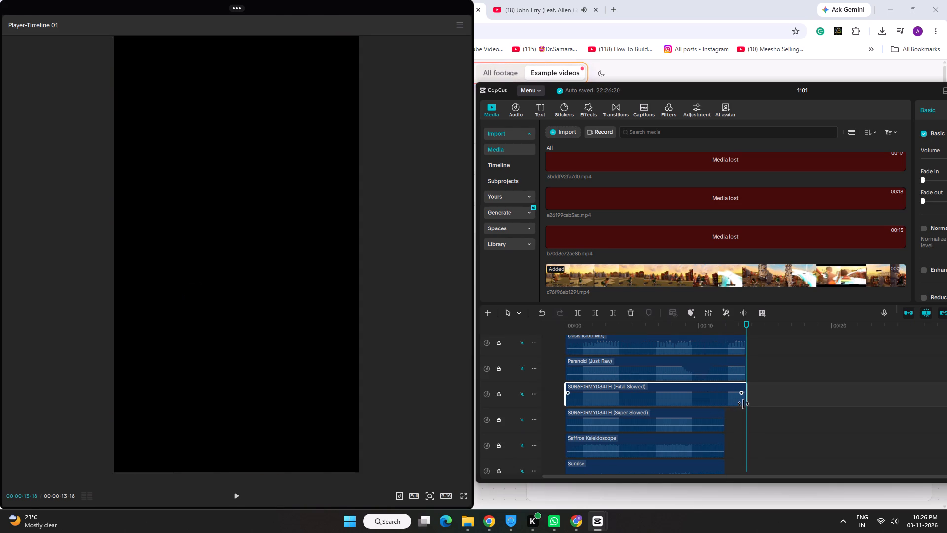
click(715, 422)
drag(723, 426, 742, 429)
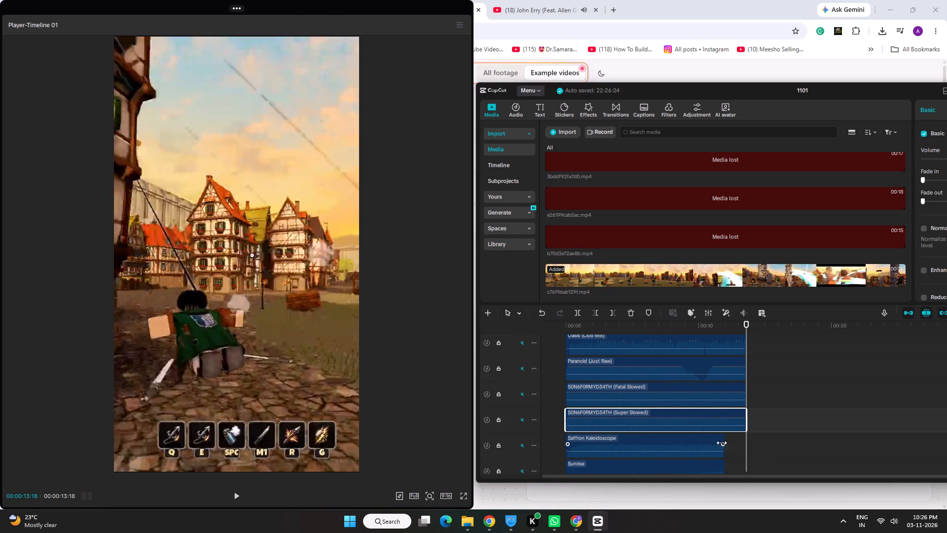
click(718, 444)
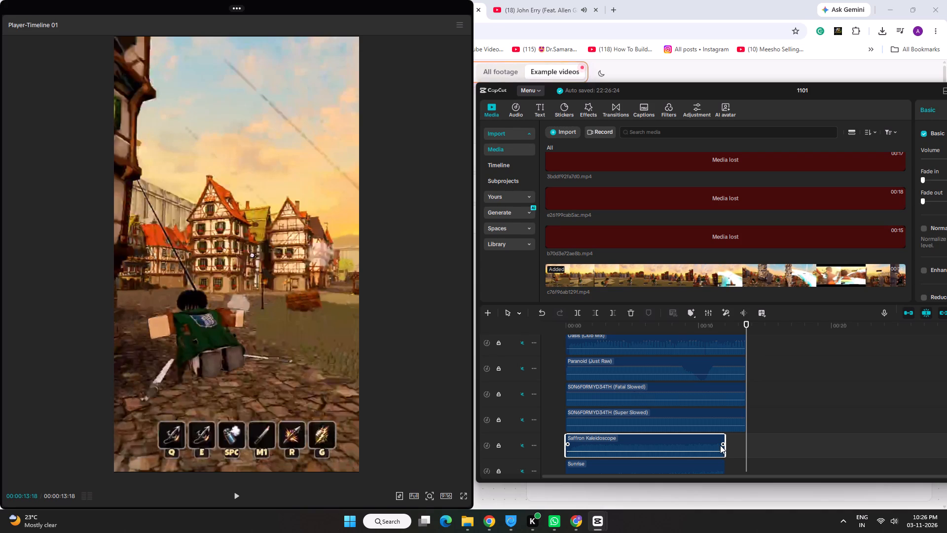
key(ctrl+f)
key(ctrl+f)
key(ctrl+f)
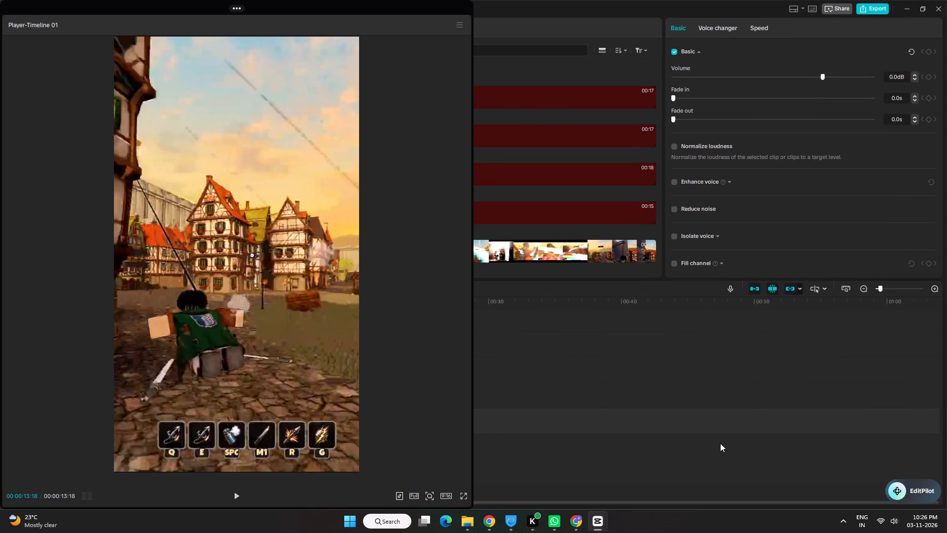
key(ctrl+f)
click(921, 12)
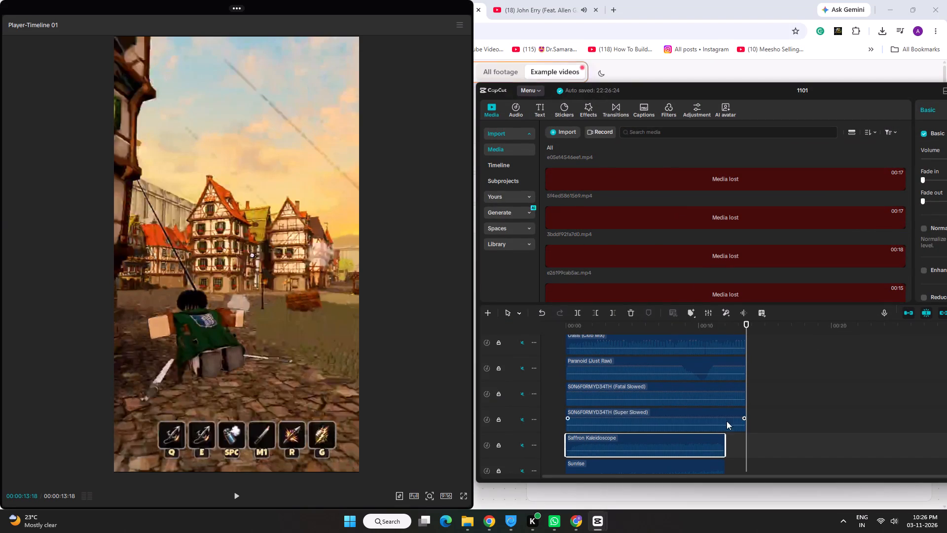
drag(725, 452, 744, 451)
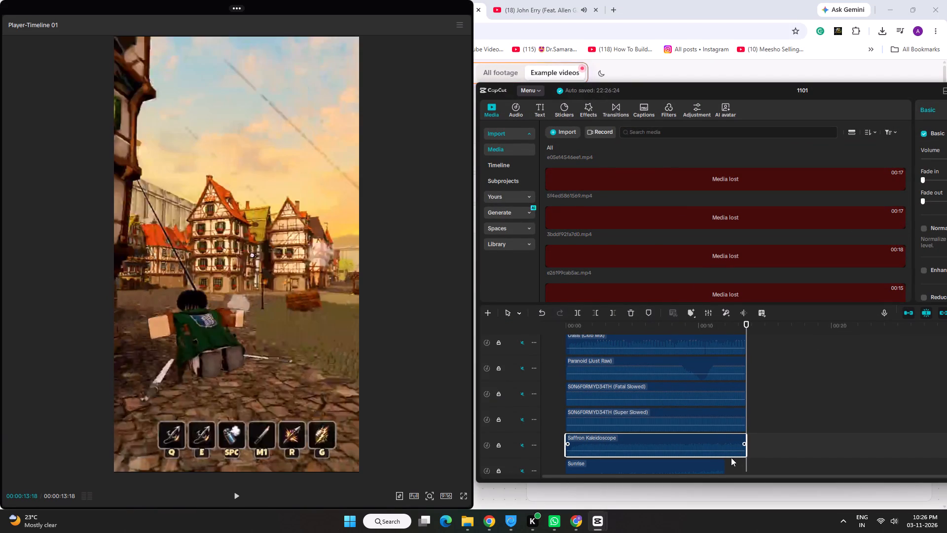
Extend the ends of the Sunrise and Tesla (Ultra Slowed + Reverb) audio clips to the video's end at 00:00:13:18.
click(722, 463)
drag(727, 469, 739, 469)
scroll(738, 448, down, 1)
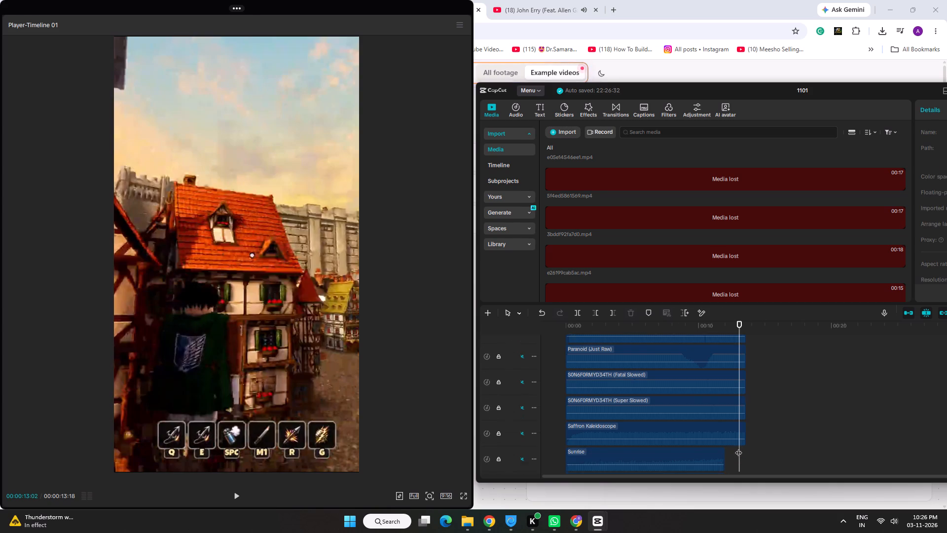
scroll(738, 448, down, 3)
click(714, 414)
drag(725, 430, 741, 431)
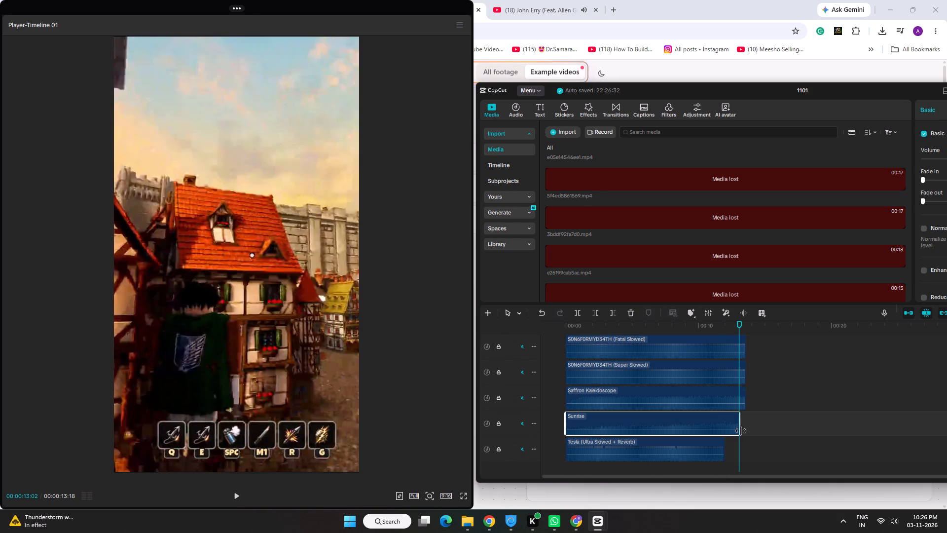
drag(741, 431, 745, 431)
click(712, 450)
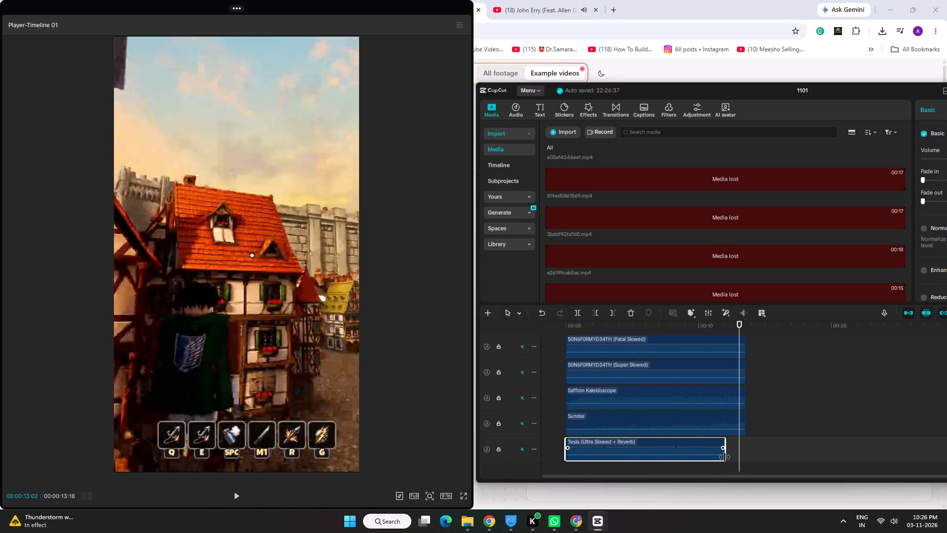
drag(724, 457, 744, 456)
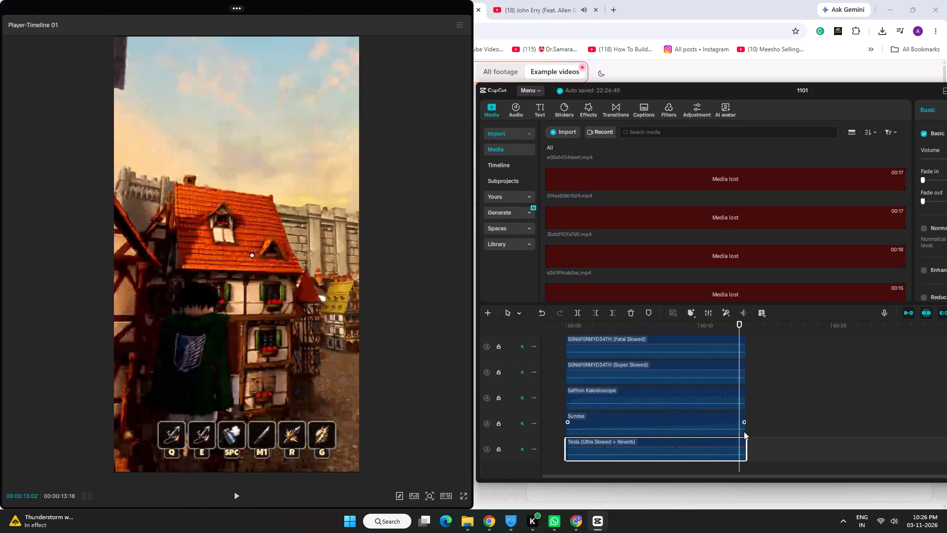
Extend the ice - slowed audio clip to 00:00:13:26 and the i know i know you know you know (slowed) clip to 00:00:13:18.
scroll(744, 431, up, 17)
scroll(743, 412, up, 5)
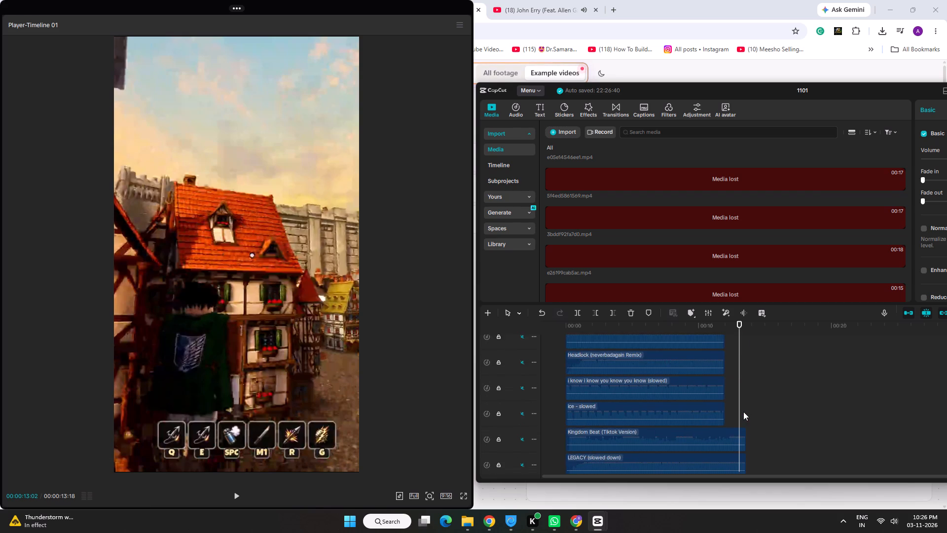
scroll(743, 412, up, 17)
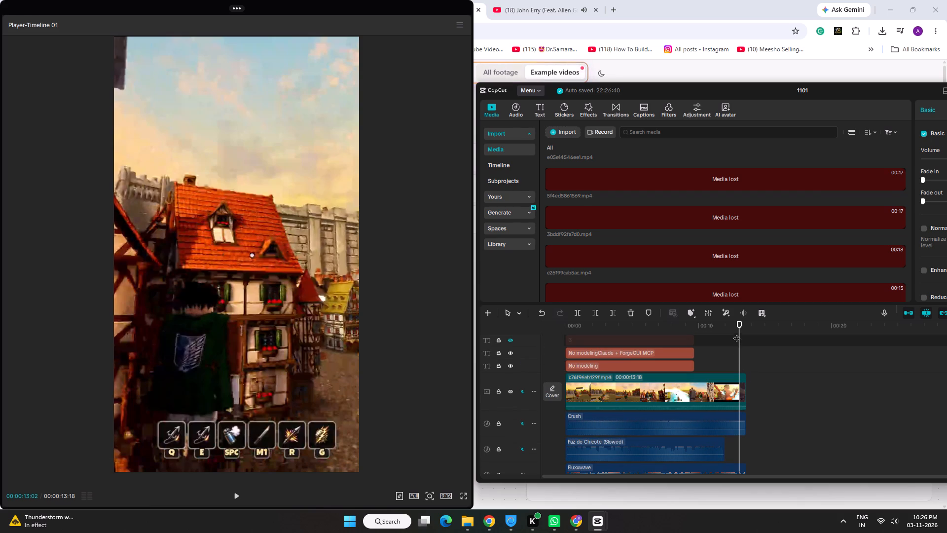
drag(738, 322, 747, 325)
scroll(731, 404, down, 6)
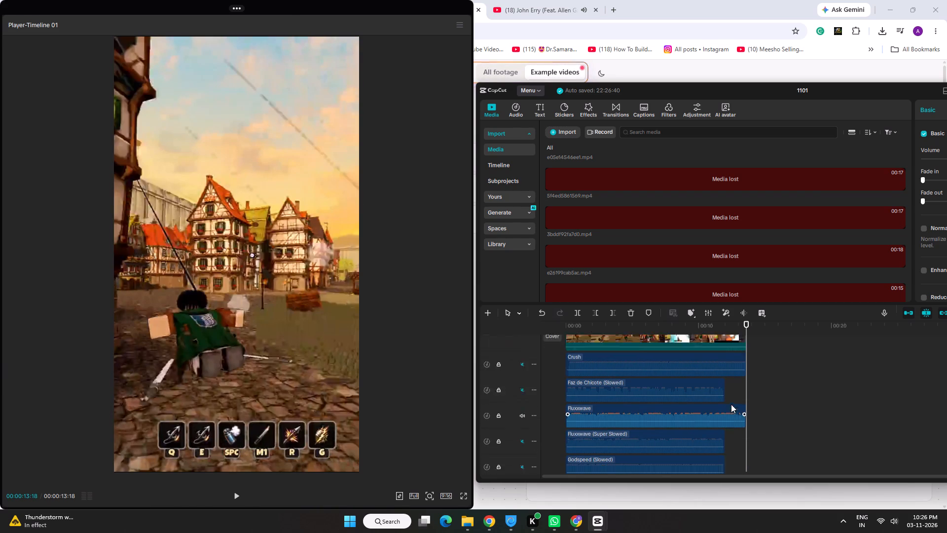
scroll(731, 404, down, 15)
scroll(728, 397, up, 5)
click(710, 405)
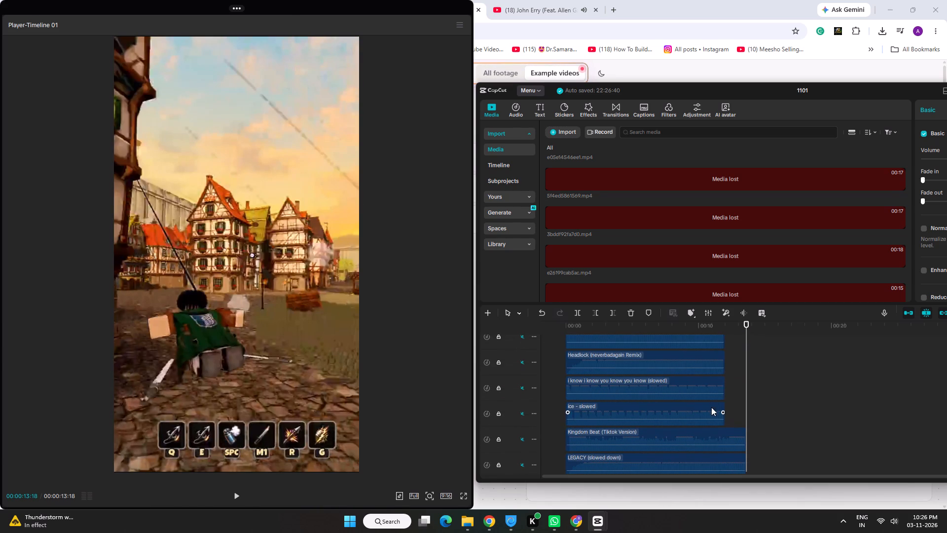
drag(725, 423, 747, 423)
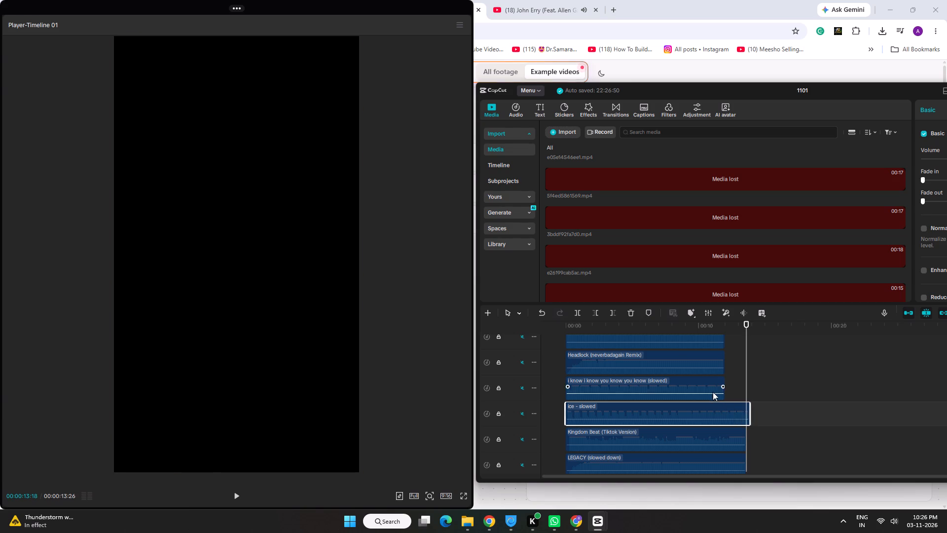
click(713, 391)
drag(725, 396, 746, 396)
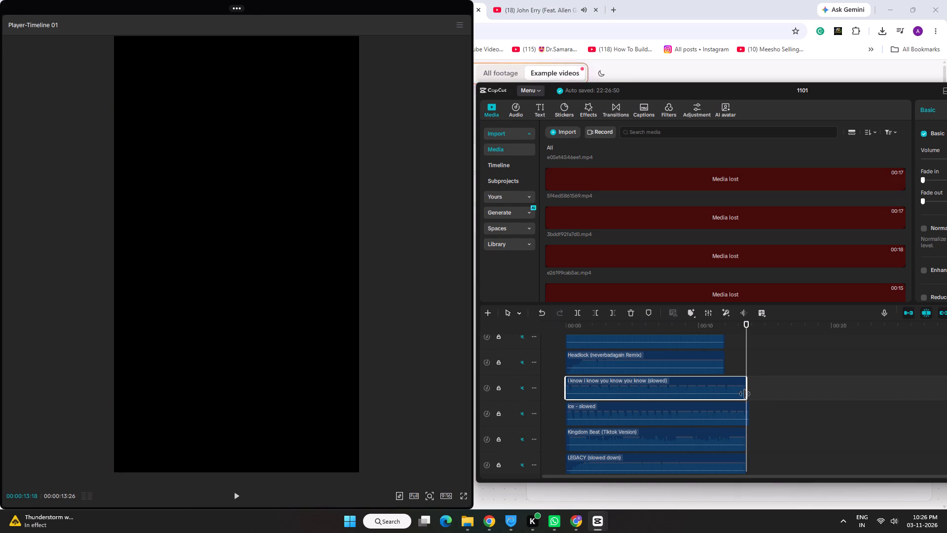
Trim the end of the ice - slowed audio clip back to 00:00:13:18.
click(740, 414)
click(750, 416)
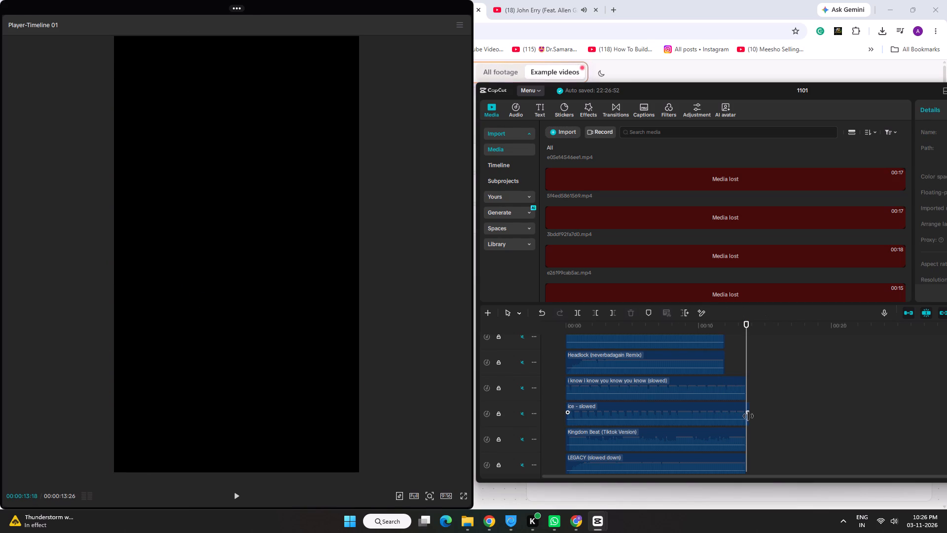
click(738, 419)
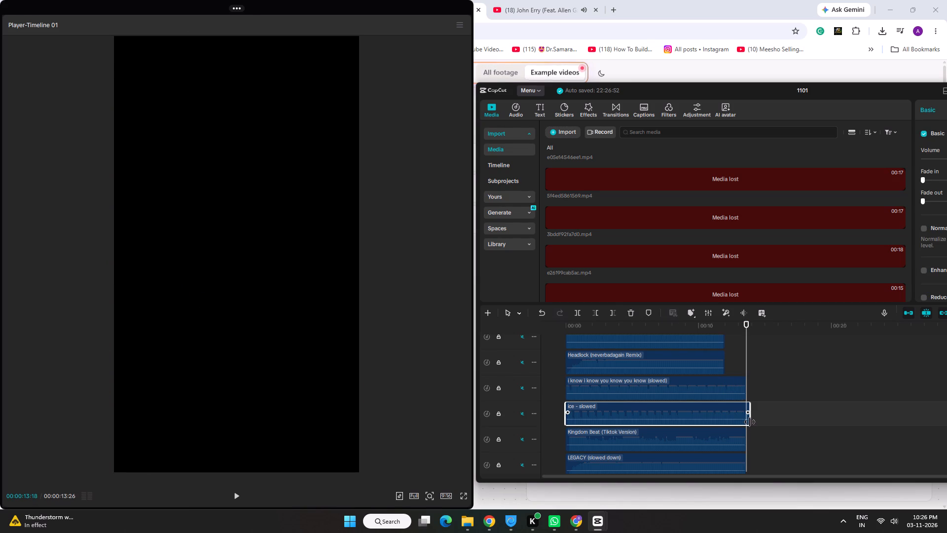
click(750, 422)
Extend the ends of the Faz de Chicote (Slowed) and Fluxxwave (Super Slowed) audio clips to 00:00:13:18.
scroll(749, 419, down, 13)
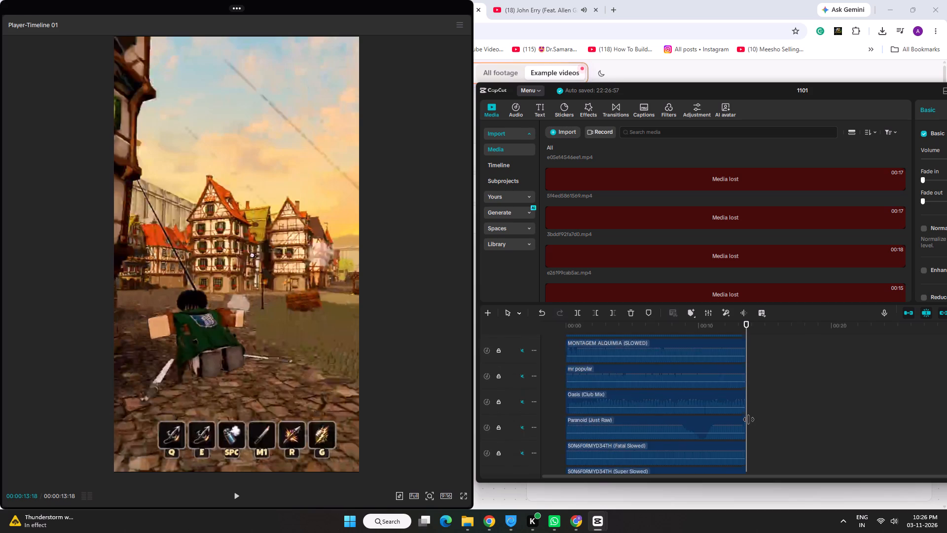
scroll(749, 419, down, 17)
scroll(745, 418, up, 20)
scroll(745, 418, up, 4)
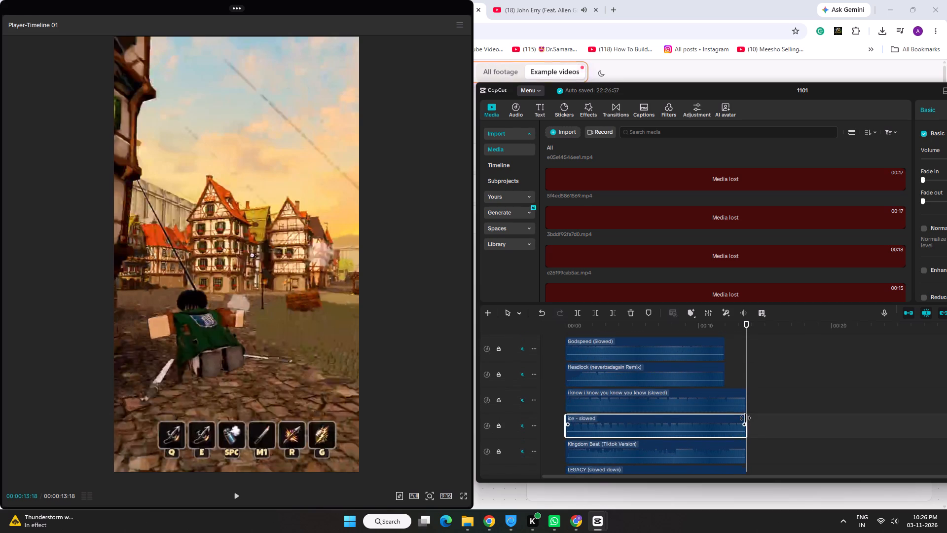
scroll(745, 418, up, 18)
scroll(745, 418, down, 3)
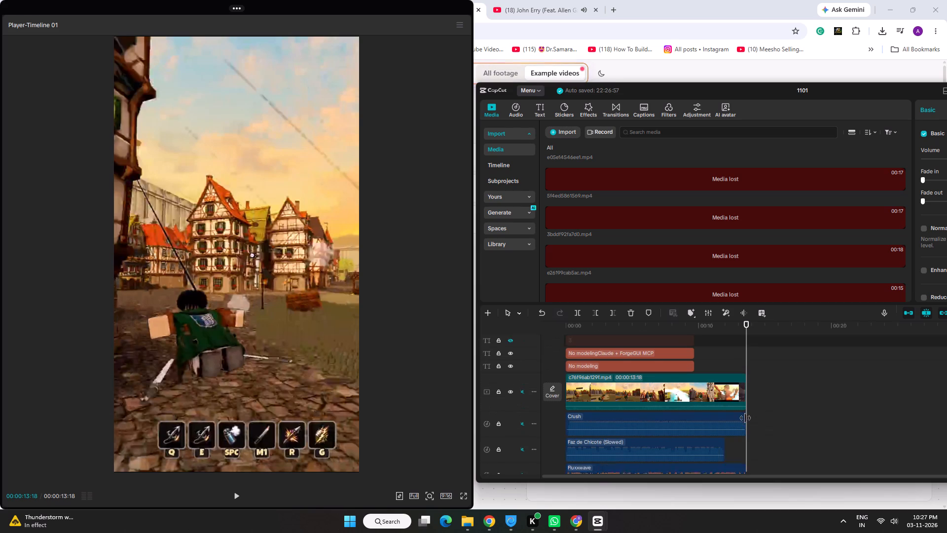
scroll(745, 418, down, 3)
click(716, 405)
drag(724, 410, 736, 411)
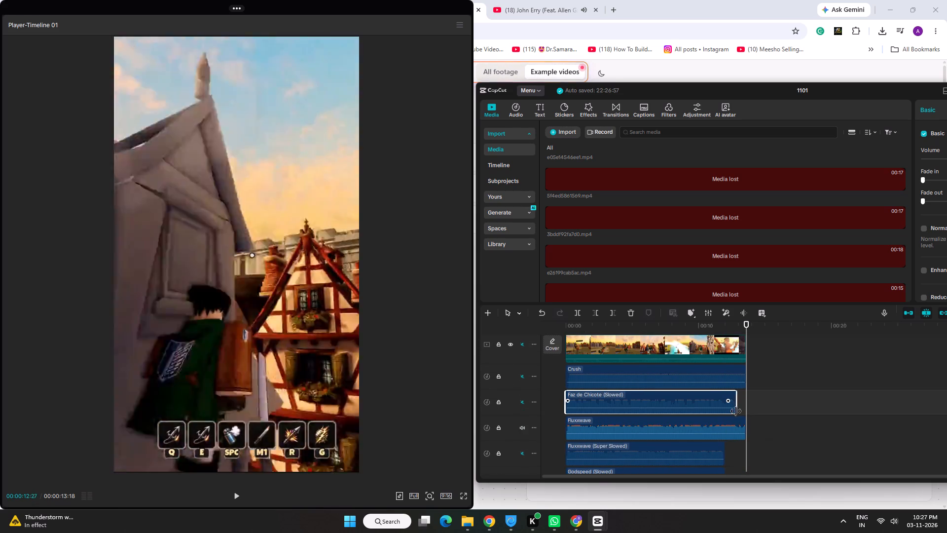
drag(736, 411, 743, 412)
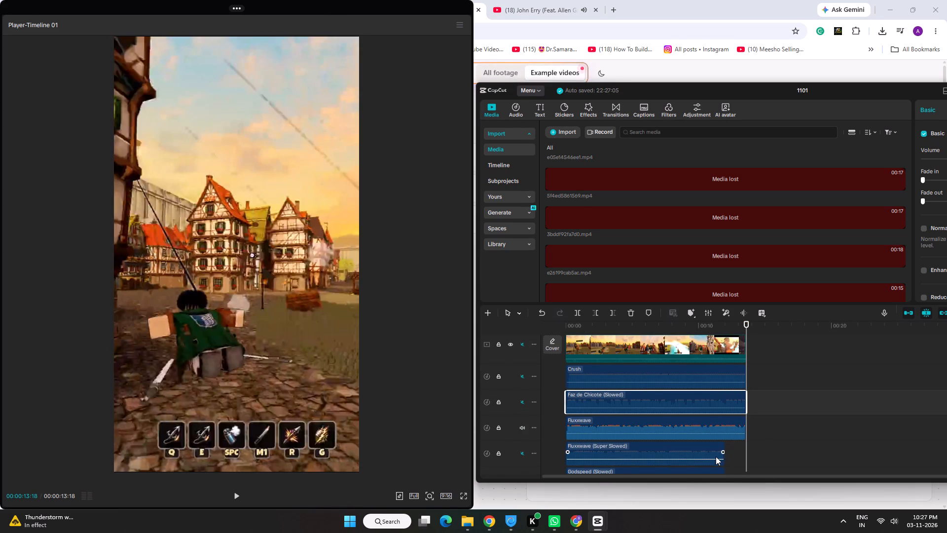
click(716, 457)
drag(726, 459, 743, 459)
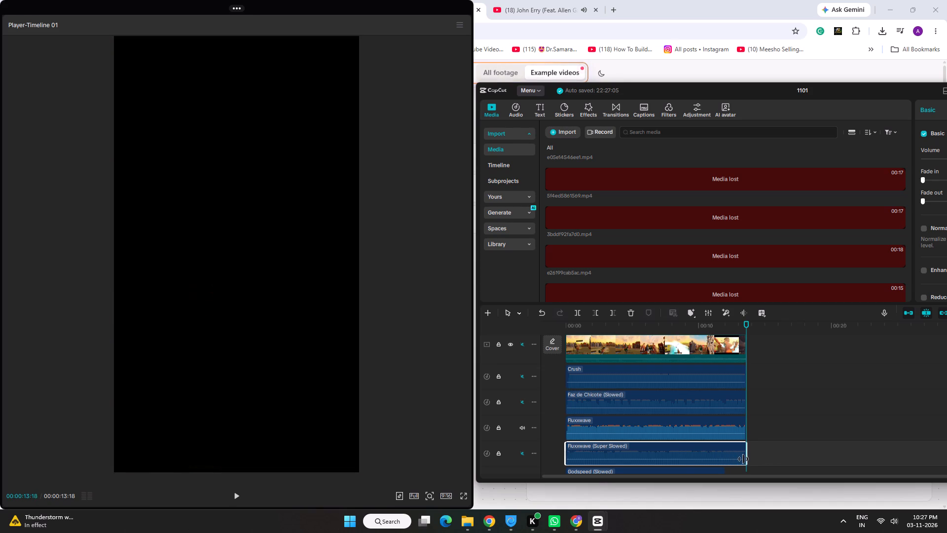
drag(743, 459, 744, 459)
Extend the ends of the Godspeed (Slowed) and Headlock (neverbadagain Remix) audio clips to 00:00:13:18.
scroll(744, 451, down, 5)
click(711, 422)
drag(726, 429, 745, 431)
click(718, 452)
drag(726, 452, 731, 452)
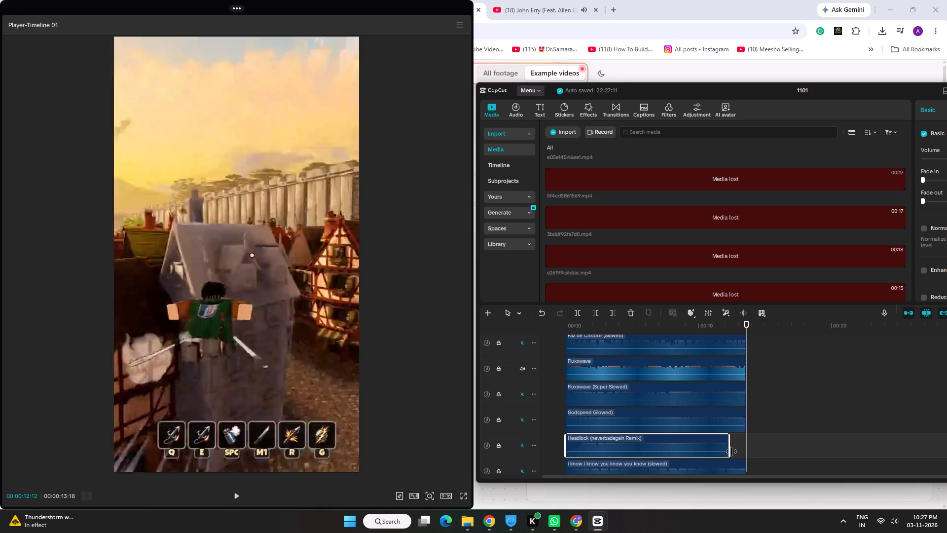
drag(731, 452, 743, 453)
Extend the "No modeling" and "No modelingClaude + ForgeGUI MCP" text clips to the video's end at 00:00:13:18.
scroll(743, 447, down, 14)
scroll(739, 442, up, 6)
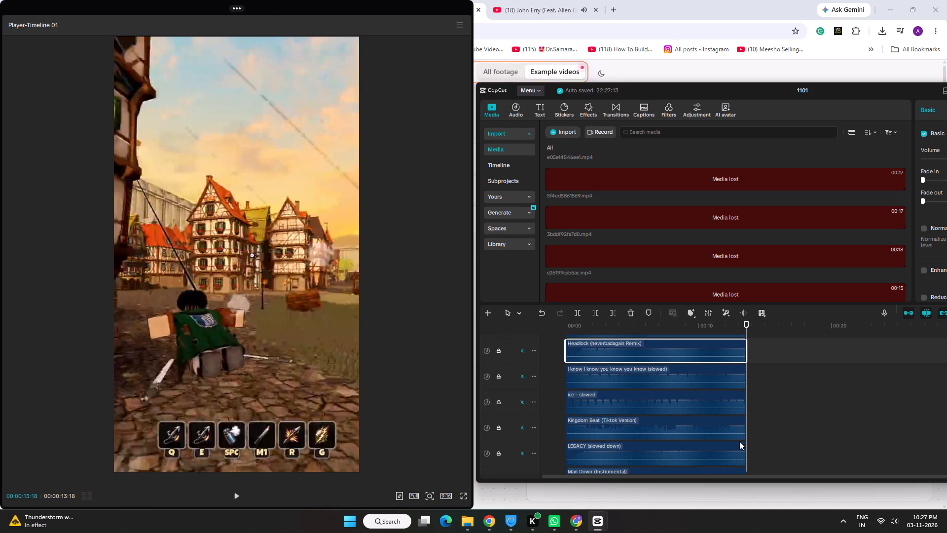
scroll(739, 441, up, 20)
click(685, 388)
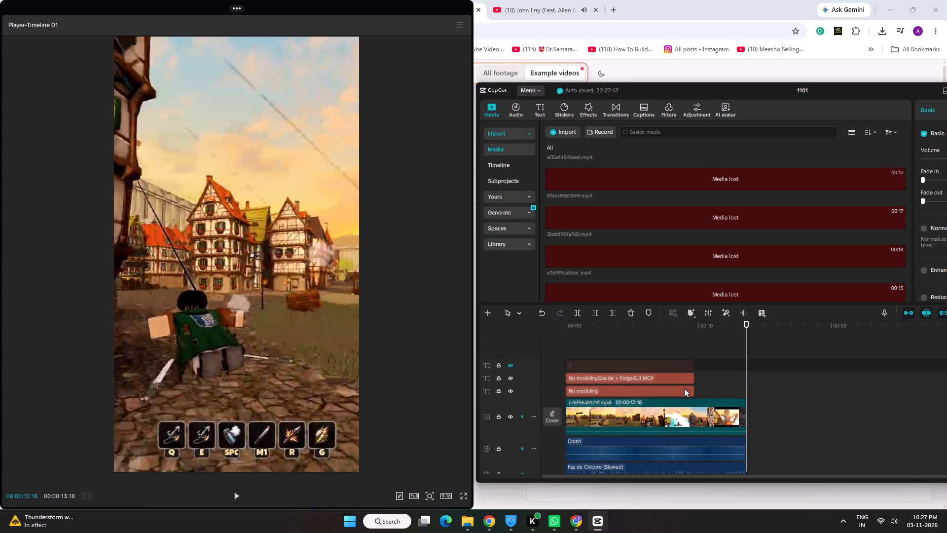
drag(695, 394, 745, 401)
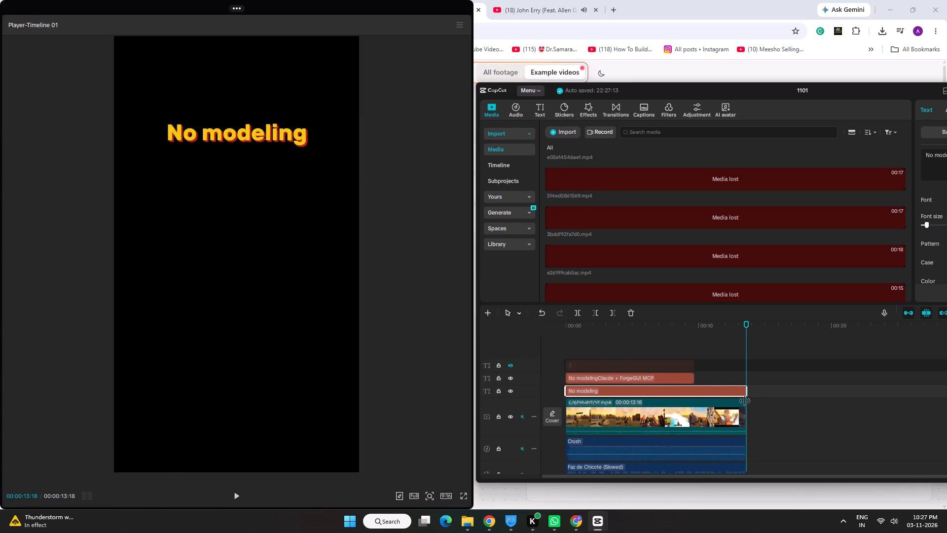
drag(745, 401, 742, 401)
click(687, 377)
drag(694, 380, 730, 383)
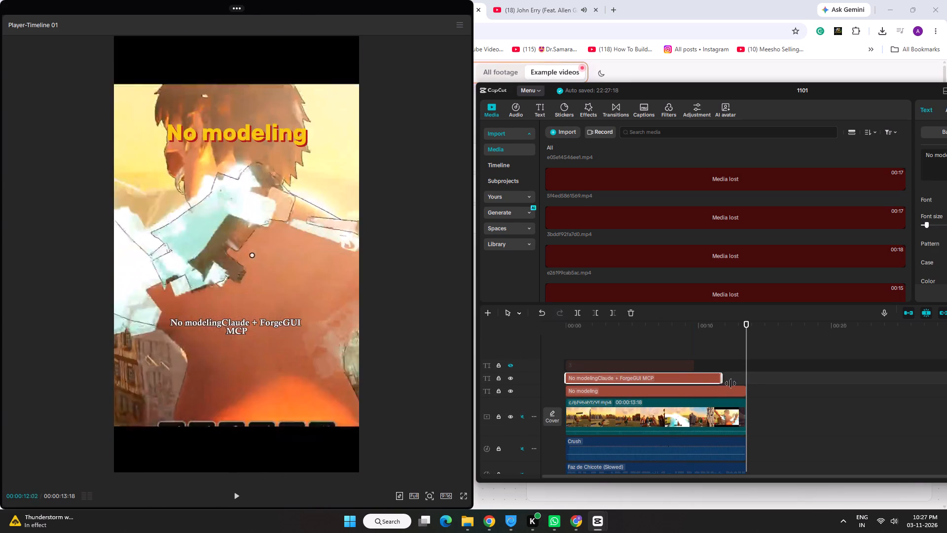
drag(730, 383, 745, 385)
Switch to the BloxClips page in Chrome and copy the hook text "One prompt" from the Titan Slayers format.
click(672, 71)
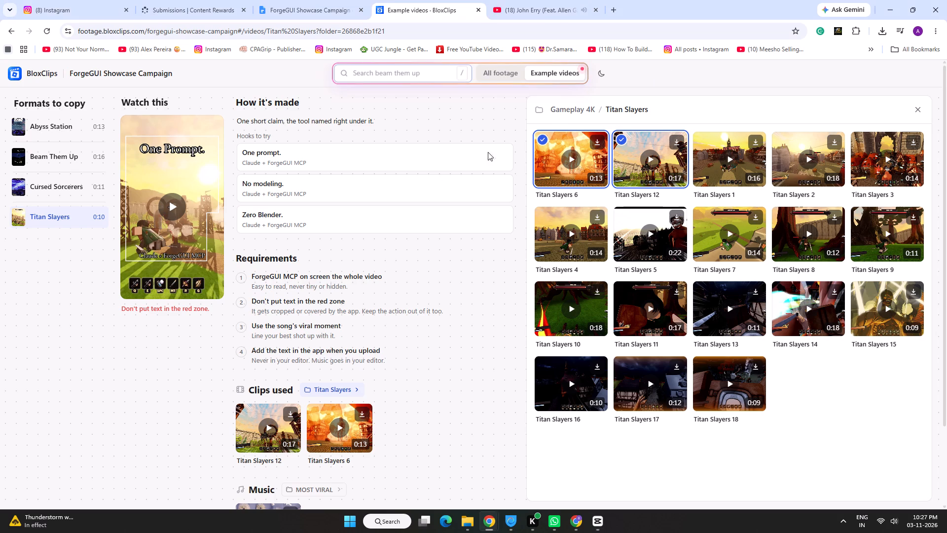
drag(242, 153, 273, 152)
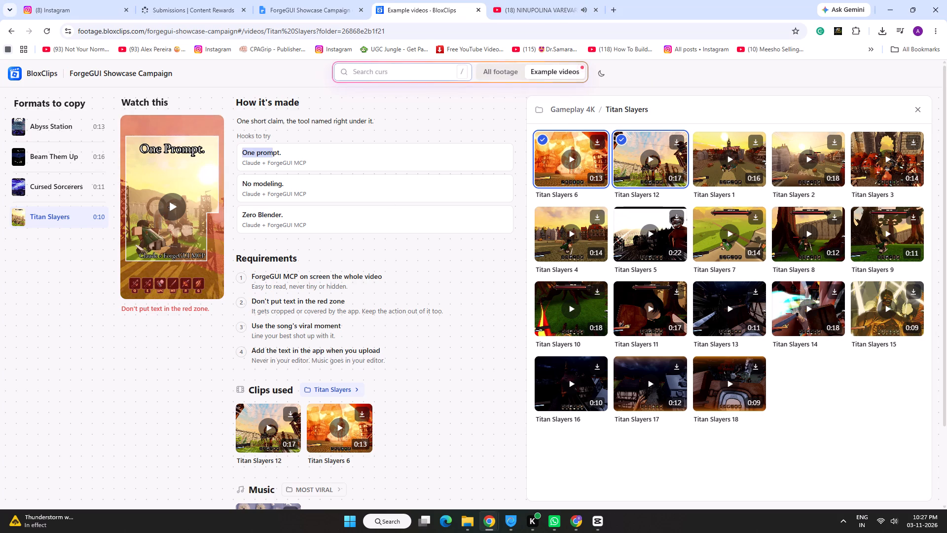
drag(273, 152, 279, 152)
right_click(276, 151)
click(305, 157)
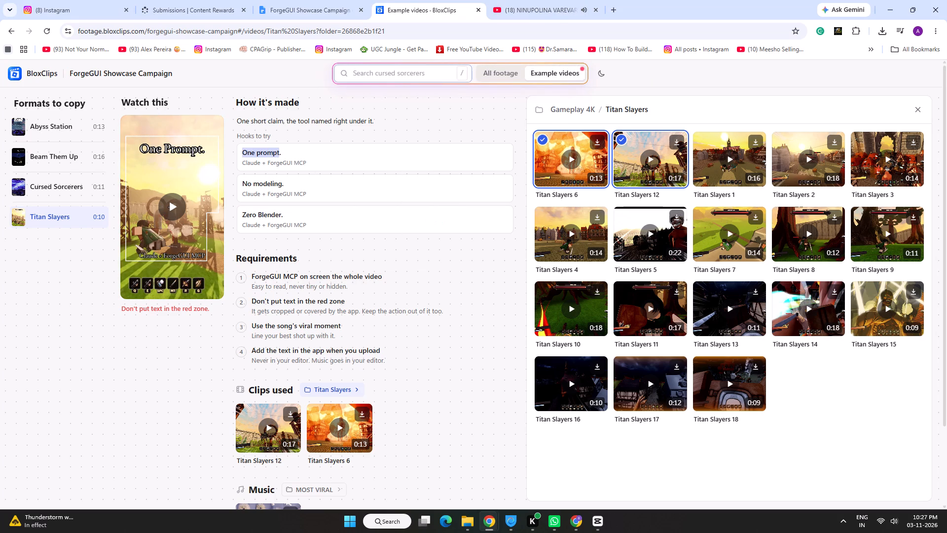
Start the JADIYANU song on YouTube, then return to the BloxClips page.
click(563, 0)
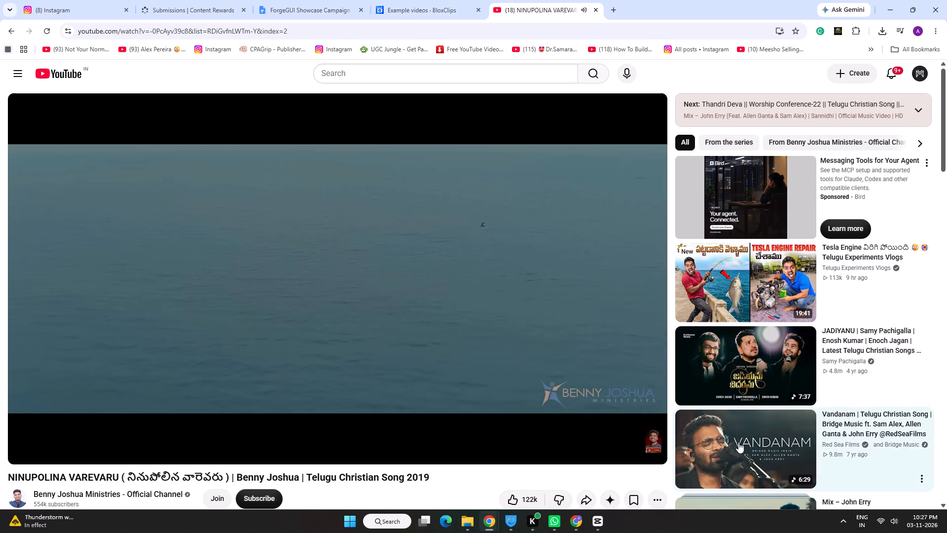
scroll(739, 436, down, 1)
click(731, 322)
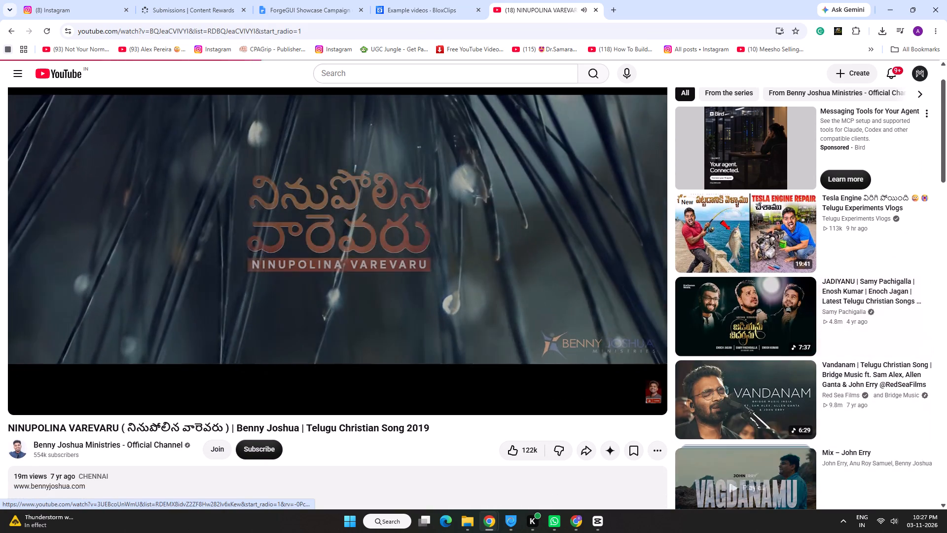
click(410, 0)
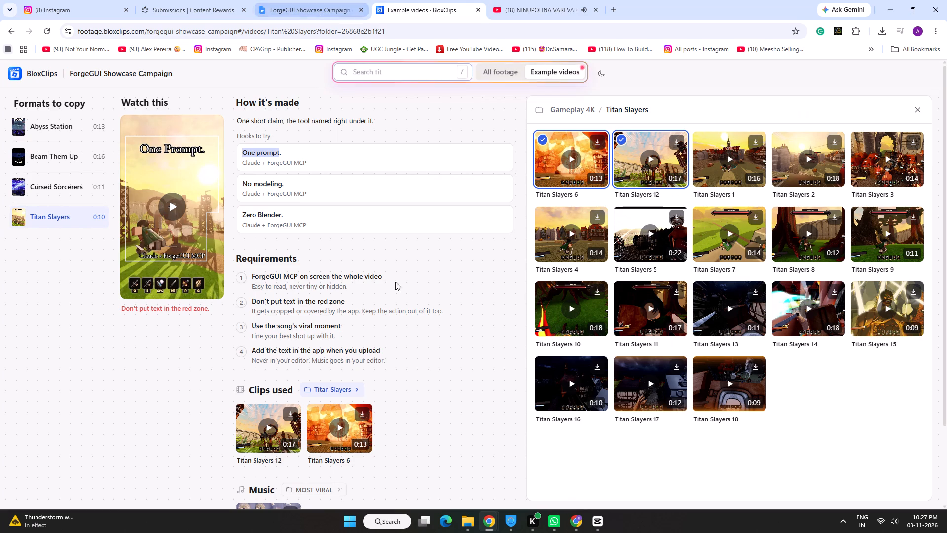
Back in CapCut, delete "No modeling" from the start of the lower caption, leaving "Claude + ForgeGUI MCP".
click(625, 474)
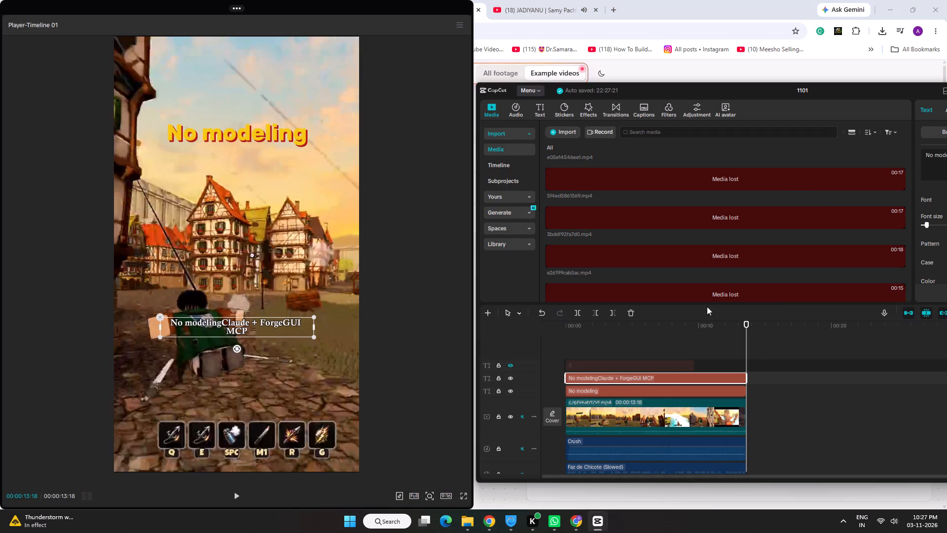
click(652, 391)
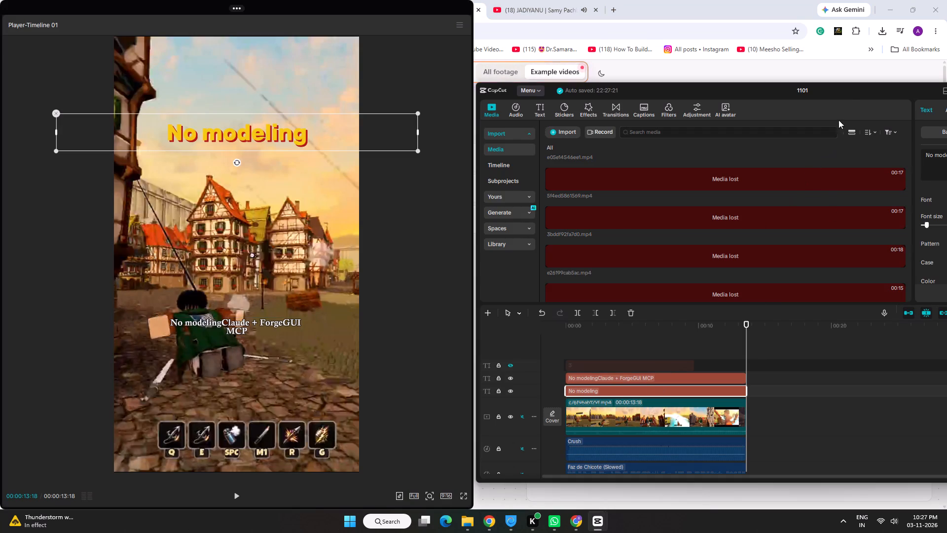
click(689, 76)
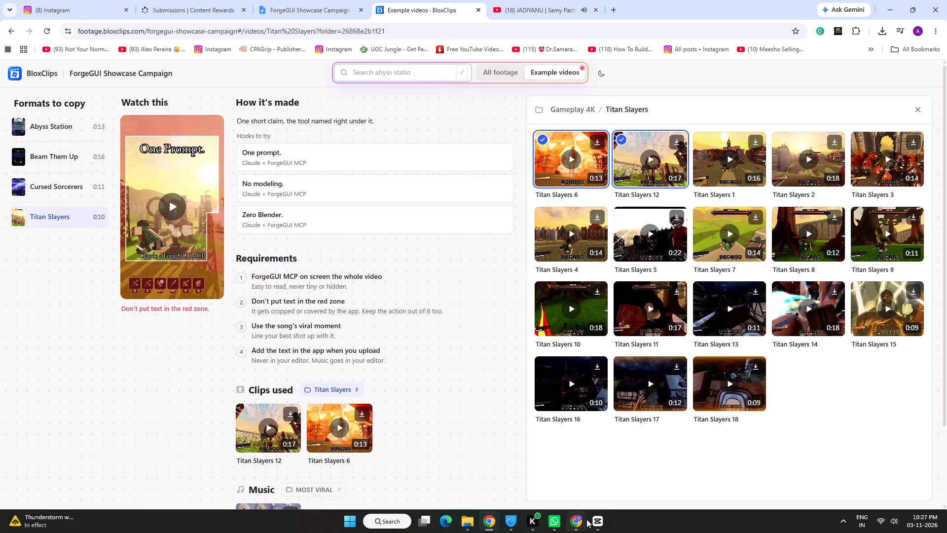
click(609, 476)
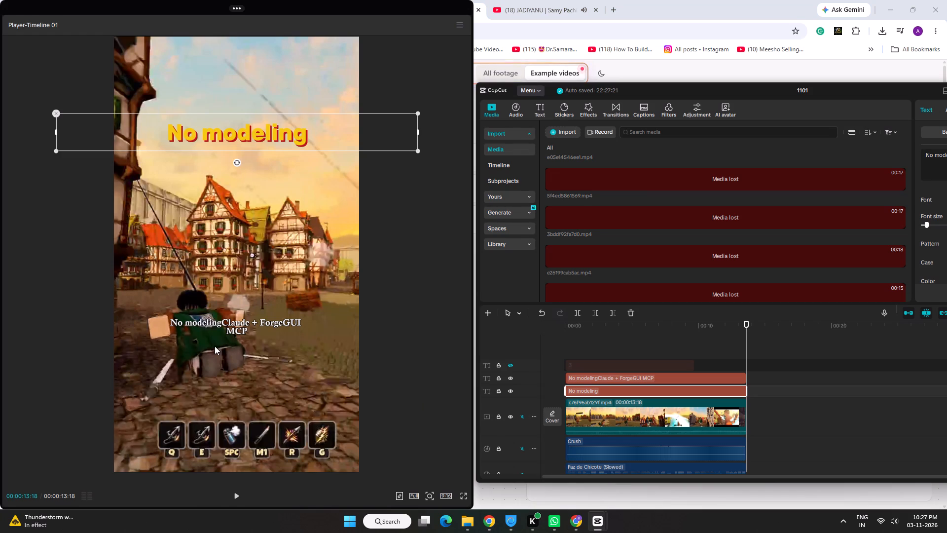
drag(771, 93, 591, 118)
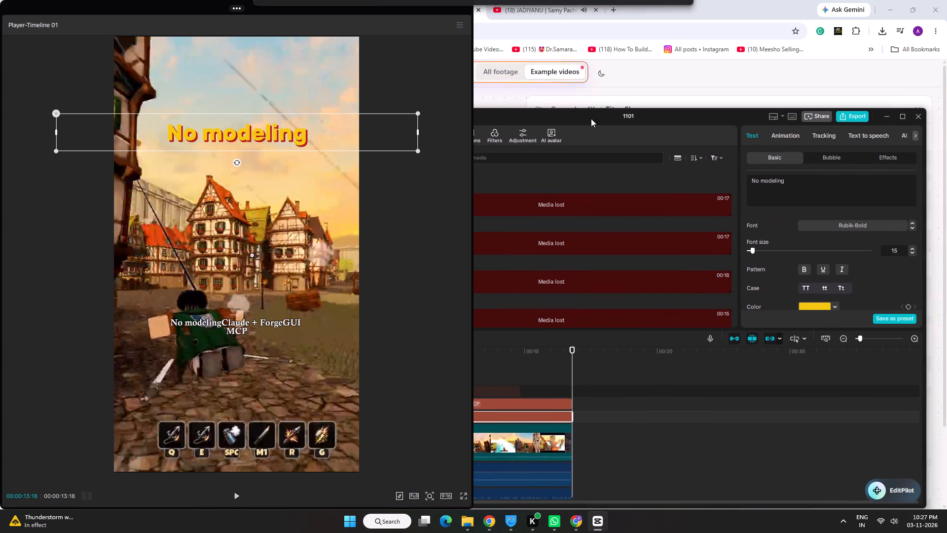
drag(591, 118, 573, 118)
click(208, 322)
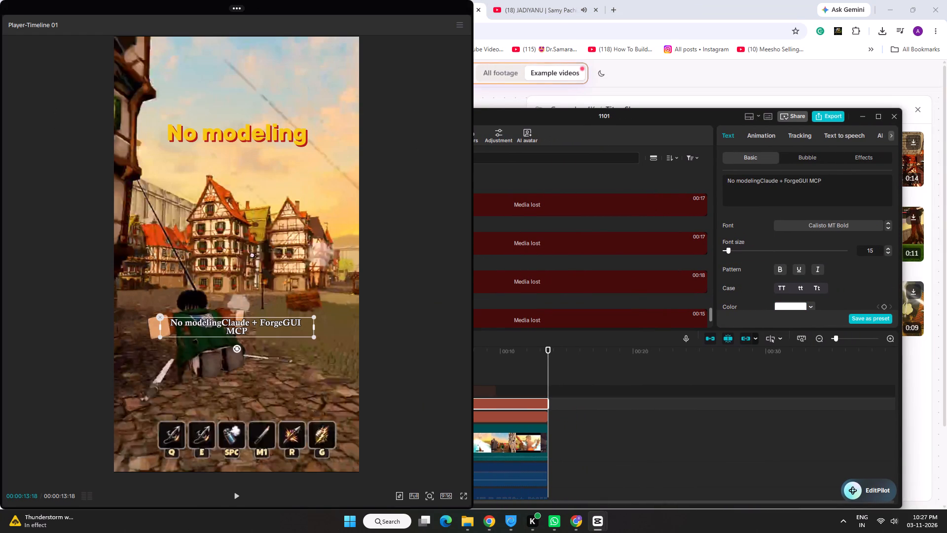
drag(759, 182, 702, 179)
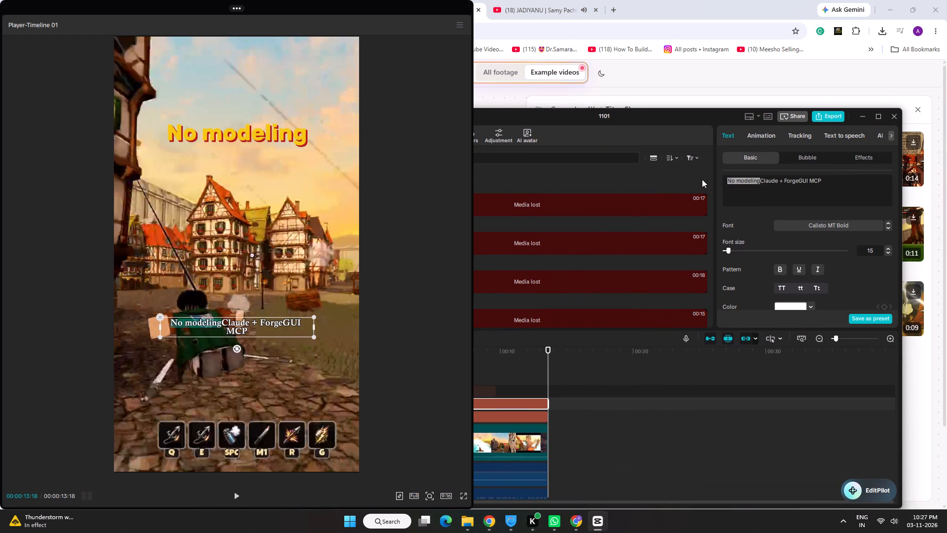
drag(702, 179, 707, 177)
key(BackSpace)
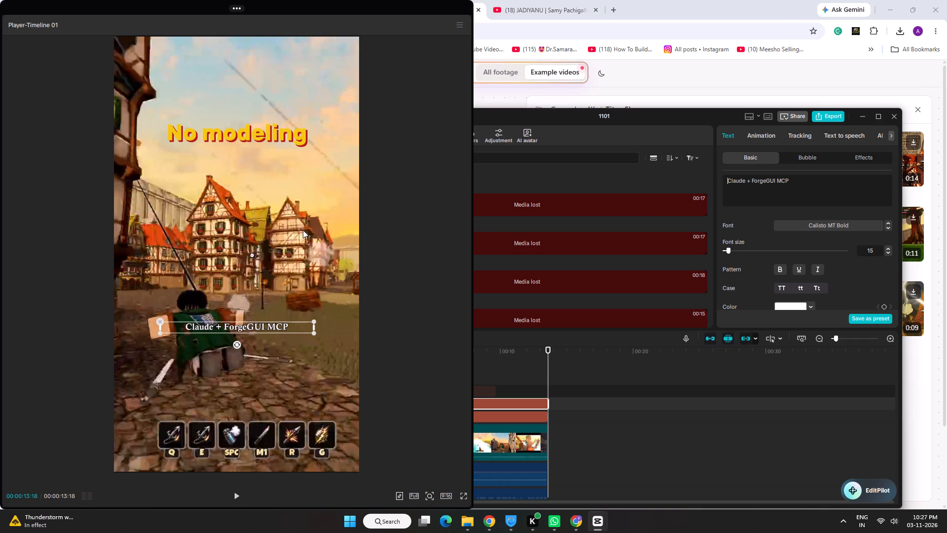
Slightly enlarge the "Claude + ForgeGUI MCP" caption in the preview.
drag(316, 334, 319, 338)
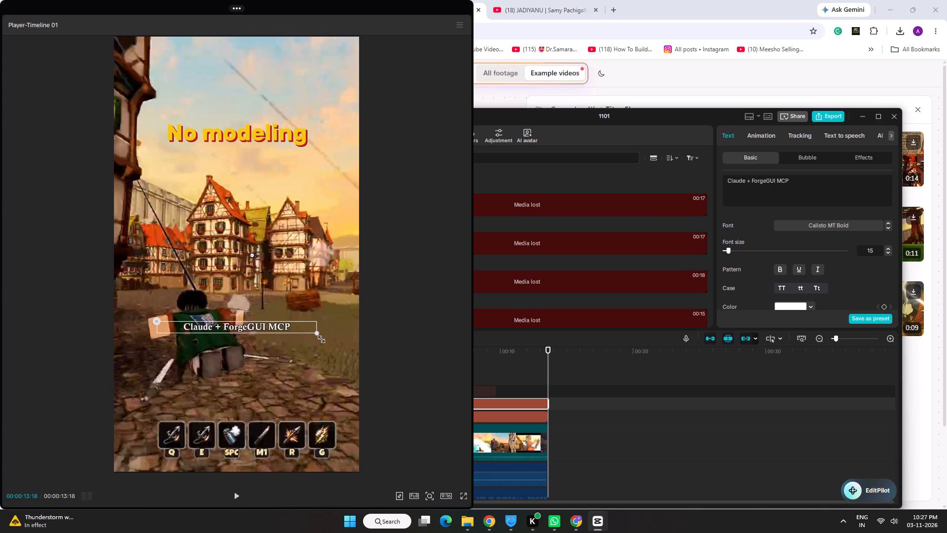
drag(319, 338, 322, 339)
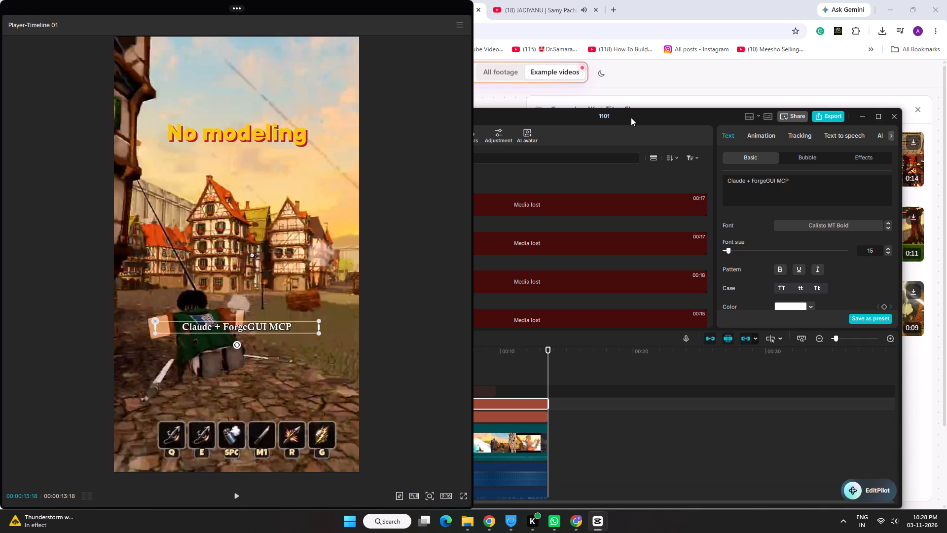
Replace the yellow "No modeling" title text with the copied hook "One prompt".
drag(629, 118, 751, 91)
click(587, 390)
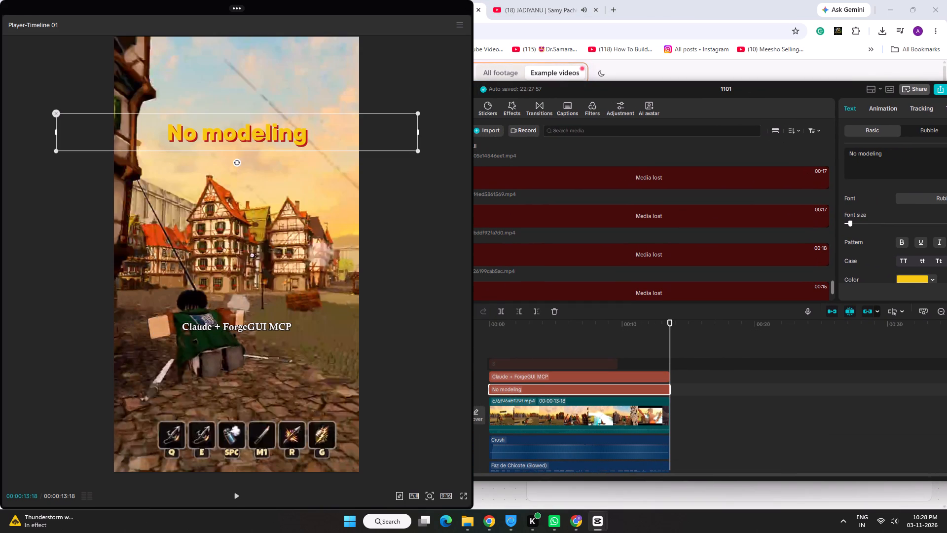
drag(906, 156, 839, 145)
key(ctrl+v)
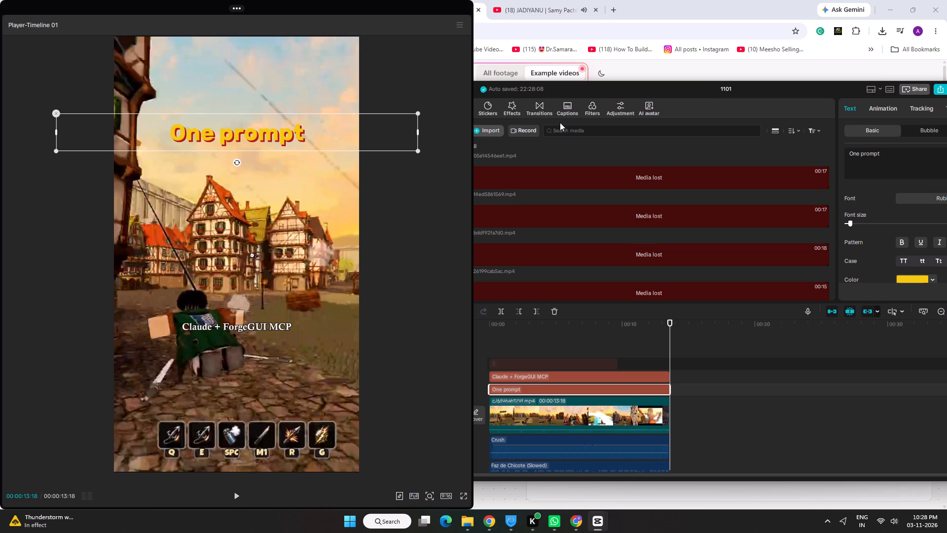
Play the edited video from the beginning to review the footage with the "One prompt" and "Claude + ForgeGUI MCP" captions.
drag(718, 94, 871, 80)
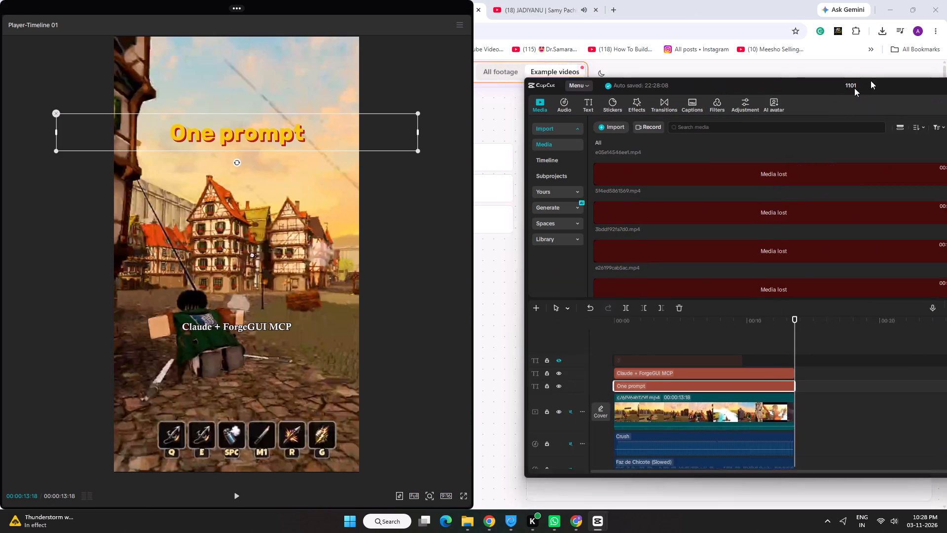
drag(871, 80, 875, 71)
drag(669, 300, 613, 308)
key(space)
key(space)
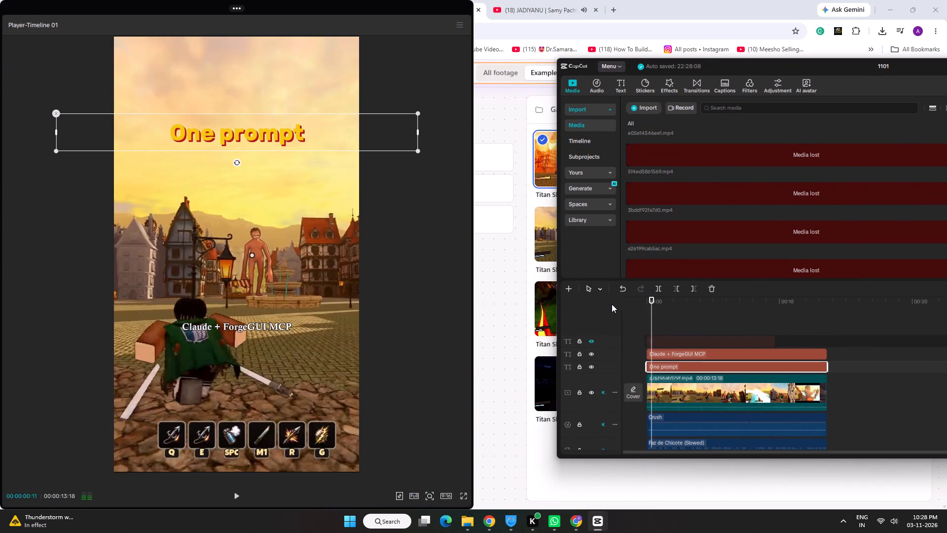
key(space)
scroll(727, 361, down, 2)
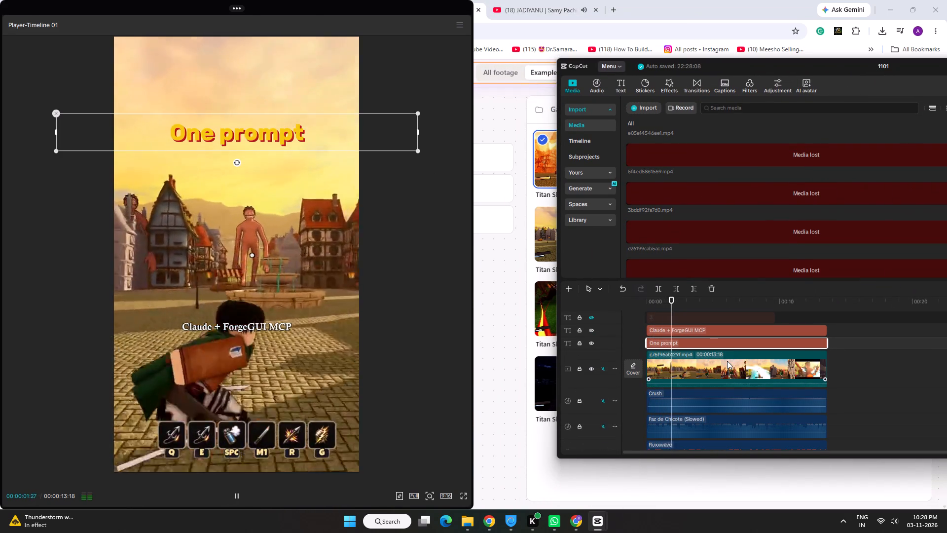
scroll(727, 361, down, 4)
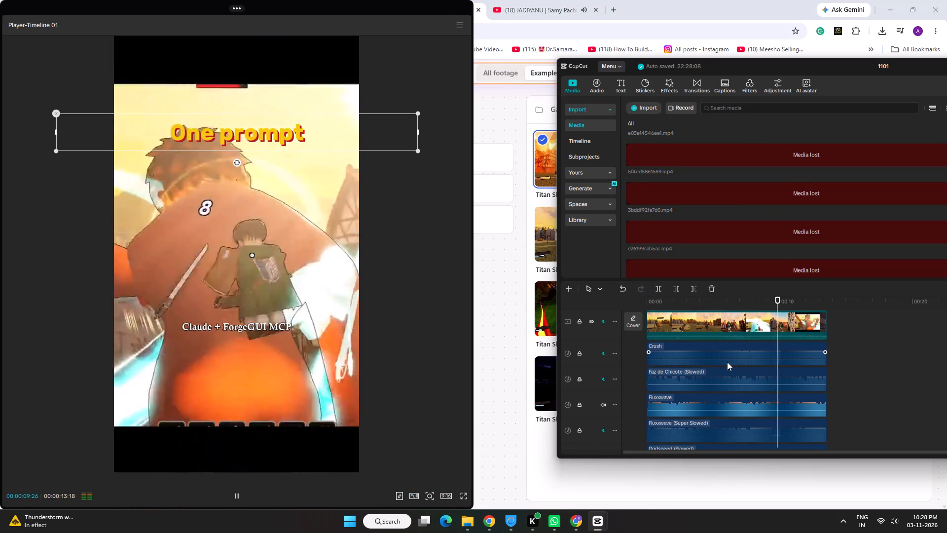
key(space)
key(space)
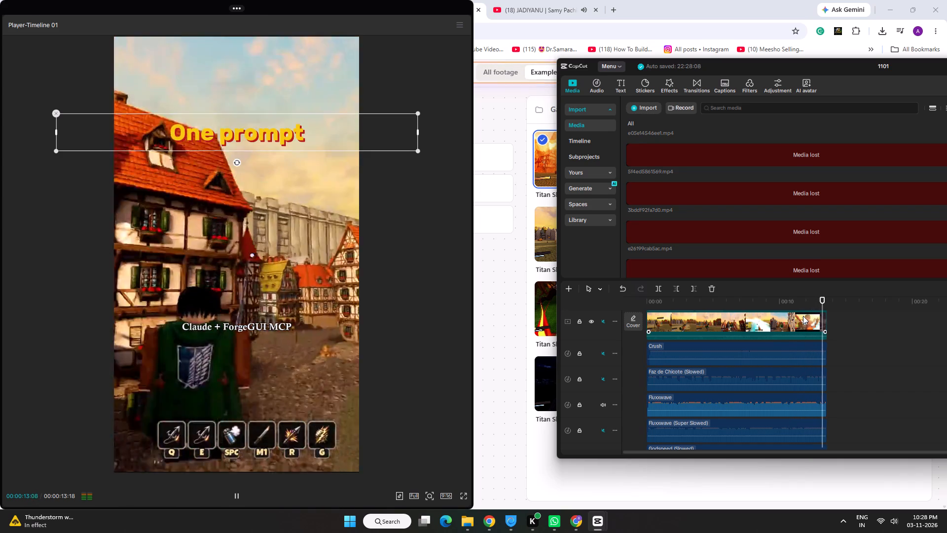
Export the finished video as 1101(42) in 1080P mp4 at 30fps.
key(ctrl+e)
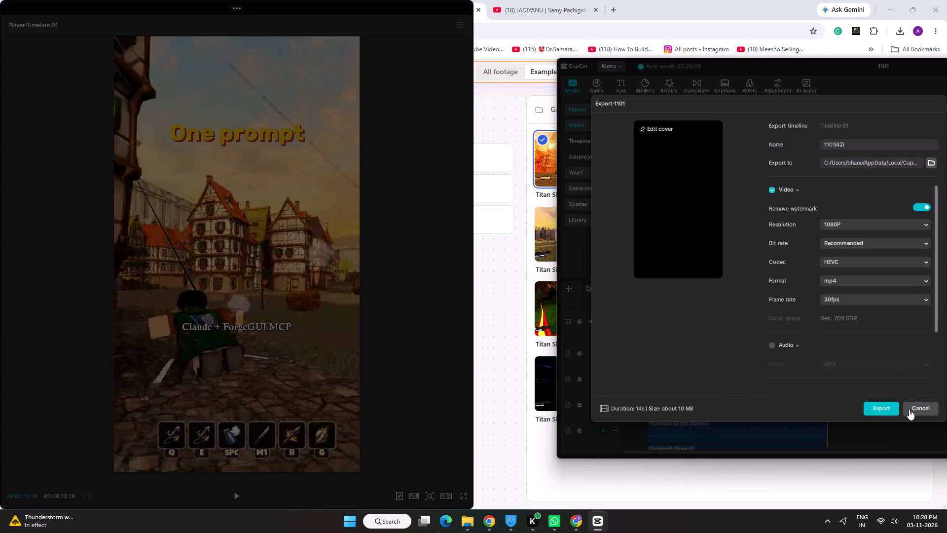
click(894, 409)
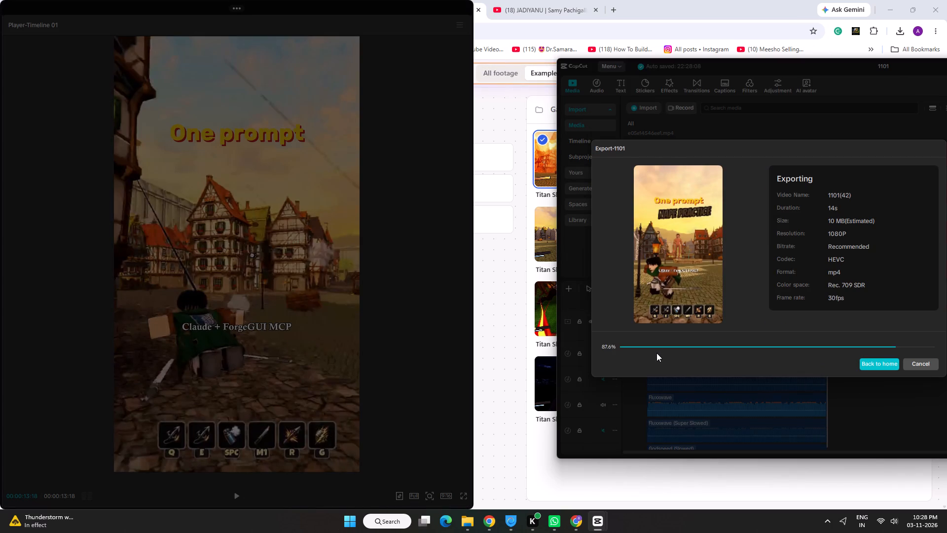
Copy the exported 1101(42).mp4 from CapCut's Videos folder into the cap folder in Downloads, then close the finished export in CapCut.
click(629, 402)
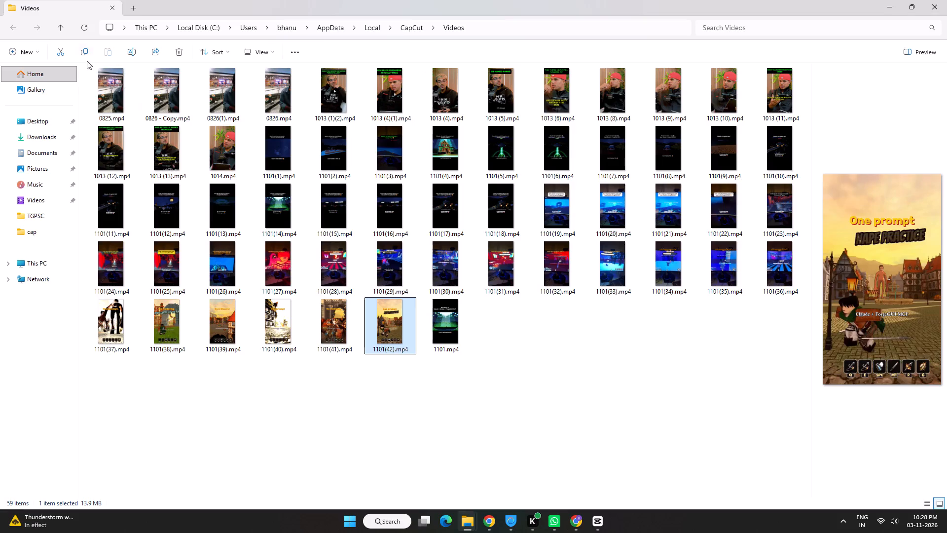
click(83, 54)
click(64, 138)
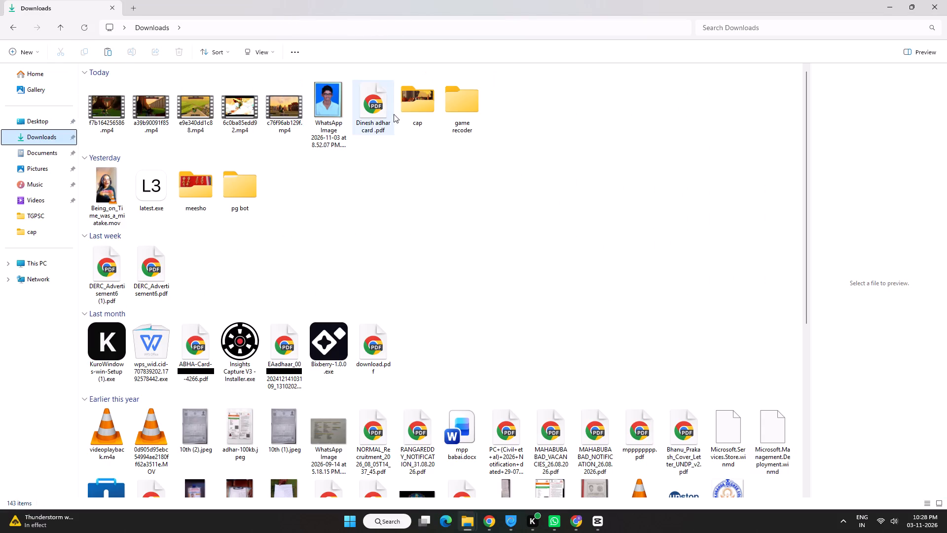
double_click(408, 108)
click(109, 47)
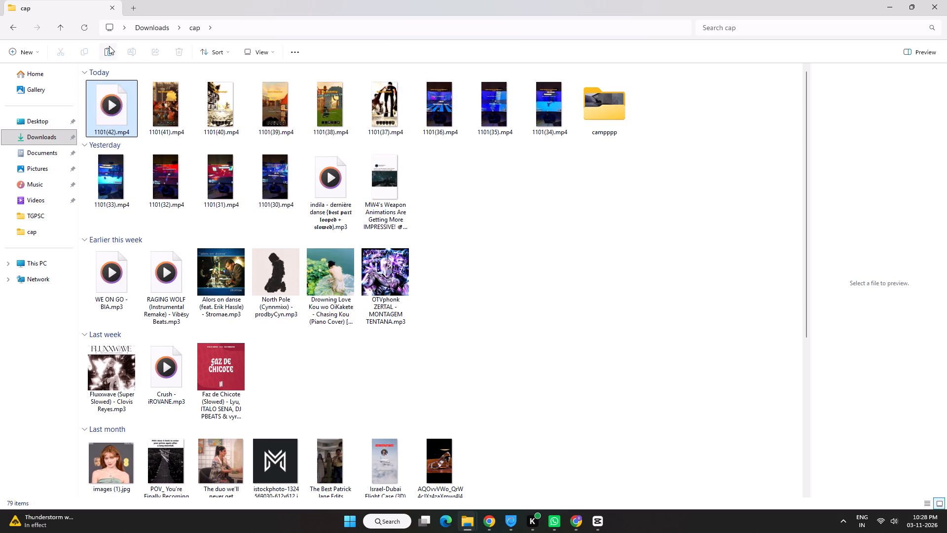
click(946, 0)
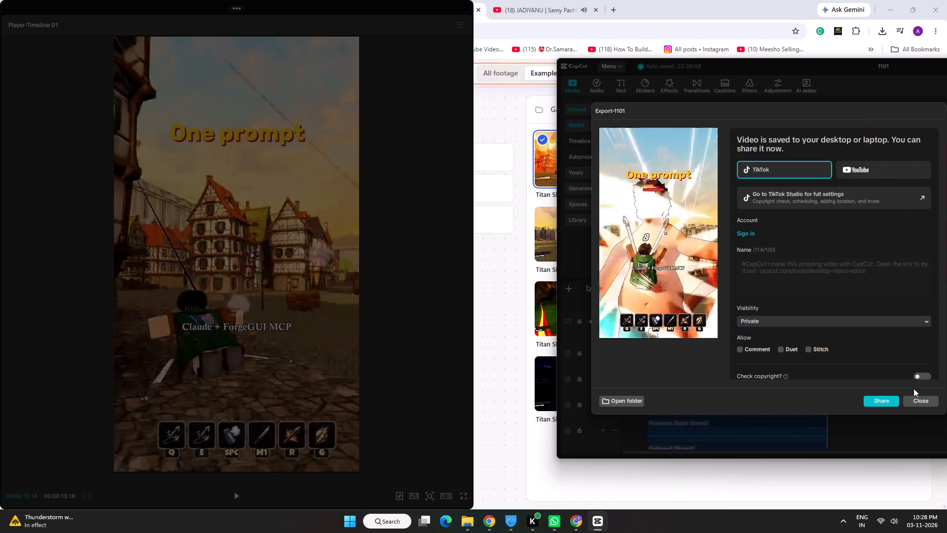
click(917, 399)
Import 6c0ba85edd92.mp4 from Downloads and replace the main video clip with it, keeping the original video effect.
drag(835, 62, 751, 108)
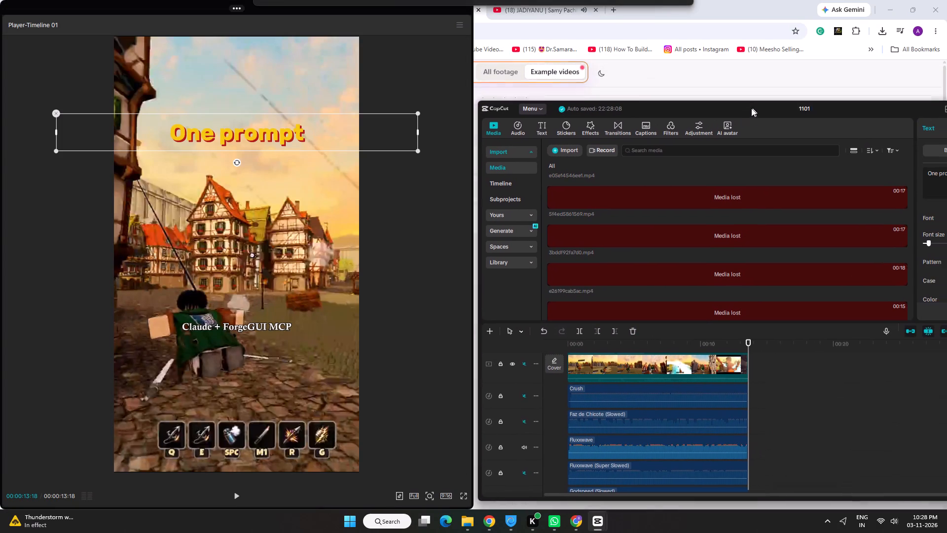
drag(751, 108, 744, 115)
scroll(671, 376, up, 10)
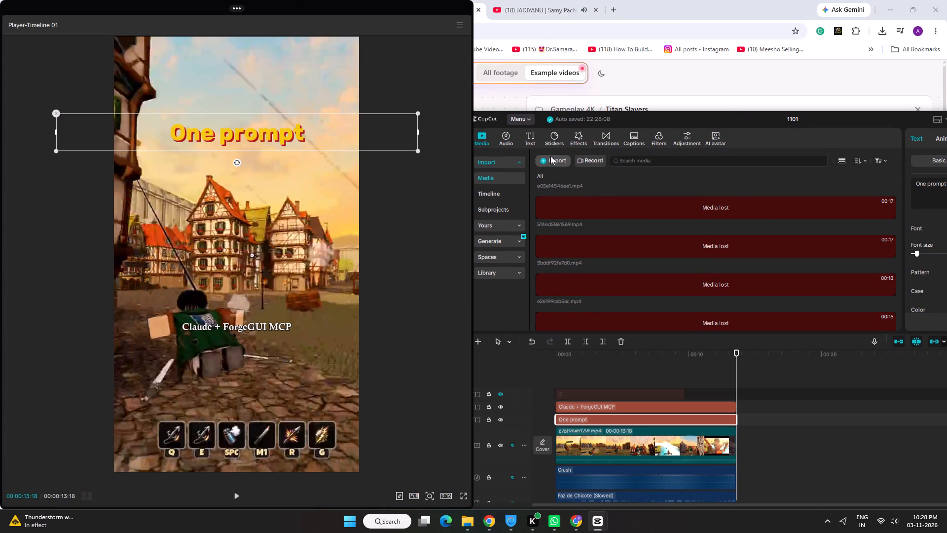
click(549, 156)
click(561, 177)
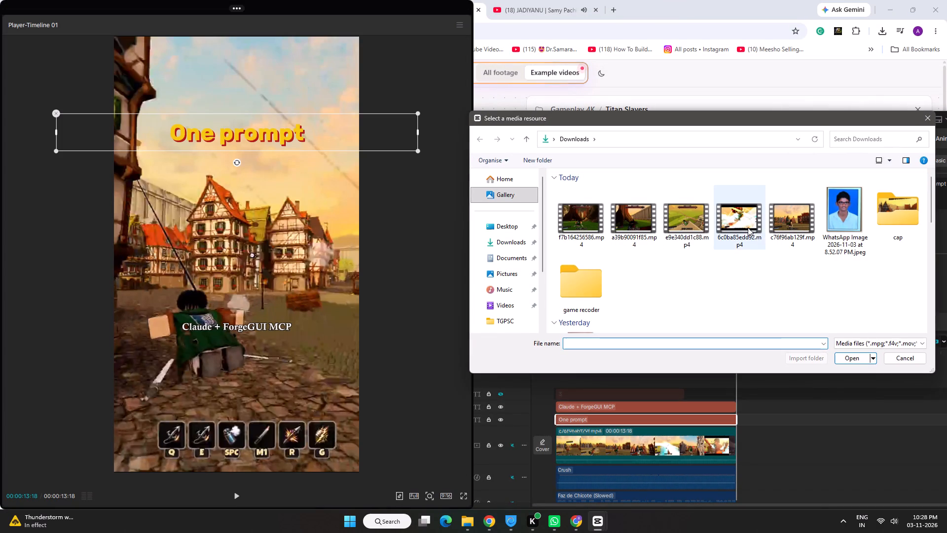
double_click(752, 233)
drag(708, 308, 612, 442)
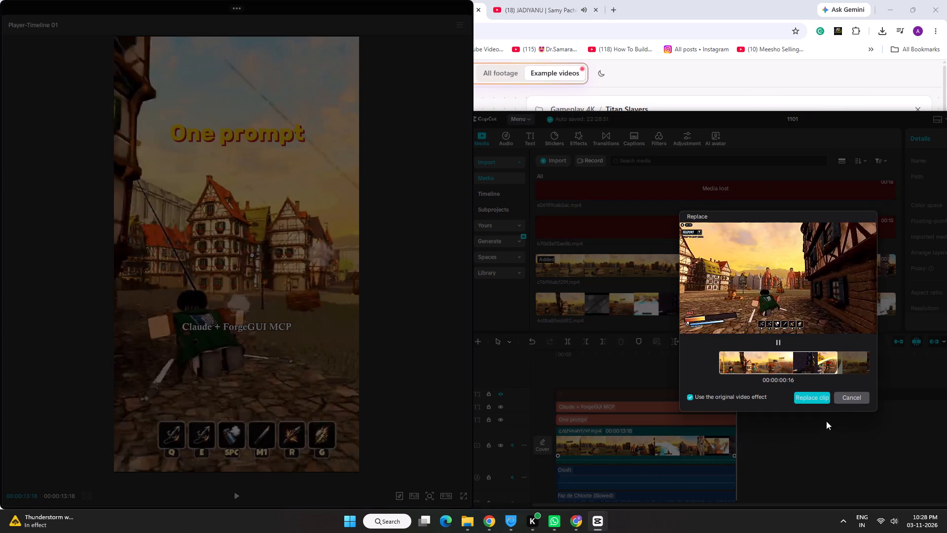
click(823, 399)
Extend the end of the replaced video clip to its full length of 00:00:22:12.
click(708, 443)
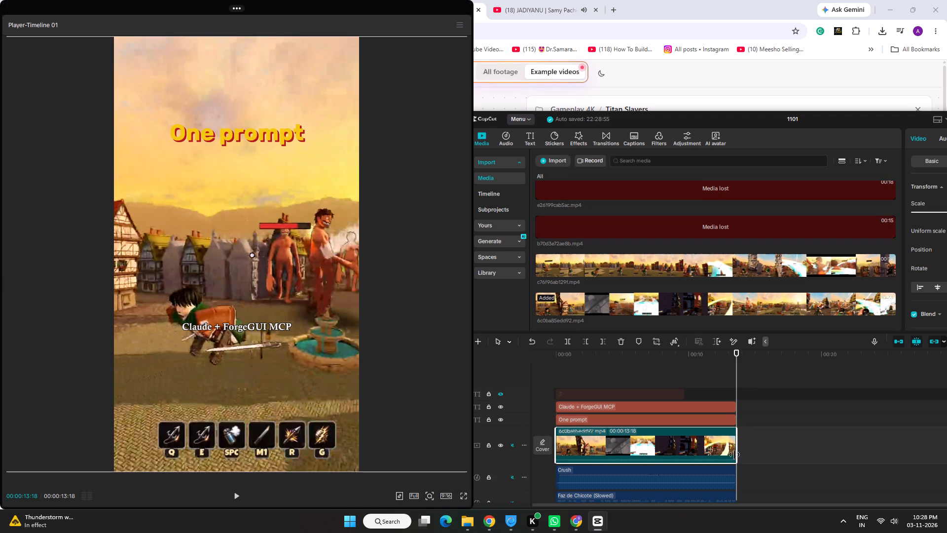
click(736, 456)
click(713, 453)
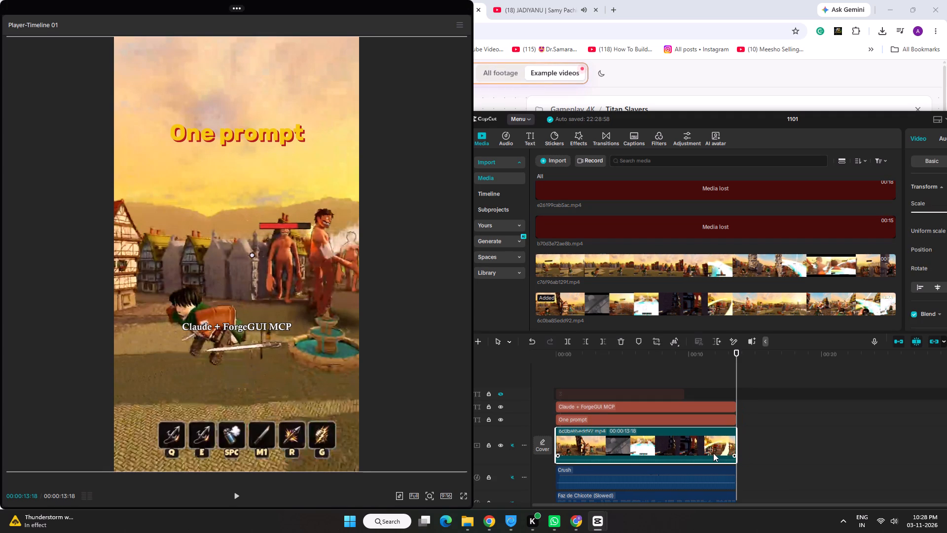
drag(738, 460, 774, 462)
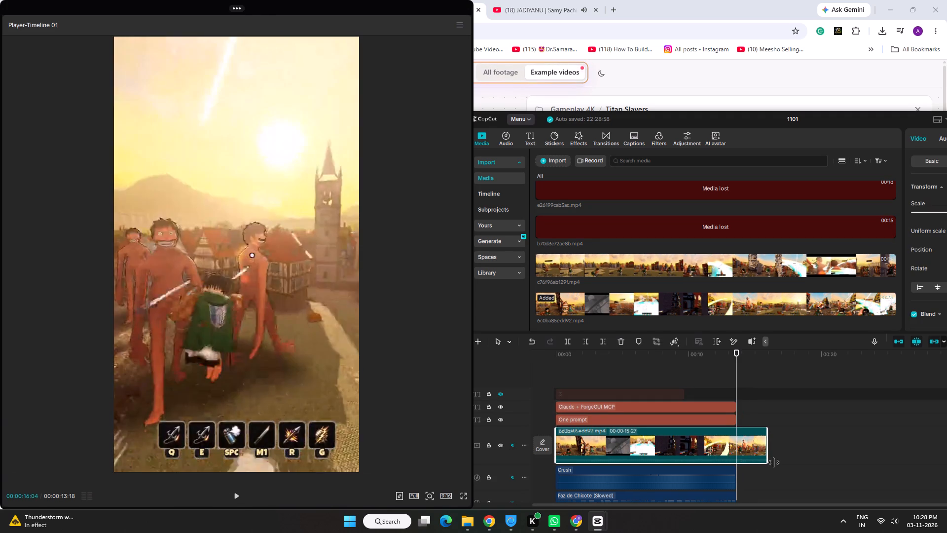
drag(774, 462, 930, 461)
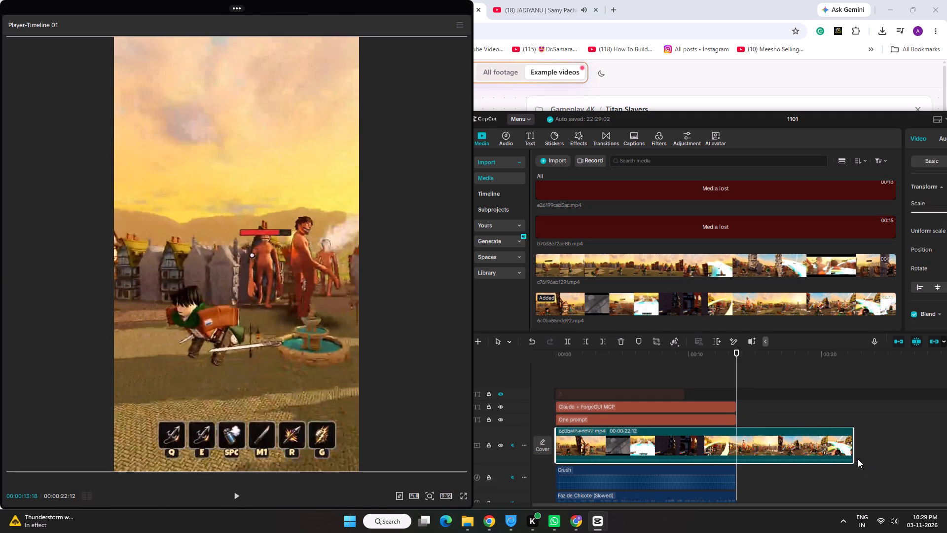
drag(854, 459, 897, 460)
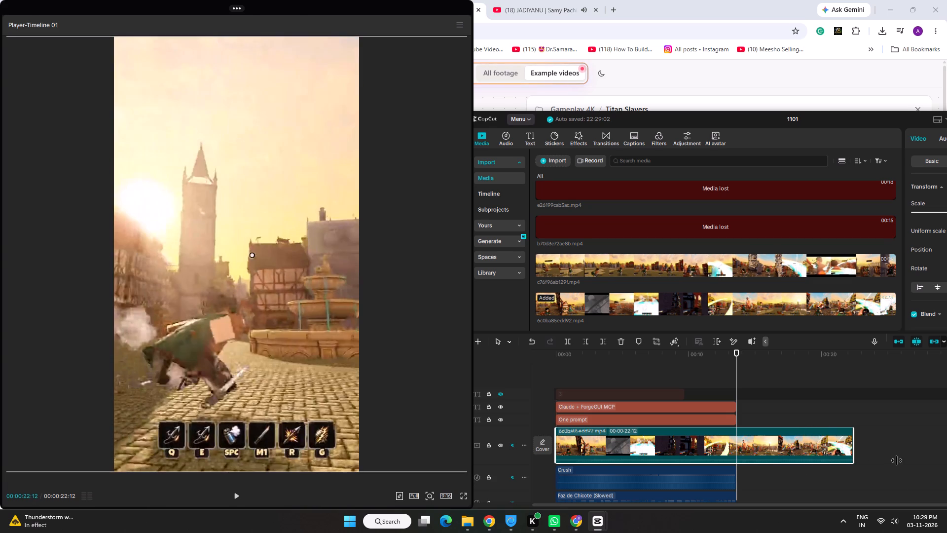
drag(897, 460, 909, 460)
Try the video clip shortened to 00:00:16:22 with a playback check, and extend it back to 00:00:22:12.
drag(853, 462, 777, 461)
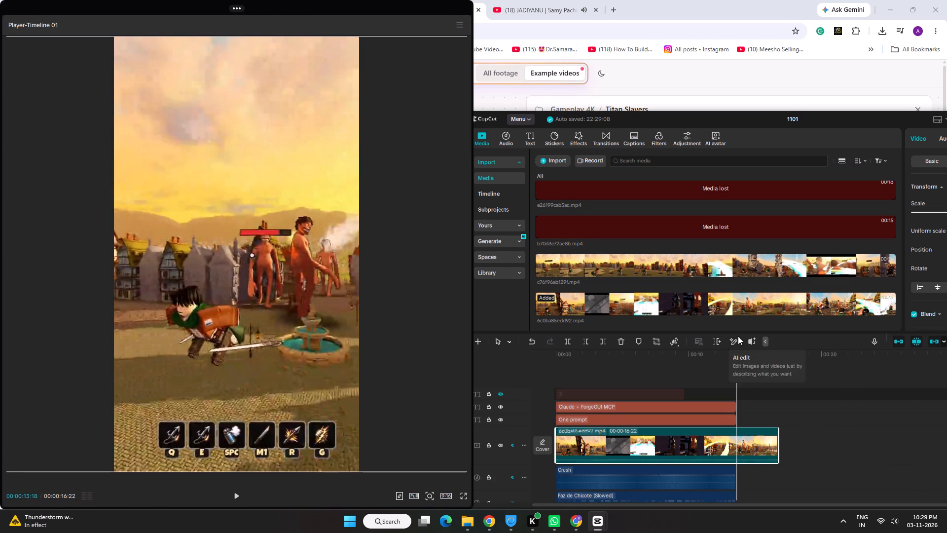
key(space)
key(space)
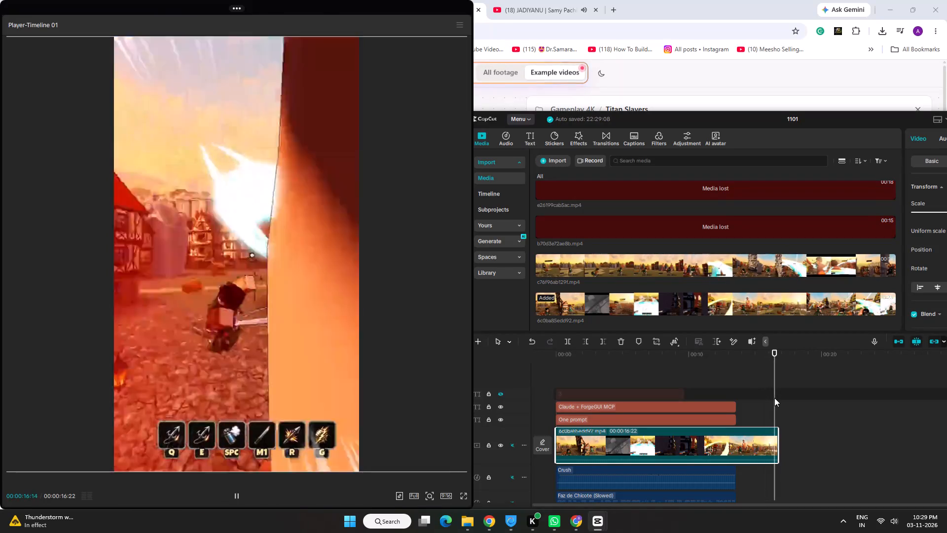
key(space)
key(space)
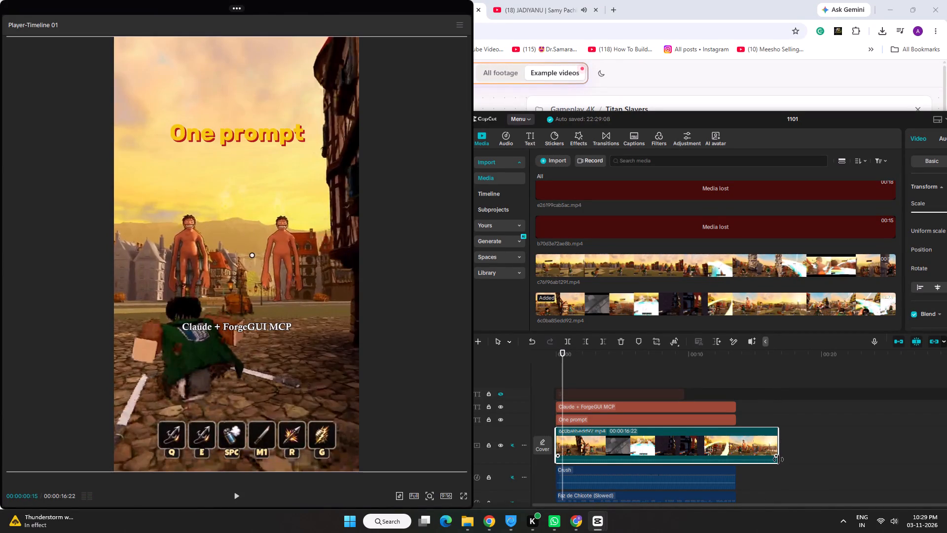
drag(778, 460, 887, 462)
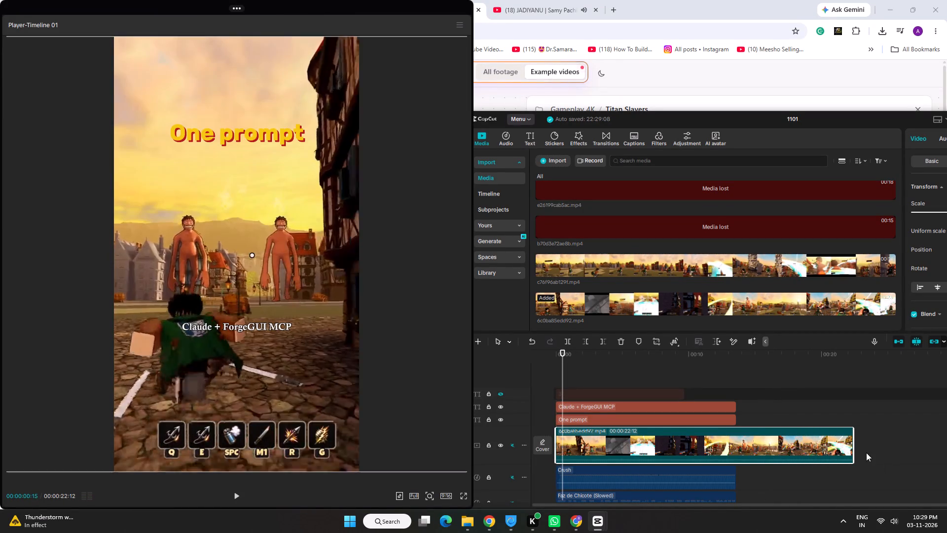
click(793, 360)
key(space)
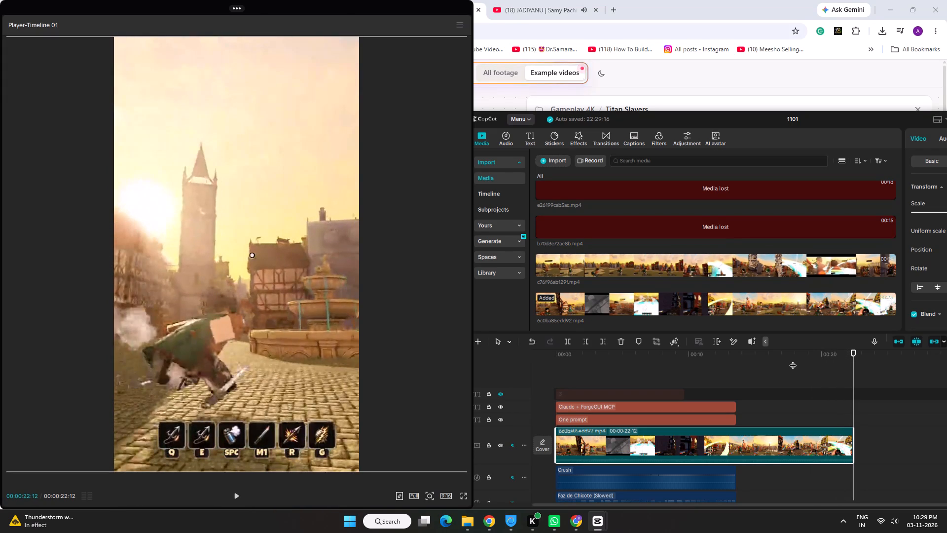
scroll(789, 414, down, 11)
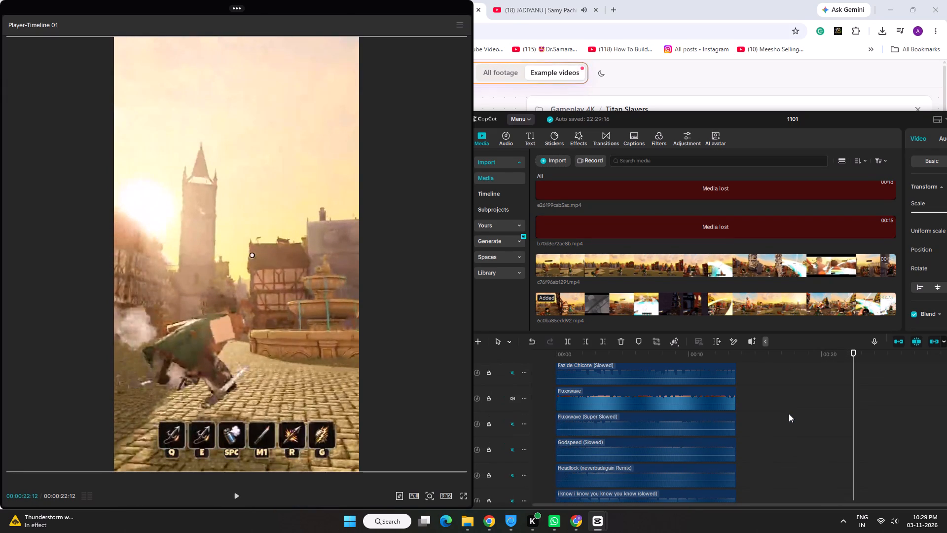
key(ctrl+a)
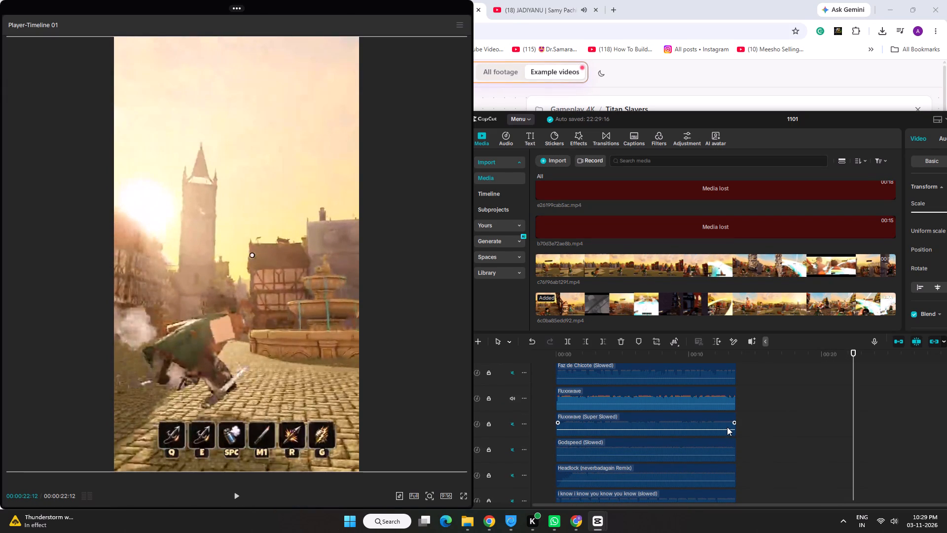
ctrl+scroll(770, 403, up, 4)
ctrl+scroll(770, 403, down, 5)
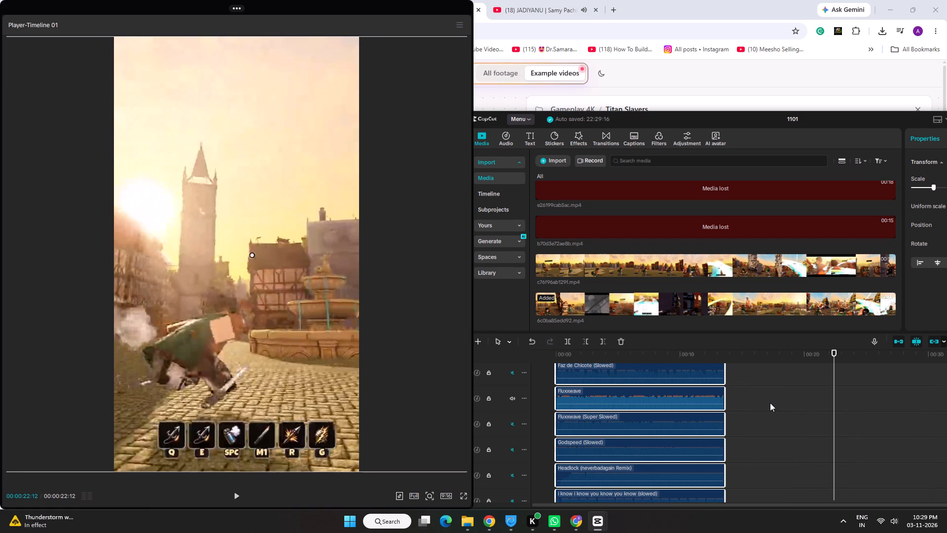
scroll(770, 403, up, 8)
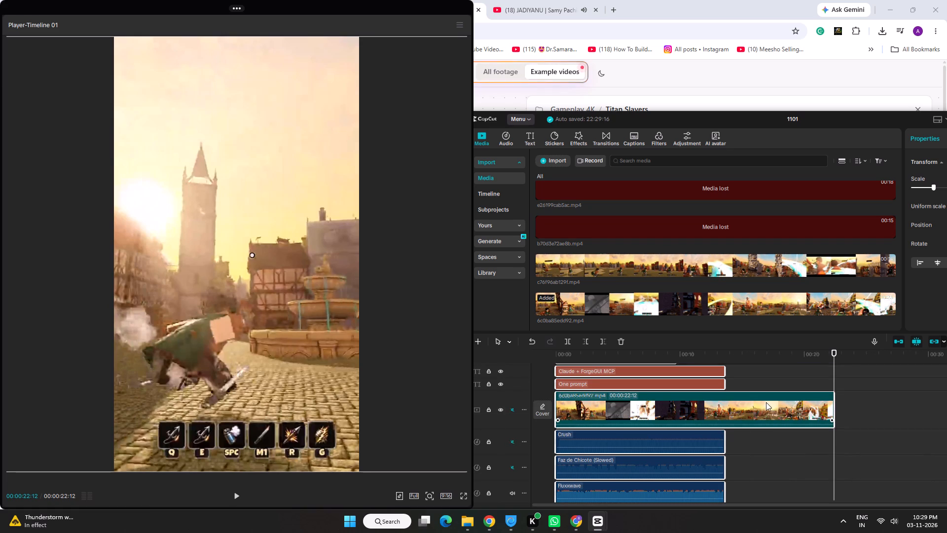
ctrl+click(761, 405)
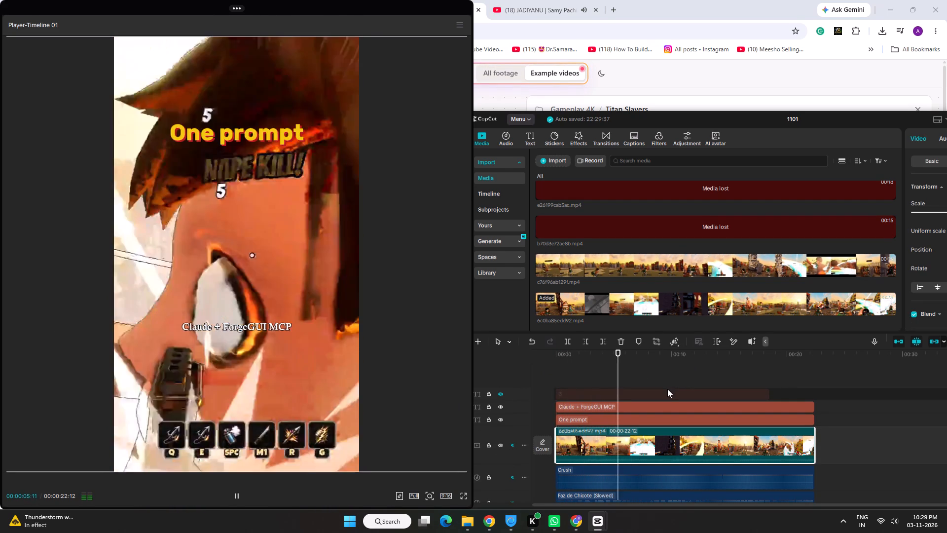
key(space)
scroll(563, 446, down, 6)
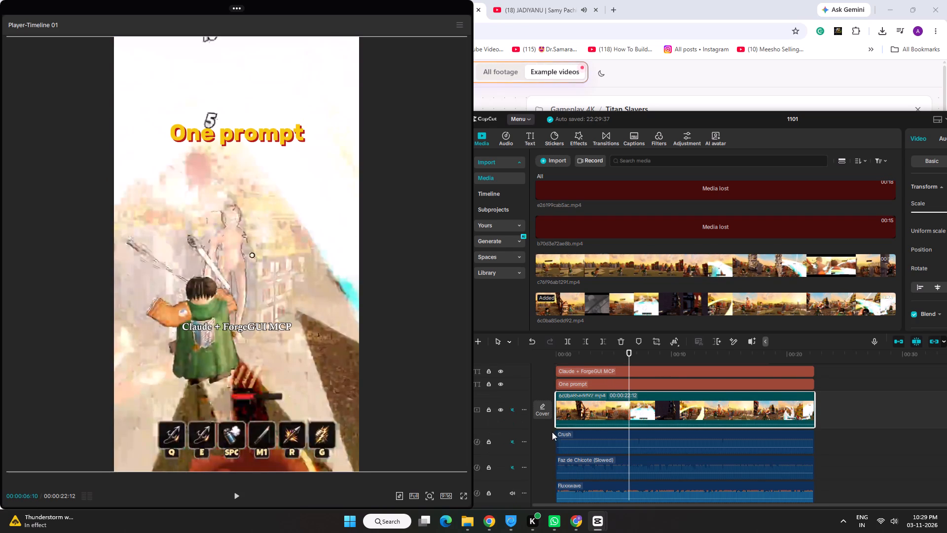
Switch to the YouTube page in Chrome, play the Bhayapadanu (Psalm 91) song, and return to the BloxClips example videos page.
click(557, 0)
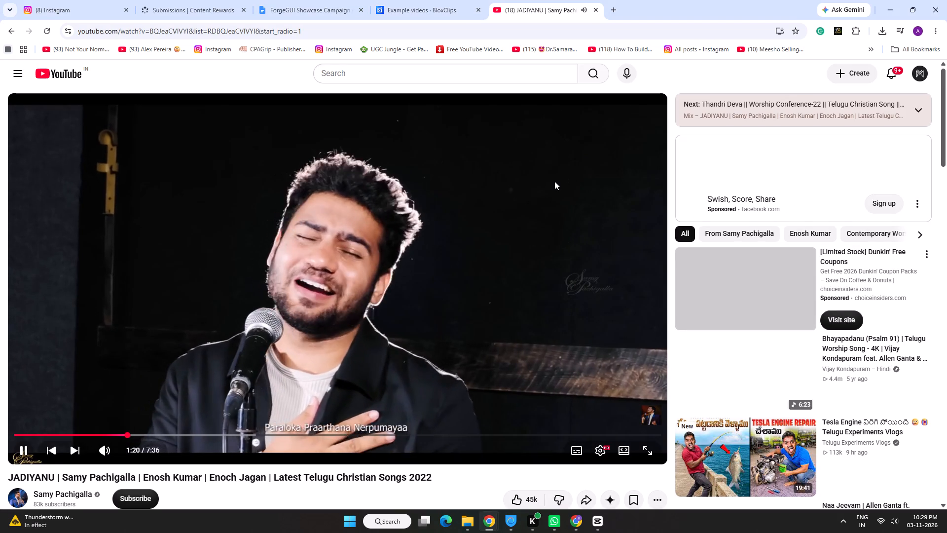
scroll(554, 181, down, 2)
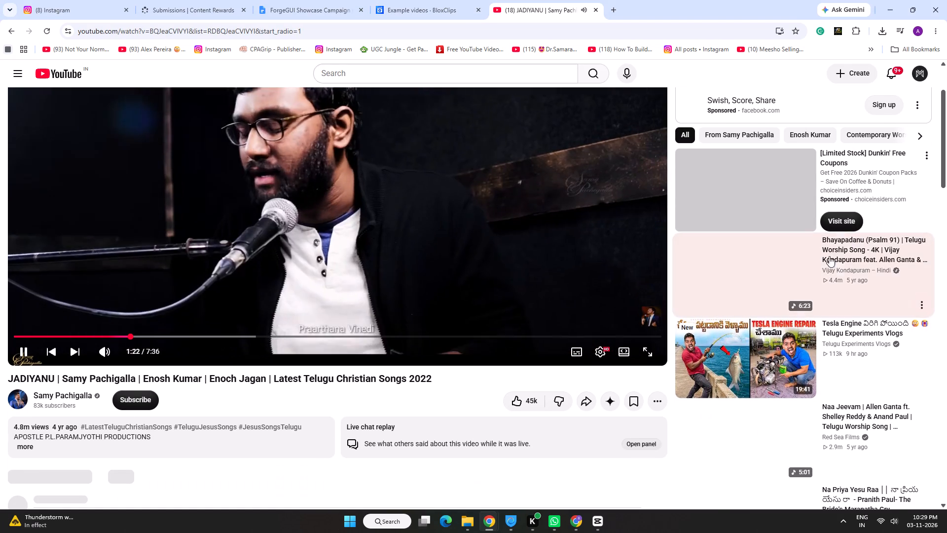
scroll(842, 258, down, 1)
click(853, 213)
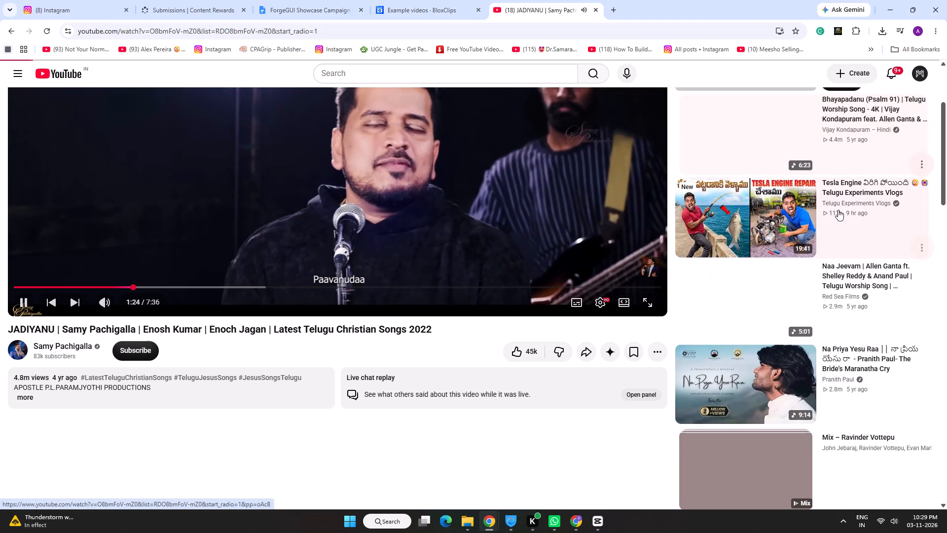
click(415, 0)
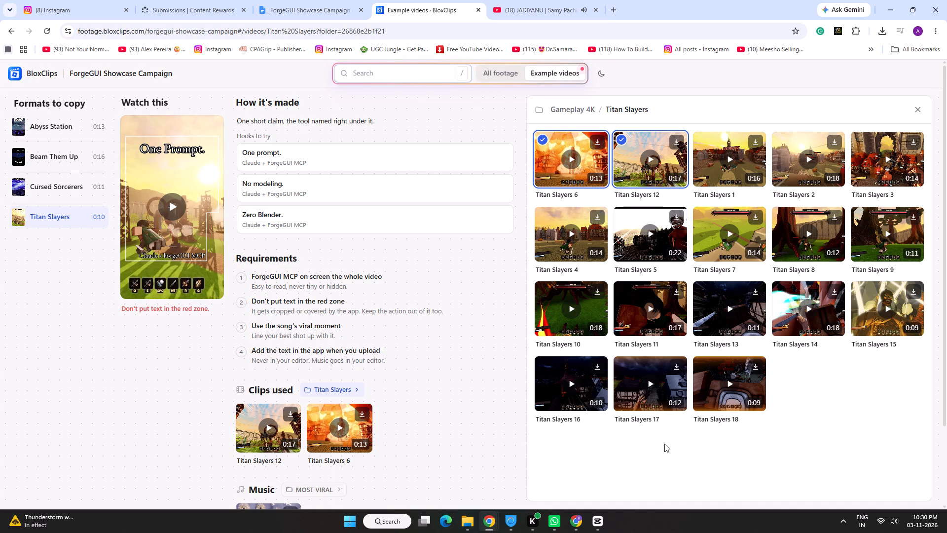
Back in CapCut, mute the Fluxxwave track, unmute the Faz de Chicote (Slowed) track, and play the timeline with it.
click(635, 471)
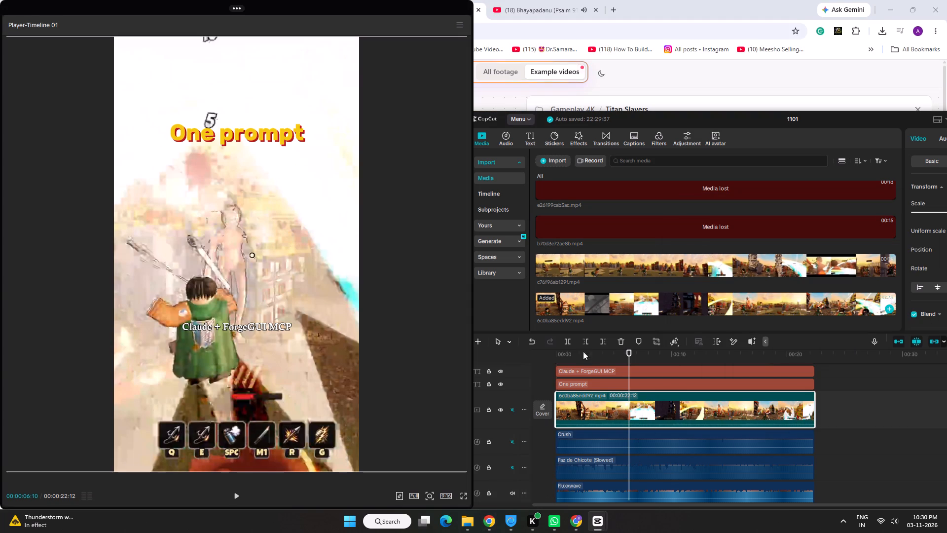
drag(605, 354, 572, 360)
key(space)
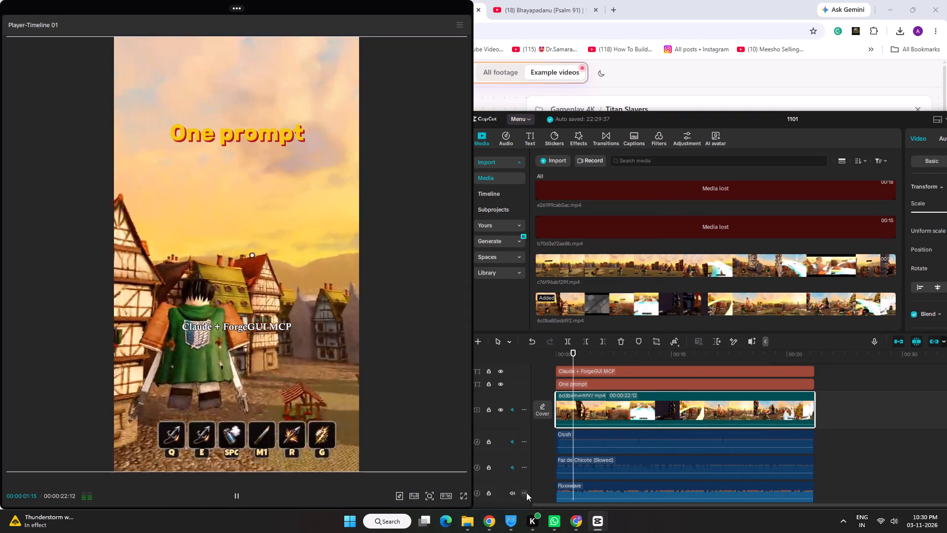
key(space)
click(514, 493)
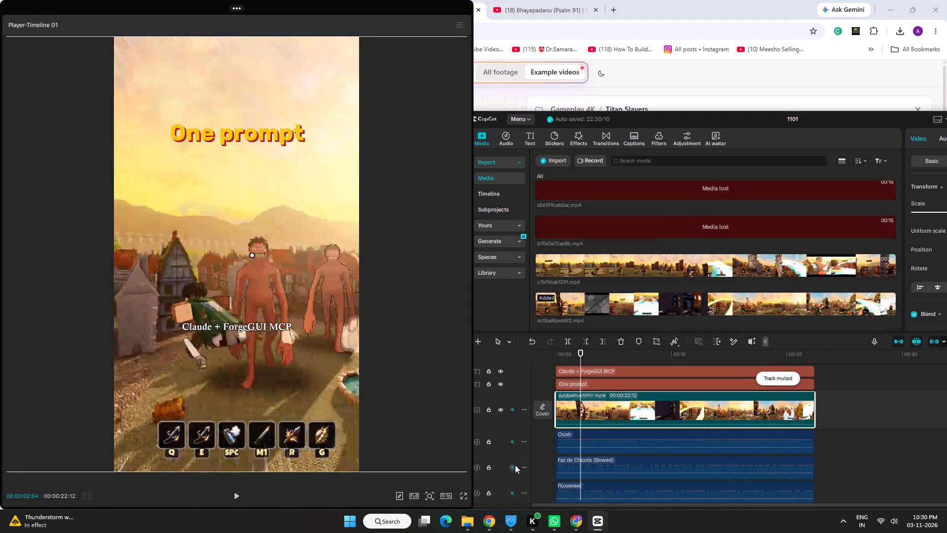
click(515, 465)
key(space)
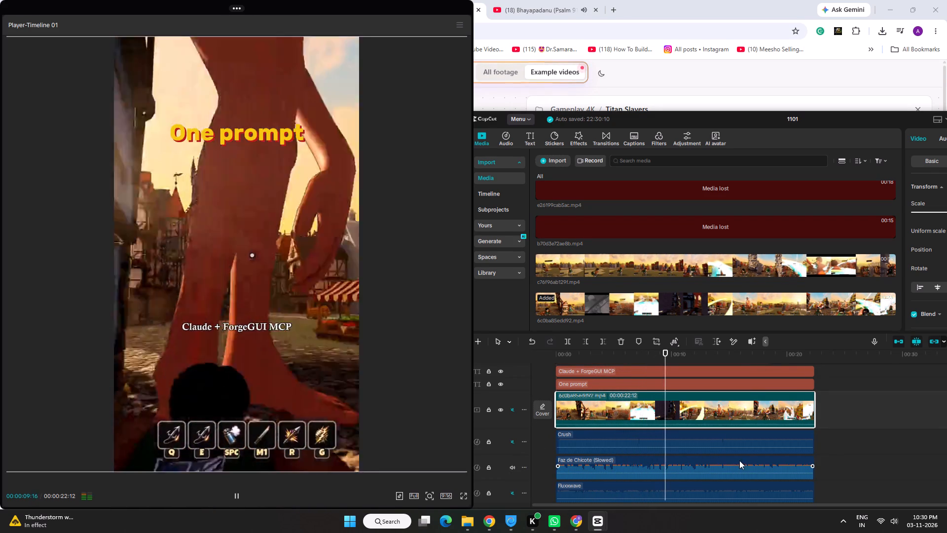
Extend the end of the Faz de Chicote (Slowed) clip to 00:00:36:19, listening to its section beyond the video's end.
click(779, 457)
drag(815, 477, 932, 481)
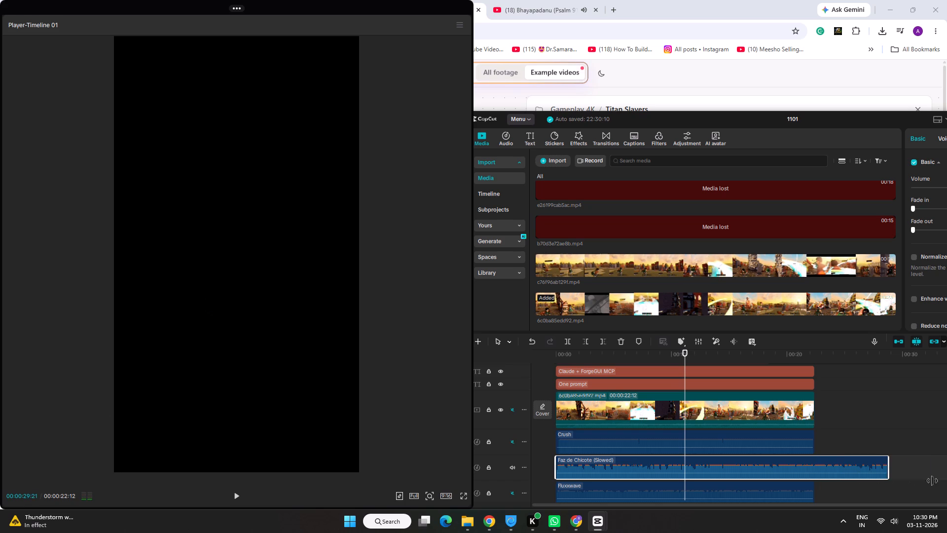
drag(932, 481, 946, 481)
key(space)
drag(794, 354, 801, 357)
key(space)
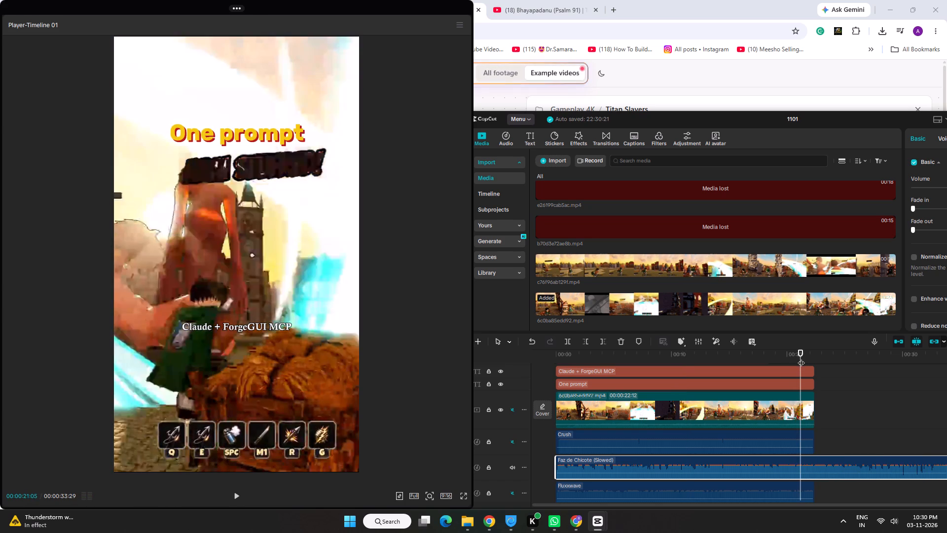
key(space)
drag(834, 349, 835, 351)
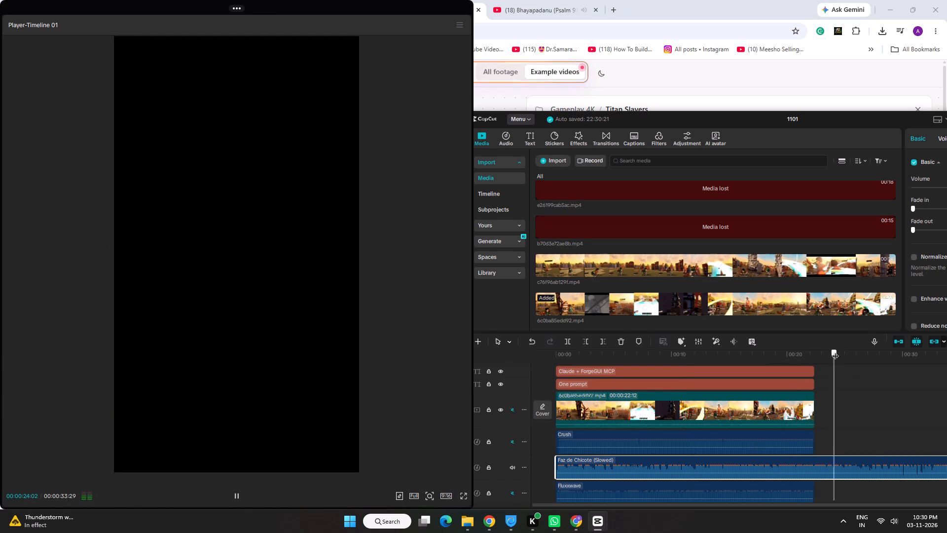
drag(835, 351, 863, 358)
key(space)
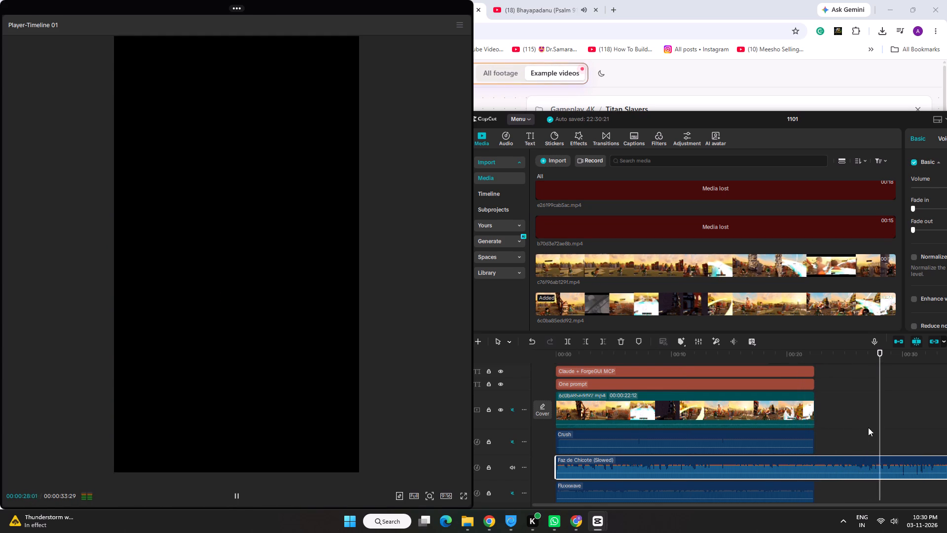
drag(788, 502, 890, 507)
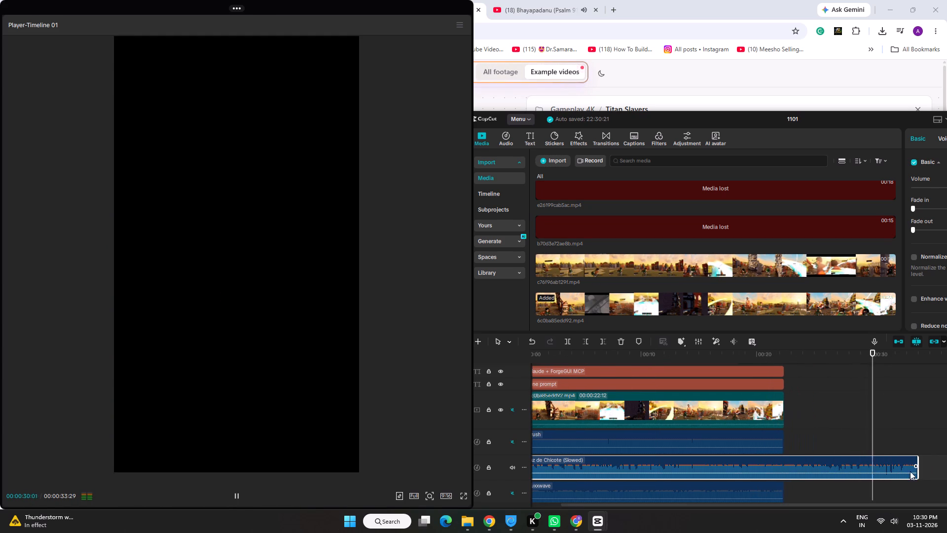
drag(918, 474, 946, 467)
key(space)
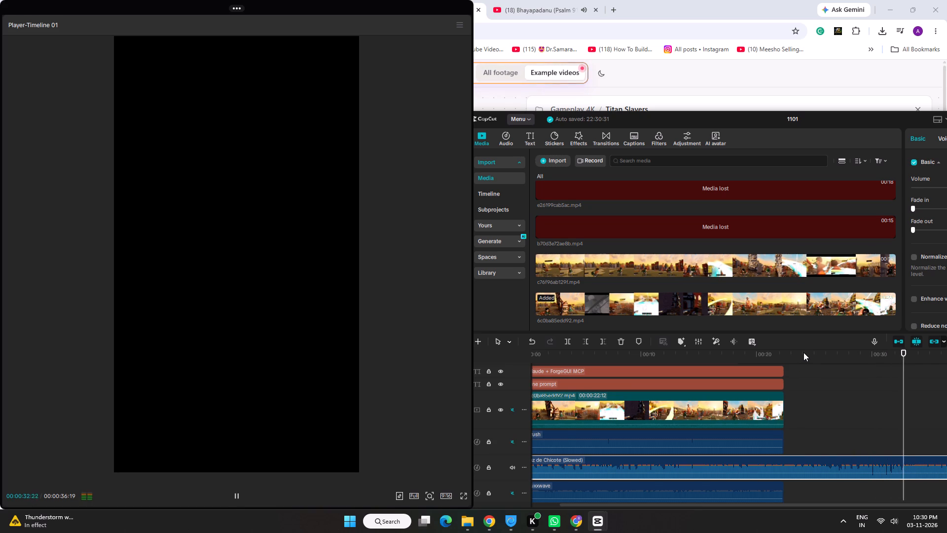
Trim off the Faz de Chicote (Slowed) audio before 00:00:25:12 and move the remaining part to the timeline start.
drag(814, 353, 819, 355)
click(587, 344)
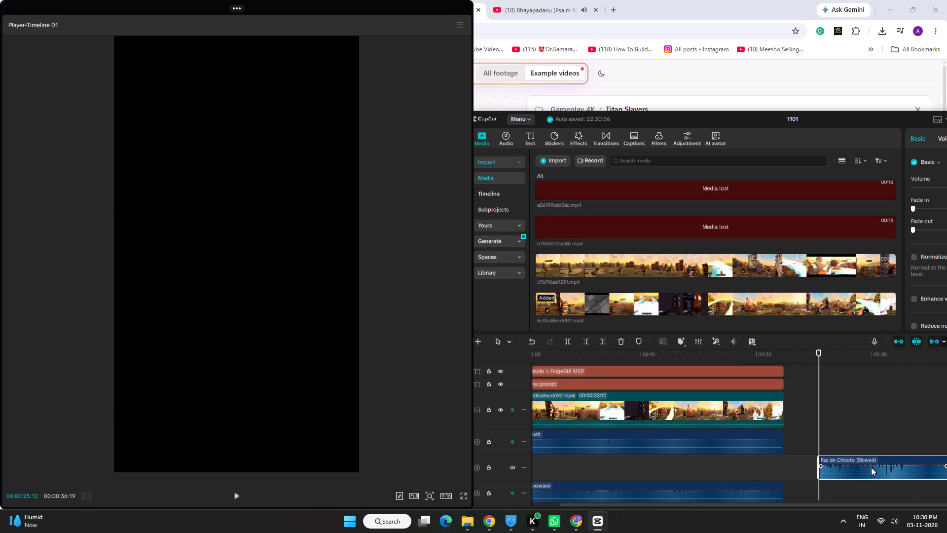
drag(877, 463, 436, 462)
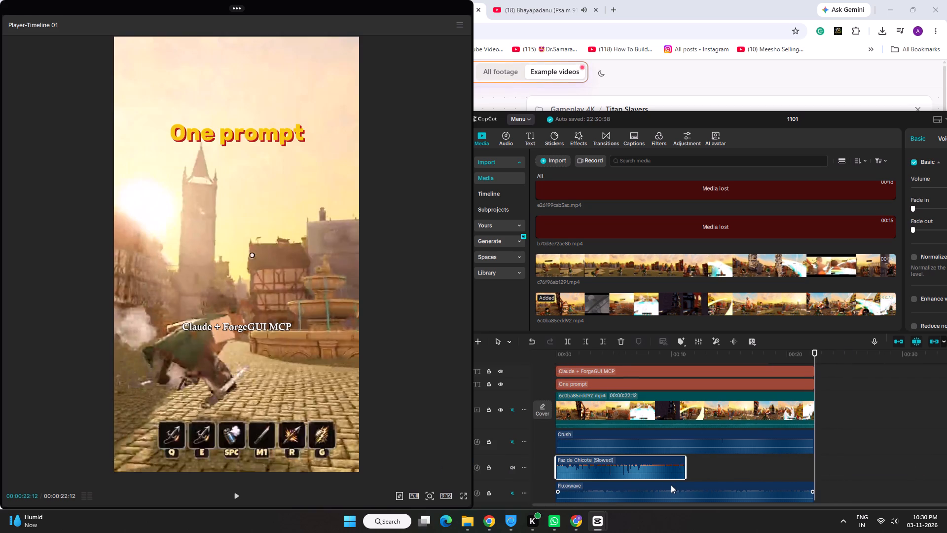
Extend the Faz de Chicote (Slowed) clip to the video's end at 00:00:22:12 and play the timeline from the start.
drag(685, 476, 809, 483)
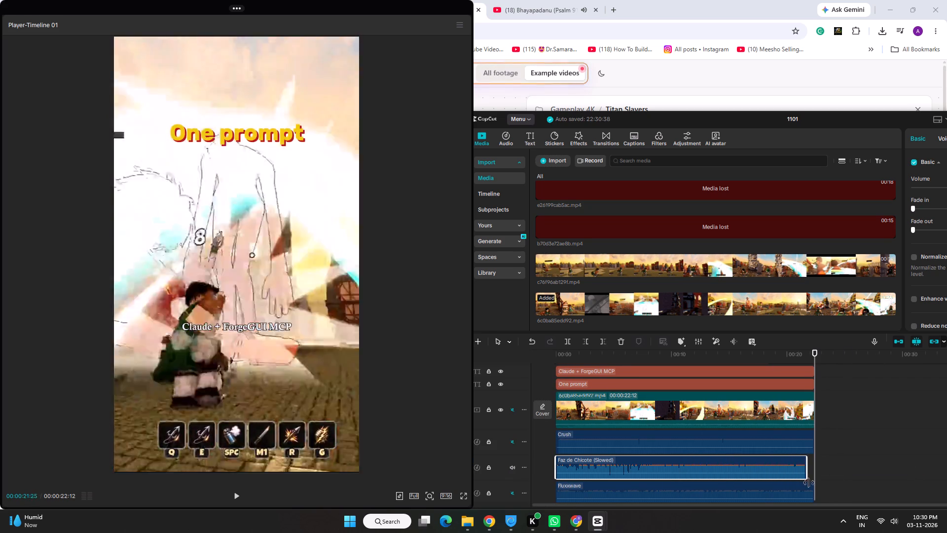
drag(809, 483, 814, 482)
drag(581, 352, 516, 359)
key(space)
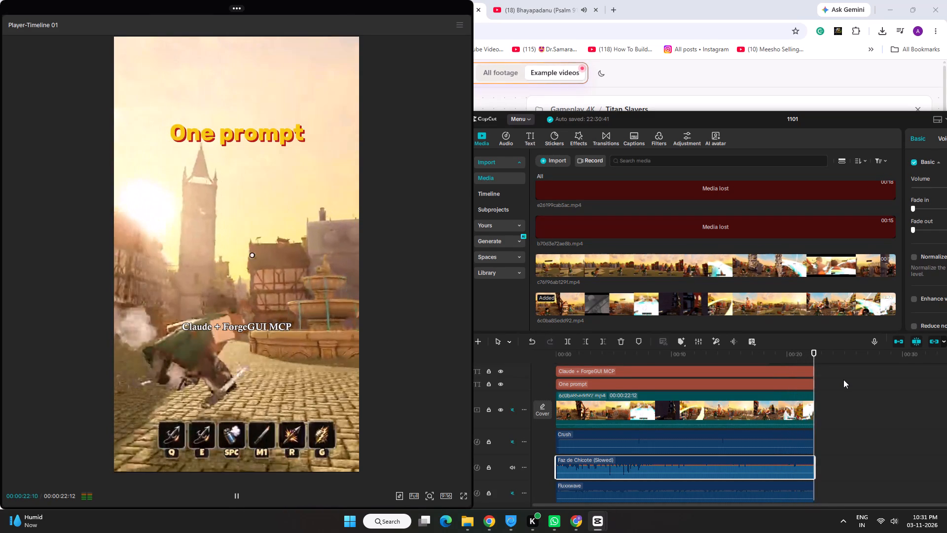
Export project 1101 as a 1080P, 30fps mp4 video.
key(ctrl+e)
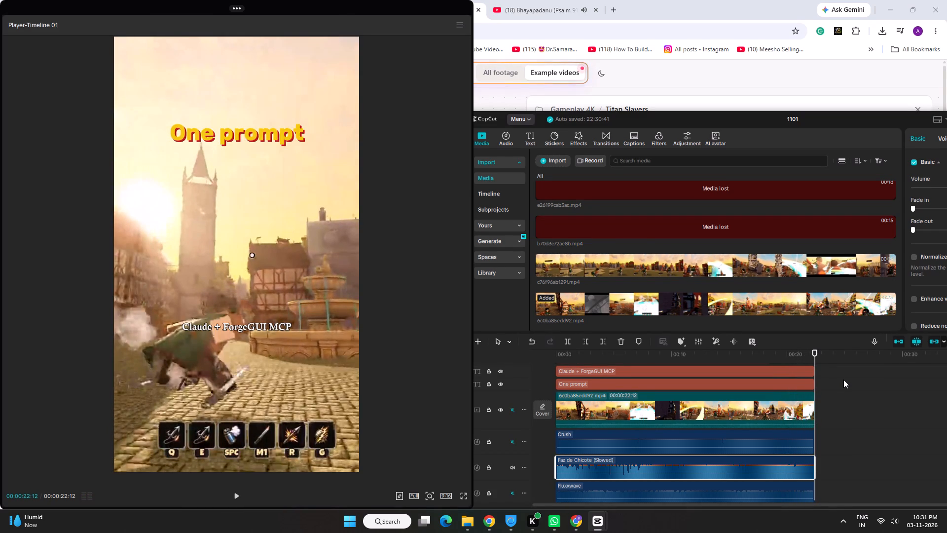
click(867, 462)
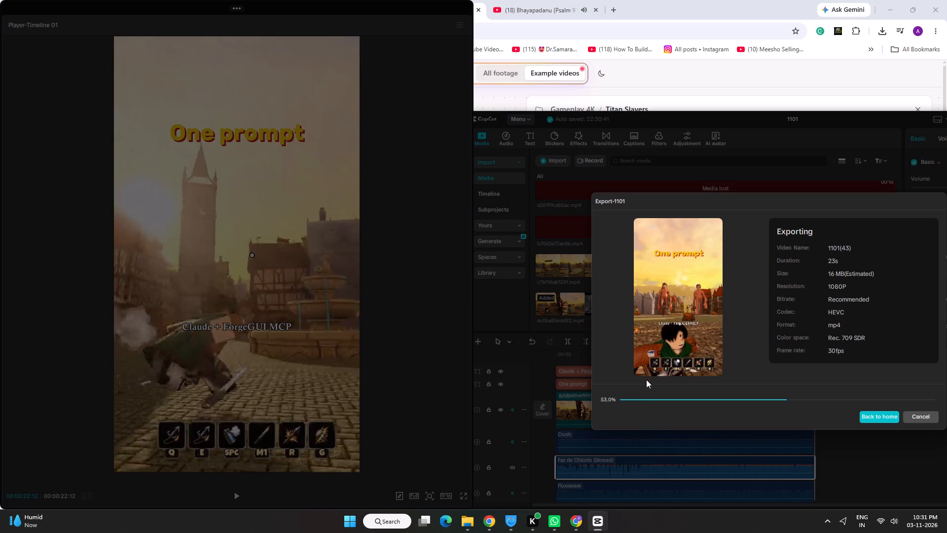
Copy the exported 1101(43).mp4 from its output folder into the cap folder in Downloads.
click(637, 457)
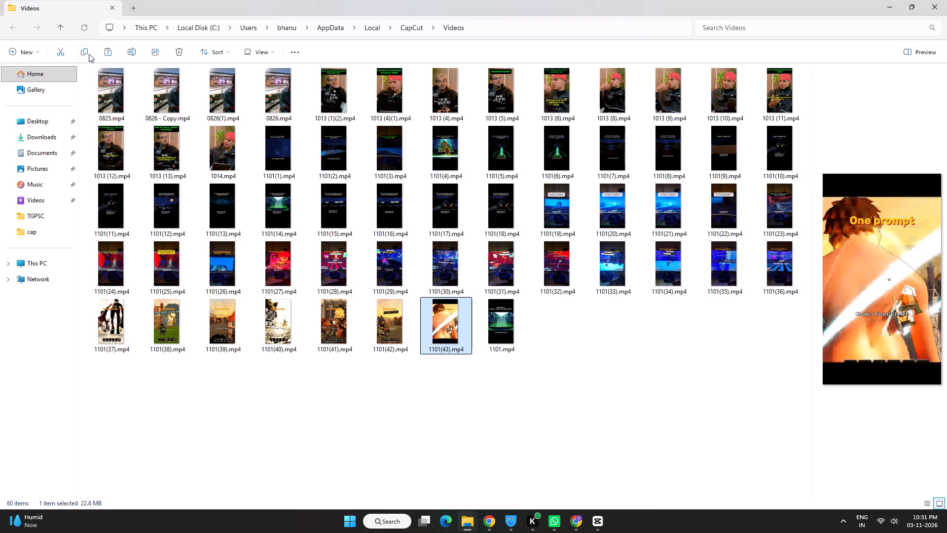
click(89, 54)
click(54, 142)
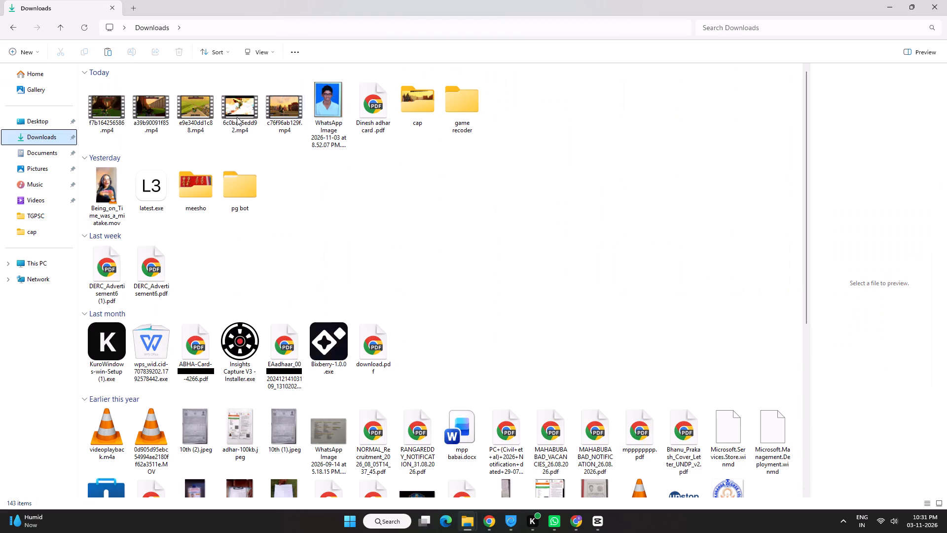
double_click(420, 107)
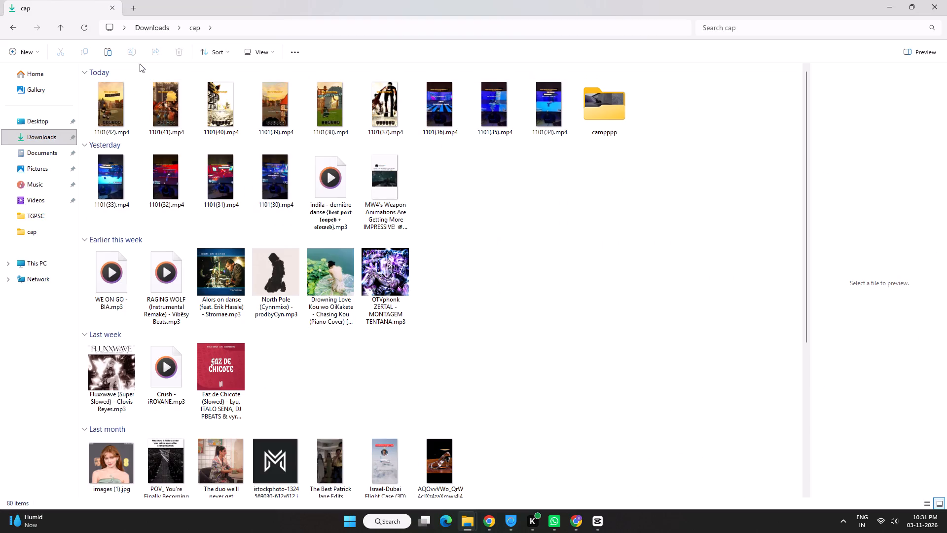
click(109, 53)
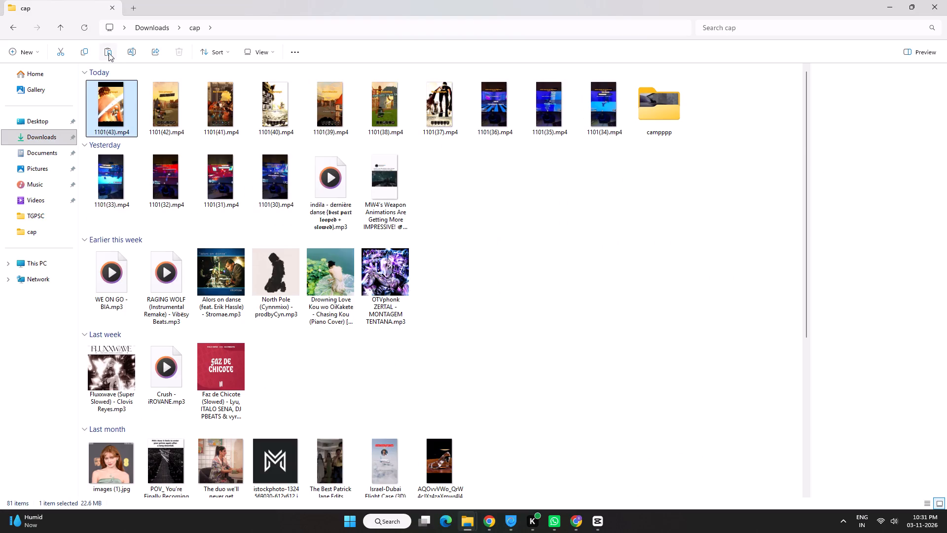
Open the source clip 6c0ba85edd92.mp4 from Downloads to check it, and close both the player and File Explorer.
click(62, 136)
double_click(237, 116)
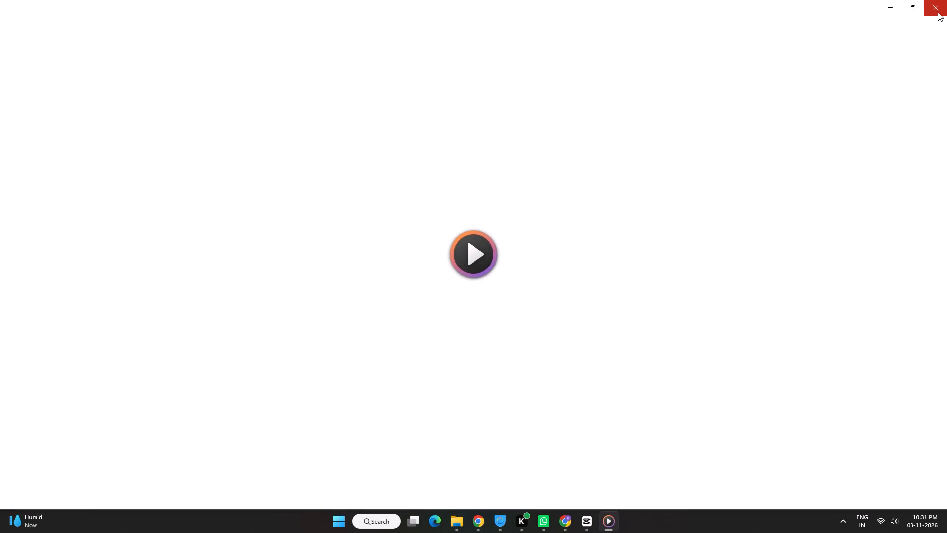
click(937, 12)
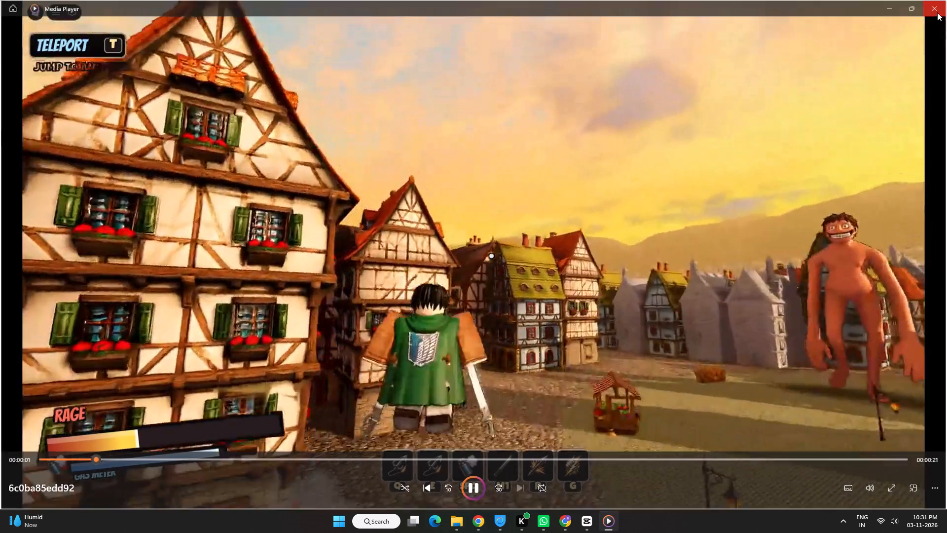
click(942, 0)
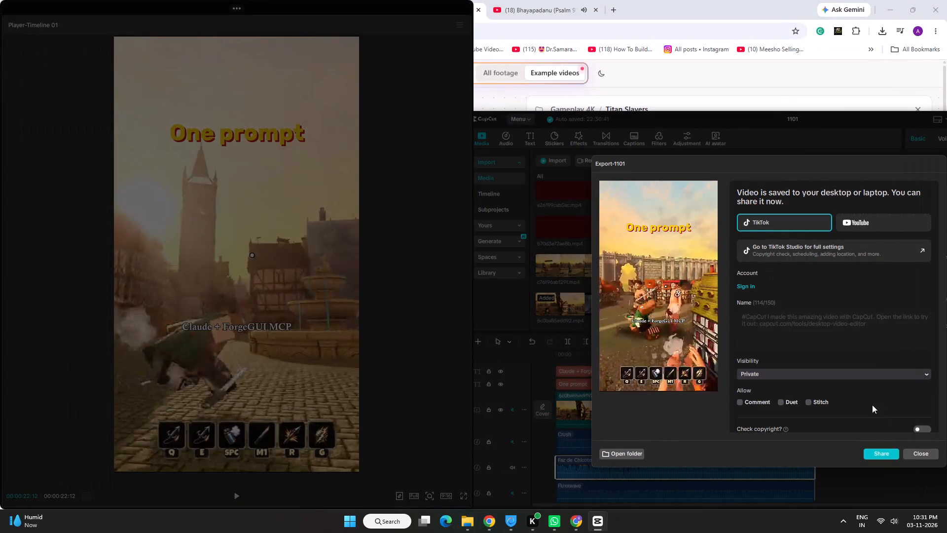
Close the finished export window to return to the 1101 timeline.
click(918, 450)
scroll(582, 250, down, 4)
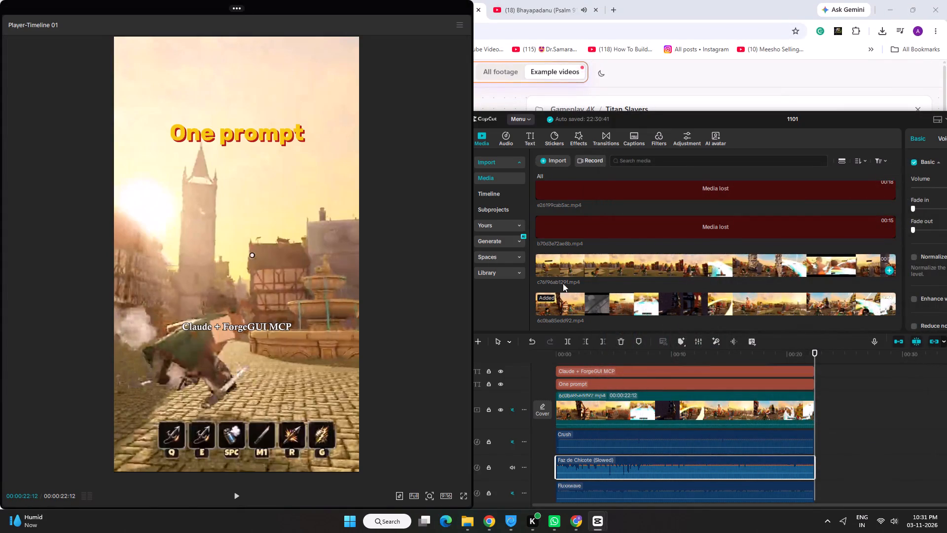
Switch to the YouTube page in Chrome, pause the playing song, and open the Naa Jeevam worship song from the suggestions.
click(571, 0)
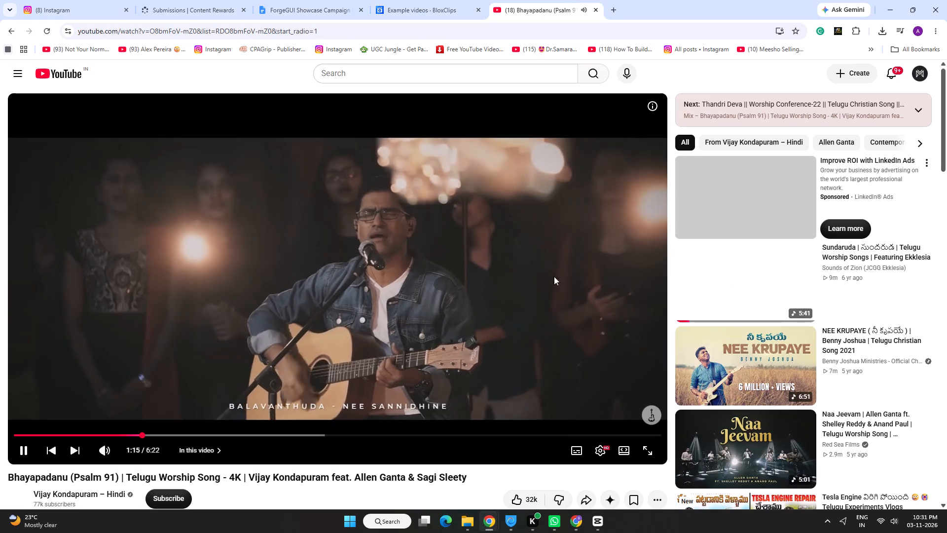
click(497, 290)
scroll(496, 290, down, 4)
scroll(551, 257, down, 4)
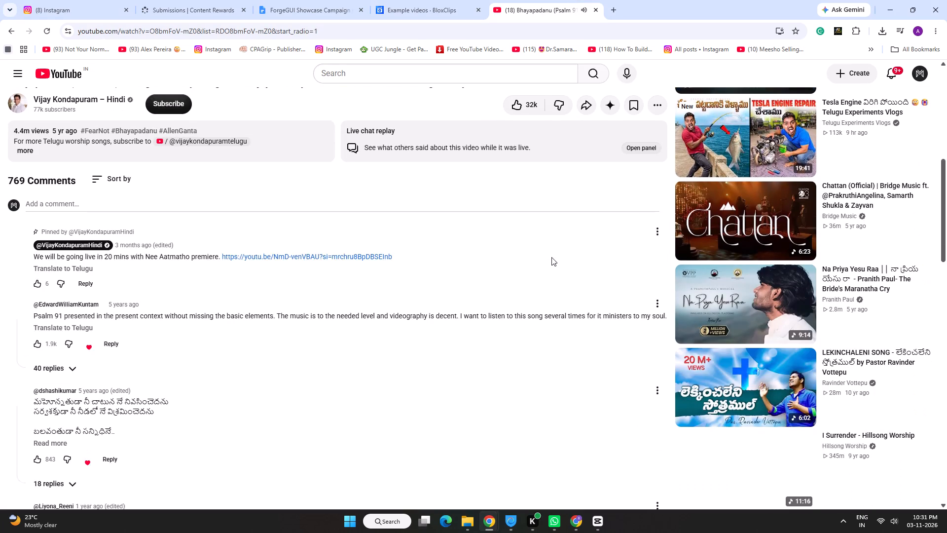
scroll(551, 257, up, 3)
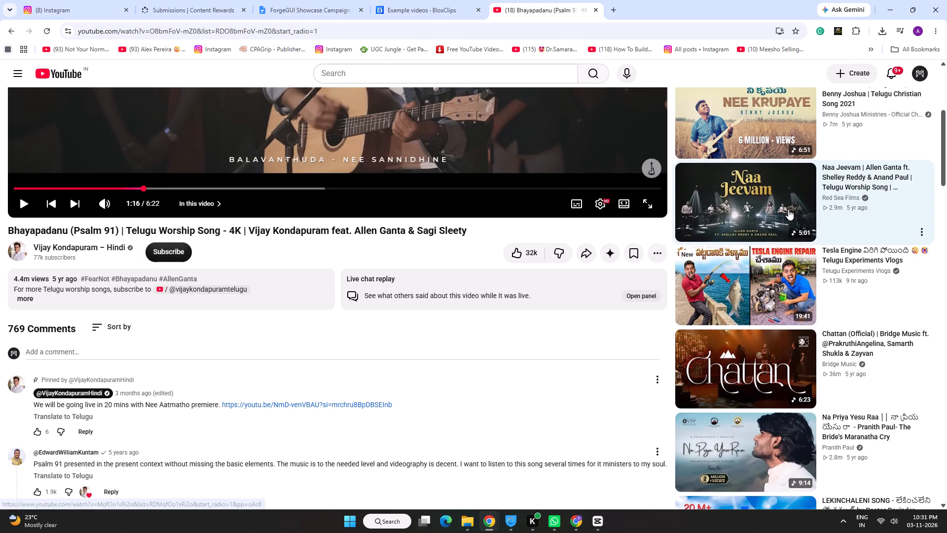
click(788, 209)
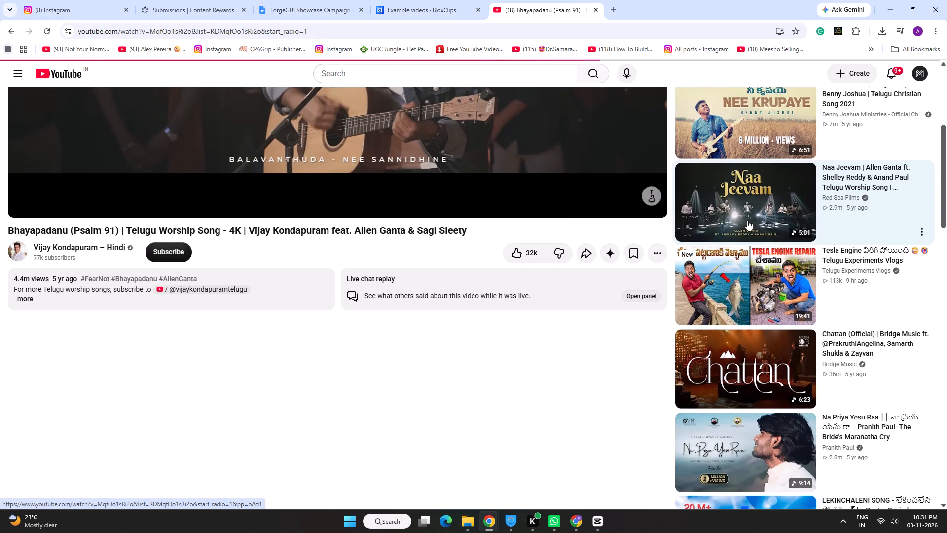
Browse the YouTube suggestions beside the Naa Jeevam video and open the NAA BRATHUKU DHINAMULU song.
scroll(544, 250, down, 9)
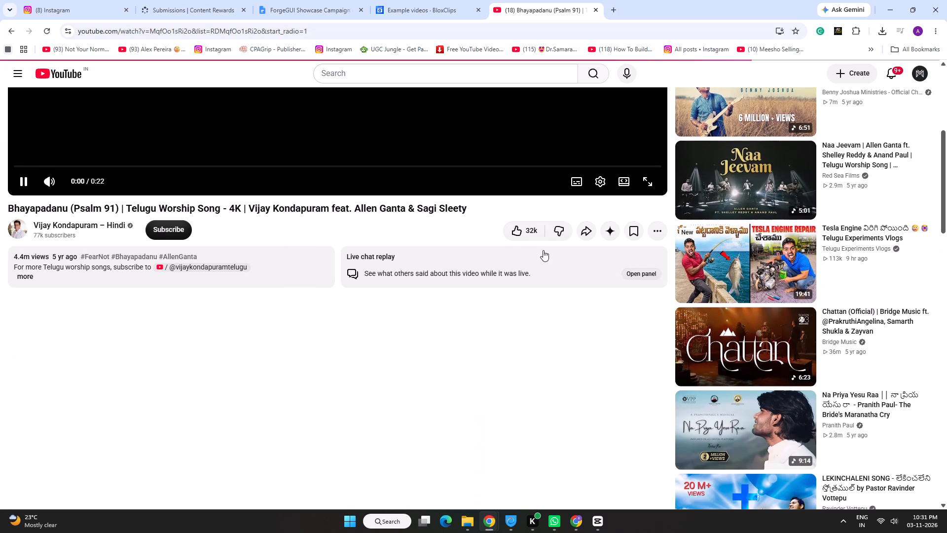
scroll(543, 250, down, 5)
scroll(543, 250, up, 3)
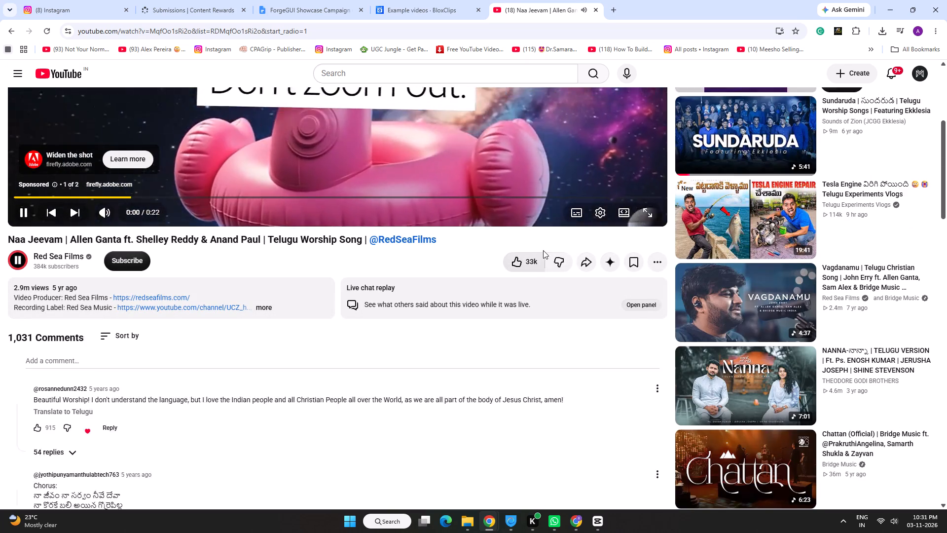
scroll(543, 250, up, 1)
scroll(543, 250, down, 14)
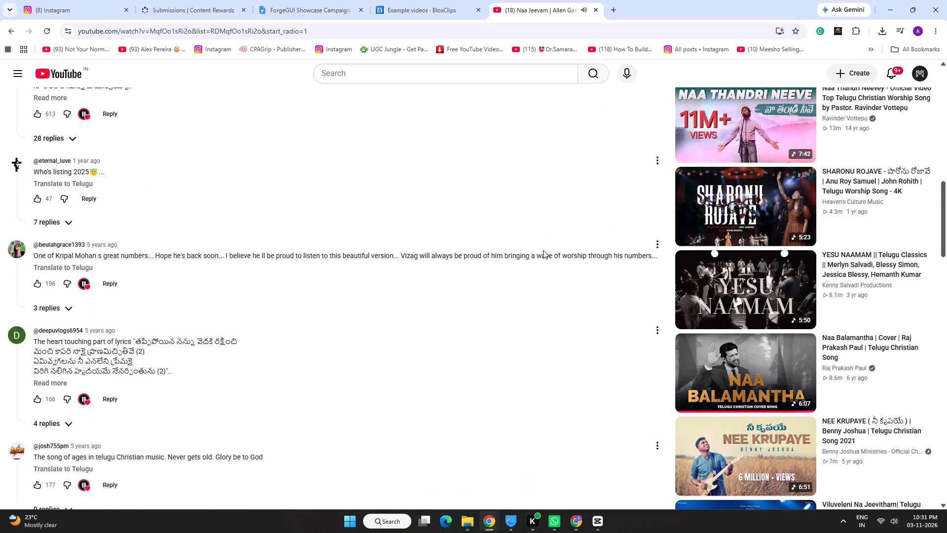
scroll(543, 250, down, 9)
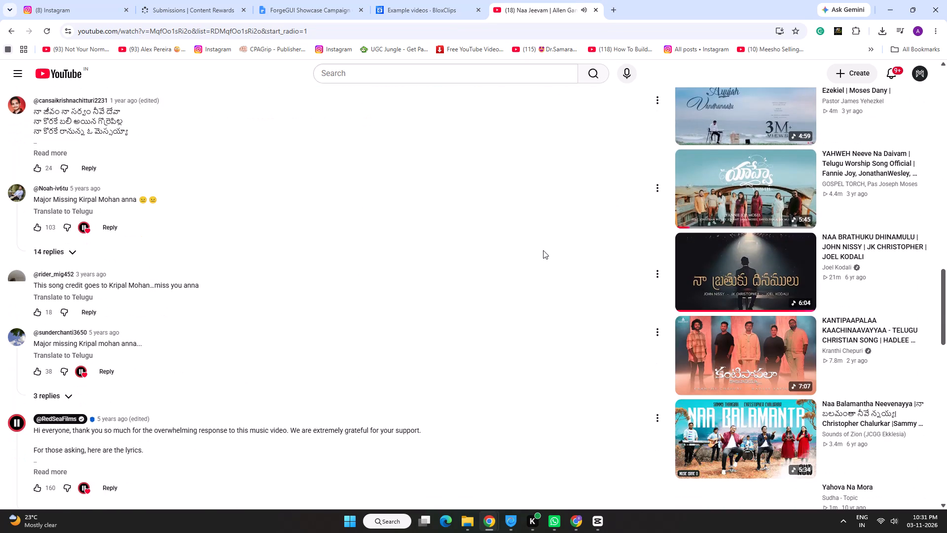
click(843, 266)
scroll(415, 199, up, 6)
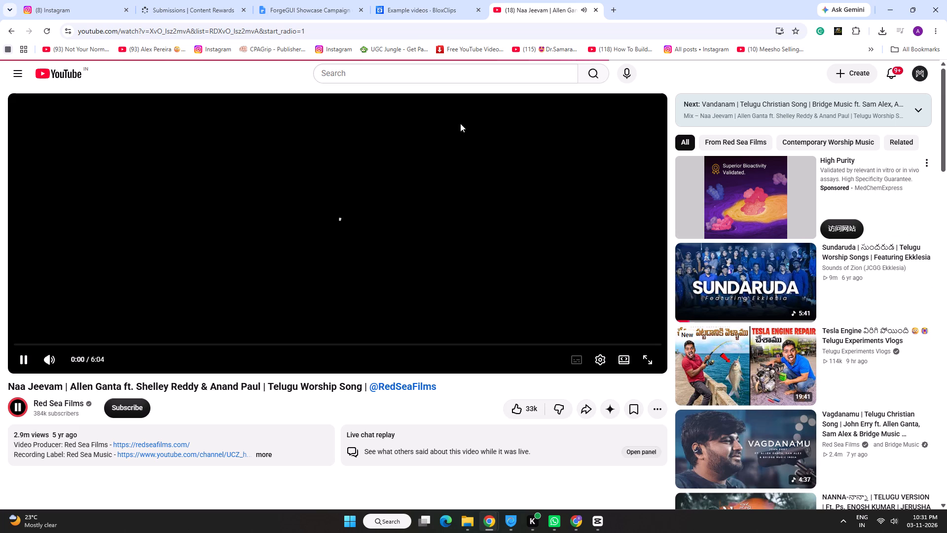
Switch to the BloxClips page and on to CapCut, and import e9e340dd1c88.mp4 from Downloads into project 1101.
click(437, 1)
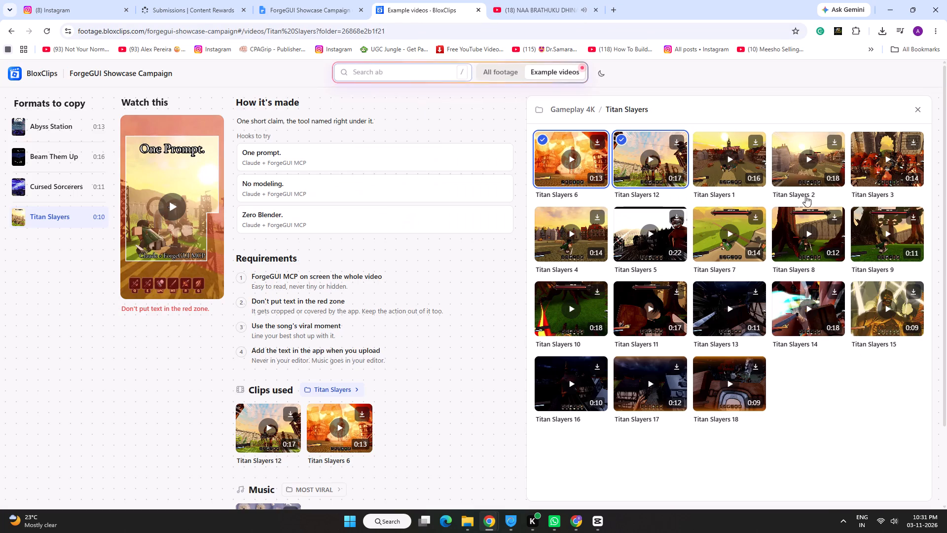
click(627, 480)
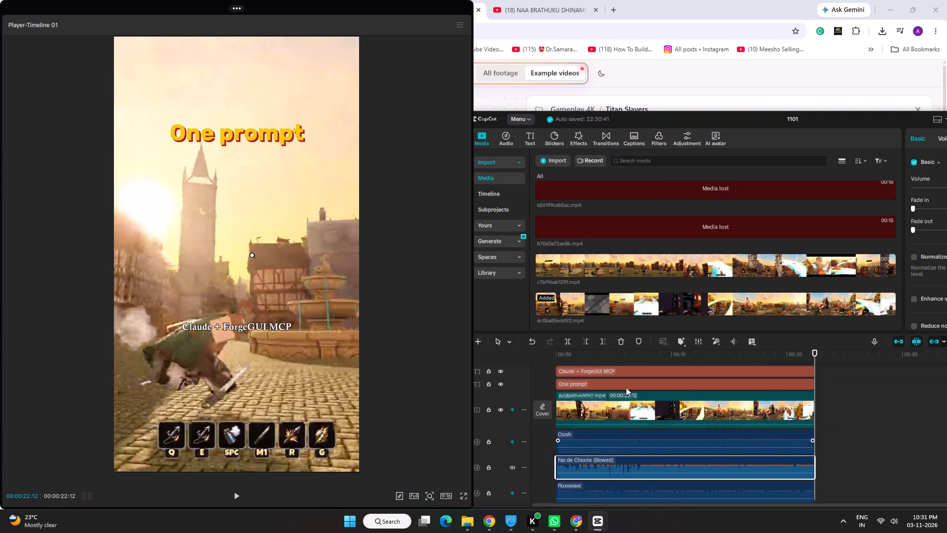
drag(619, 122, 719, 116)
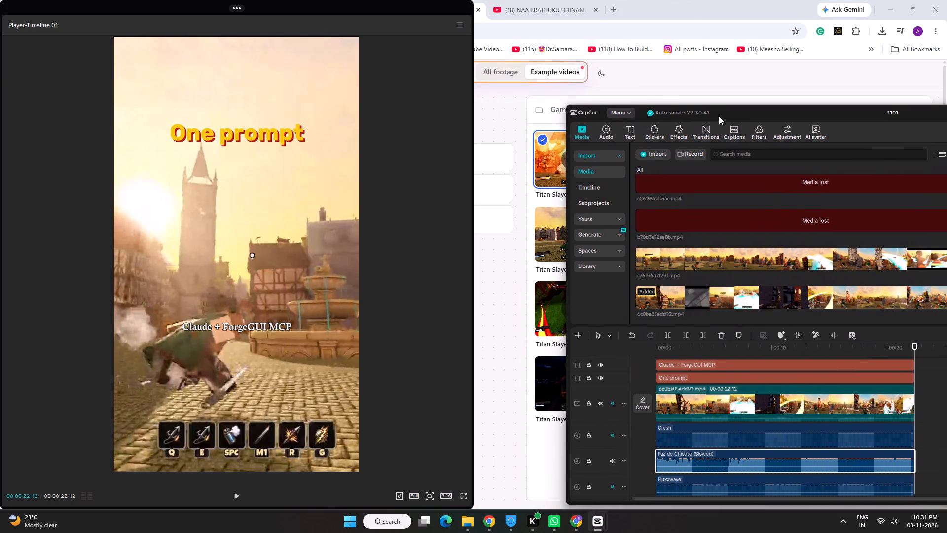
drag(719, 116, 716, 121)
click(637, 160)
click(648, 180)
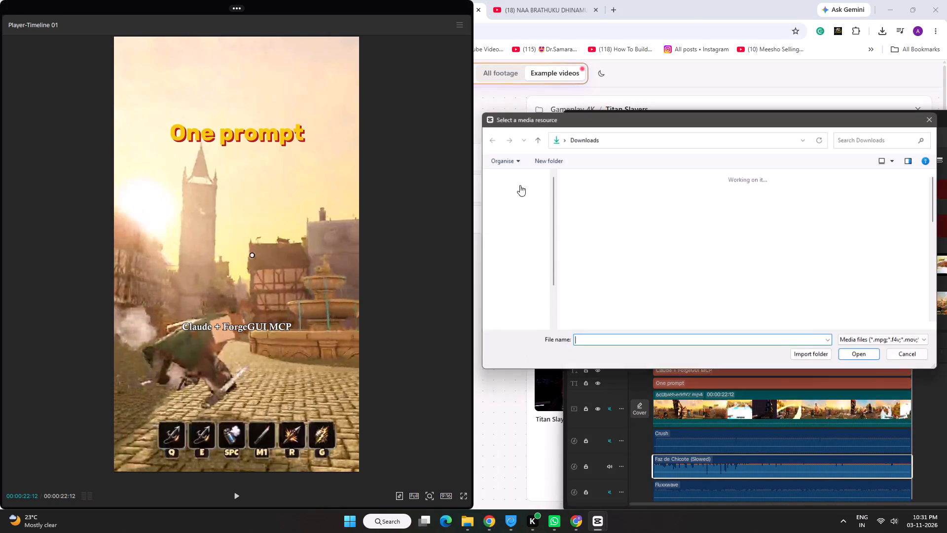
double_click(695, 233)
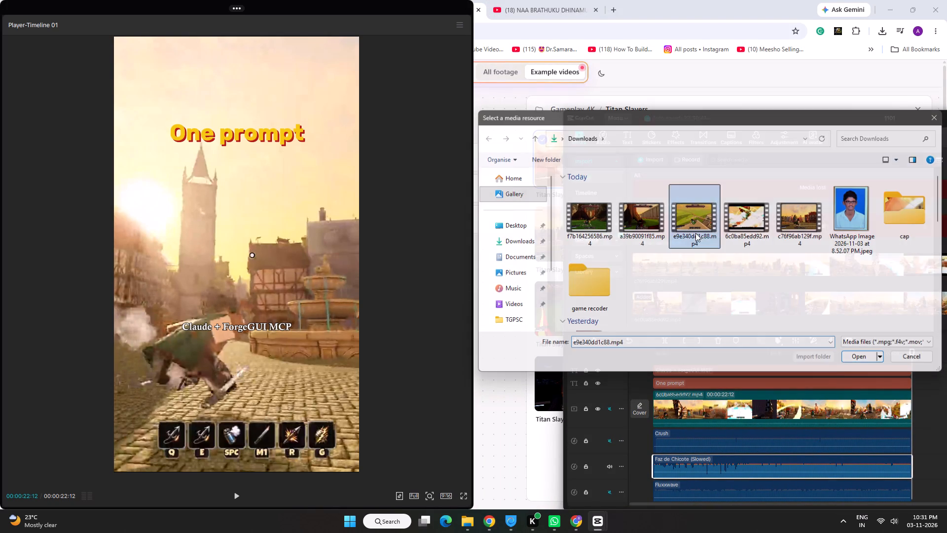
Shorten the 6c0ba85edd92.mp4 timeline clip to 00:00:12:17 and replace it with e9e340dd1c88.mp4.
drag(702, 304, 690, 397)
click(823, 407)
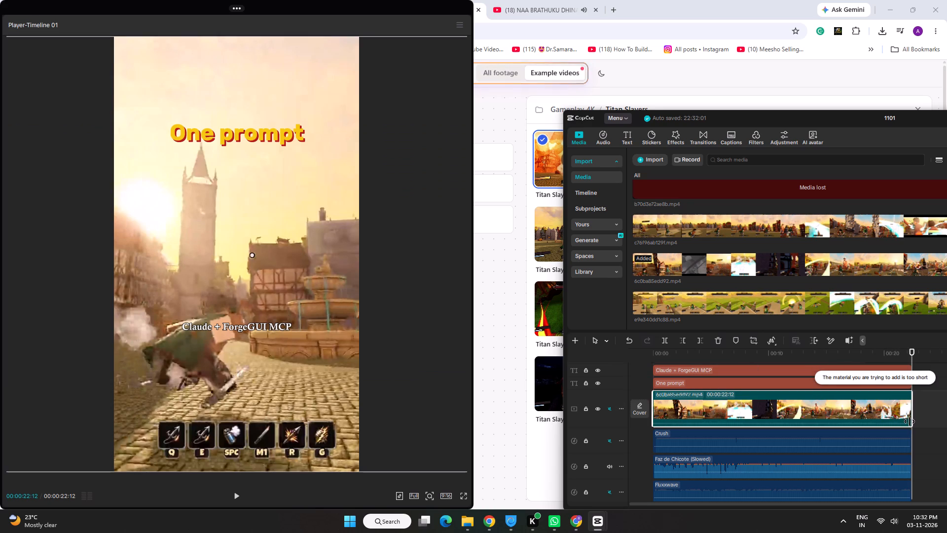
drag(913, 423, 798, 425)
drag(759, 304, 734, 364)
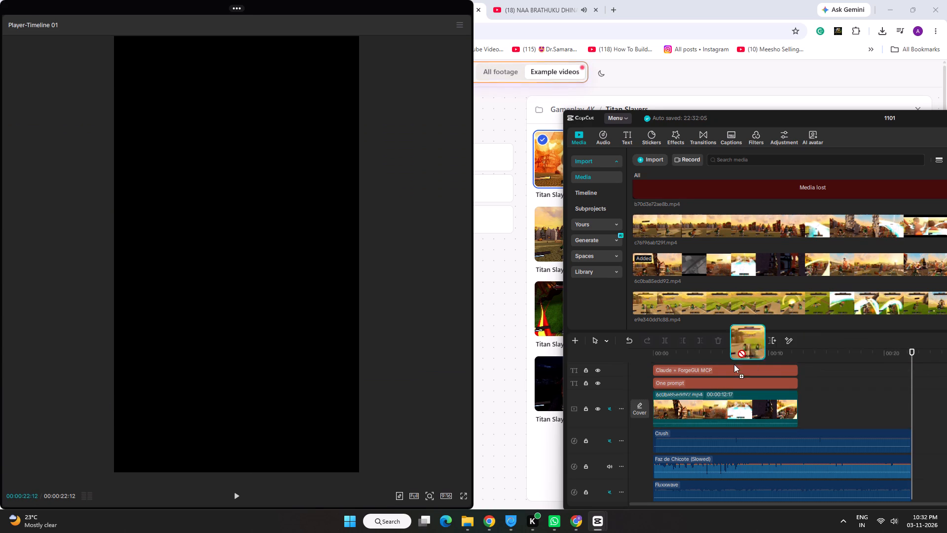
drag(734, 364, 724, 400)
click(886, 395)
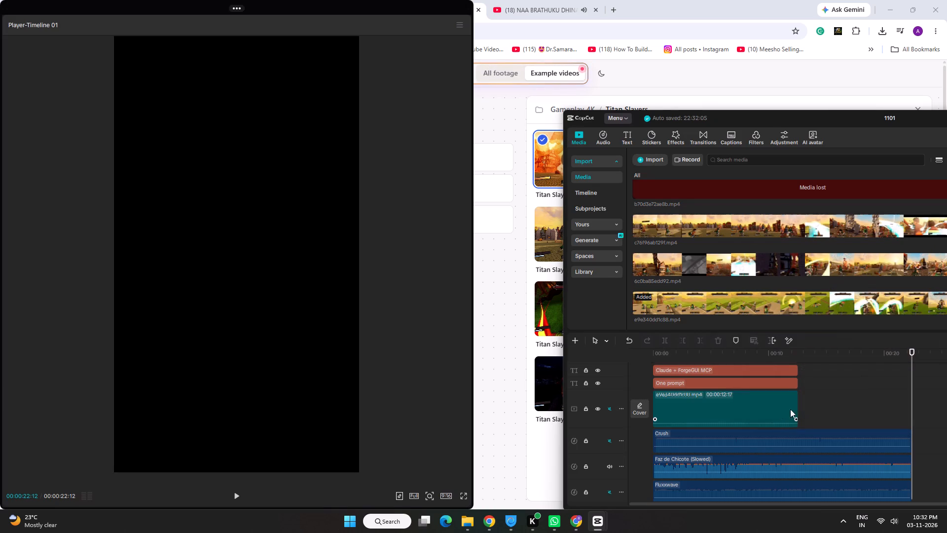
Extend the e9e340dd1c88.mp4 timeline clip to its full 00:00:14:00 length.
click(766, 412)
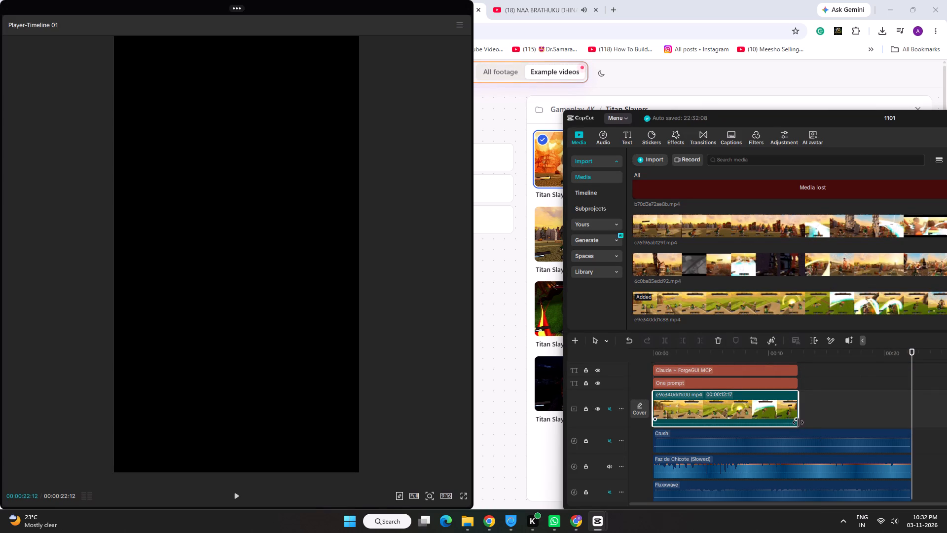
drag(798, 422, 882, 430)
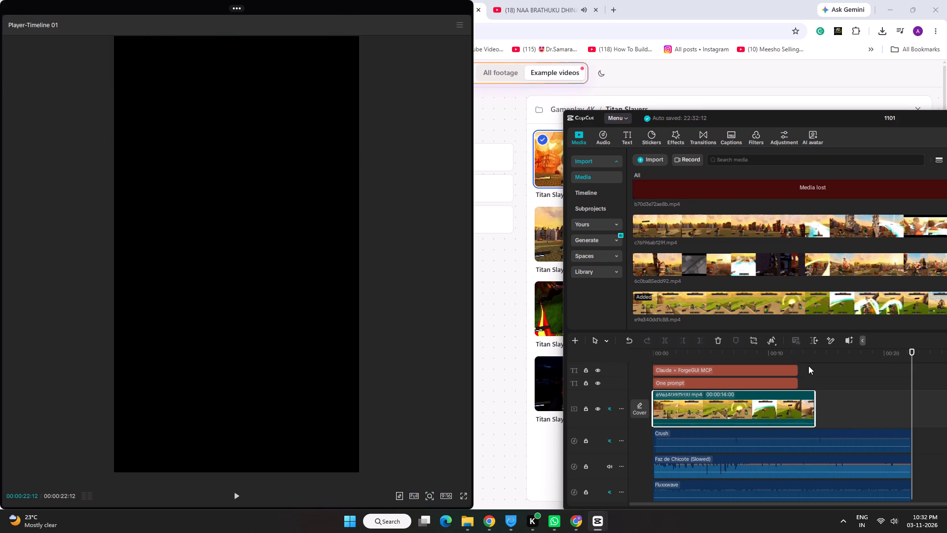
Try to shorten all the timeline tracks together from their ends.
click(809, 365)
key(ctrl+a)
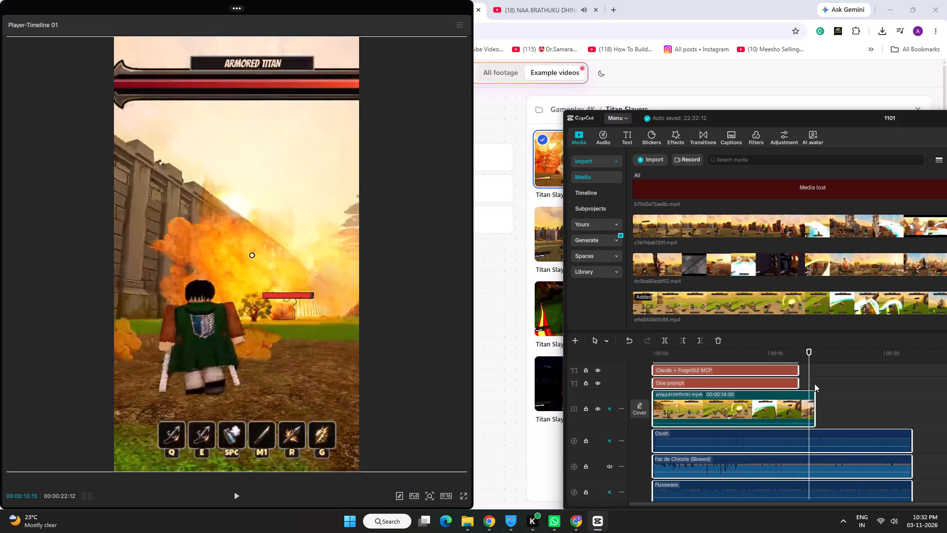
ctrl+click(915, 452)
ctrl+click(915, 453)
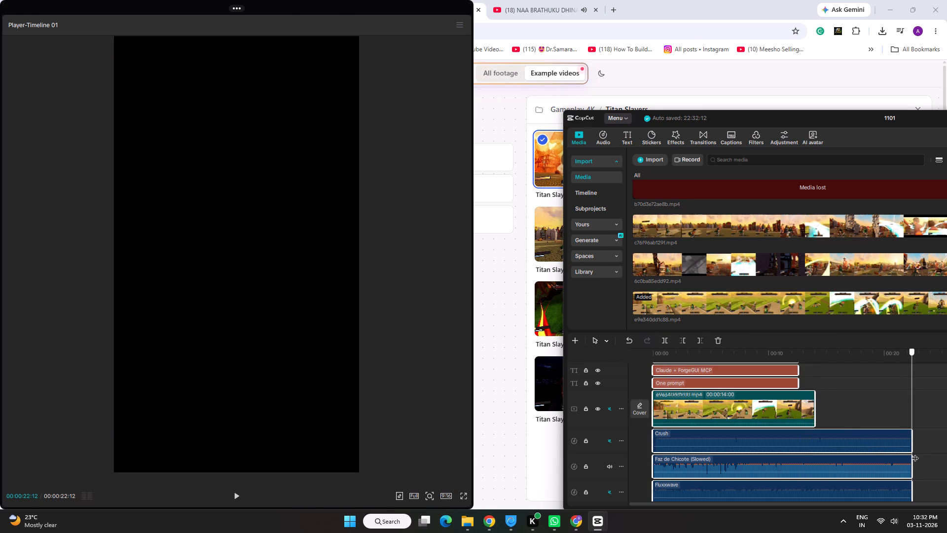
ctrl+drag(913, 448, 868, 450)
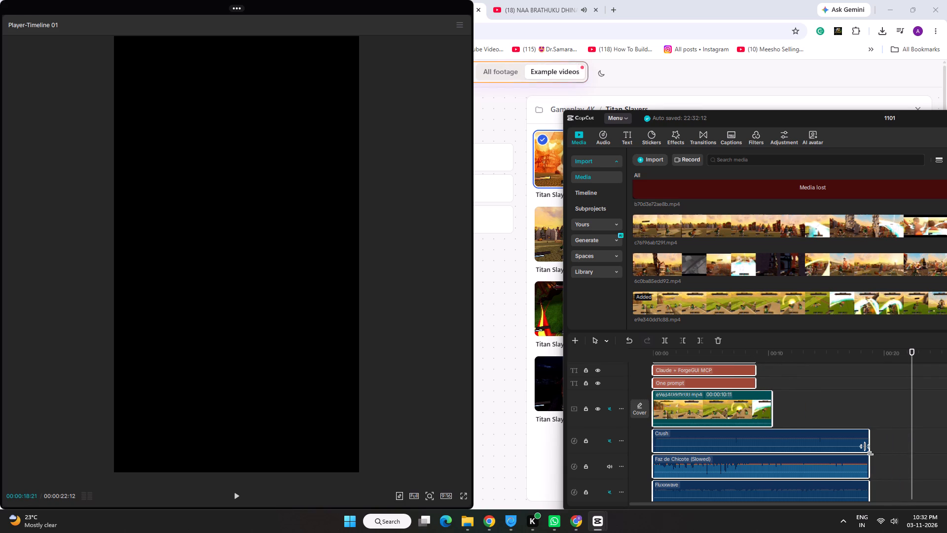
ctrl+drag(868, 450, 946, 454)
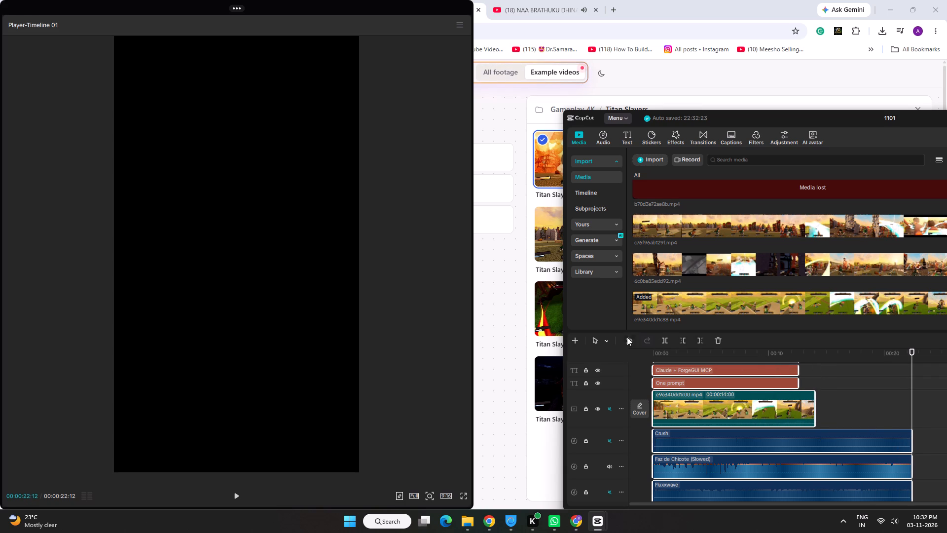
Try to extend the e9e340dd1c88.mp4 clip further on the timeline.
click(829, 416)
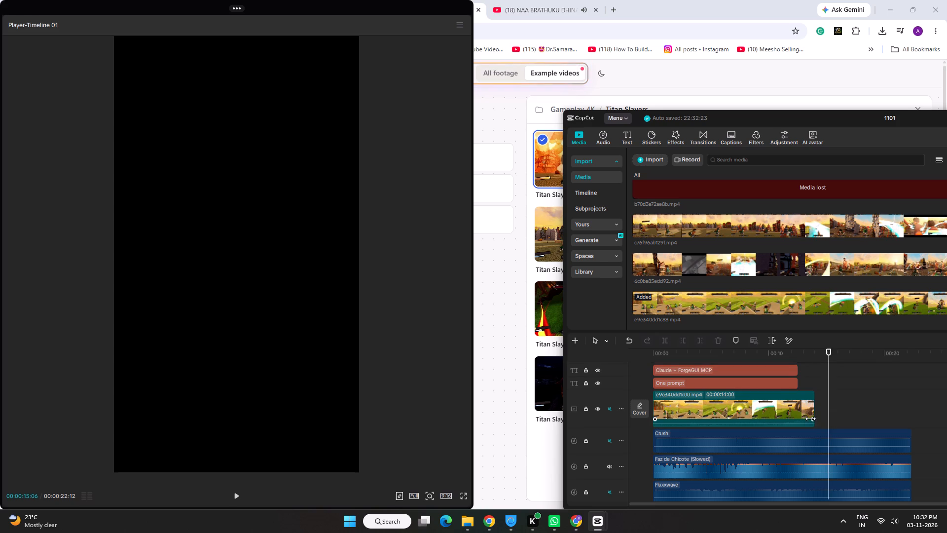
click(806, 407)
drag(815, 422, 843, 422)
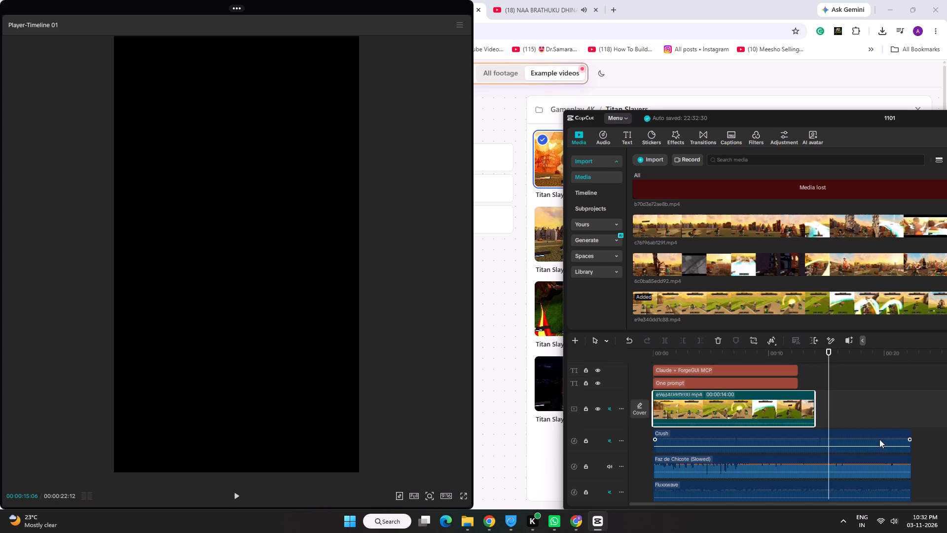
Select all the audio tracks without the video and captions, and trim them together to the clip's end at 00:00:14:00.
key(ctrl+a)
ctrl+click(797, 417)
ctrl+click(762, 380)
ctrl+click(767, 371)
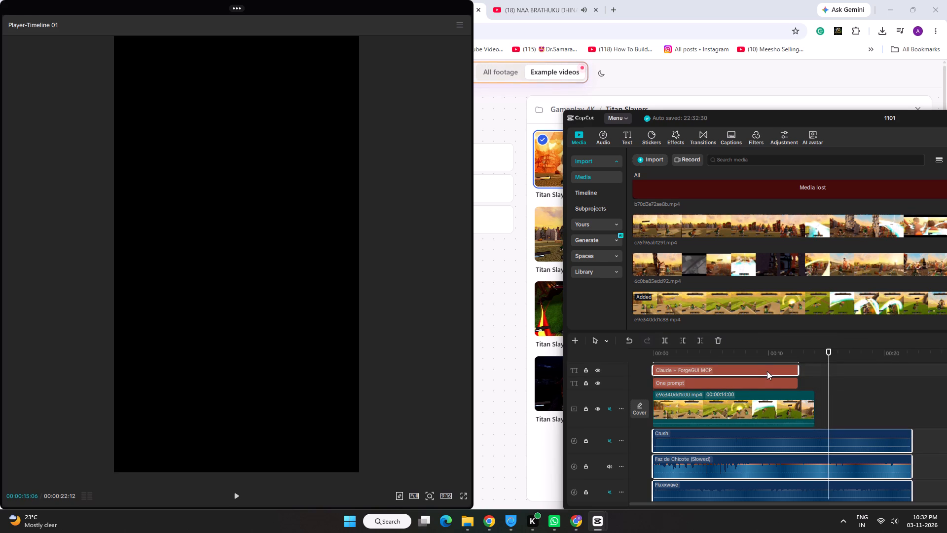
ctrl+scroll(768, 376, up, 2)
ctrl+scroll(776, 387, down, 3)
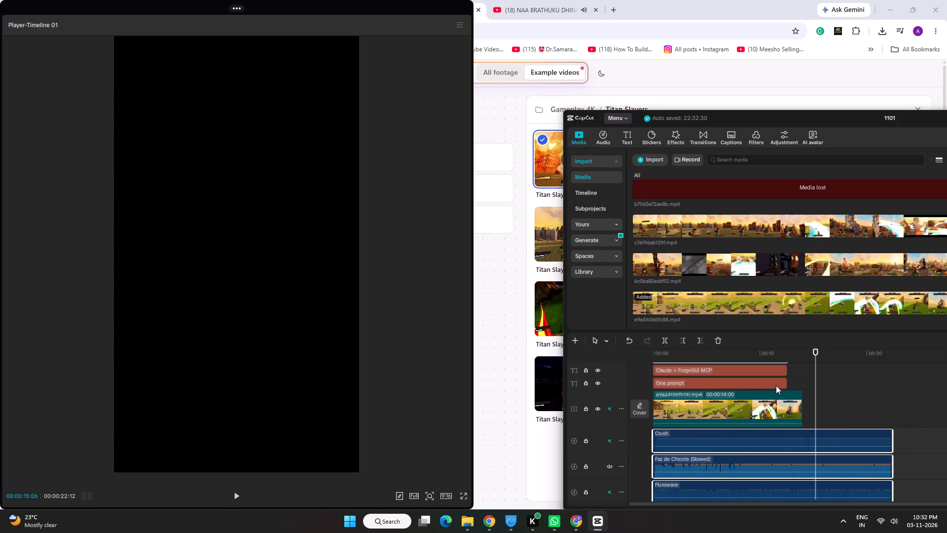
scroll(776, 390, up, 2)
ctrl+click(773, 382)
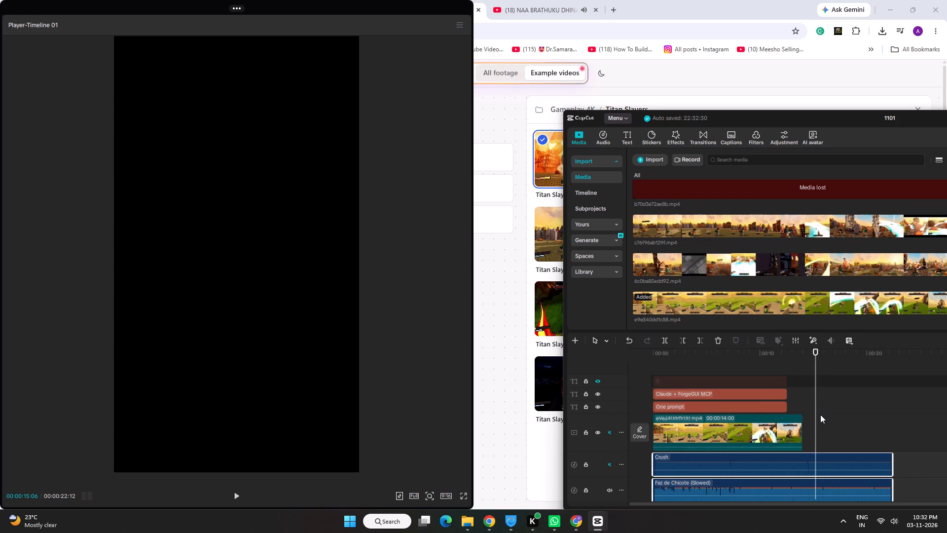
scroll(818, 415, down, 3)
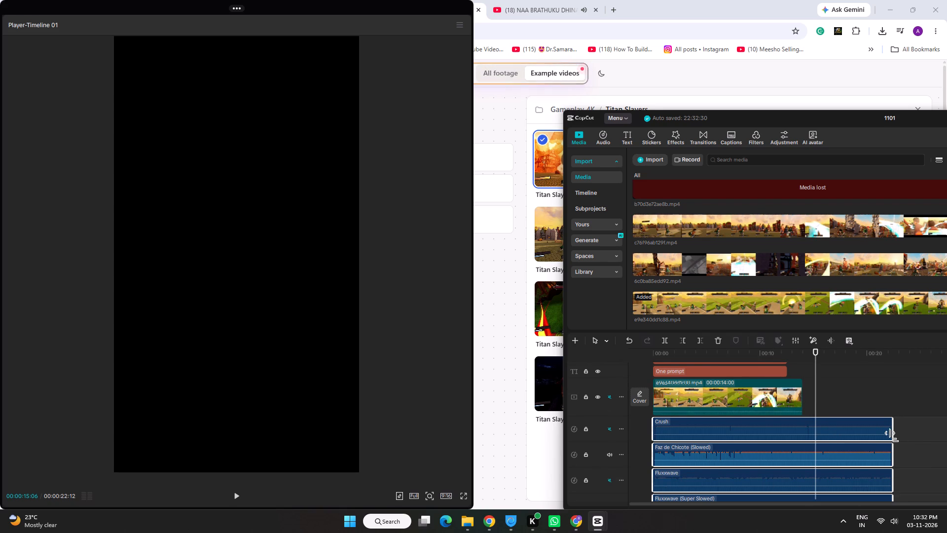
ctrl+drag(895, 439, 819, 444)
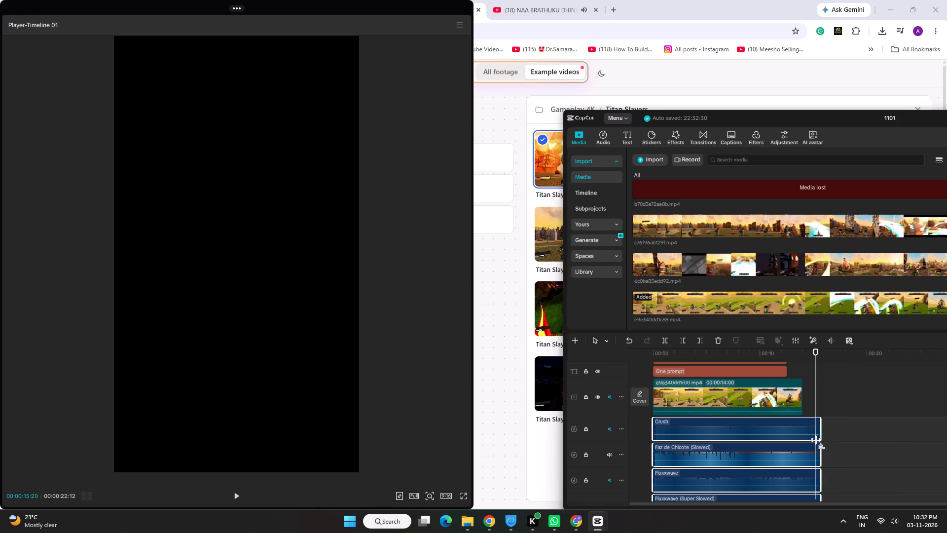
ctrl+drag(819, 444, 805, 445)
Extend the One prompt and Claude + ForgeGUI MCP captions together to the video's end at 00:00:14:00.
scroll(813, 434, up, 4)
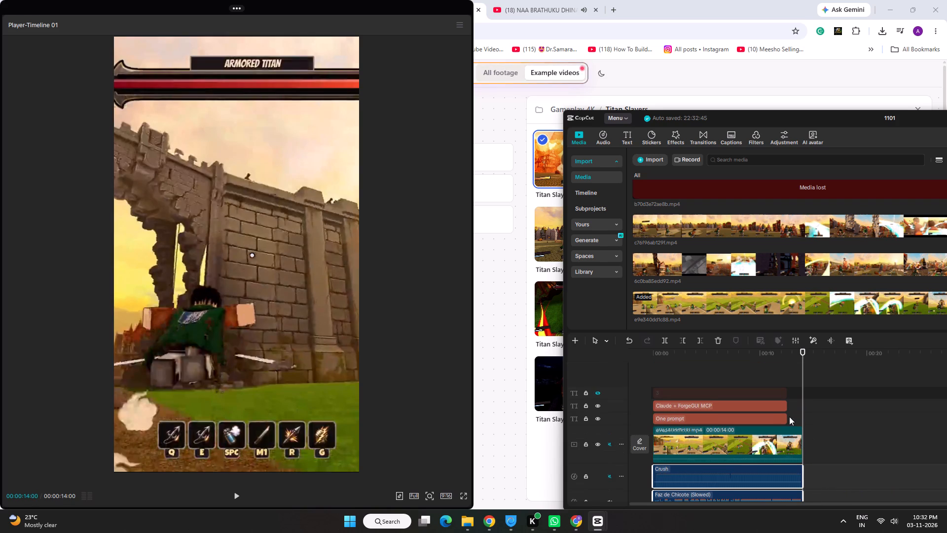
click(773, 417)
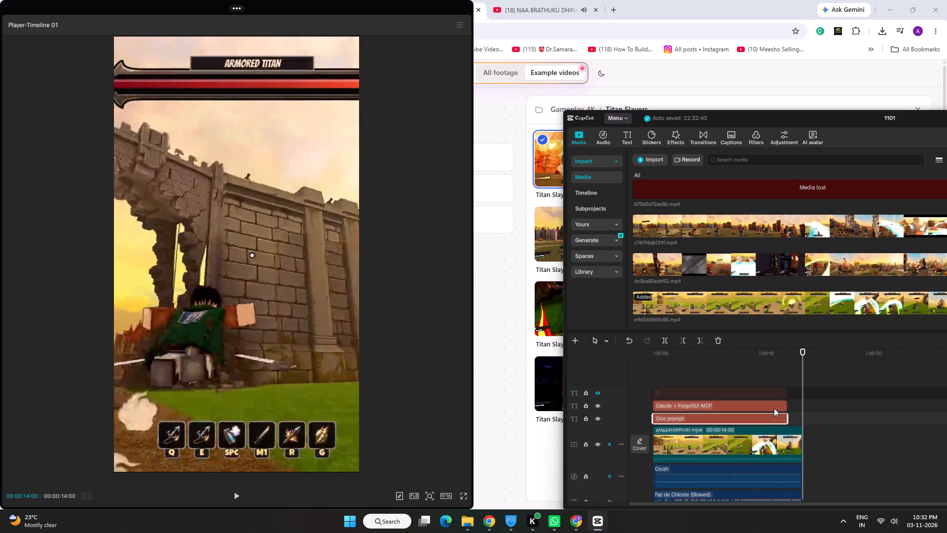
ctrl+click(774, 408)
ctrl+drag(787, 418, 798, 417)
Look through the stacked audio tracks to check that their ends line up with the video clip.
scroll(835, 423, down, 20)
scroll(835, 423, down, 17)
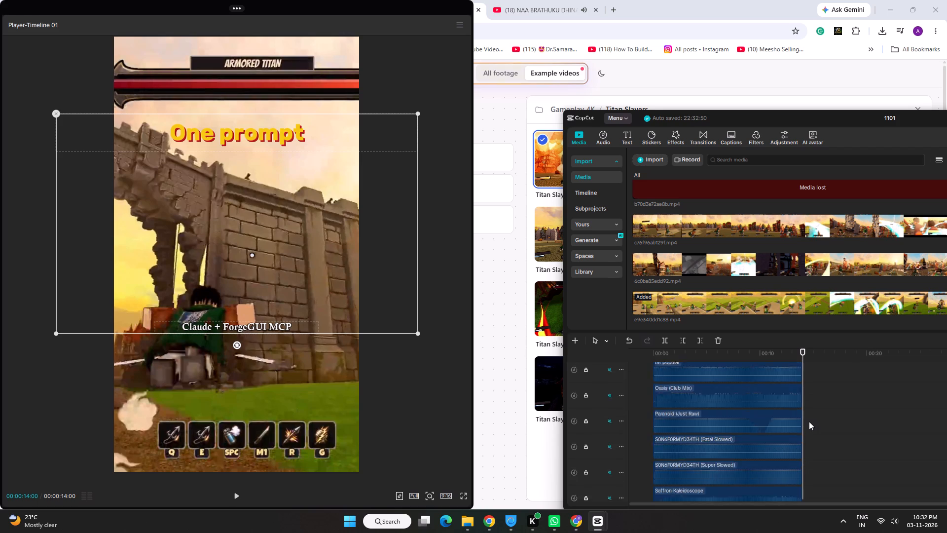
scroll(807, 422, up, 7)
scroll(807, 422, down, 10)
scroll(806, 422, up, 14)
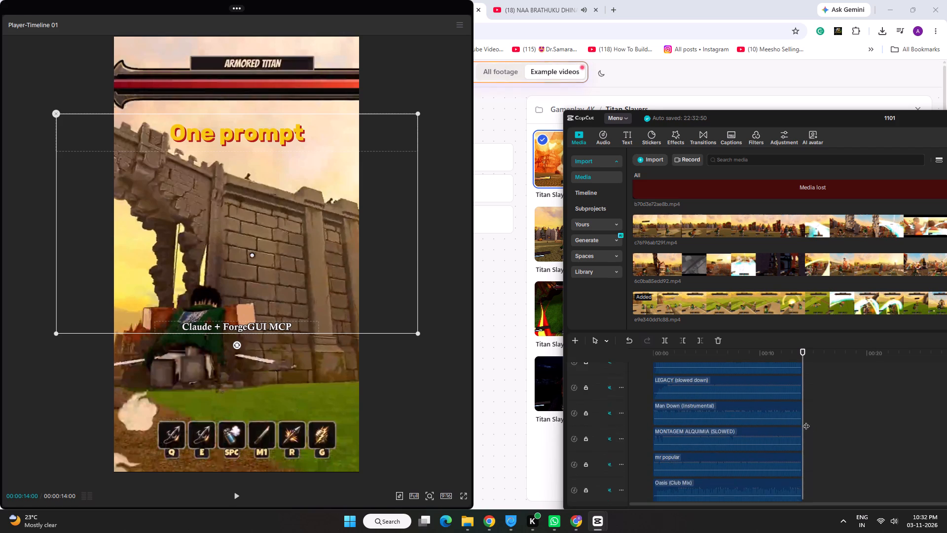
scroll(806, 421, up, 18)
scroll(545, 248, up, 7)
scroll(702, 377, up, 2)
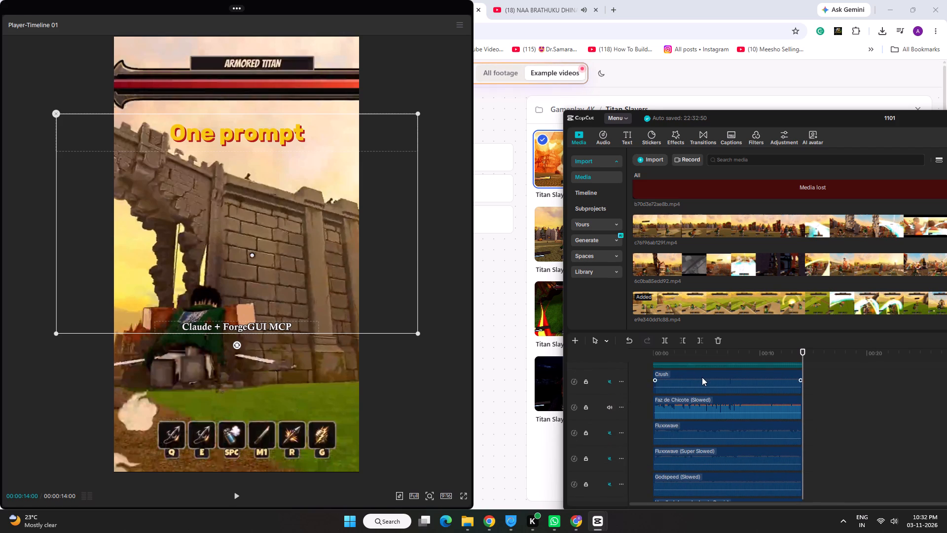
scroll(702, 377, up, 9)
Switch to the BloxClips page in Chrome and copy the hook text No modeling.
click(499, 275)
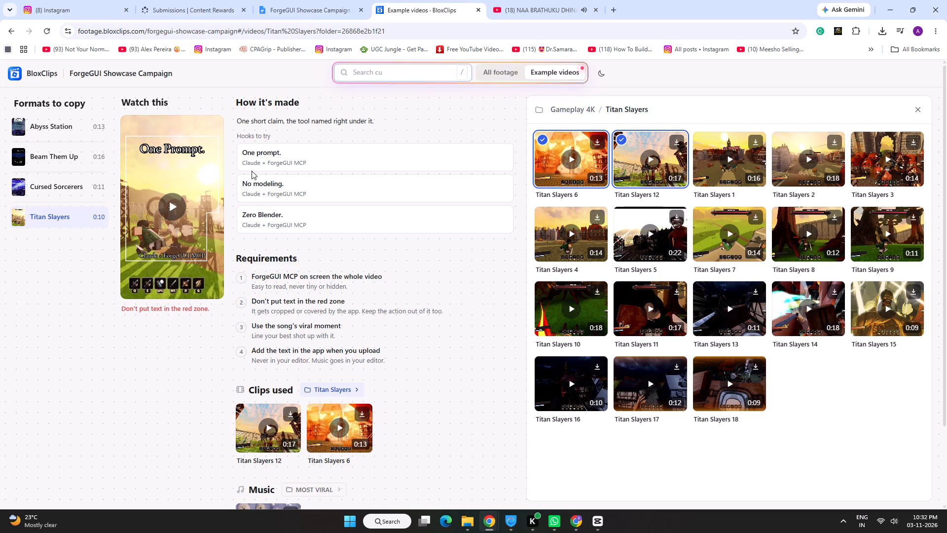
drag(243, 181, 282, 183)
right_click(276, 183)
click(297, 193)
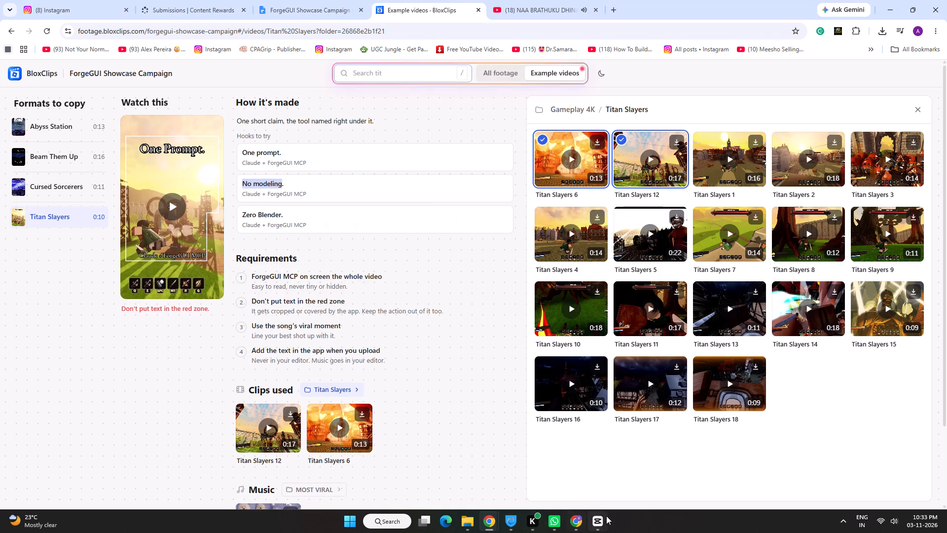
Switch to the CapCut project and replace the One prompt caption's text with No modeling.
click(619, 487)
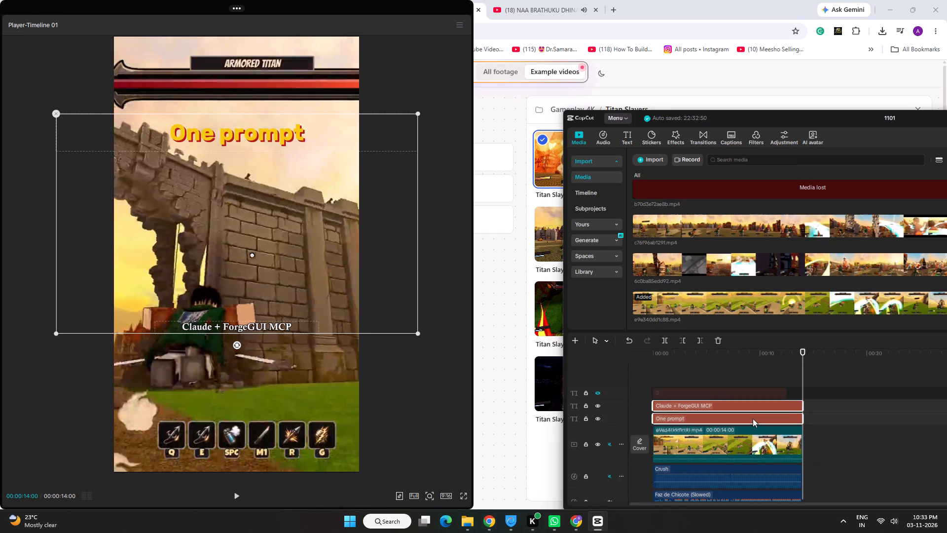
click(858, 415)
click(749, 416)
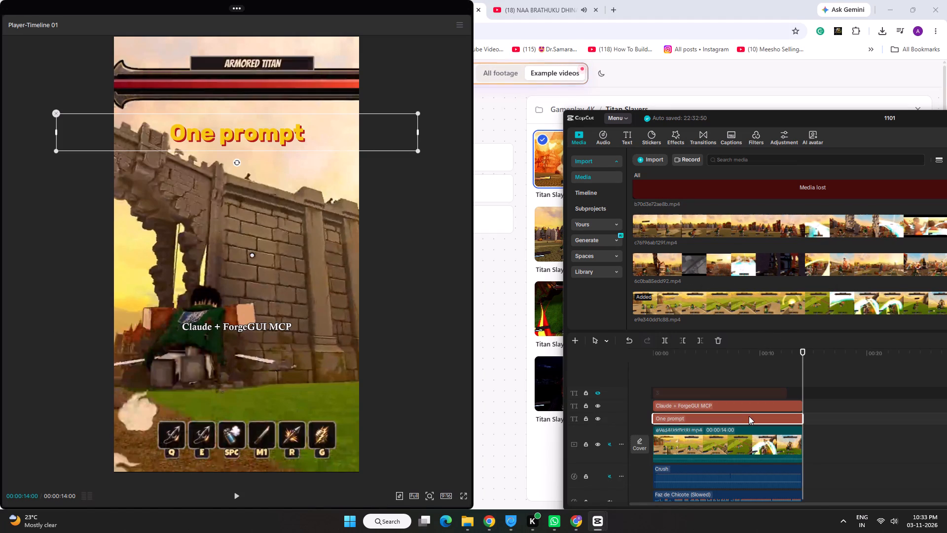
drag(893, 123, 594, 156)
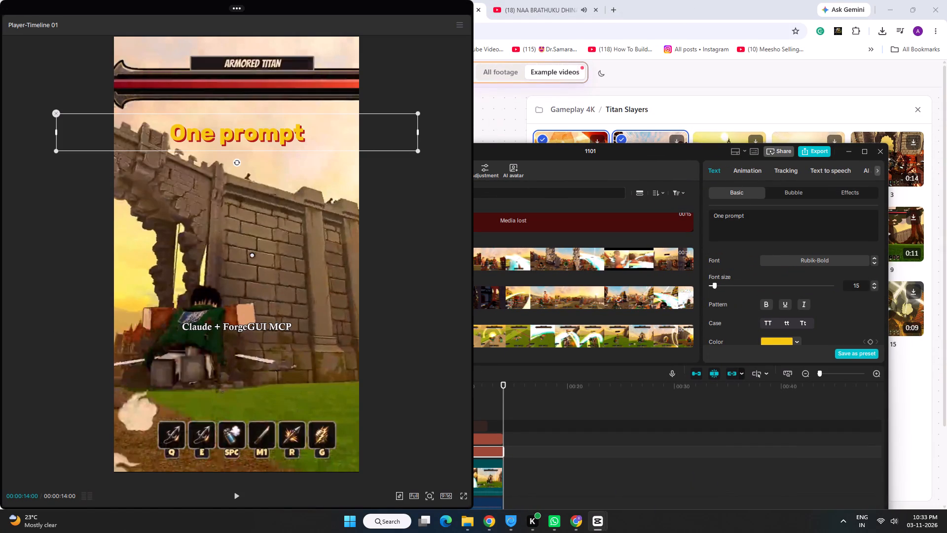
drag(748, 215, 697, 218)
key(ctrl+v)
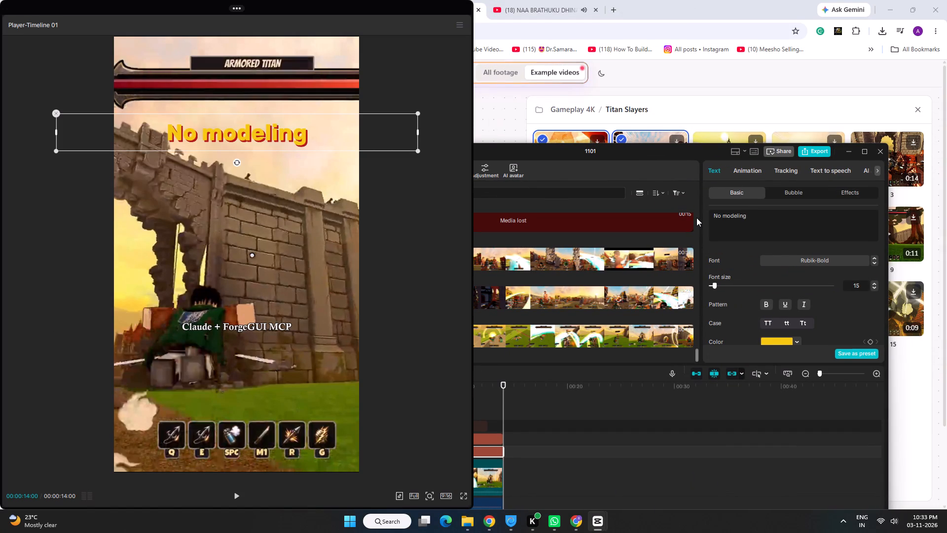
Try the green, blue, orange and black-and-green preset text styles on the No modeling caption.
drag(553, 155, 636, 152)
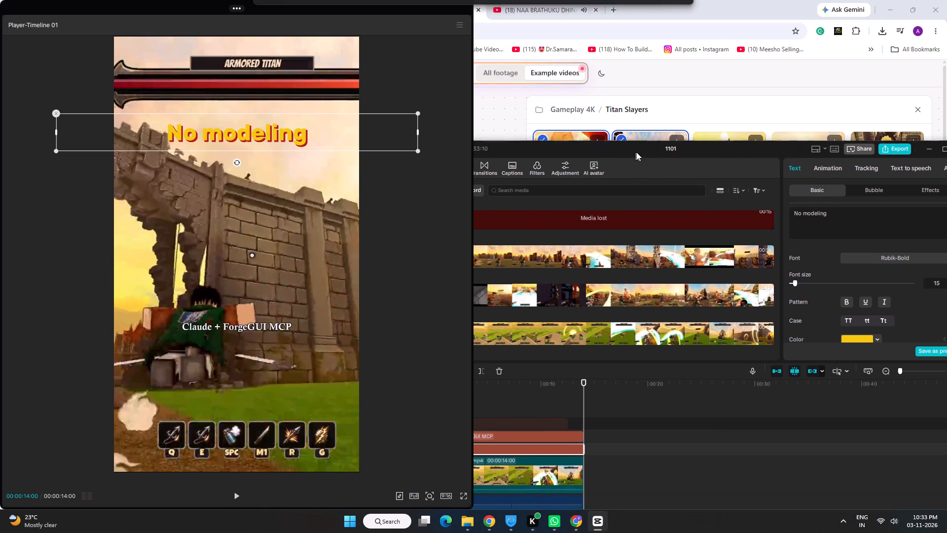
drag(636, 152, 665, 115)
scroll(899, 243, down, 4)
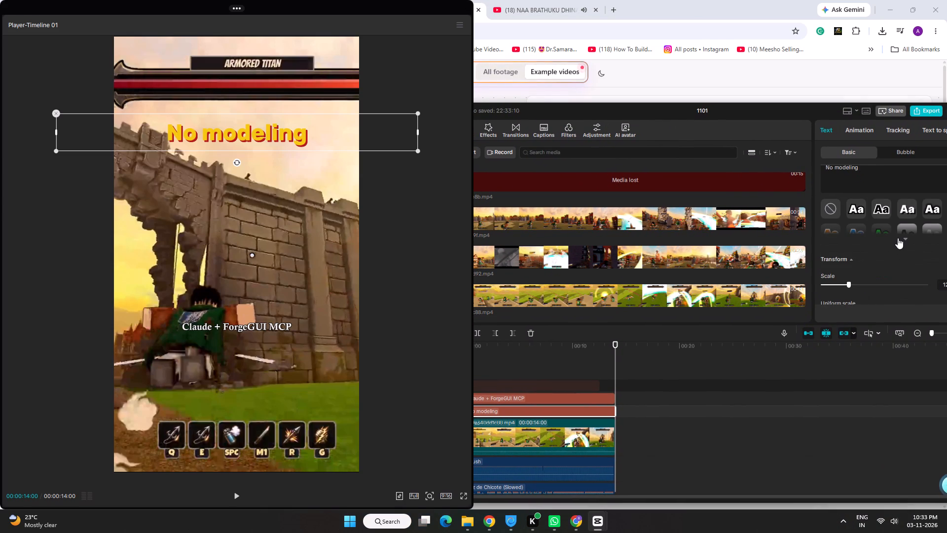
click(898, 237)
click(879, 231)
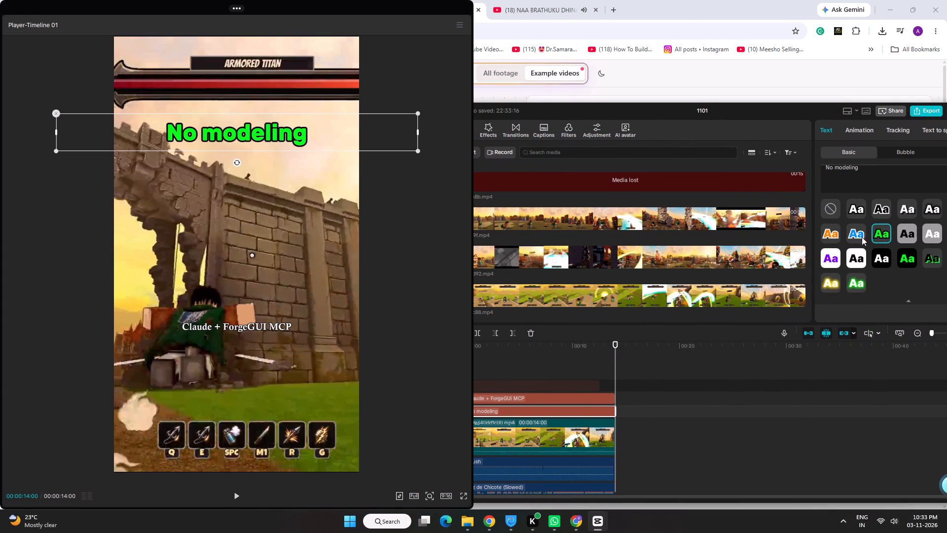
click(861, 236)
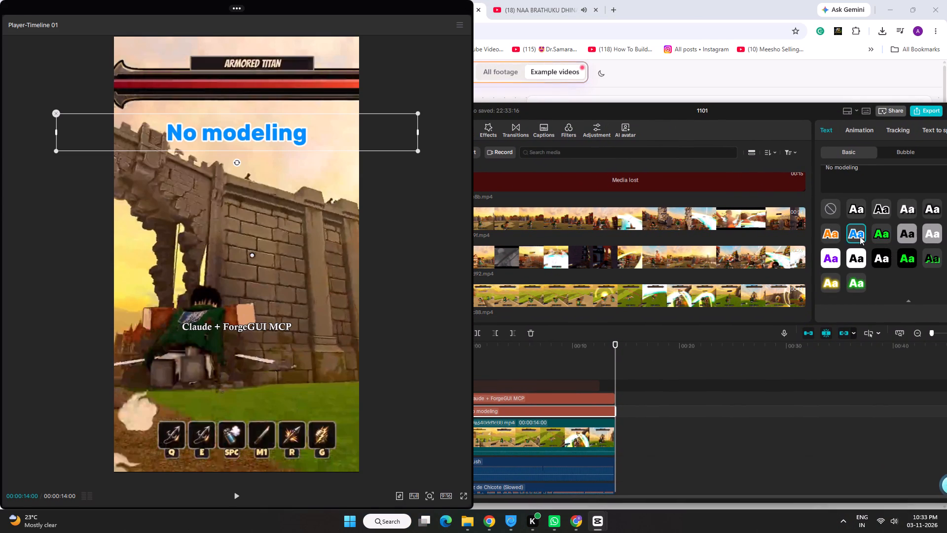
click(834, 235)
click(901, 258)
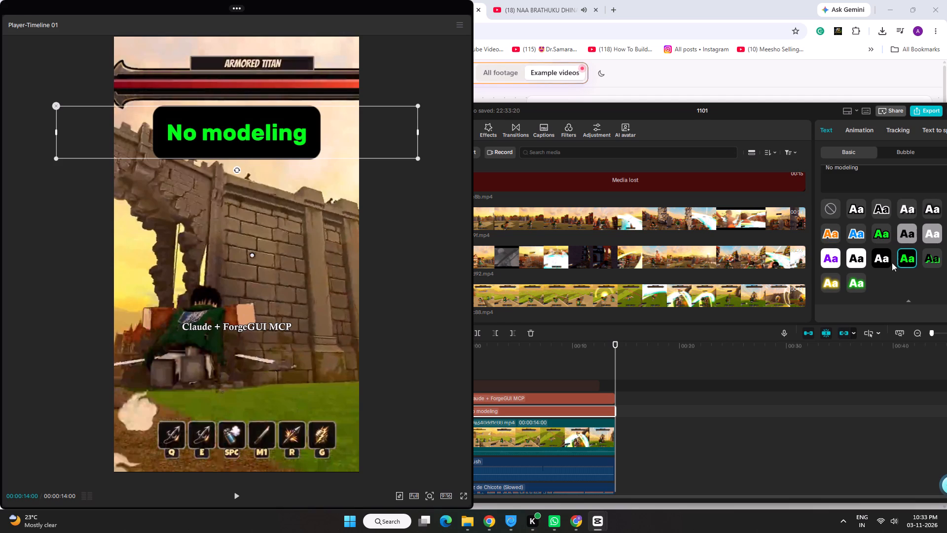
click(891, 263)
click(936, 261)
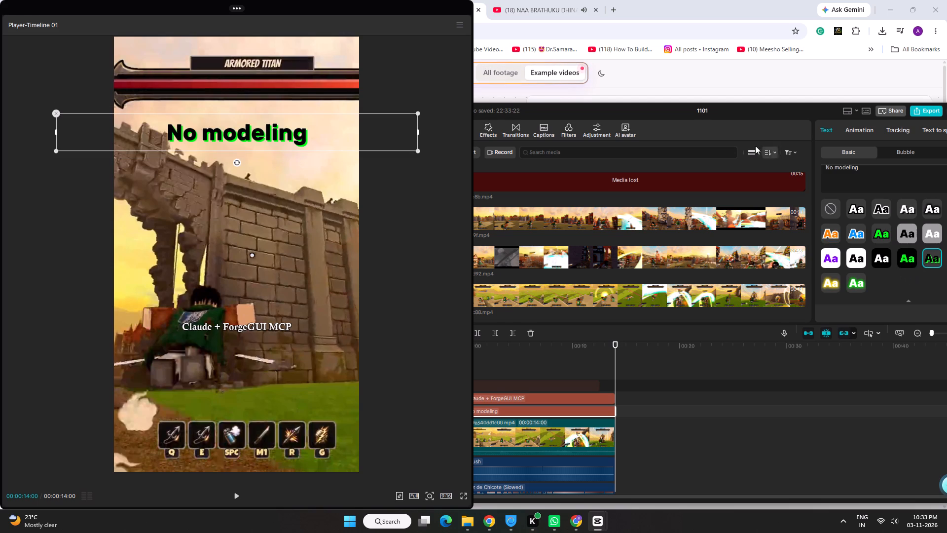
Compare the yellow, red and purple preset styles on the No modeling caption and apply yellow text with a black outline.
drag(794, 115, 708, 137)
click(870, 251)
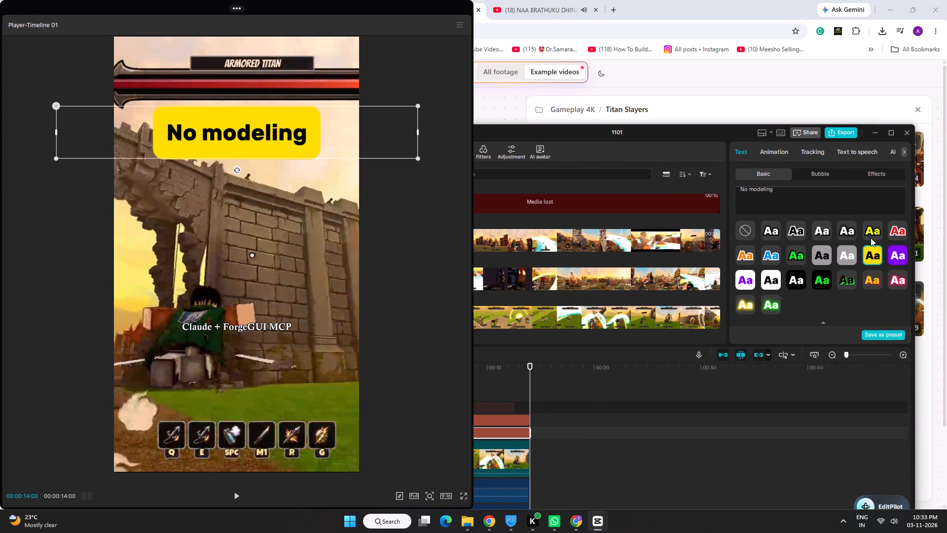
click(871, 238)
click(897, 232)
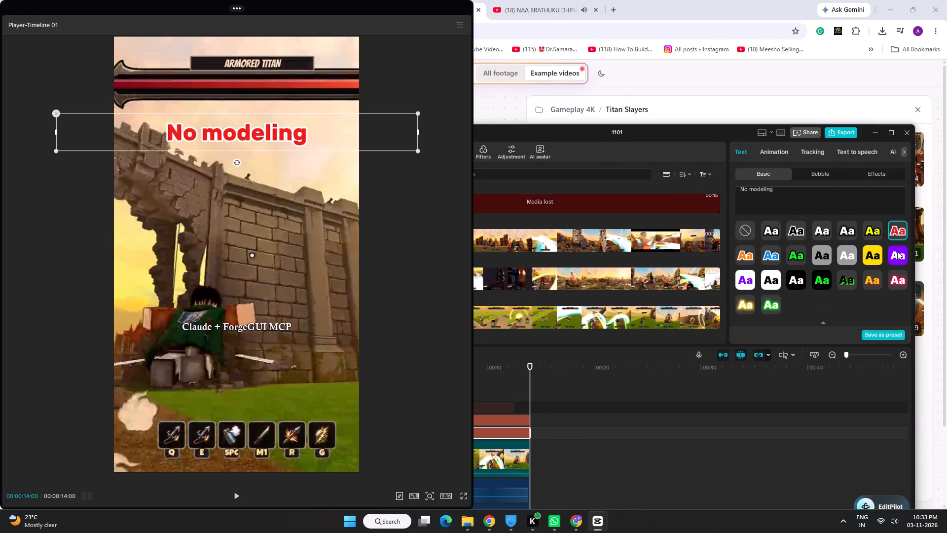
click(897, 251)
click(877, 235)
click(878, 279)
click(888, 279)
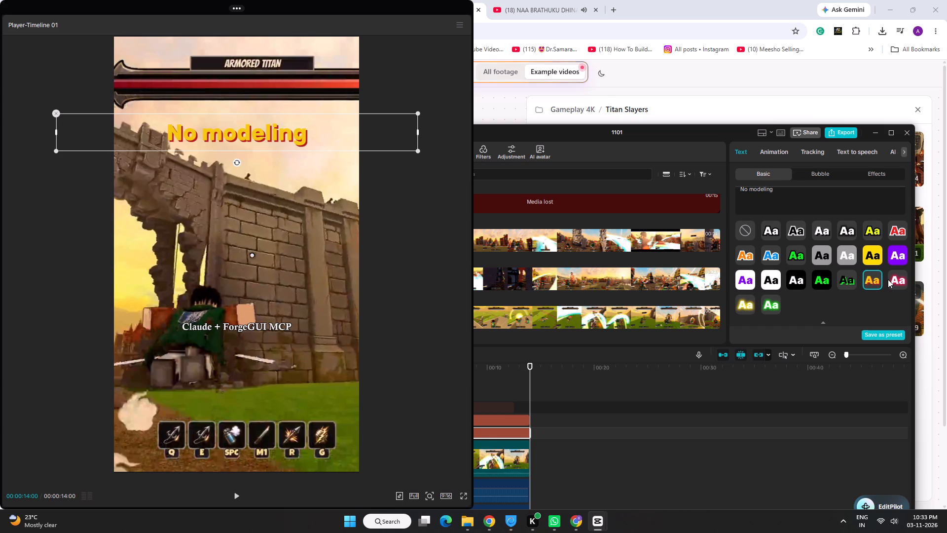
click(868, 236)
drag(638, 134, 665, 134)
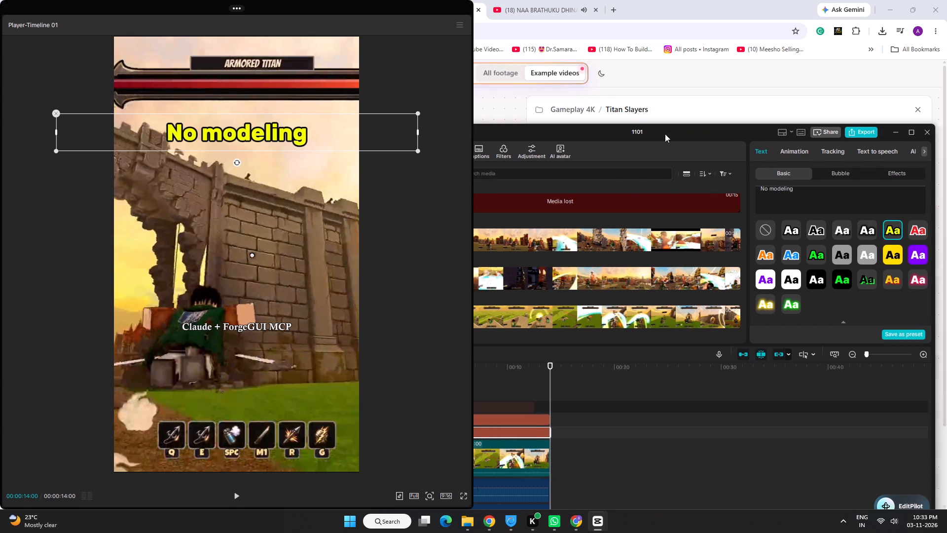
Mute the Faz de Chicote (Slowed) audio track.
drag(665, 134, 846, 98)
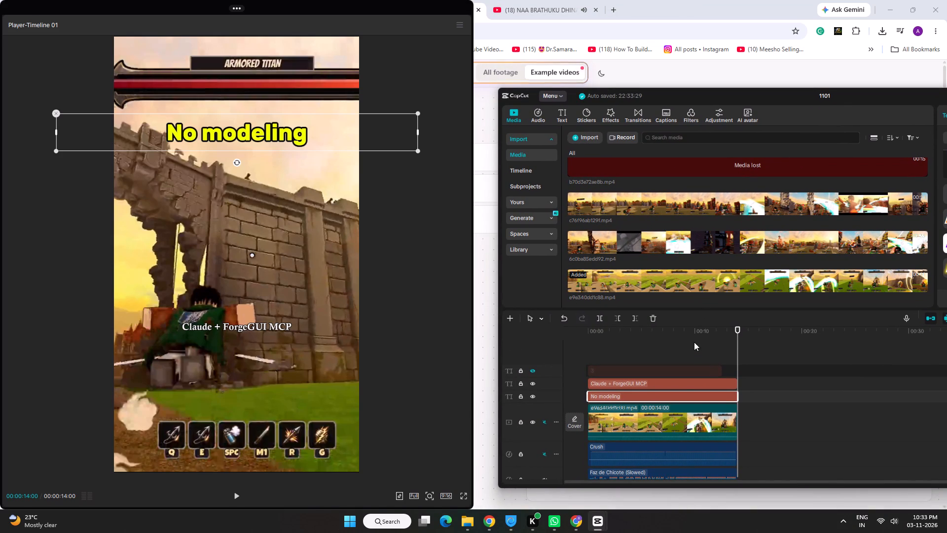
drag(695, 334, 609, 340)
click(677, 355)
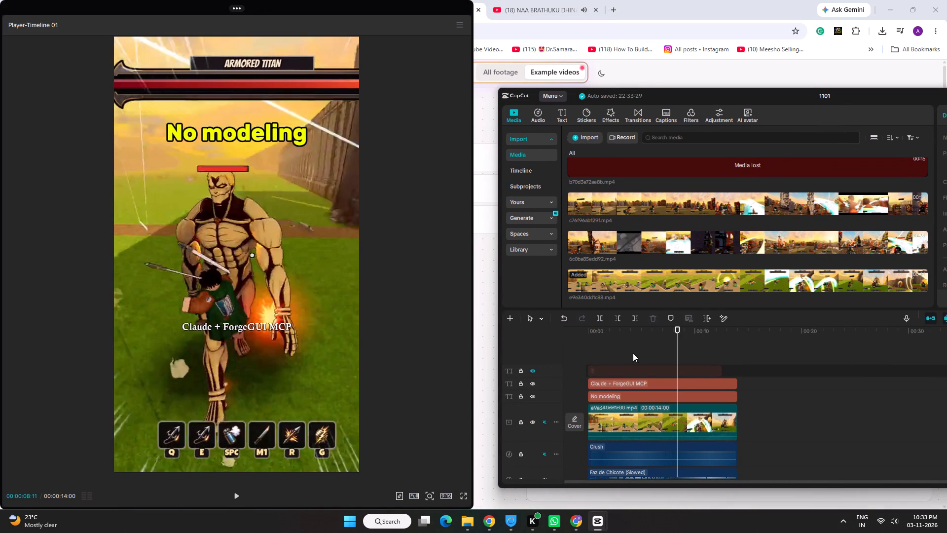
scroll(636, 430, down, 6)
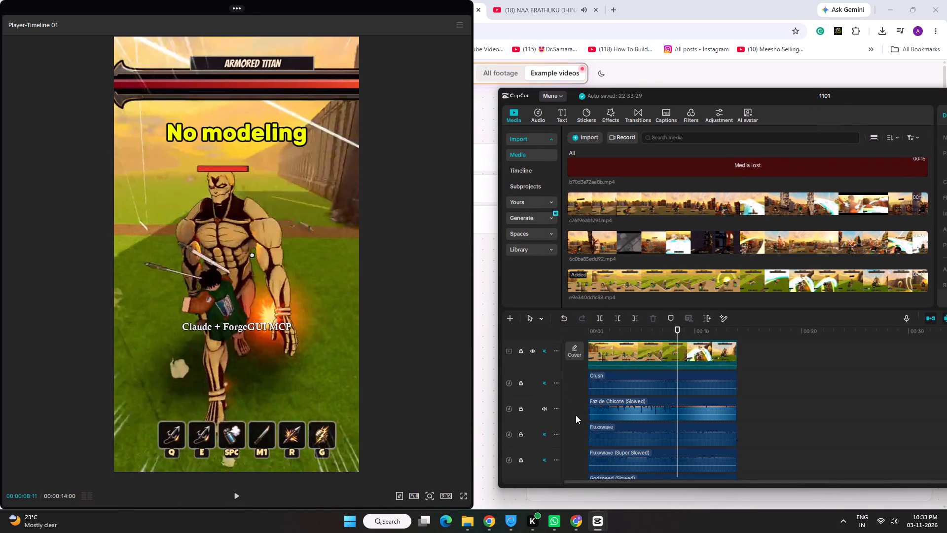
click(545, 410)
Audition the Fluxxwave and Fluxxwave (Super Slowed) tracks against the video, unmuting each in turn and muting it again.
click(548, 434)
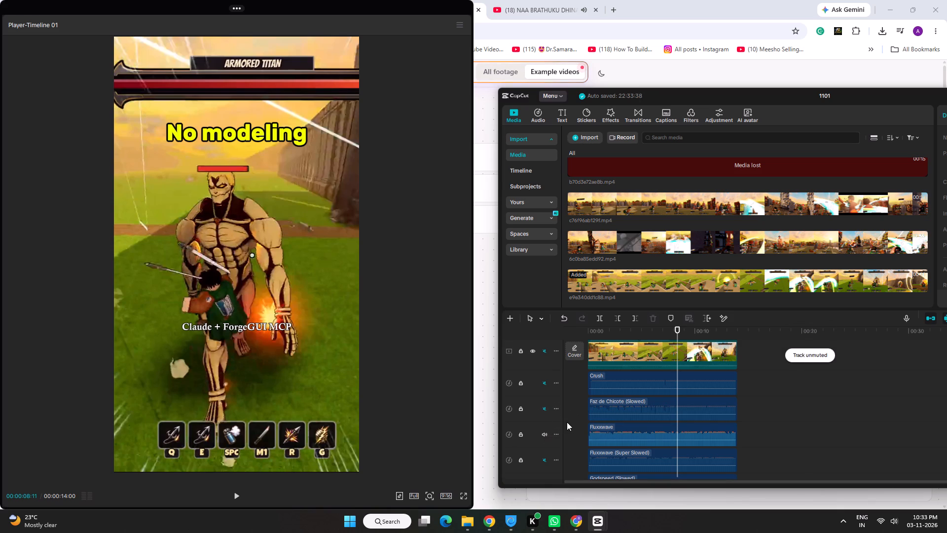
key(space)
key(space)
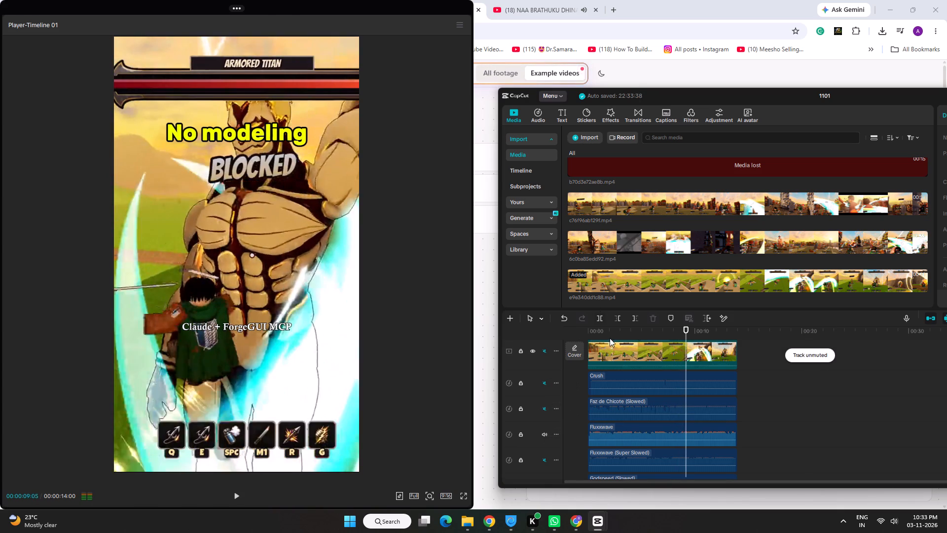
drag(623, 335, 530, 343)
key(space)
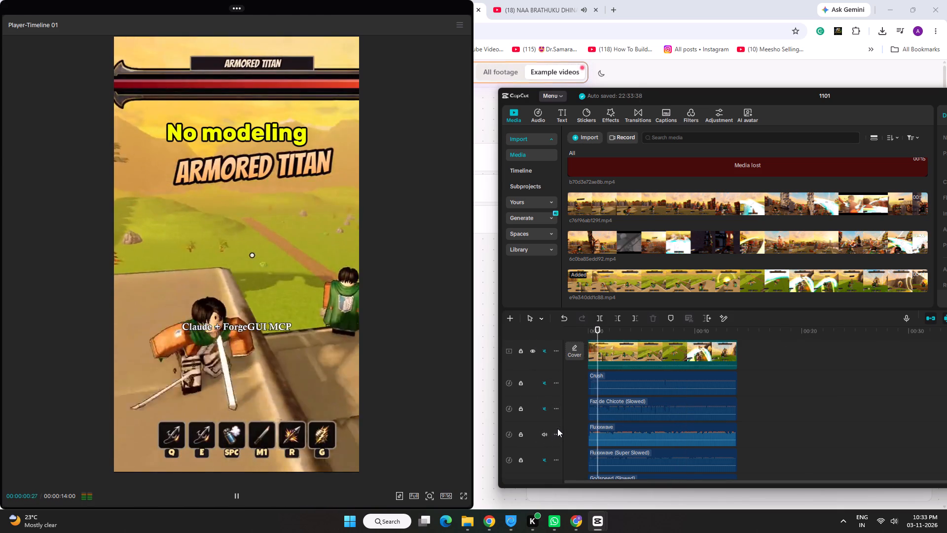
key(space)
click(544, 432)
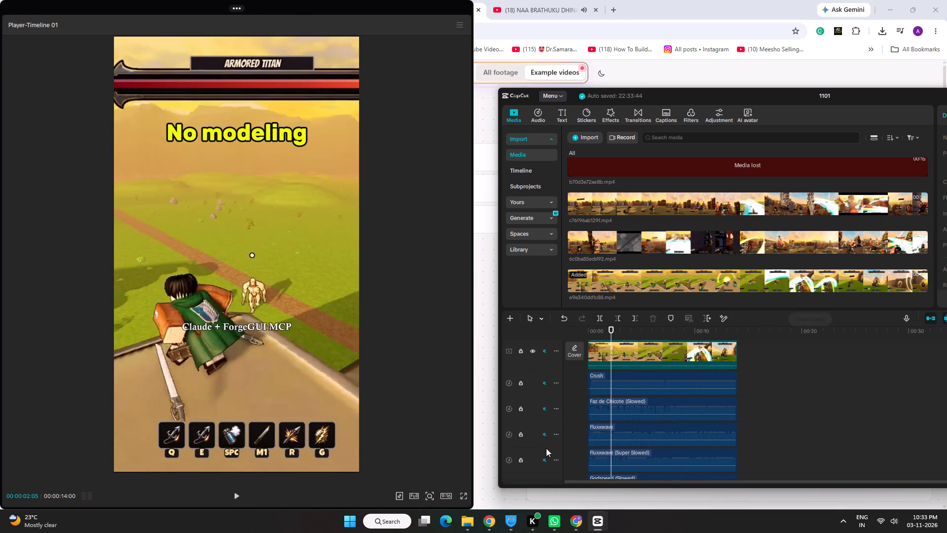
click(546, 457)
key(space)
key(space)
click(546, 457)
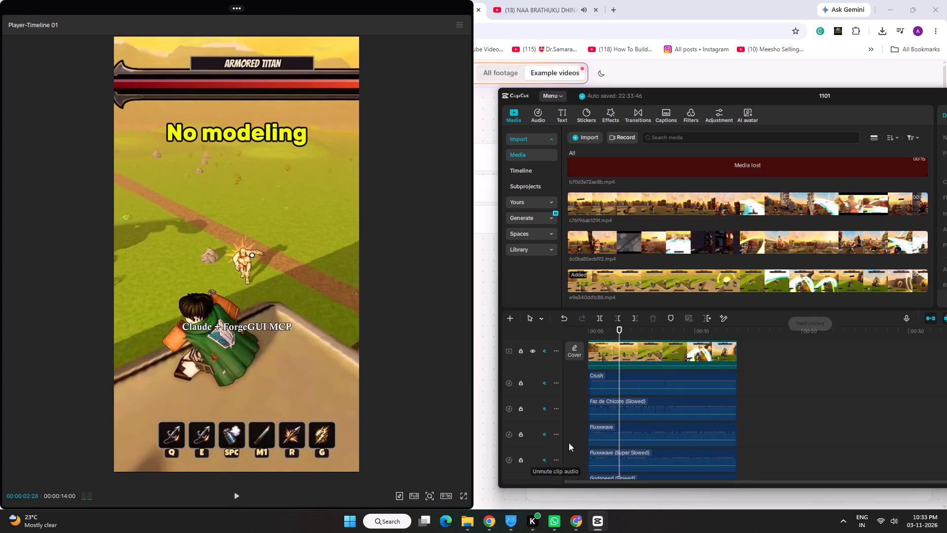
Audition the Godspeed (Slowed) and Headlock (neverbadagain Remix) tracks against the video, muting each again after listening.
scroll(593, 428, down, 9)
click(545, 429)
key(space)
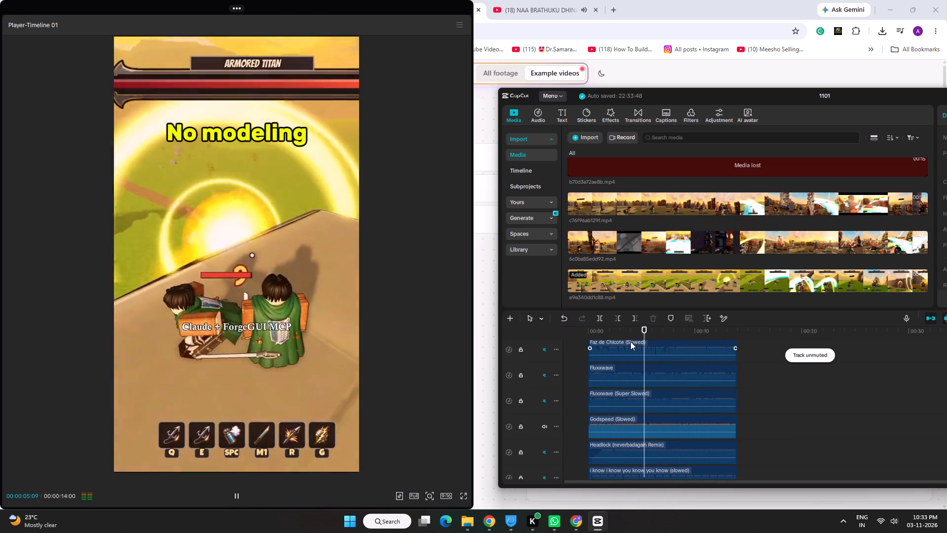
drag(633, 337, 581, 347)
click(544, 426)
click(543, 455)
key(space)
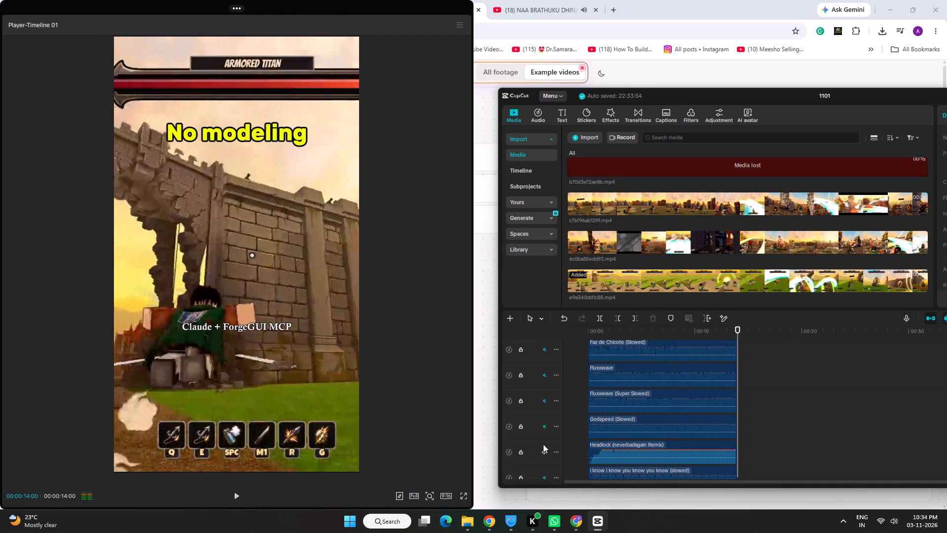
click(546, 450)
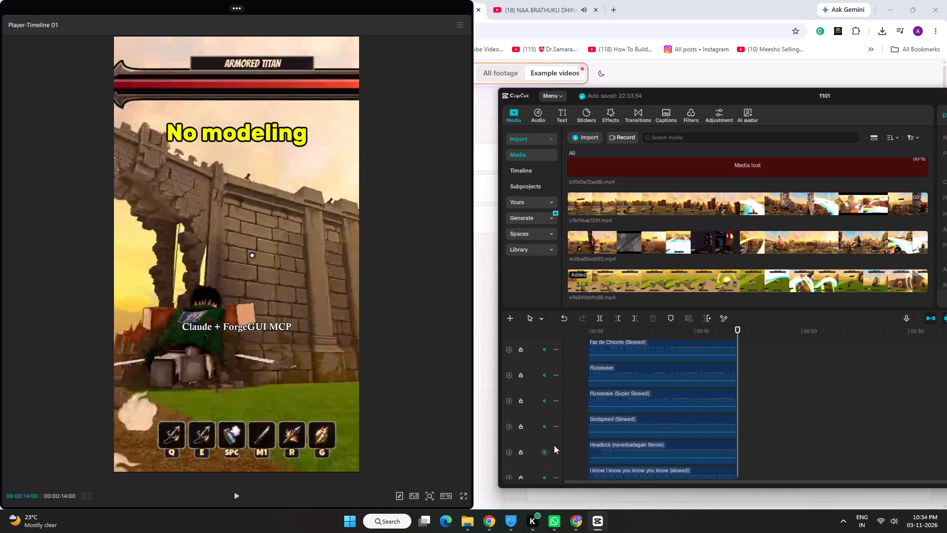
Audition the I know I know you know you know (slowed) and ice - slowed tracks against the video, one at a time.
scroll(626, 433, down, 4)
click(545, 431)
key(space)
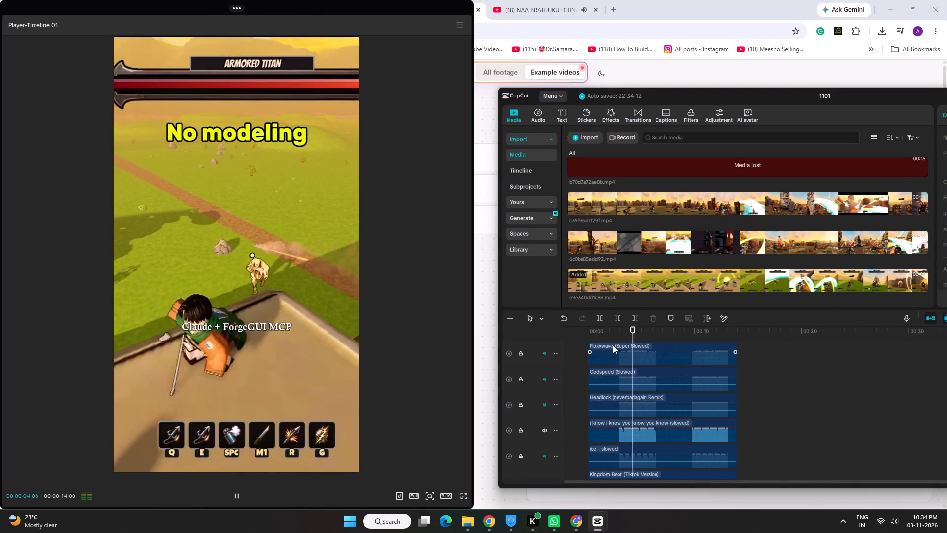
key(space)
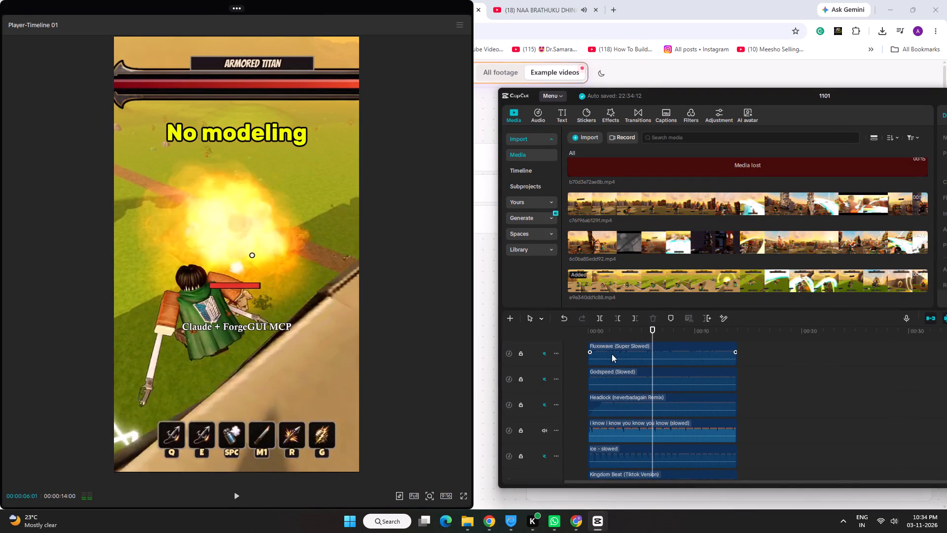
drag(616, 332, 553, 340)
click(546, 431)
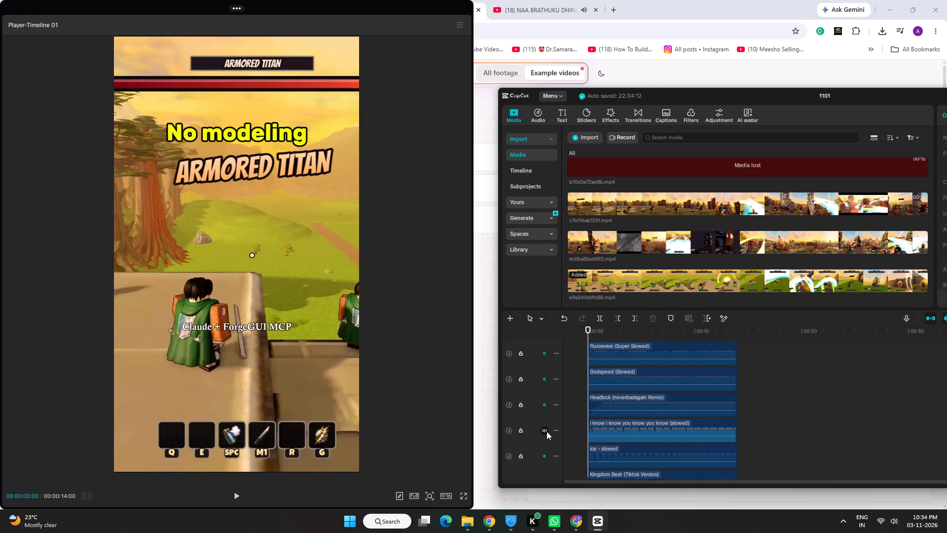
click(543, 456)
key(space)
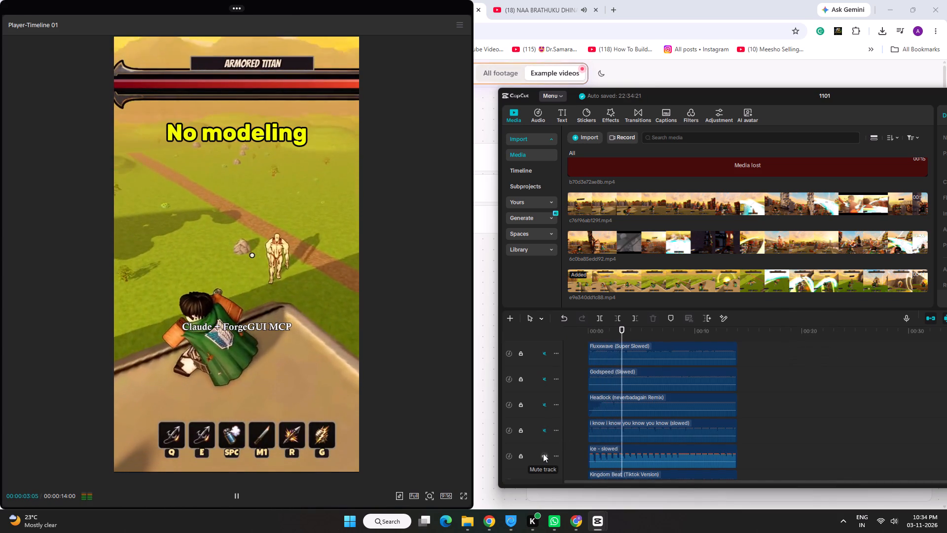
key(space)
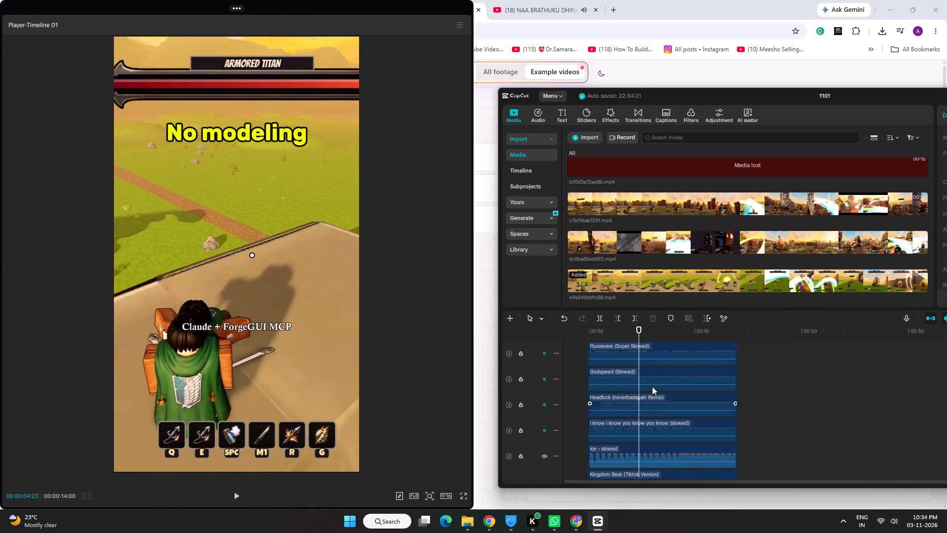
Unmute Kingdom Beat (Tiktok Version), mute ice - slowed, and play the video from the start to check the music.
drag(625, 327, 579, 337)
scroll(610, 416, down, 5)
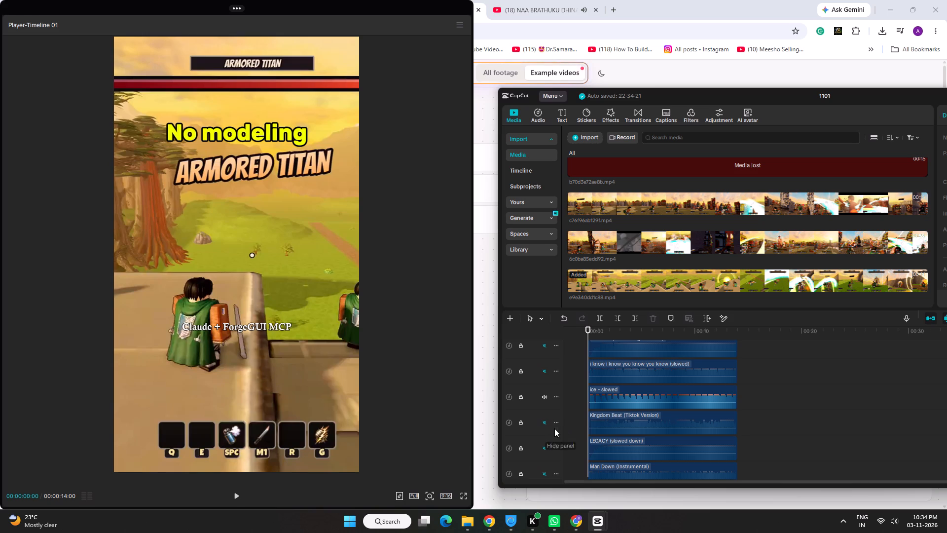
click(544, 422)
click(543, 398)
key(space)
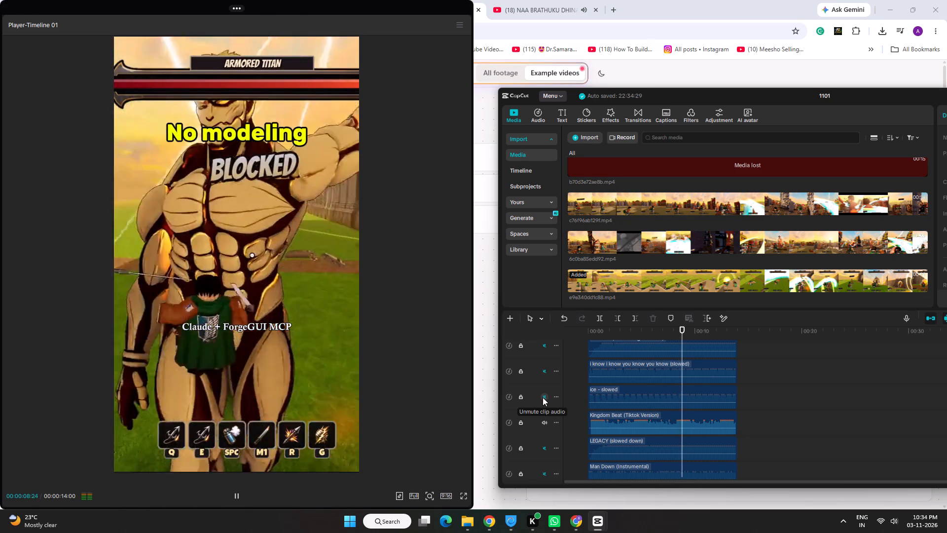
key(space)
Export the No modeling version of the video from project 1101.
scroll(638, 389, up, 12)
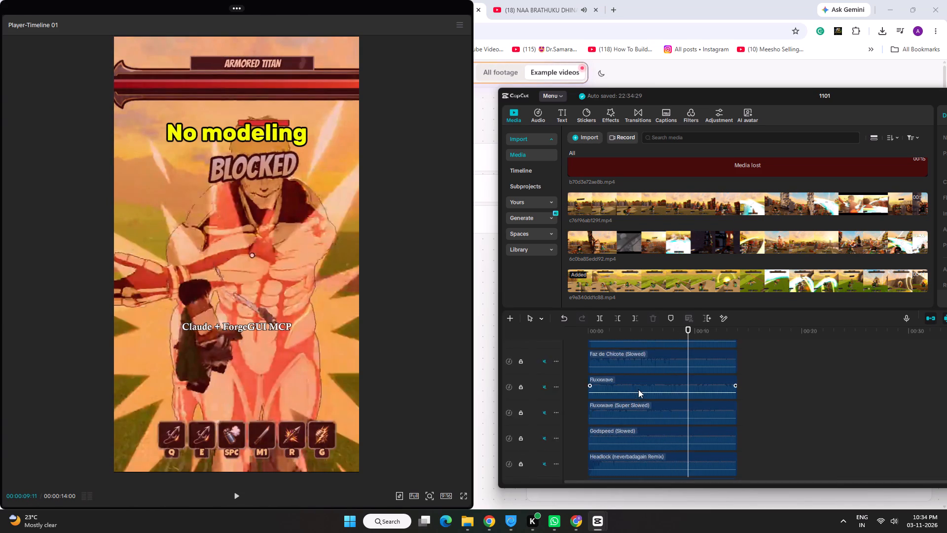
scroll(638, 389, up, 10)
key(ctrl+e)
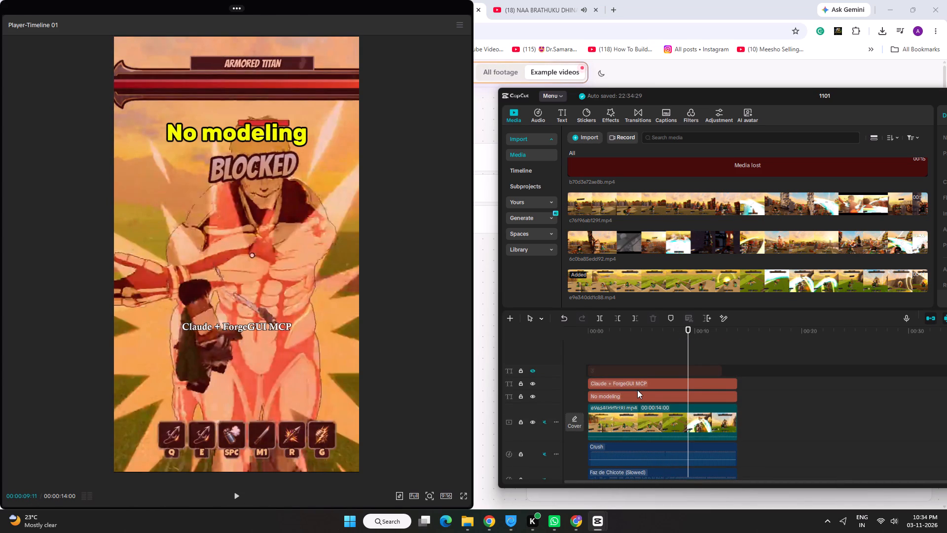
click(882, 443)
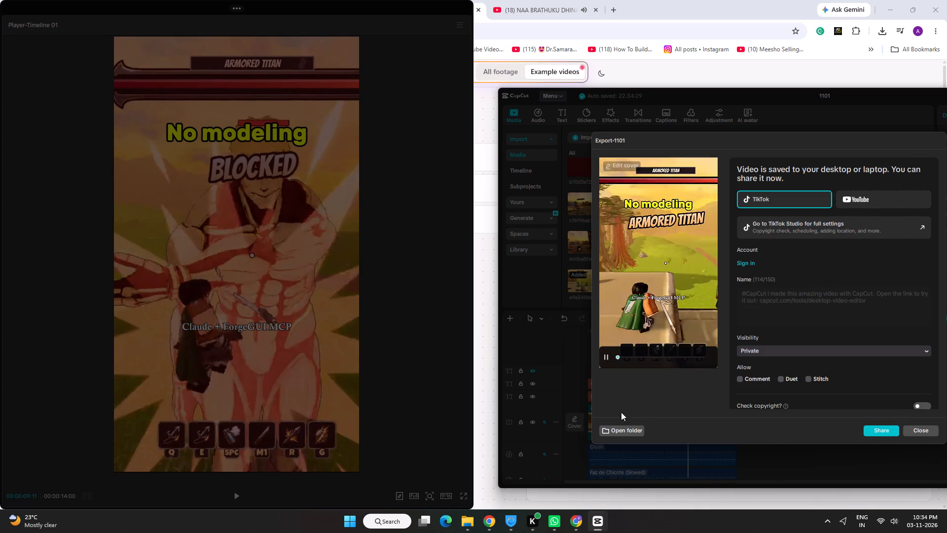
Copy the exported 1101(44).mp4 from the CapCut Videos folder into the cap folder in Downloads and close the export dialog.
click(621, 430)
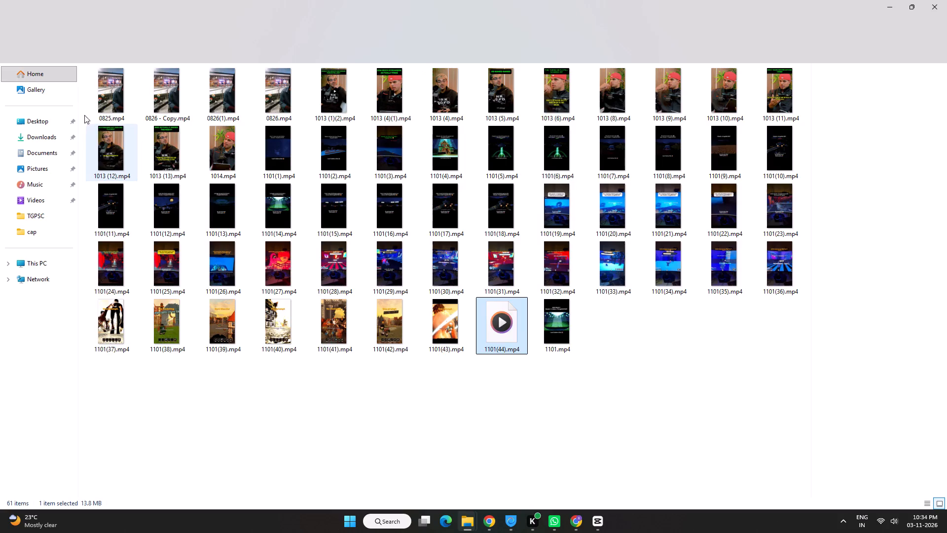
click(85, 50)
click(57, 136)
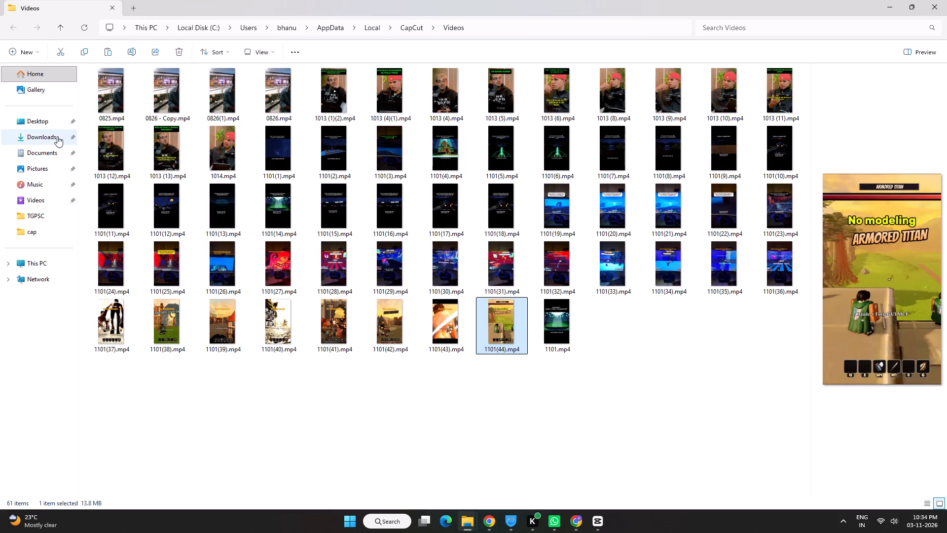
double_click(409, 114)
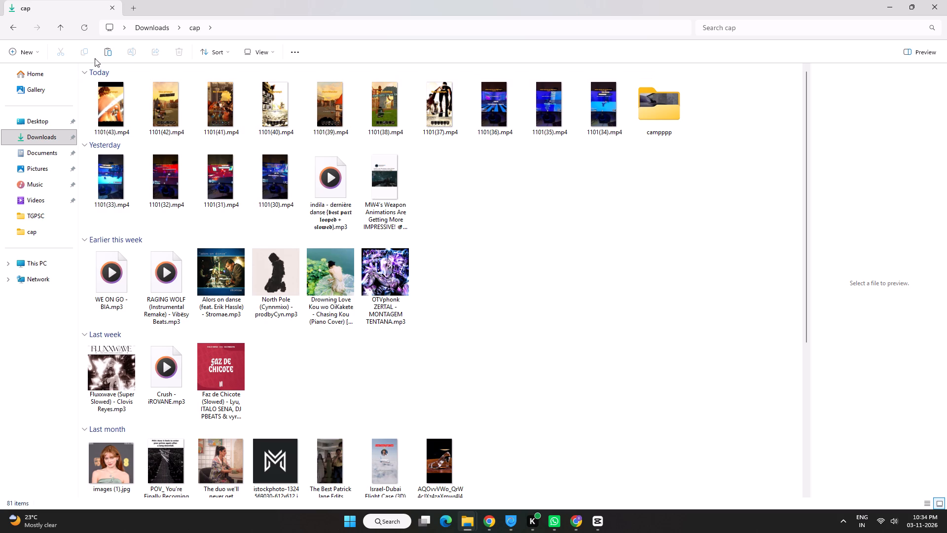
click(109, 51)
click(927, 0)
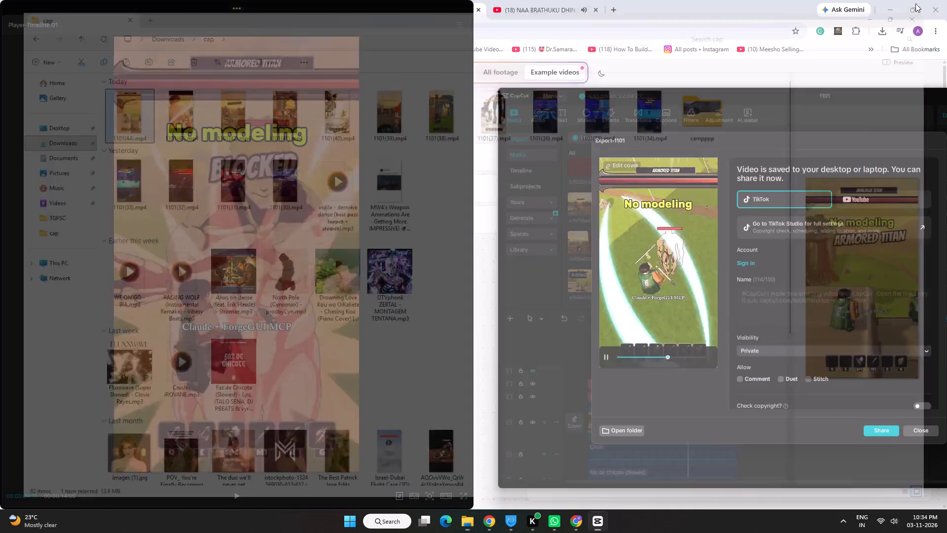
click(915, 430)
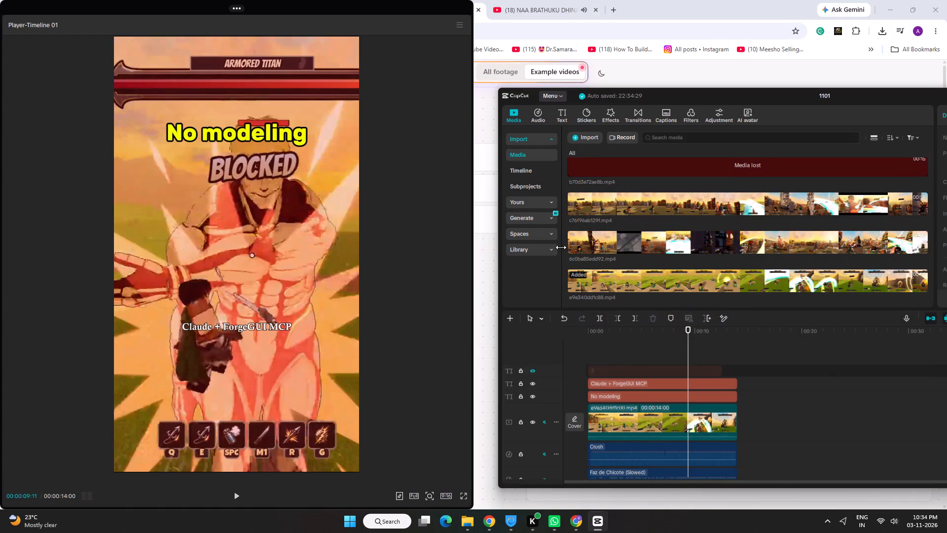
Import a39b90091f85.mp4 from the Downloads folder into the project media.
scroll(677, 234, down, 1)
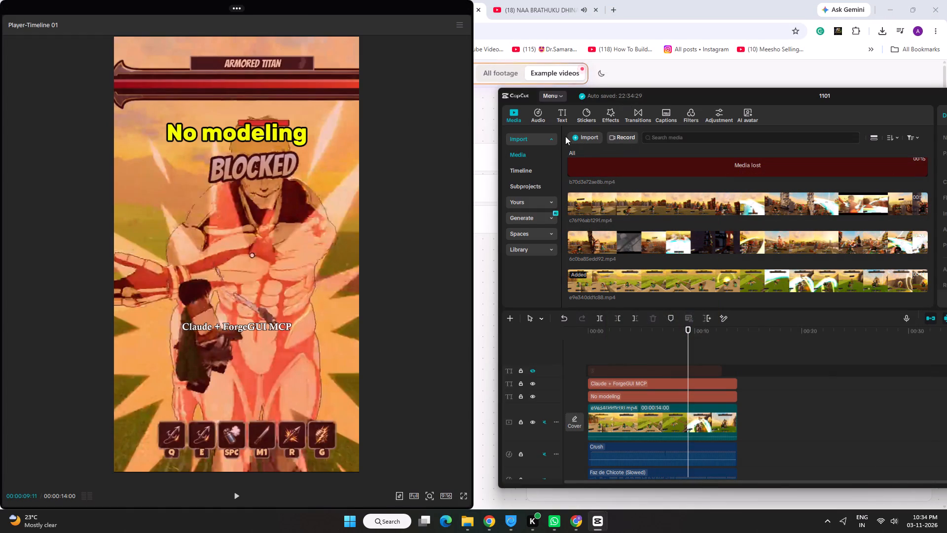
click(580, 136)
click(587, 157)
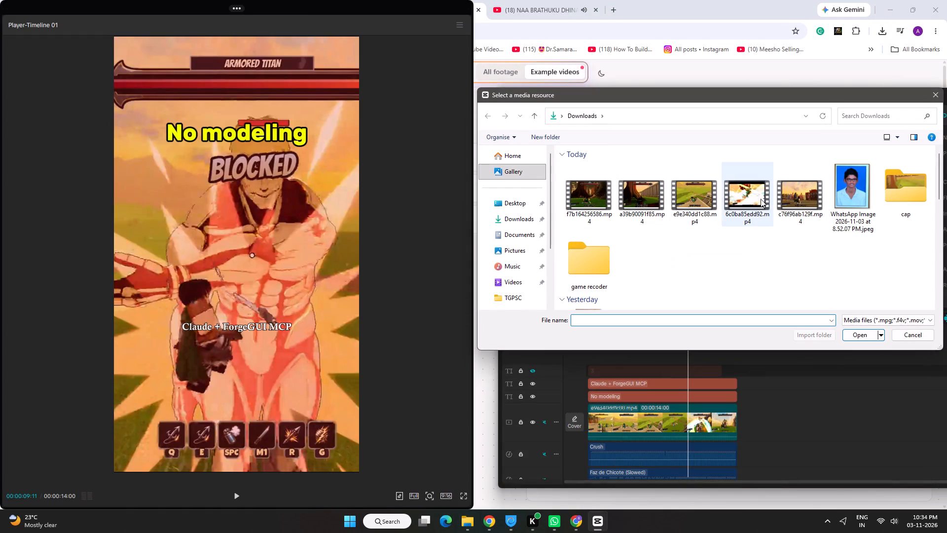
double_click(641, 205)
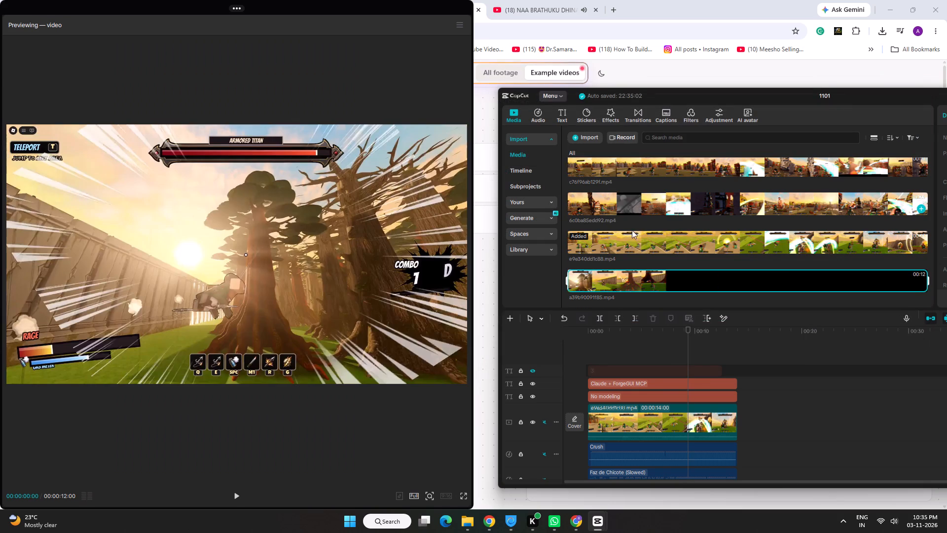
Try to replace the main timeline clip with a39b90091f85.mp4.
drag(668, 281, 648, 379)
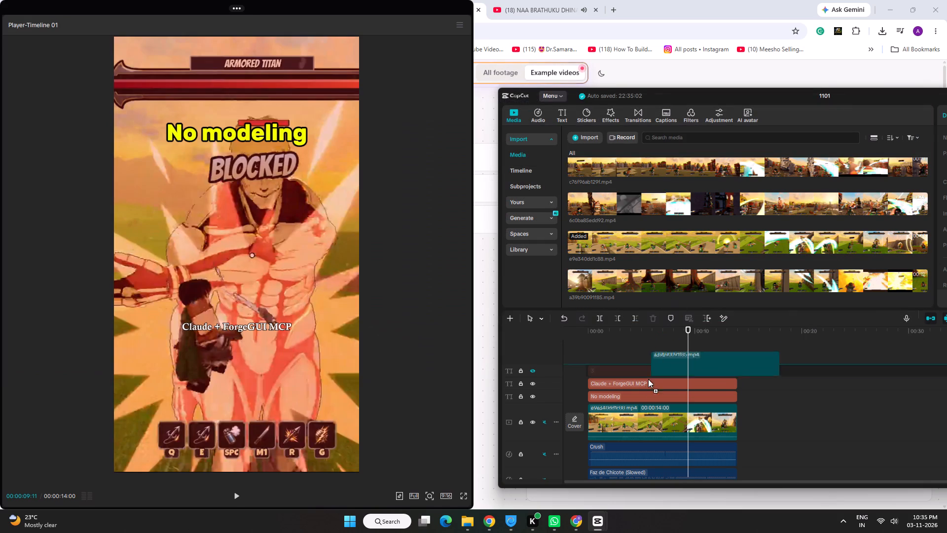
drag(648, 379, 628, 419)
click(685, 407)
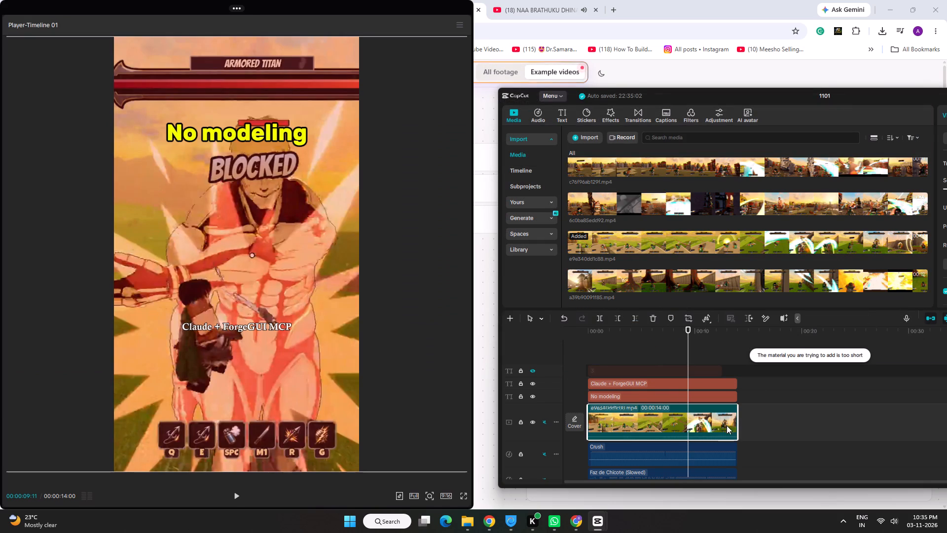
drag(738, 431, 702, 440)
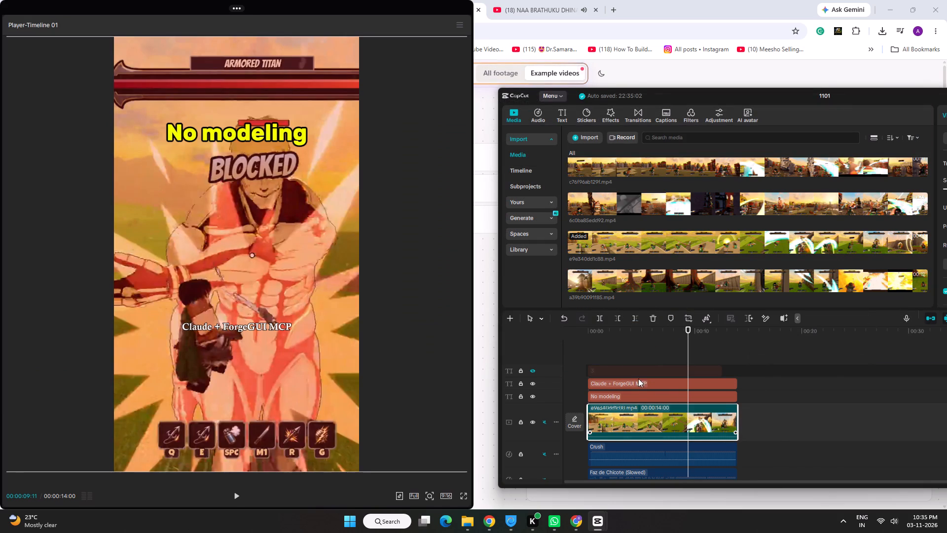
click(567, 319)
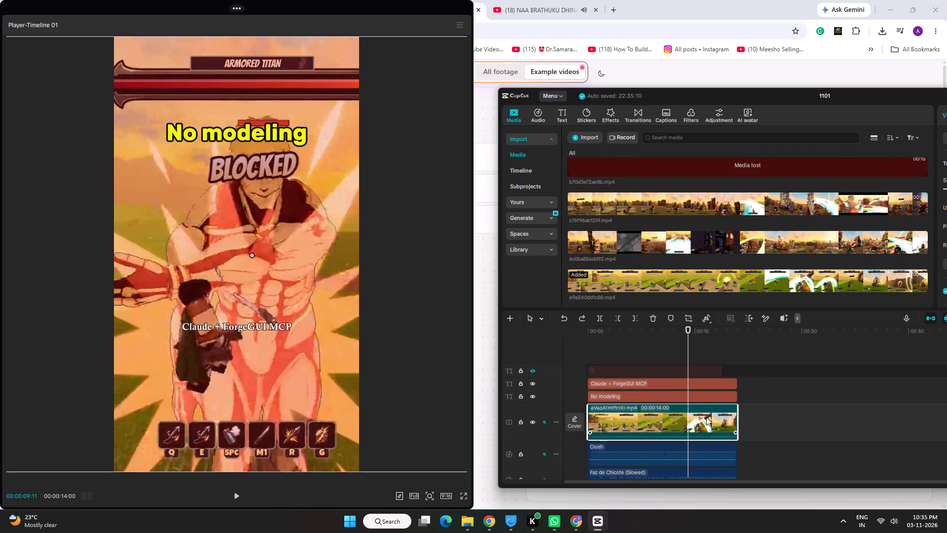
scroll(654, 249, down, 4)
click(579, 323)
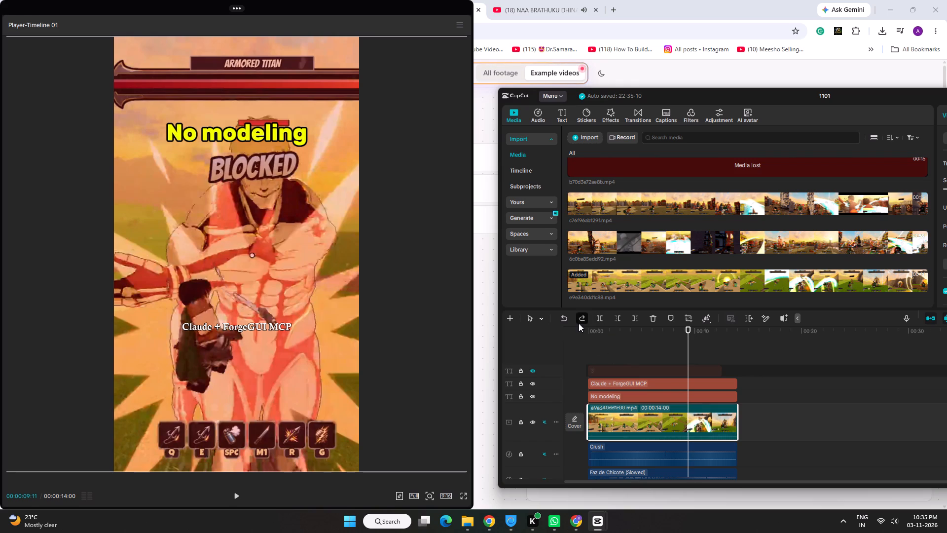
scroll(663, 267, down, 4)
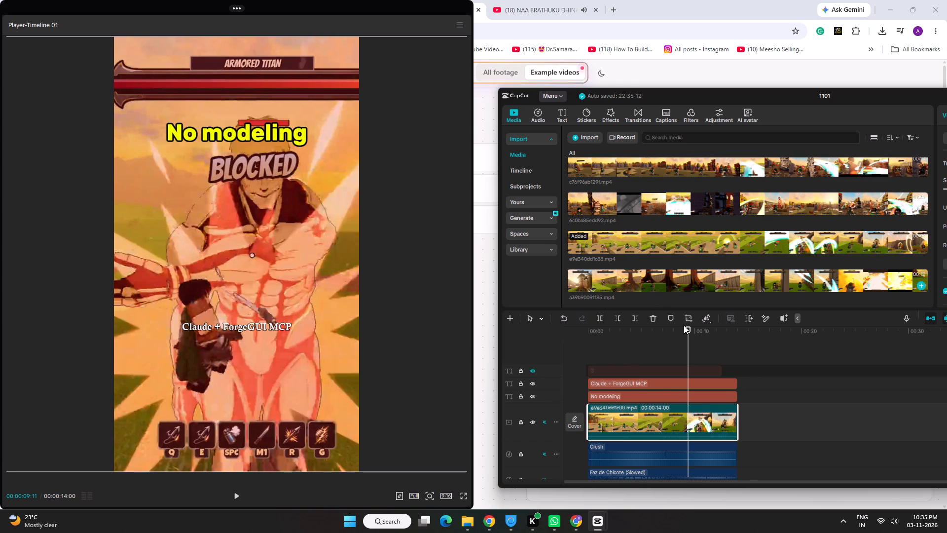
Shorten the main clip to 10 seconds and replace it with a39b90091f85.mp4, keeping the original video effect.
drag(737, 437, 692, 439)
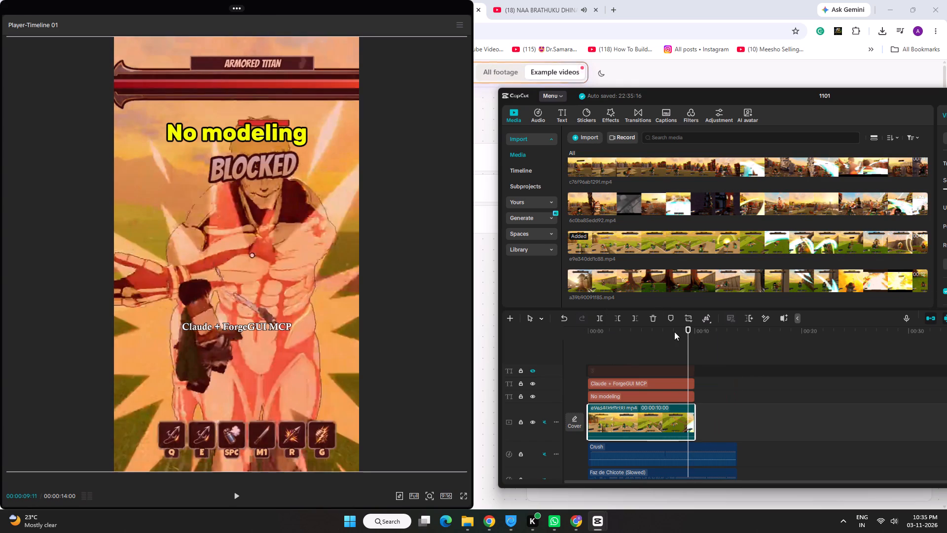
drag(677, 277, 618, 415)
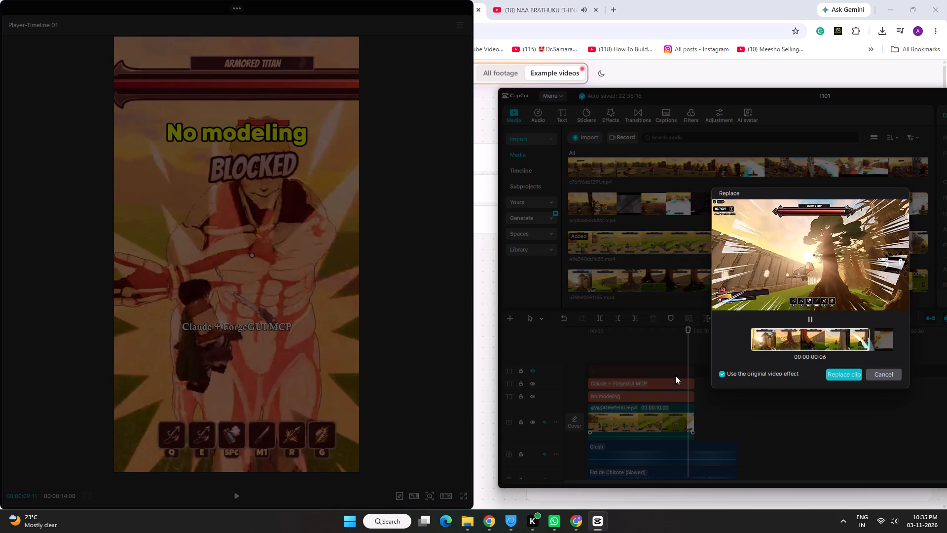
click(832, 374)
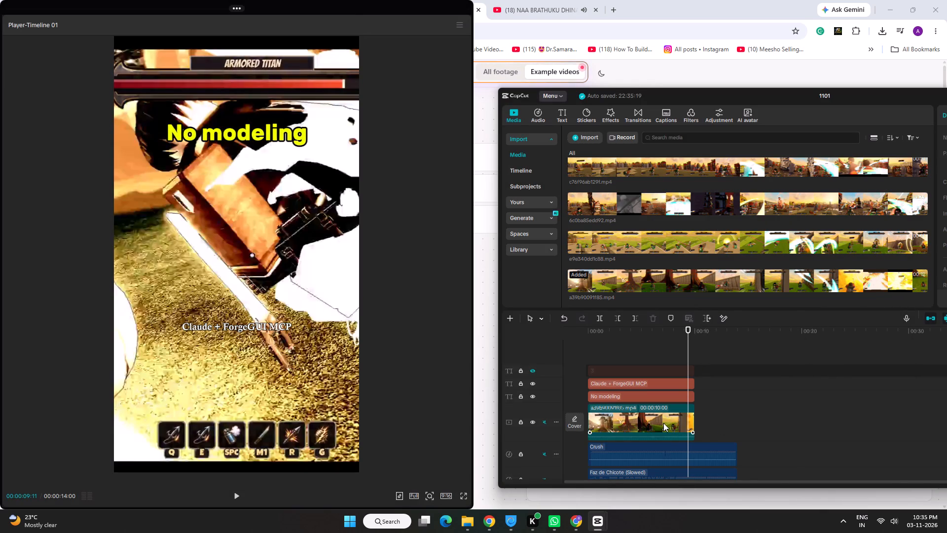
Extend the replaced clip to 12 seconds and lengthen the No modeling and Claude + ForgeGUI MCP captions to match.
click(663, 423)
drag(695, 433, 758, 438)
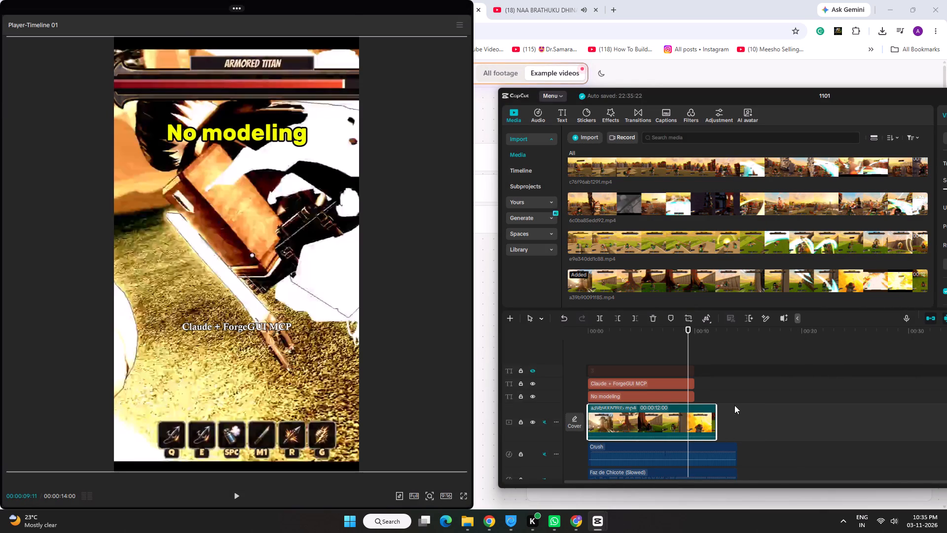
click(688, 397)
drag(696, 397, 714, 403)
click(691, 387)
drag(694, 388, 713, 389)
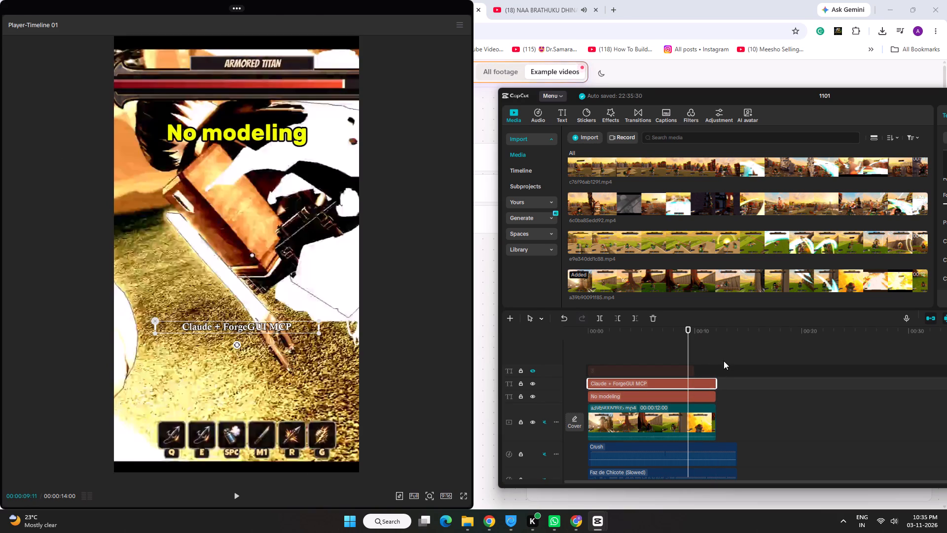
Trim all the music tracks together to end with the 12-second video and return the playhead to the start.
click(724, 361)
key(ctrl+a)
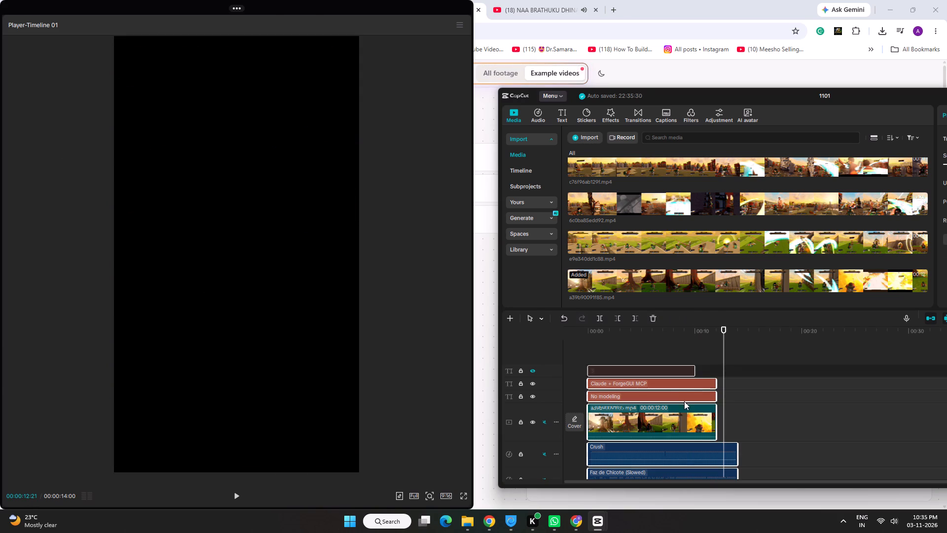
ctrl+click(678, 373)
ctrl+click(679, 378)
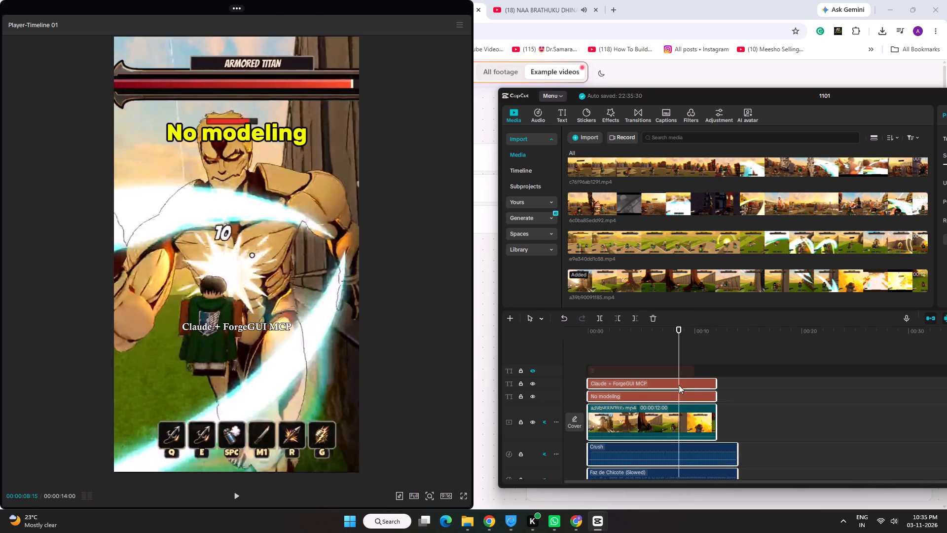
ctrl+click(691, 381)
ctrl+click(689, 395)
ctrl+click(695, 419)
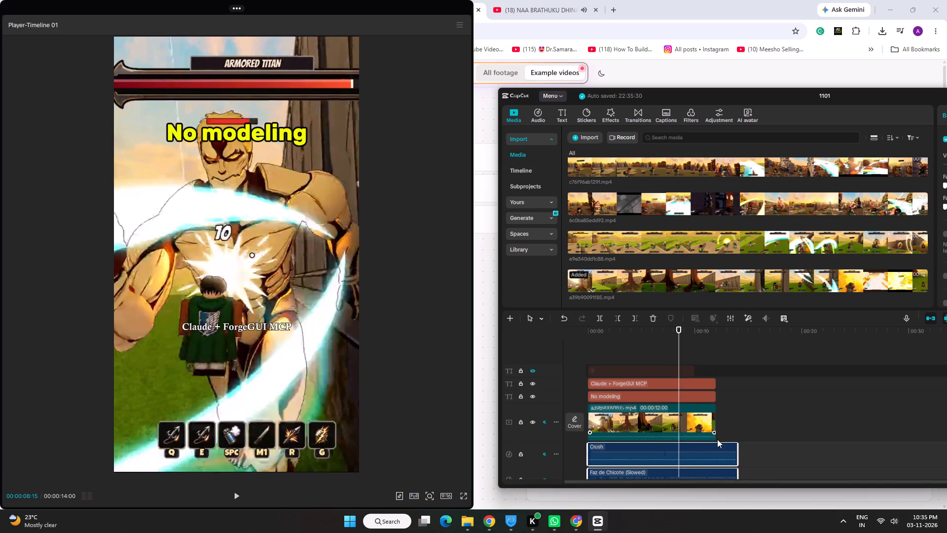
ctrl+click(740, 466)
ctrl+drag(739, 465, 722, 465)
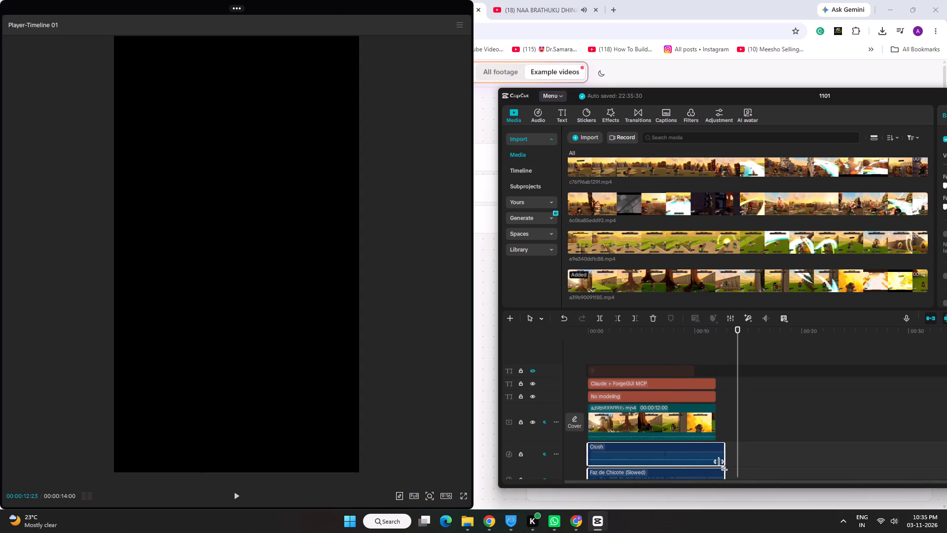
ctrl+drag(722, 465, 717, 466)
drag(659, 333, 555, 330)
Copy the Zero Blender hook from the BloxClips page and replace the No modeling caption text with it.
click(484, 226)
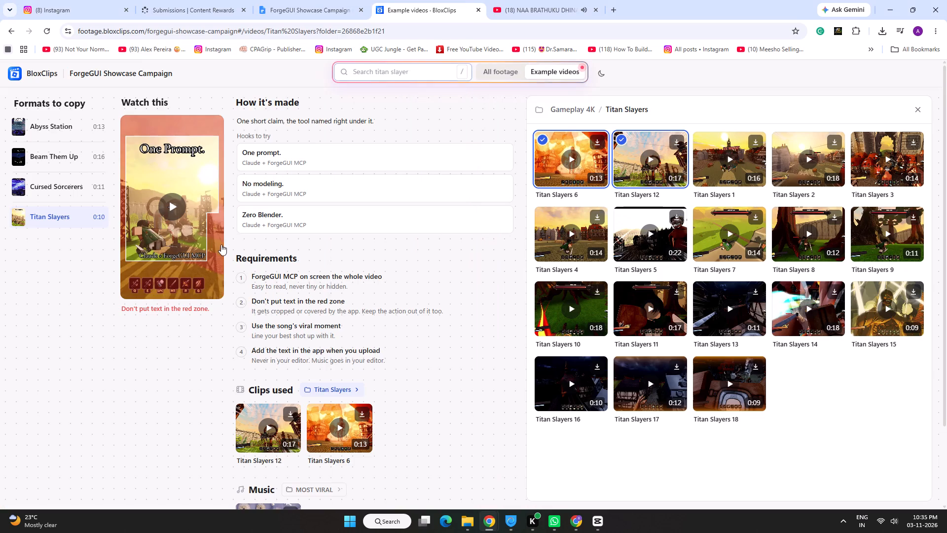
drag(241, 213, 282, 215)
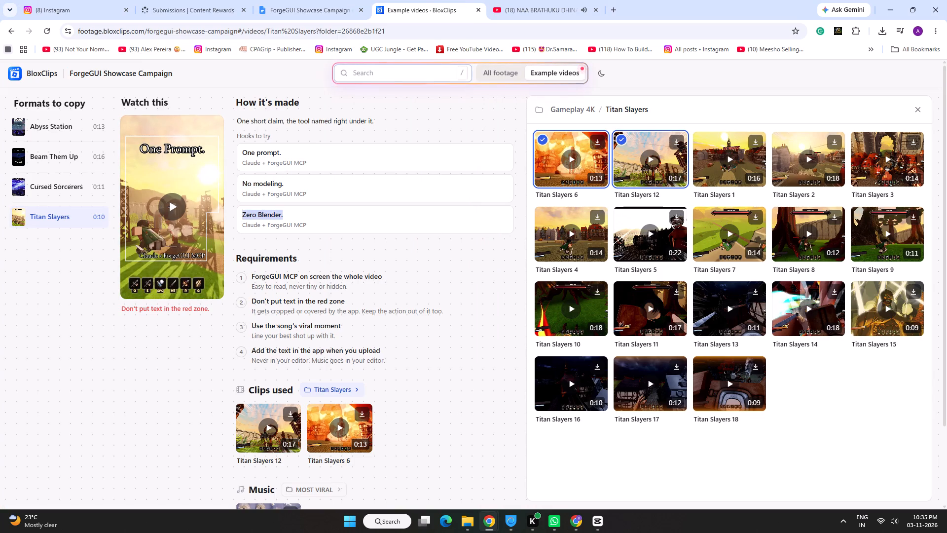
drag(282, 215, 281, 215)
right_click(276, 215)
click(304, 228)
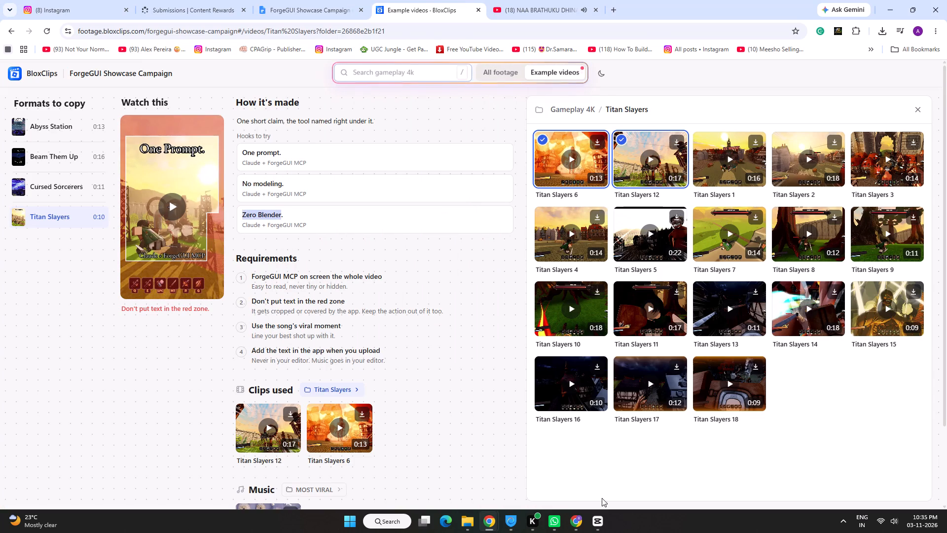
click(591, 518)
click(631, 484)
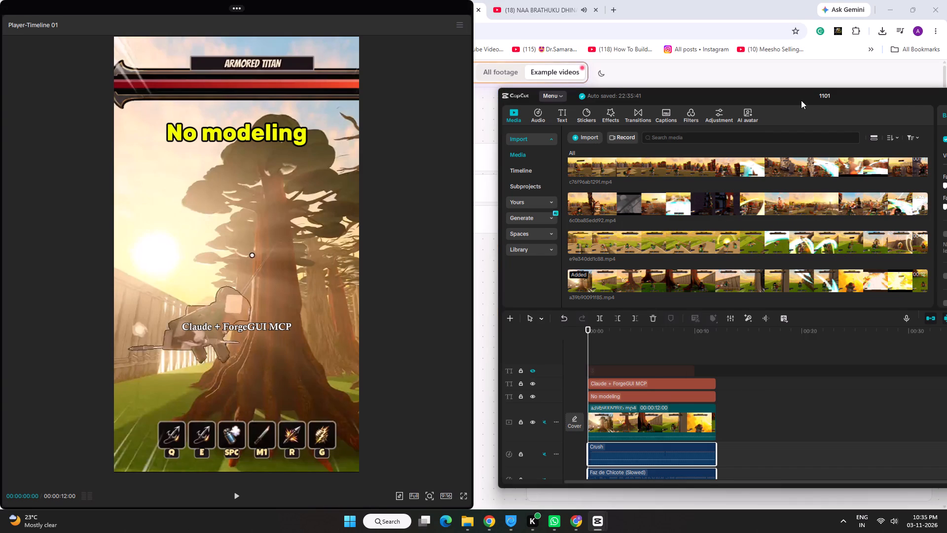
drag(801, 100, 600, 130)
click(492, 429)
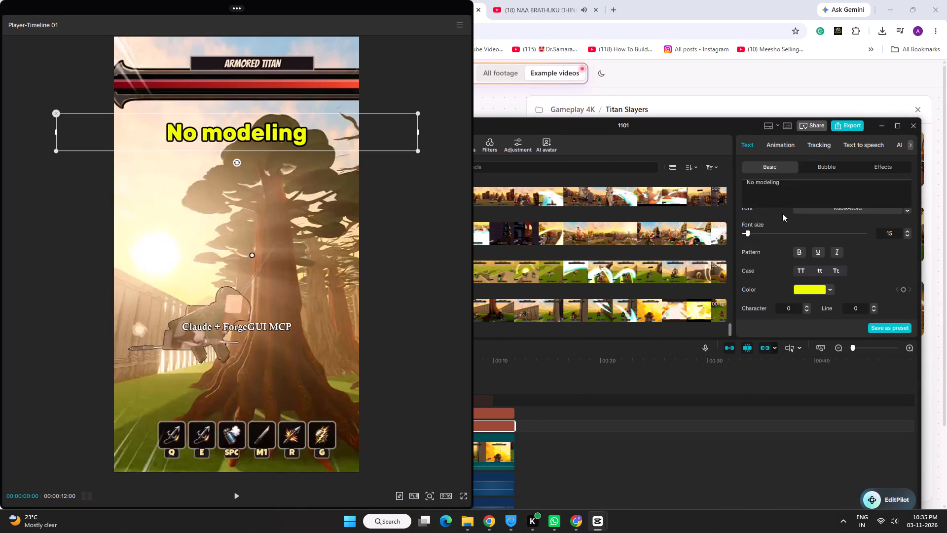
drag(793, 184, 728, 184)
key(ctrl+v)
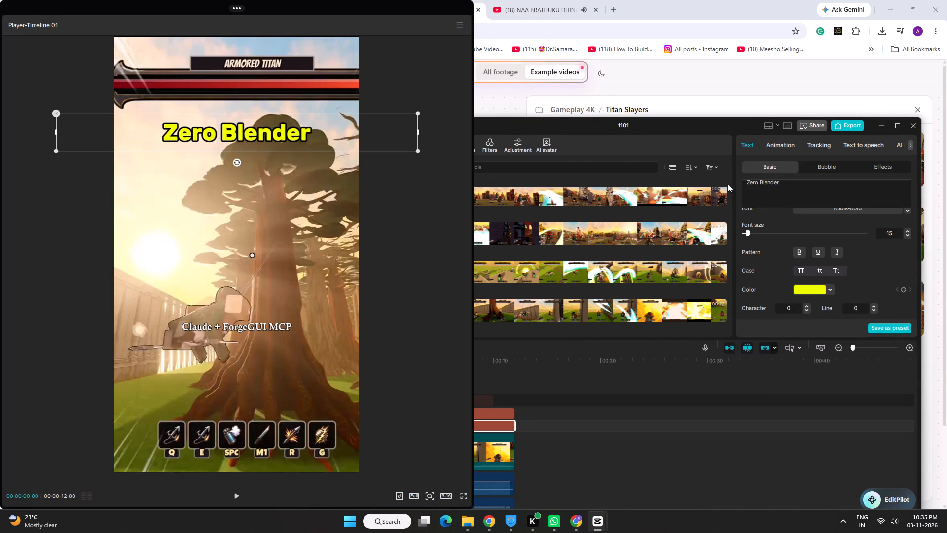
Try the white preset styles on the Zero Blender caption and keep the one with the soft dark shadow.
scroll(838, 277, down, 3)
click(833, 239)
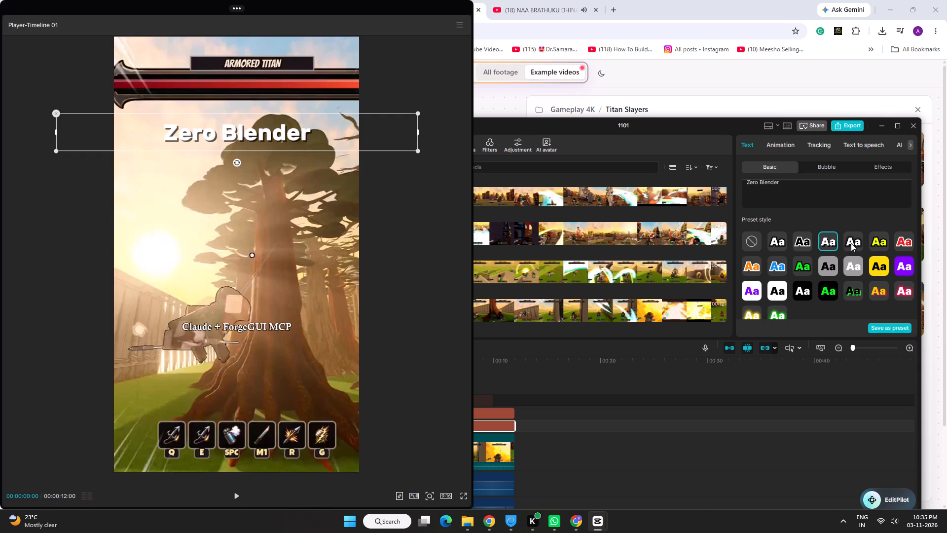
click(852, 243)
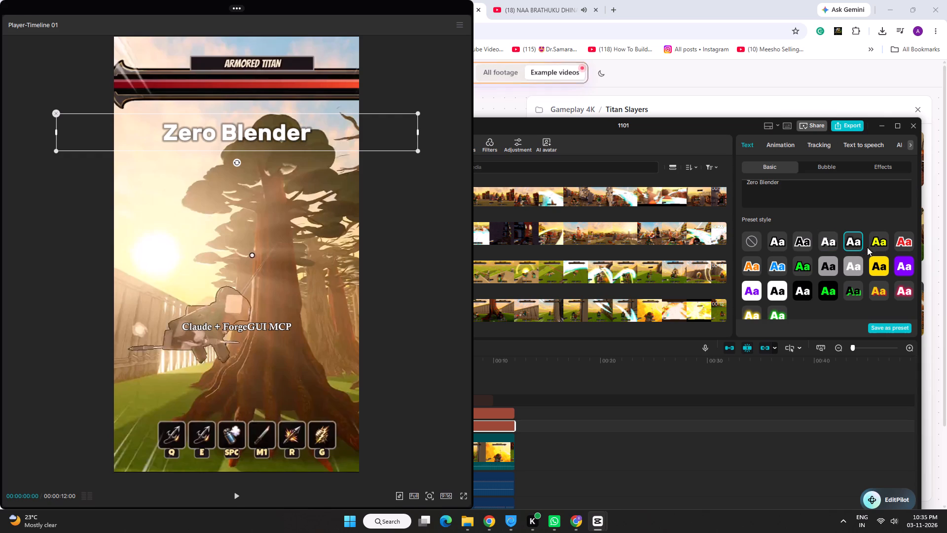
Mute the Kingdom Beat (Tiktok Version) track and unmute LEGACY (slowed down).
drag(566, 122, 648, 105)
drag(527, 104, 651, 88)
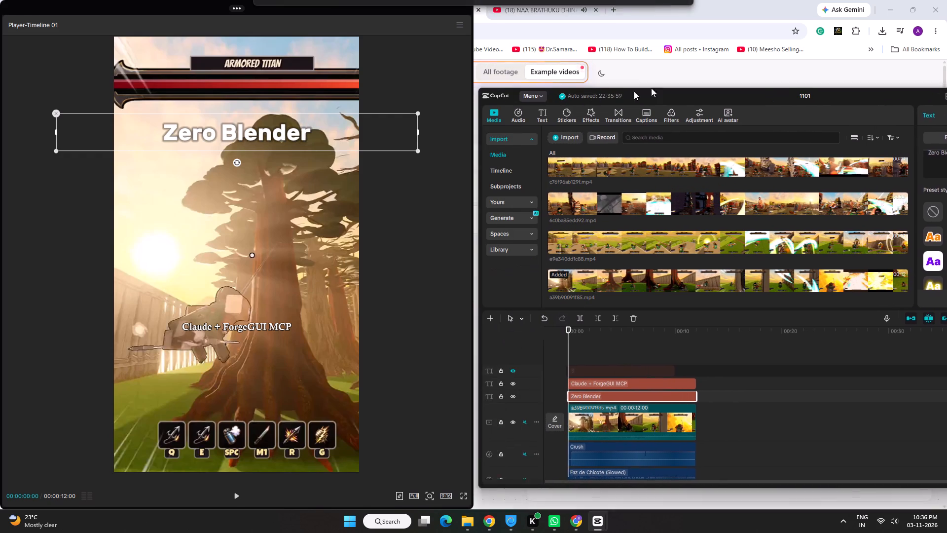
drag(651, 88, 652, 88)
scroll(614, 426, down, 16)
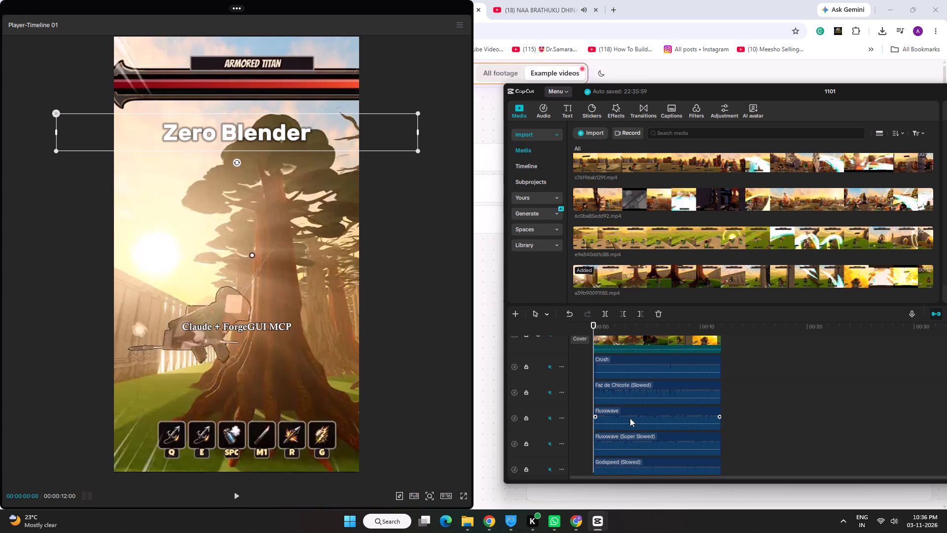
scroll(647, 419, down, 15)
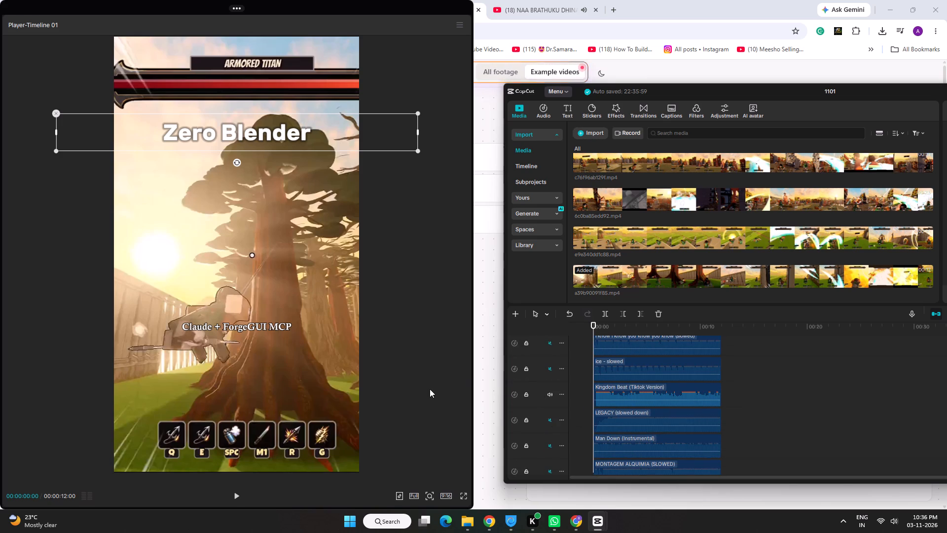
click(430, 389)
click(551, 395)
click(549, 418)
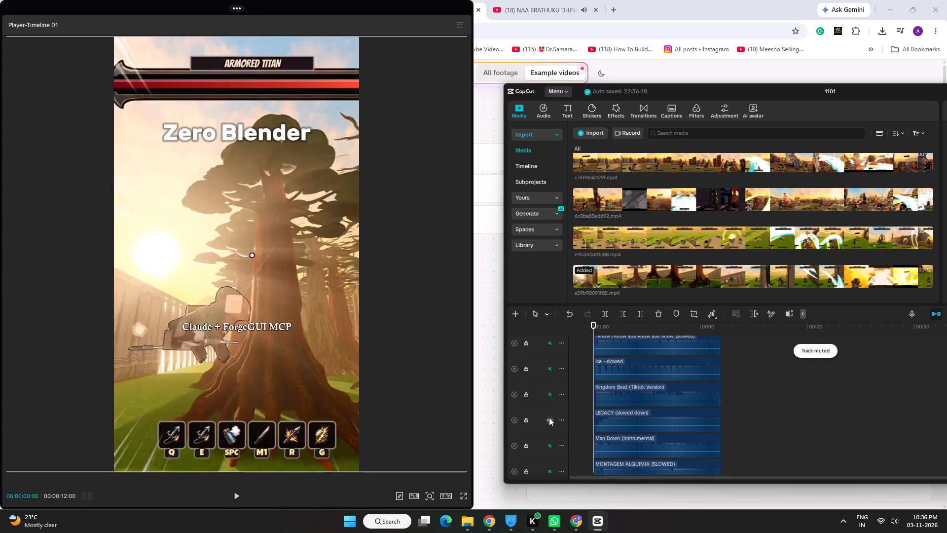
Play the video with LEGACY (slowed down) and Man Down (Instrumental) in turn, leaving only Man Down (Instrumental) unmuted.
key(space)
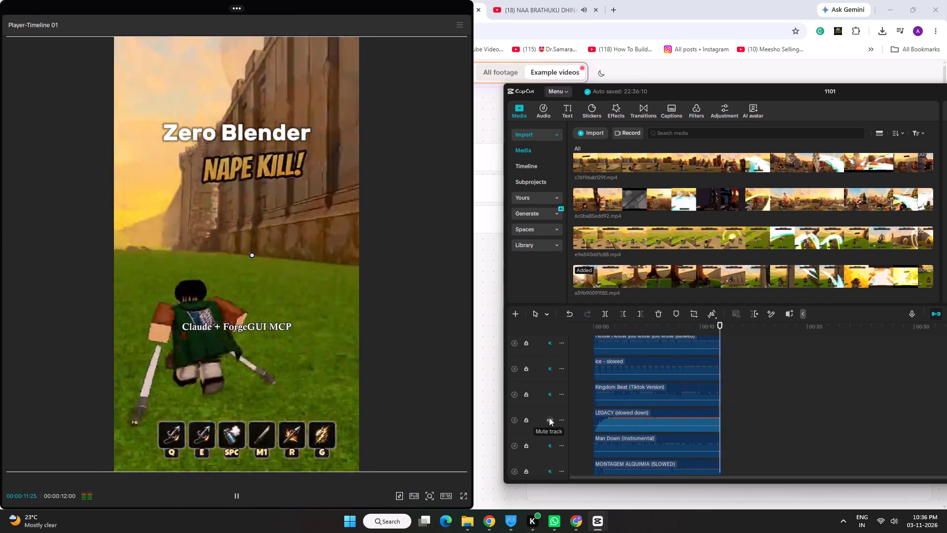
click(549, 418)
click(549, 443)
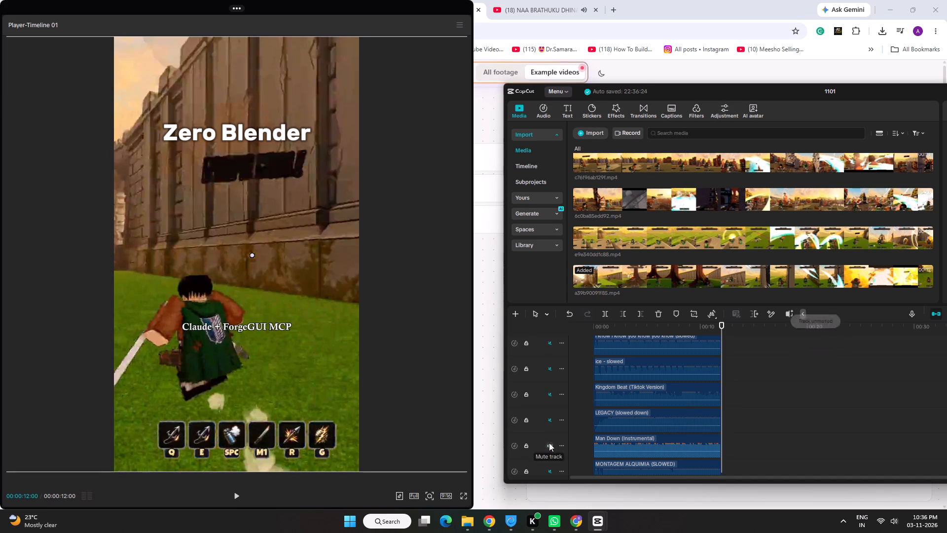
key(space)
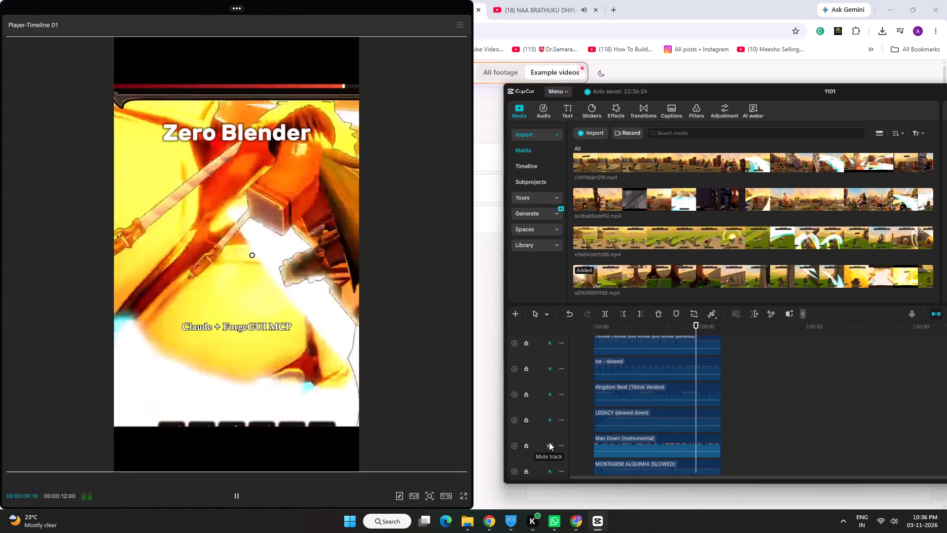
click(549, 442)
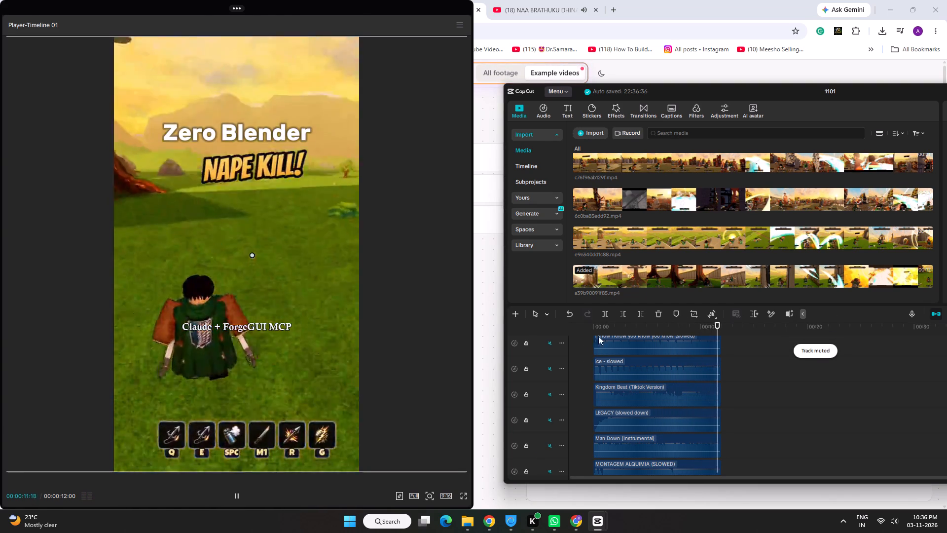
click(554, 447)
click(552, 448)
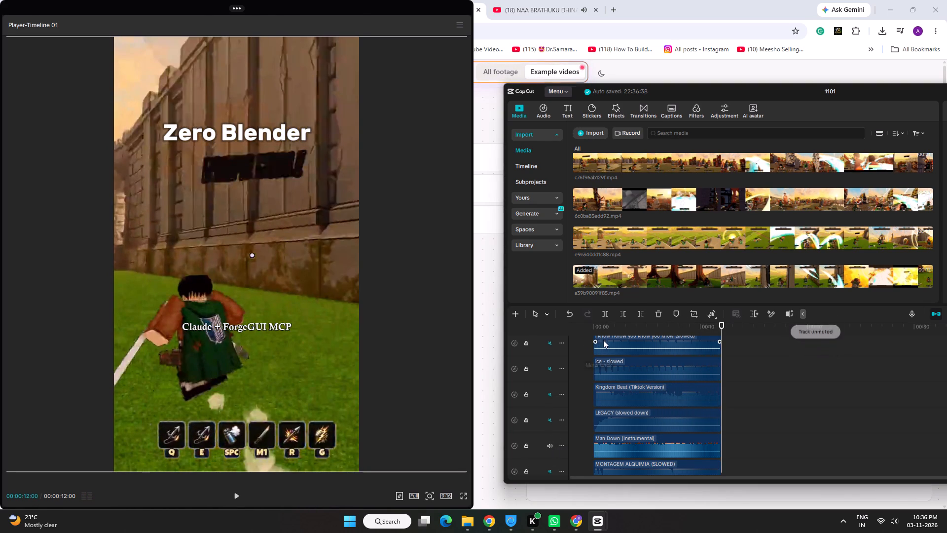
drag(616, 327, 566, 334)
key(space)
key(space)
Export the Zero Blender video with the existing 1080P mp4 settings.
key(ctrl+e)
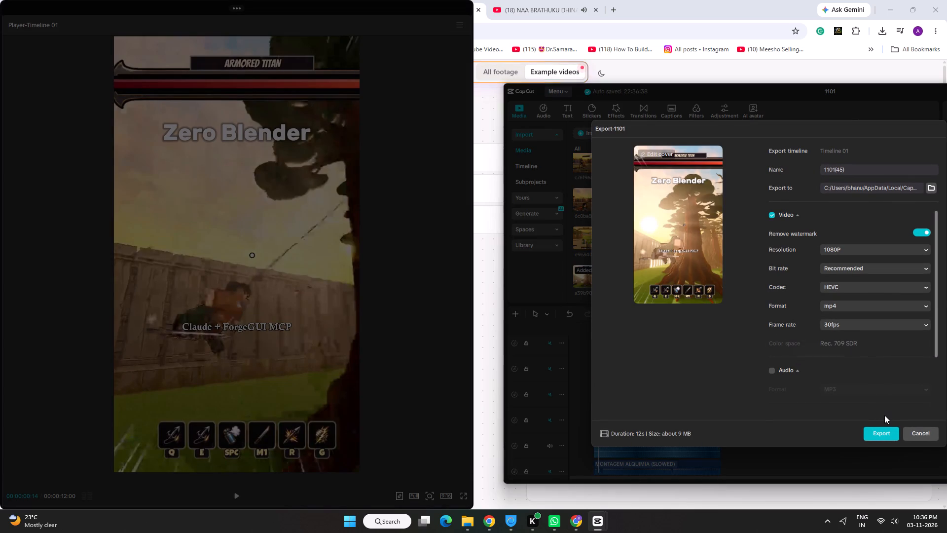
click(883, 429)
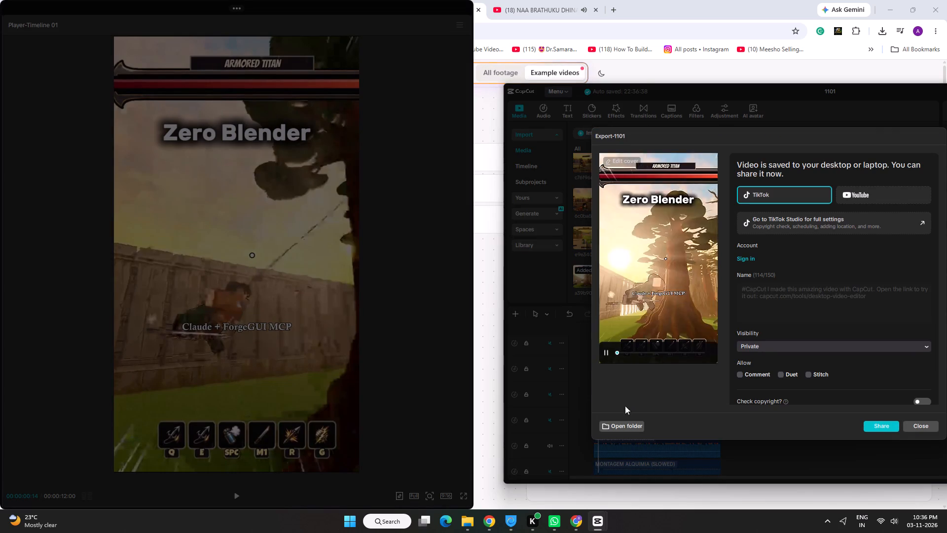
Copy the exported 1101(45).mp4 into the cap folder in Downloads and return to the editing timeline.
click(625, 426)
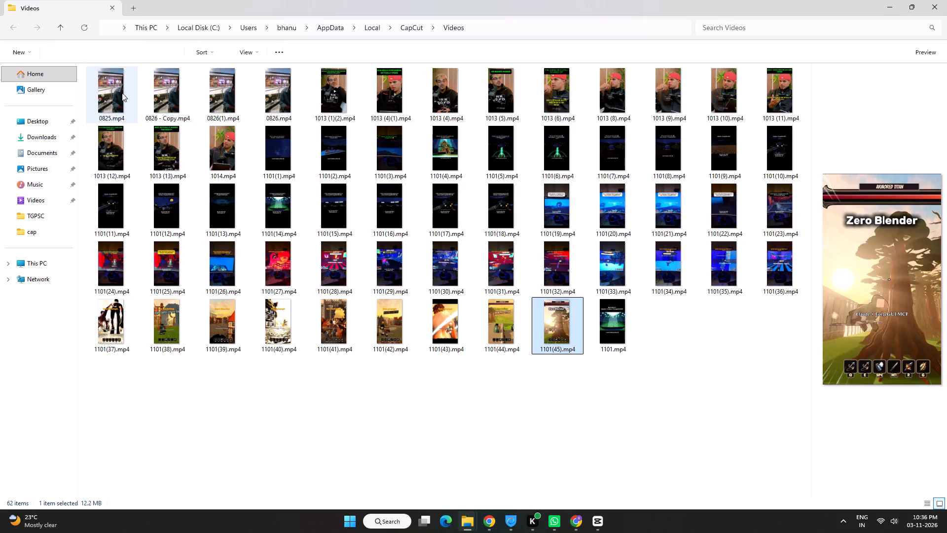
click(84, 50)
click(62, 137)
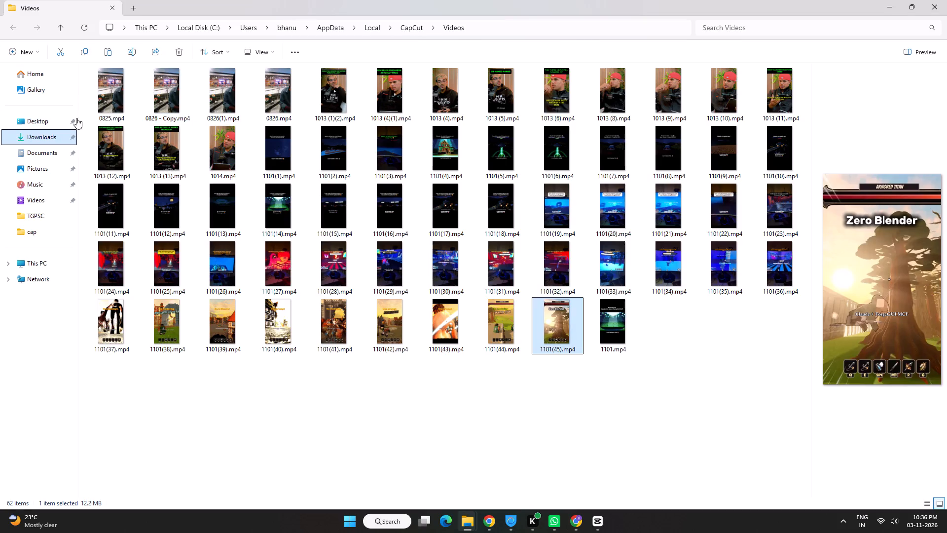
double_click(404, 94)
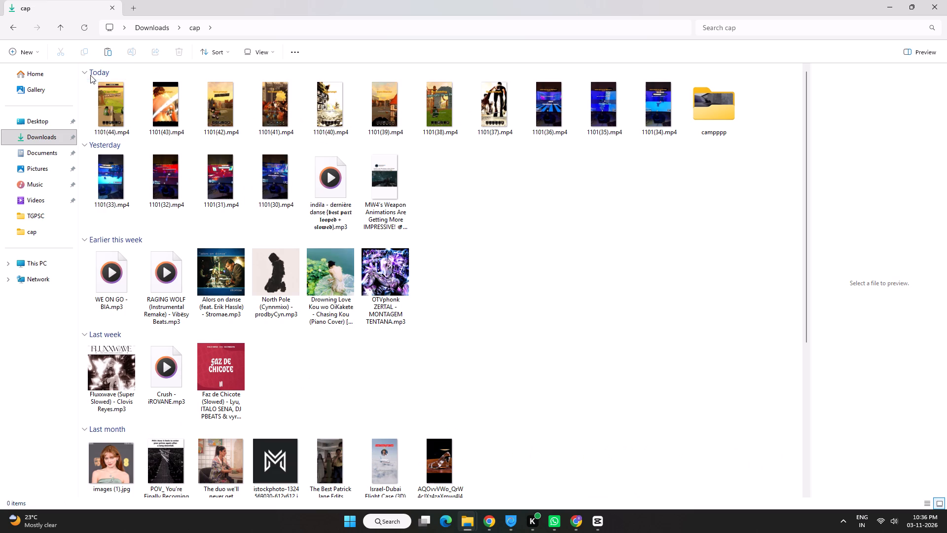
click(108, 47)
click(946, 0)
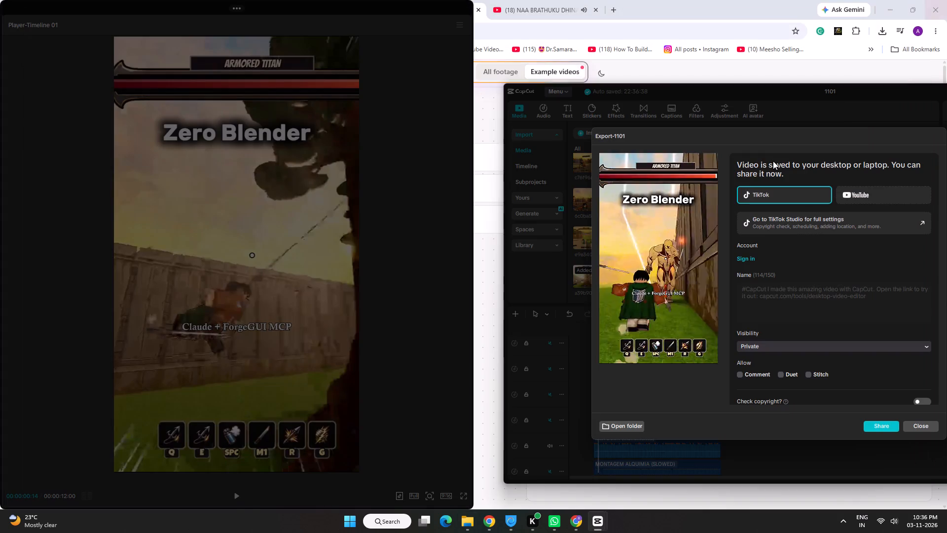
click(910, 422)
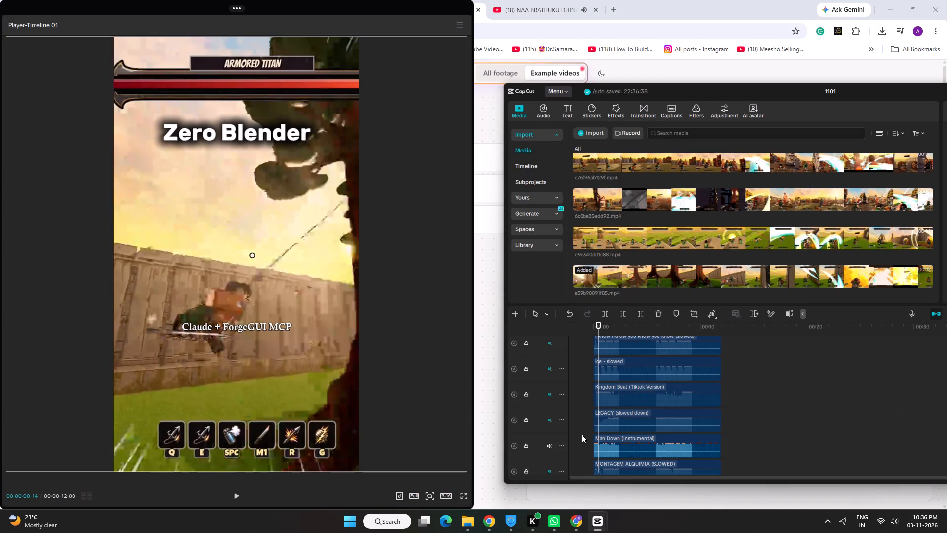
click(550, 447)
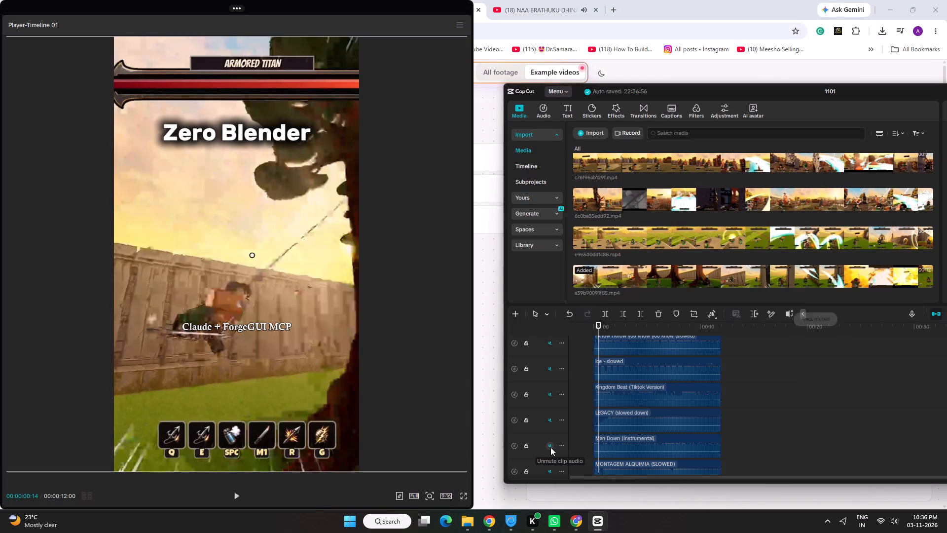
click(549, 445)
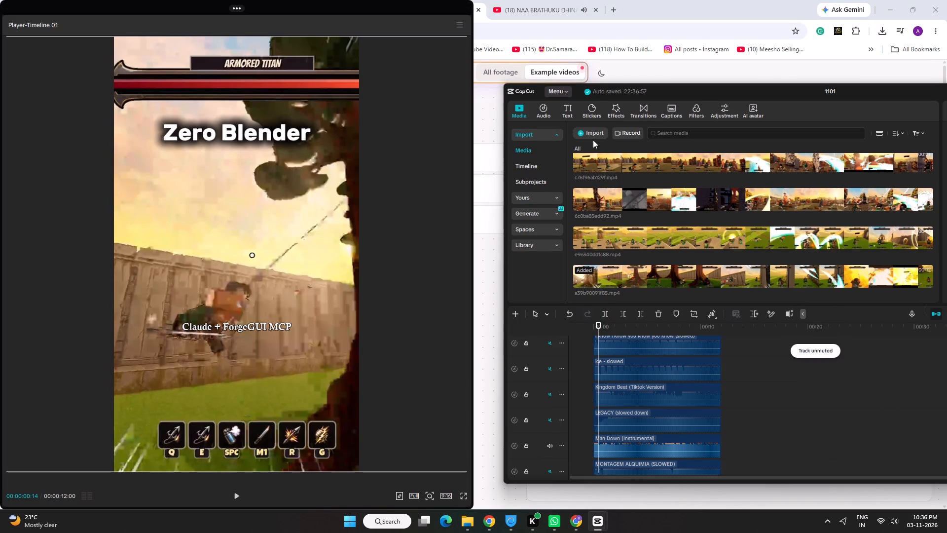
Import f7b164256586.mp4 from the Downloads folder into the project media.
scroll(638, 224, up, 4)
scroll(638, 222, down, 5)
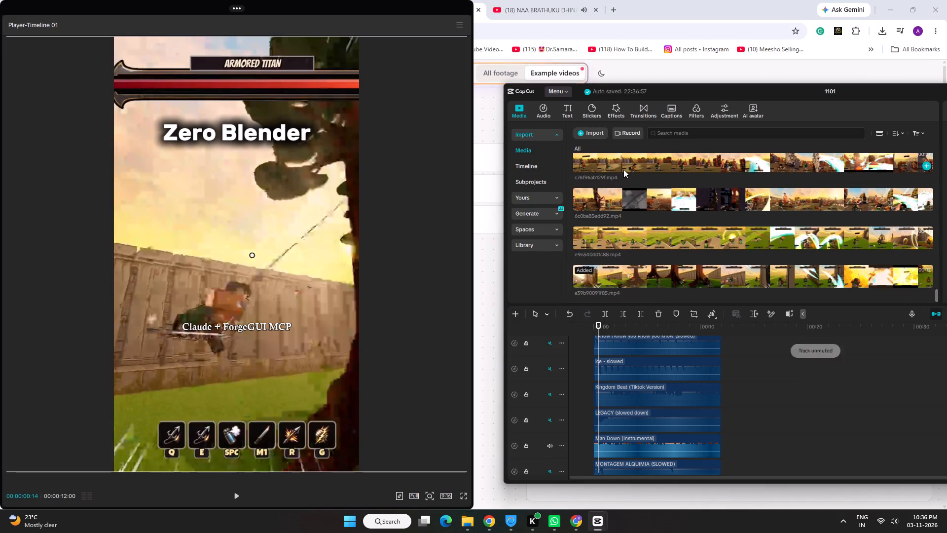
click(588, 131)
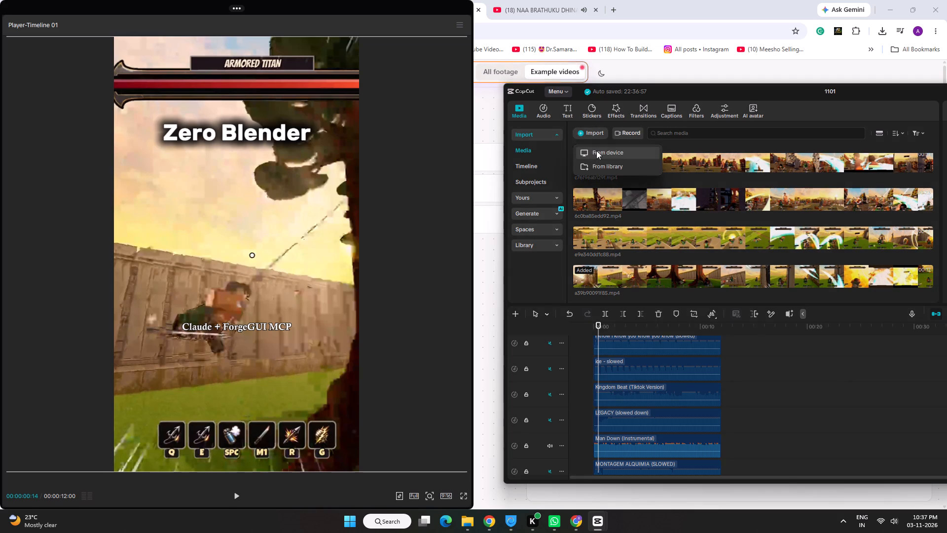
click(596, 151)
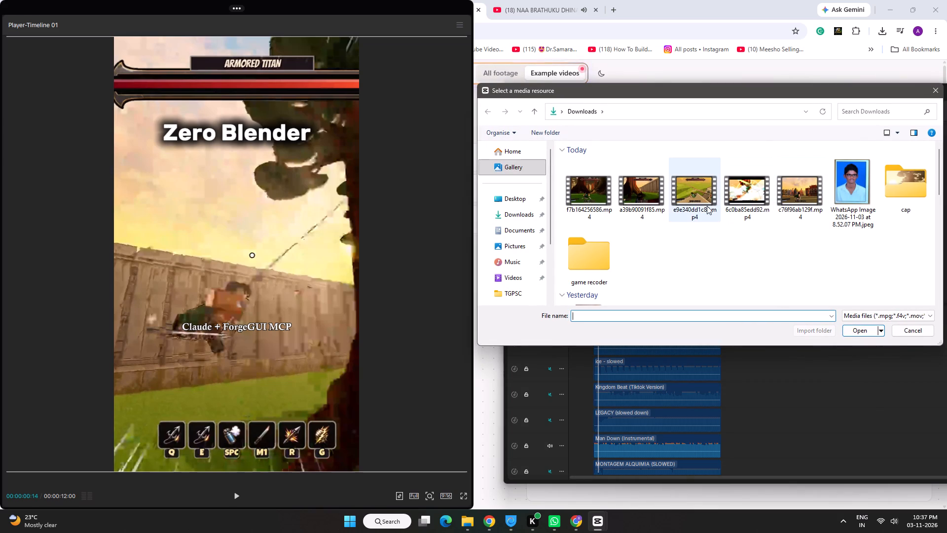
double_click(609, 203)
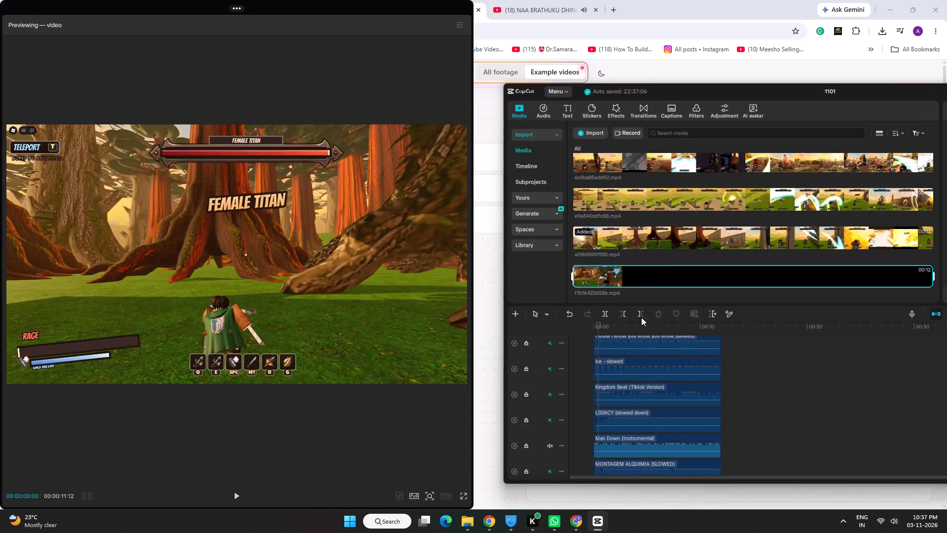
Shorten the main timeline clip to about 10 seconds and replace it with the imported f7b164256586.mp4.
scroll(657, 365, up, 11)
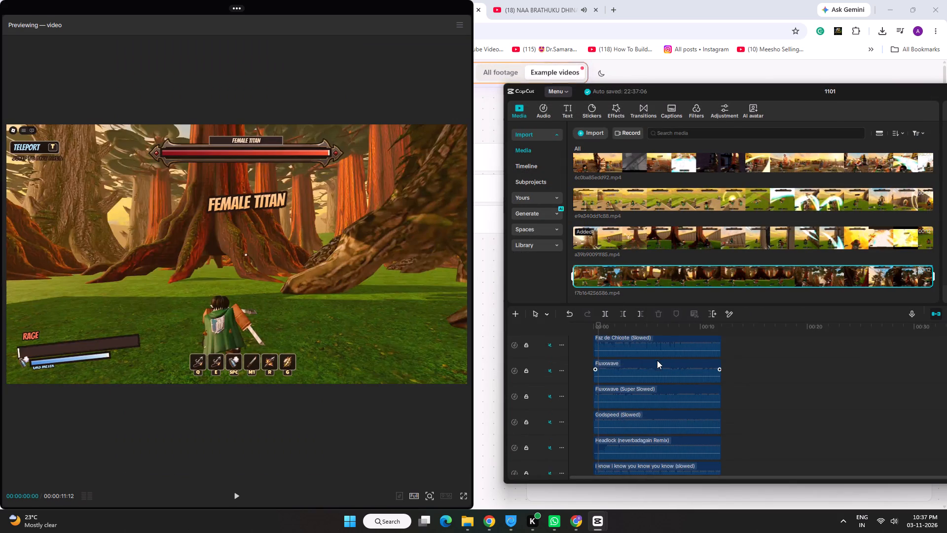
scroll(657, 360, up, 5)
drag(655, 276, 640, 344)
click(692, 350)
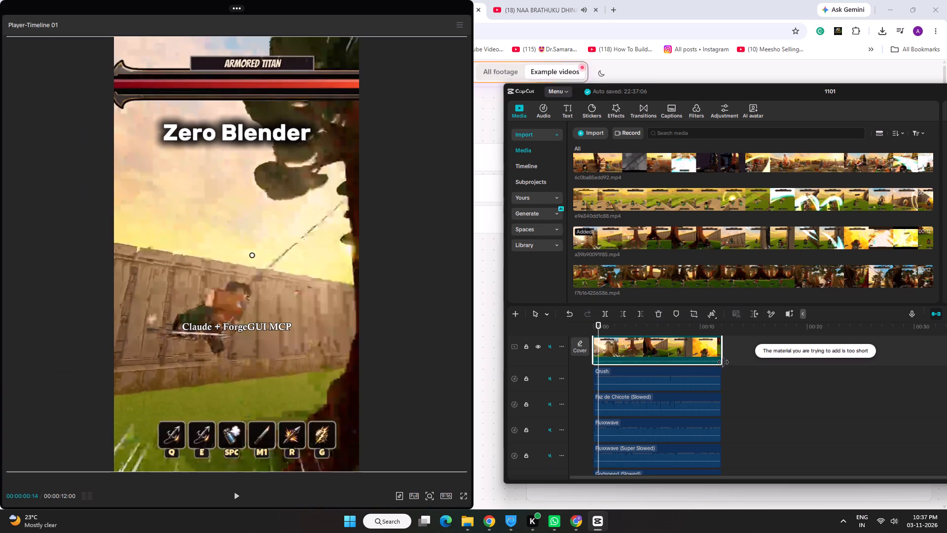
drag(723, 362, 697, 362)
drag(704, 273, 673, 309)
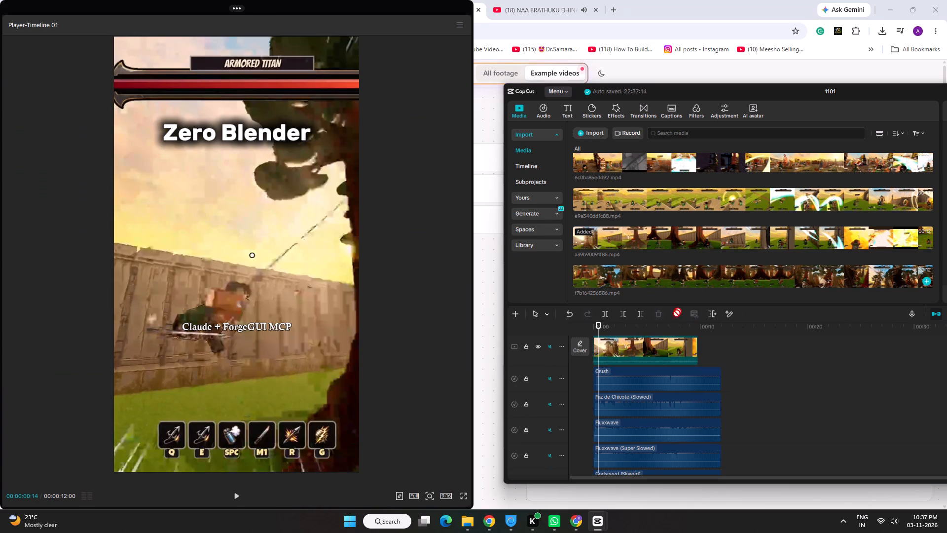
drag(673, 309, 652, 344)
click(842, 370)
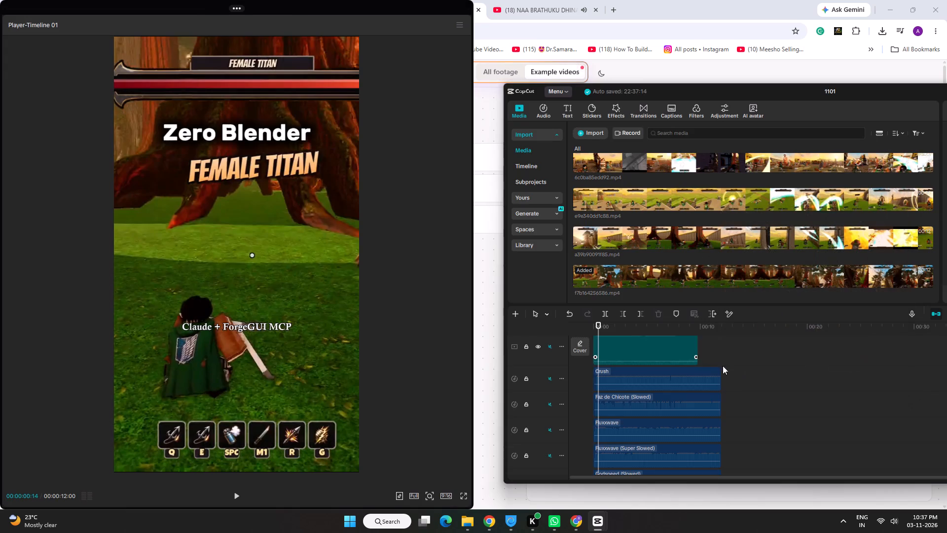
Extend the replaced f7b164256586.mp4 clip on the main track to its full length of 11:12.
click(664, 359)
drag(700, 362, 729, 368)
Extend the Zero Blender and Claude + ForgeGUI MCP captions to end with the video clip.
scroll(710, 355, up, 4)
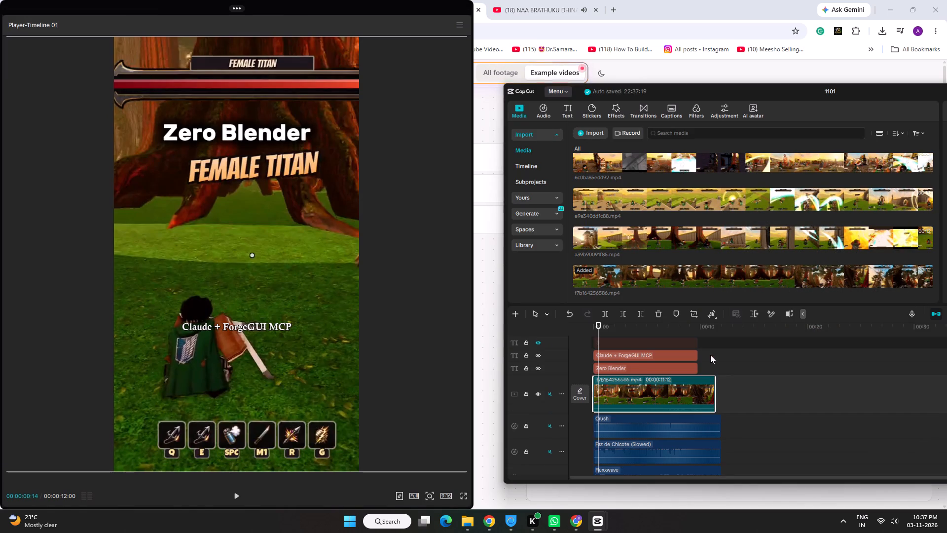
click(685, 373)
drag(697, 371, 707, 372)
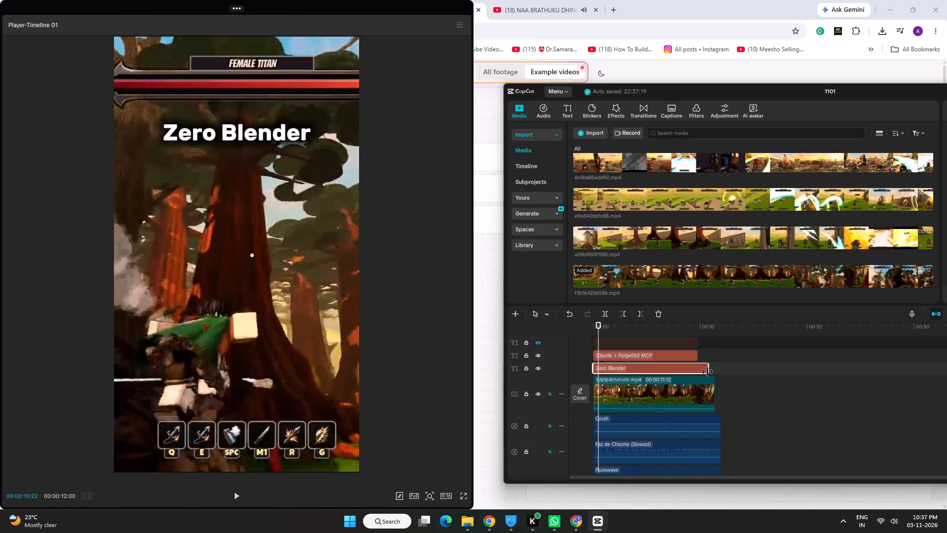
drag(707, 372, 712, 372)
click(690, 355)
drag(698, 358, 703, 359)
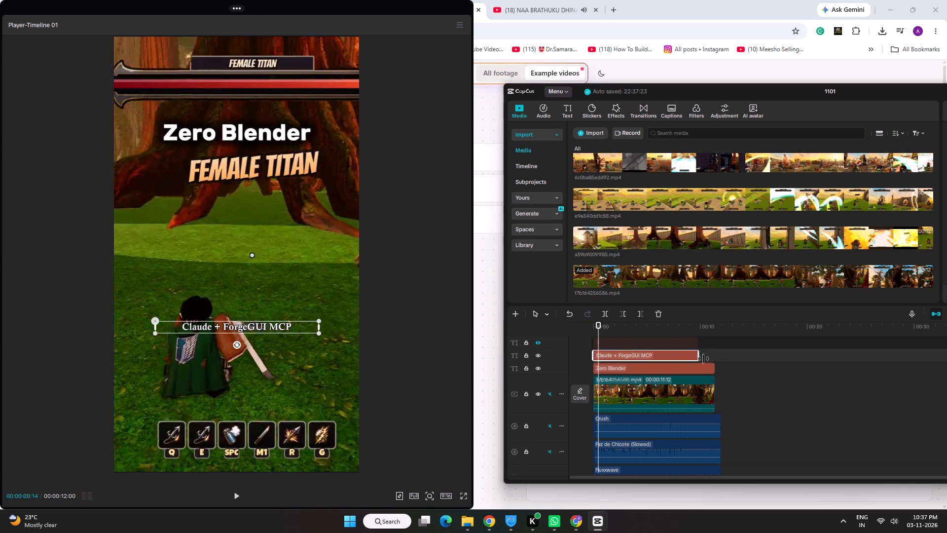
drag(703, 359, 715, 361)
Trim all the music tracks together to end with the video clip at 11:12.
scroll(743, 375, down, 4)
click(735, 372)
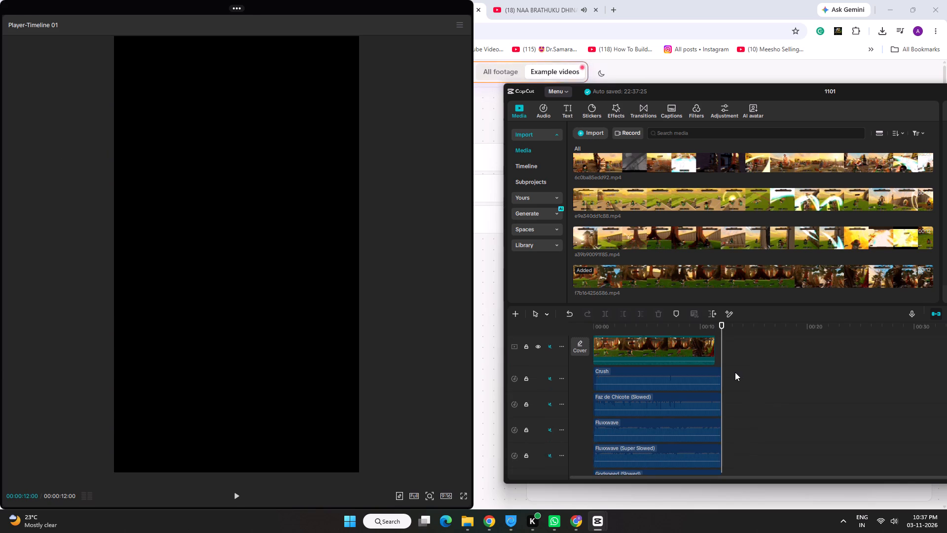
scroll(735, 367, up, 4)
key(ctrl+a)
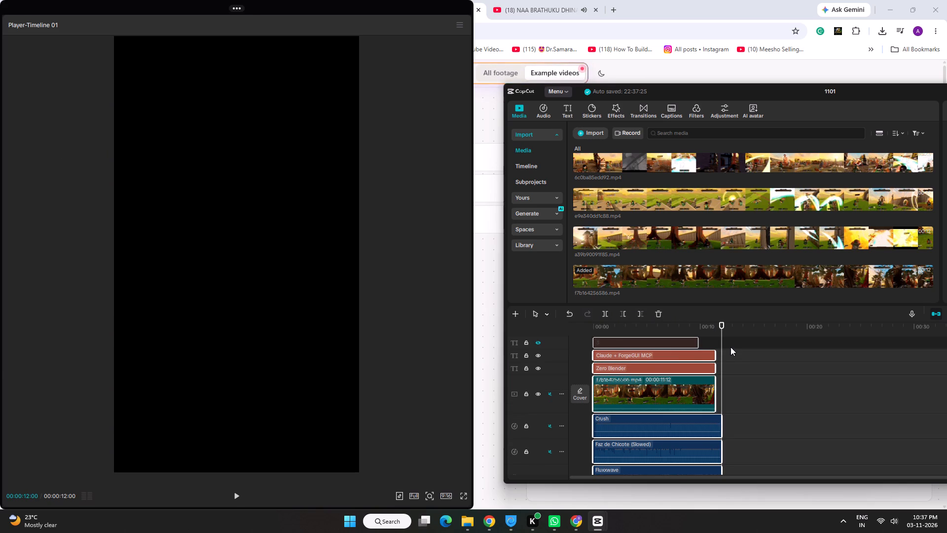
ctrl+click(678, 343)
ctrl+click(678, 355)
ctrl+click(679, 365)
ctrl+click(679, 385)
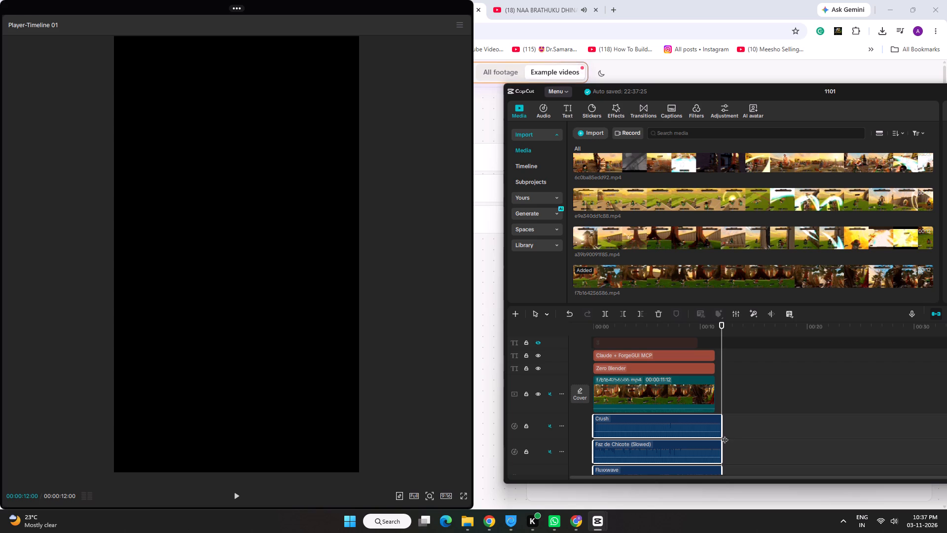
ctrl+drag(724, 432, 718, 434)
Switch the music from Man Down (Instrumental) to MONTAGEM ALQUIMIA (SLOWED) and play the video briefly with it.
ctrl+scroll(732, 388, down, 4)
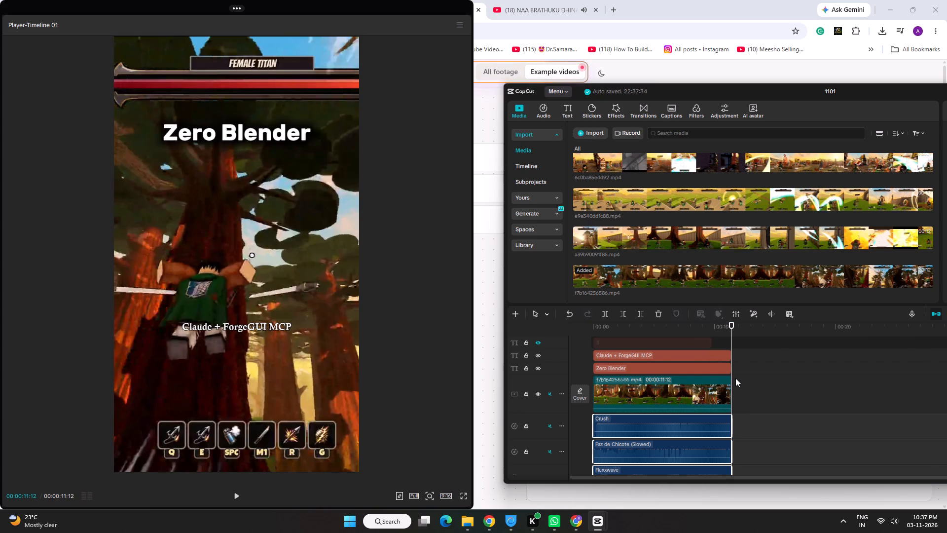
scroll(735, 378, up, 1)
scroll(735, 378, down, 5)
scroll(735, 378, up, 5)
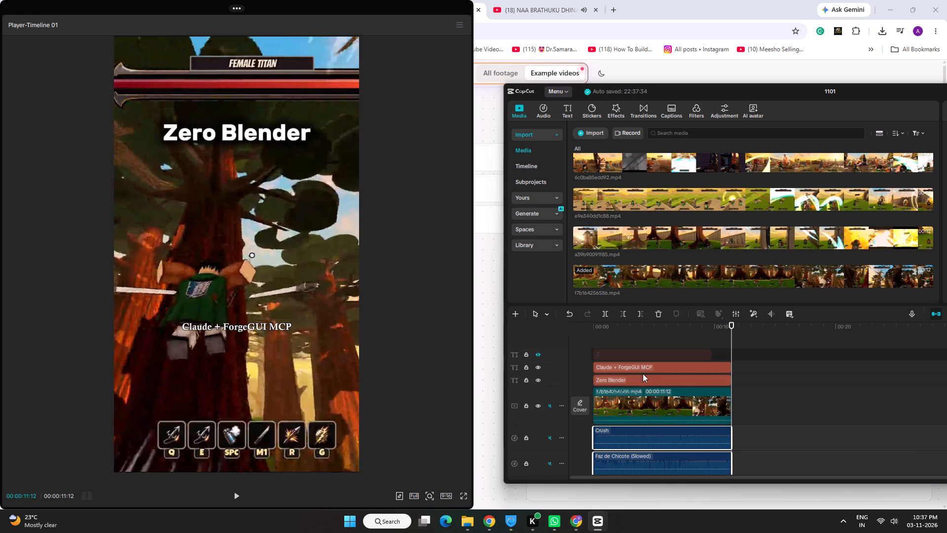
scroll(626, 358, down, 20)
scroll(626, 358, down, 6)
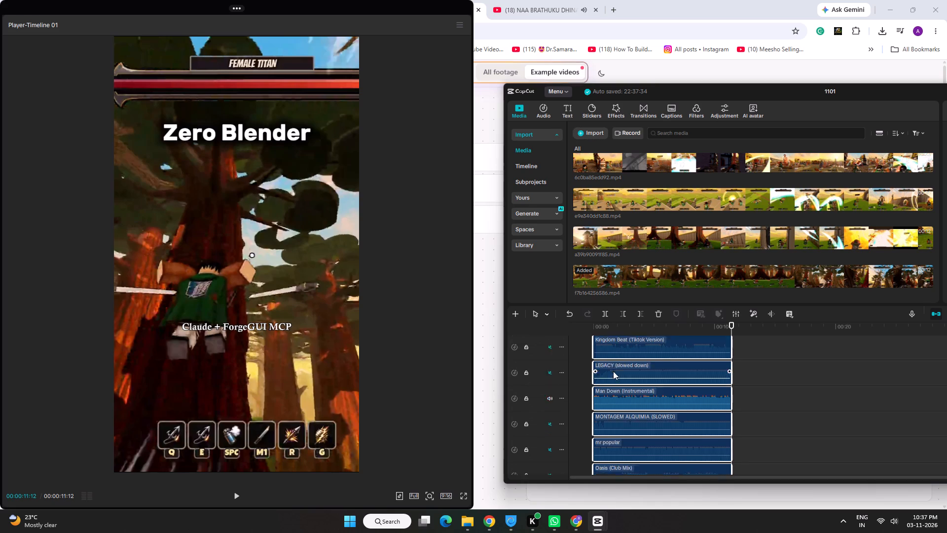
scroll(613, 371, down, 2)
click(551, 362)
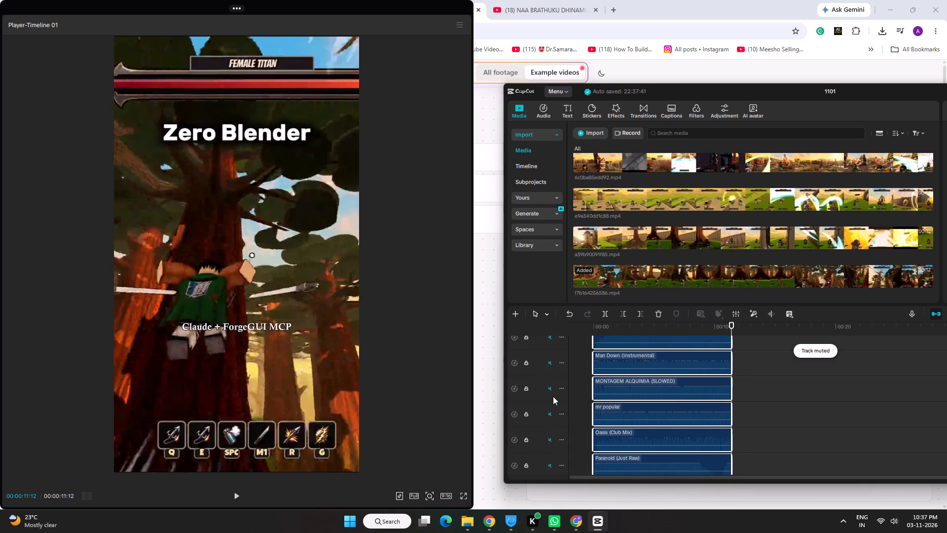
click(550, 391)
key(space)
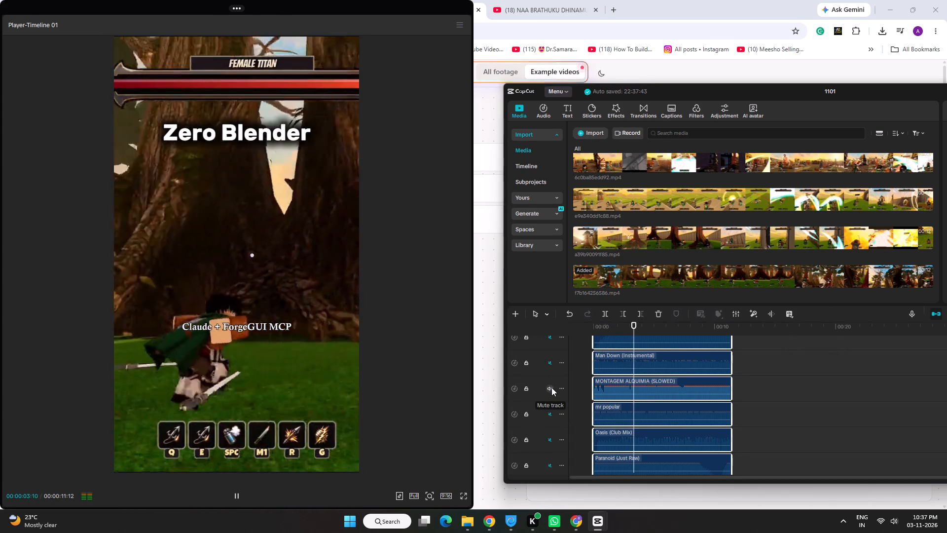
key(space)
Replace the Zero Blender caption with the hook text "One prompt" copied from the Titan Slayers example page on BloxClips.
click(485, 255)
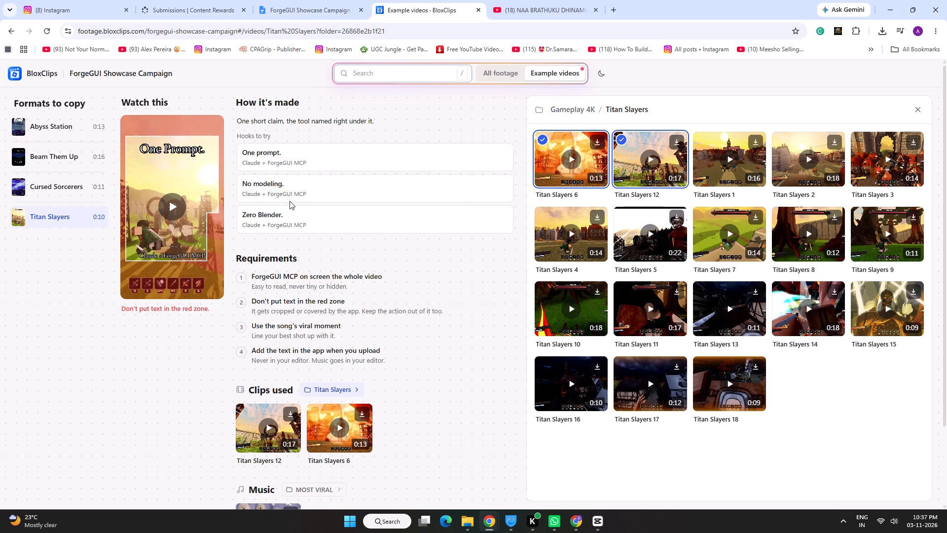
drag(242, 152, 276, 152)
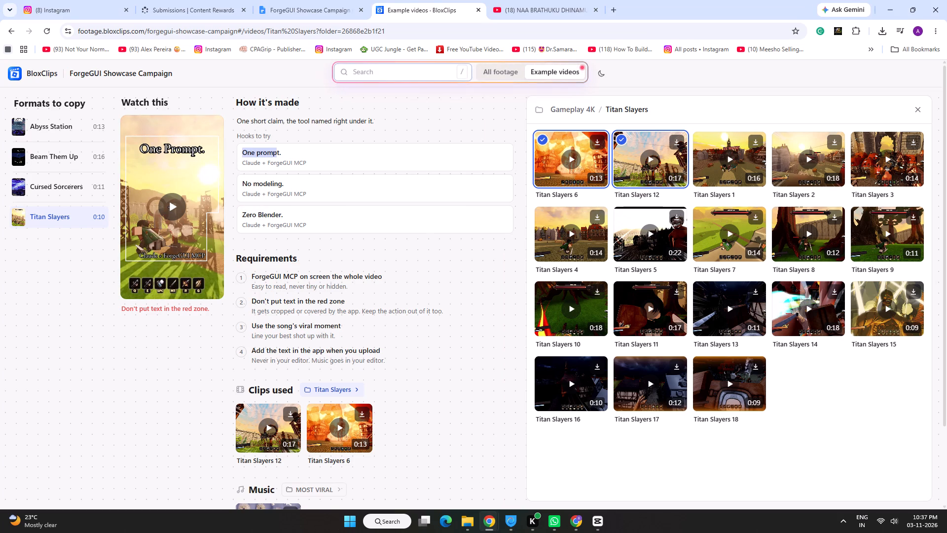
drag(276, 152, 278, 152)
right_click(277, 151)
click(304, 161)
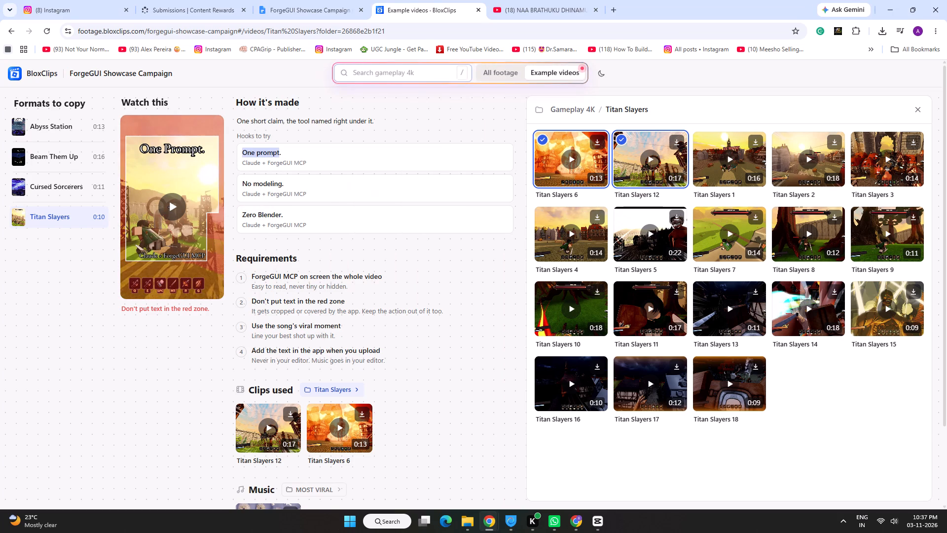
click(631, 482)
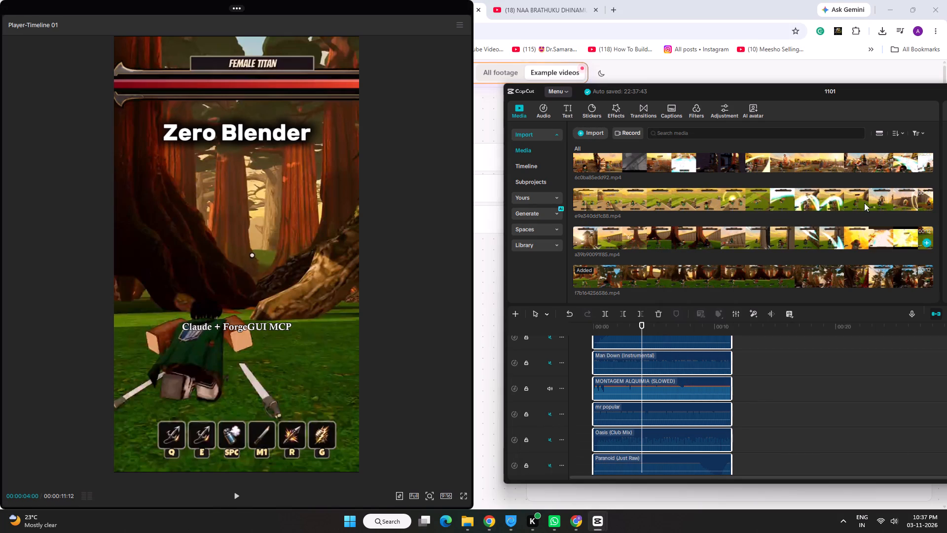
scroll(748, 377, up, 1)
click(849, 79)
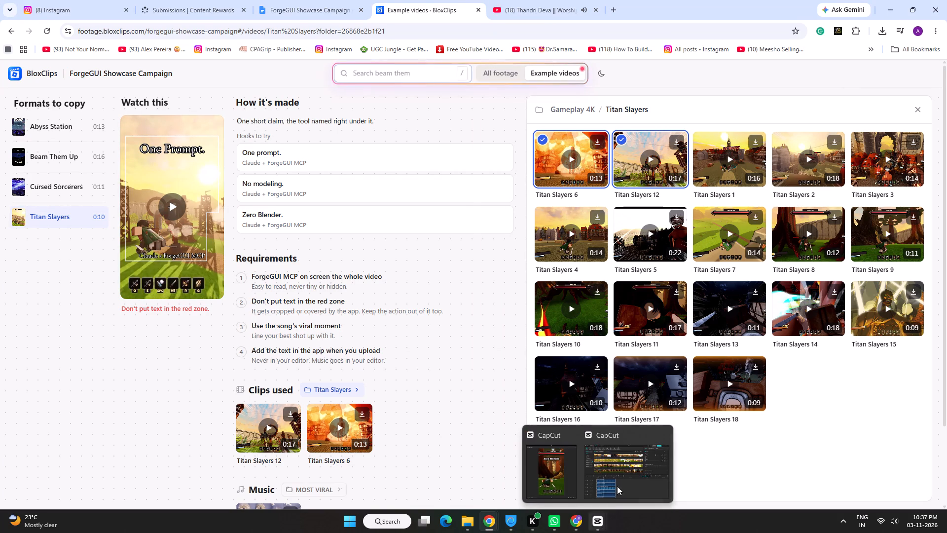
click(619, 476)
click(247, 140)
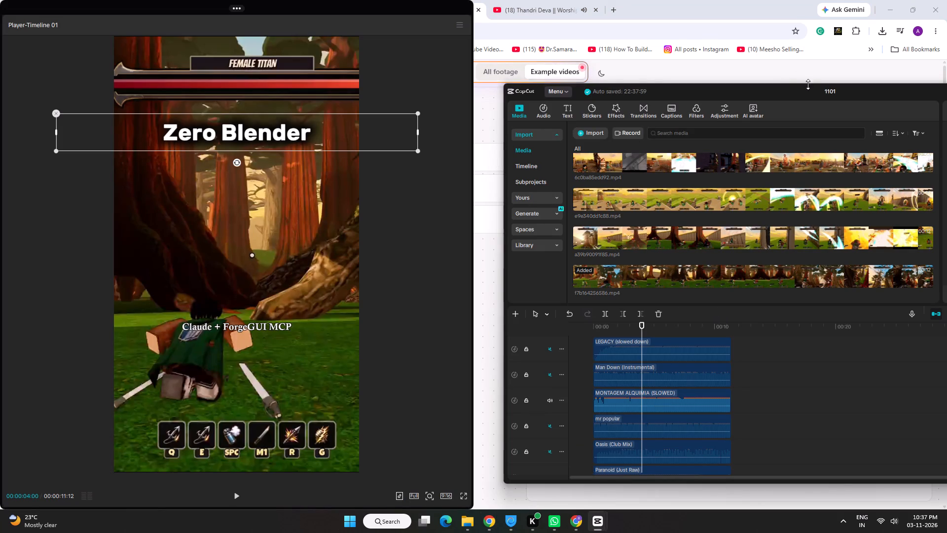
drag(807, 90, 579, 90)
drag(764, 154, 723, 153)
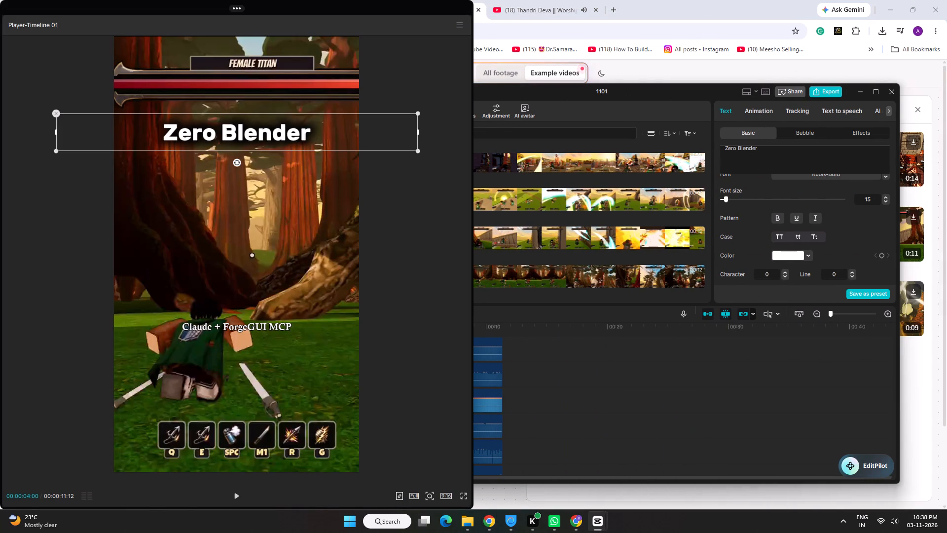
drag(723, 153, 719, 148)
key(ctrl+v)
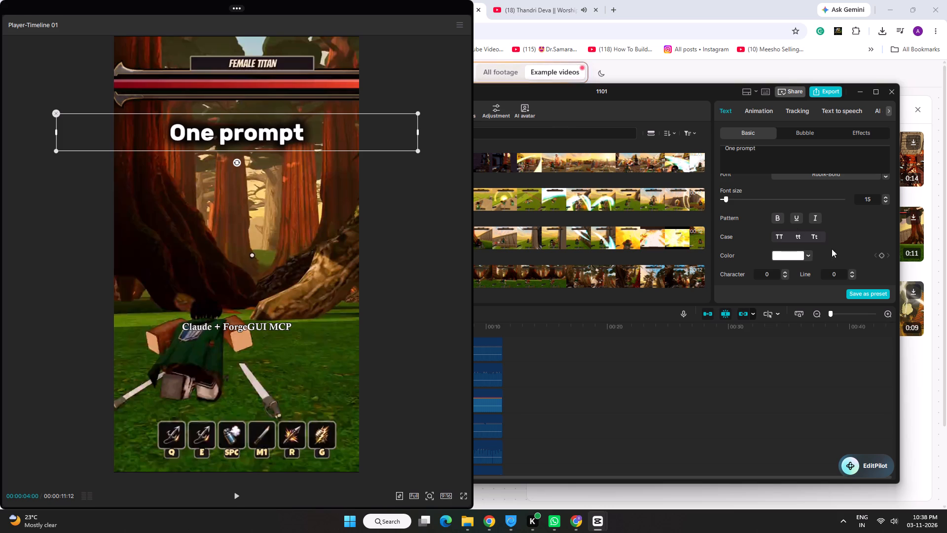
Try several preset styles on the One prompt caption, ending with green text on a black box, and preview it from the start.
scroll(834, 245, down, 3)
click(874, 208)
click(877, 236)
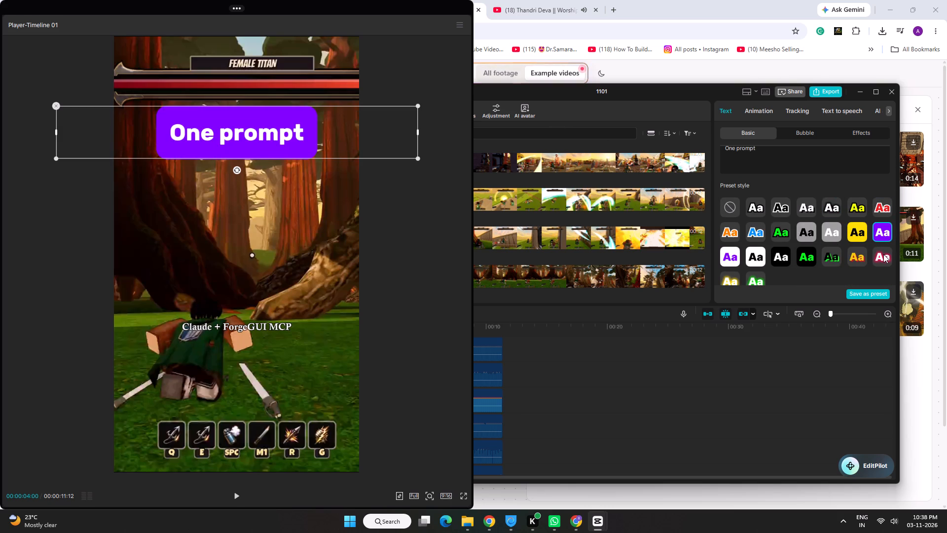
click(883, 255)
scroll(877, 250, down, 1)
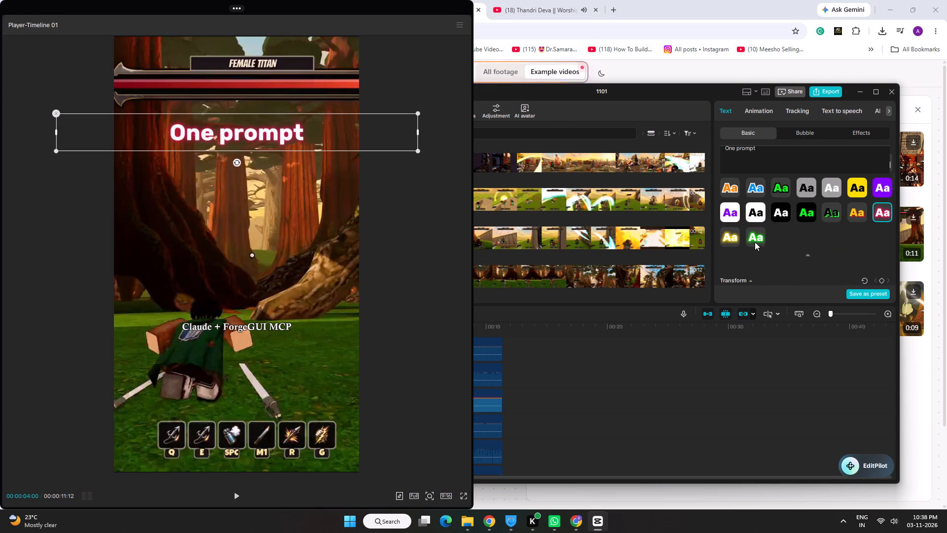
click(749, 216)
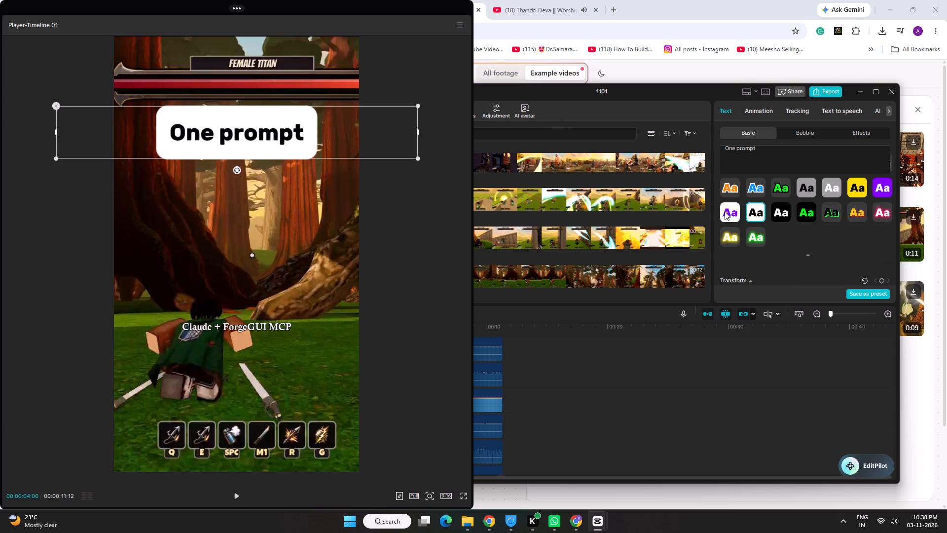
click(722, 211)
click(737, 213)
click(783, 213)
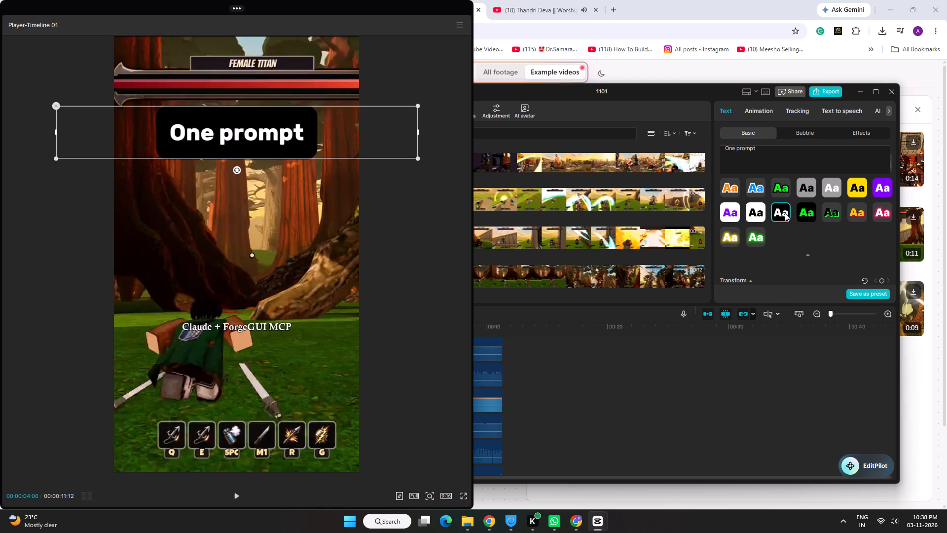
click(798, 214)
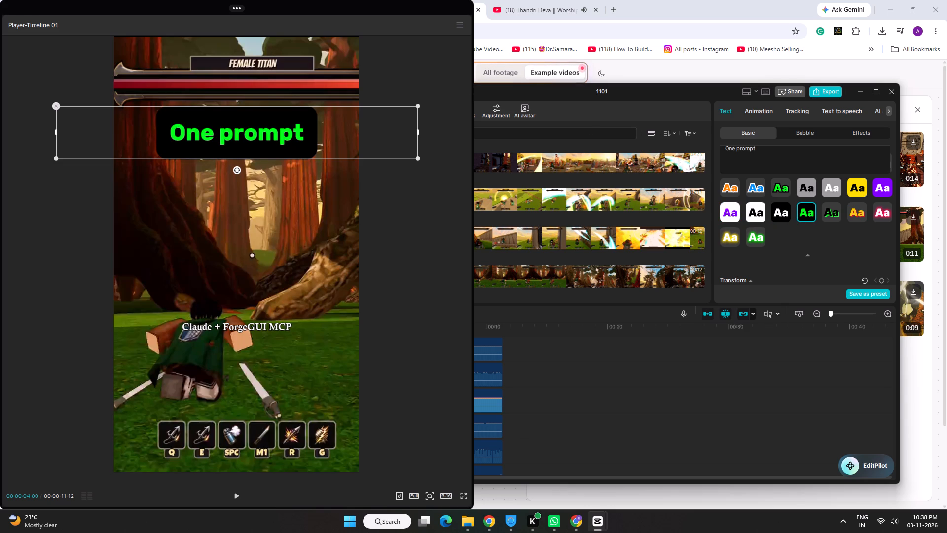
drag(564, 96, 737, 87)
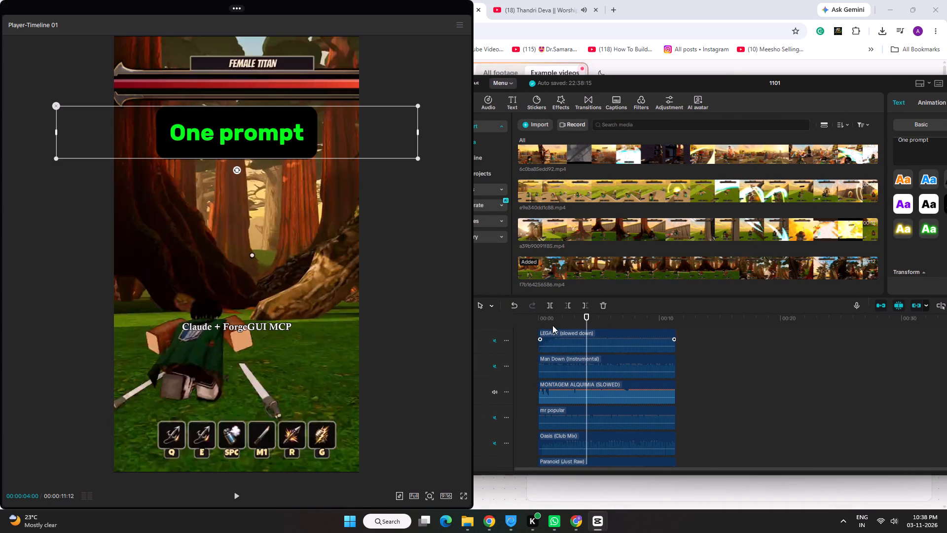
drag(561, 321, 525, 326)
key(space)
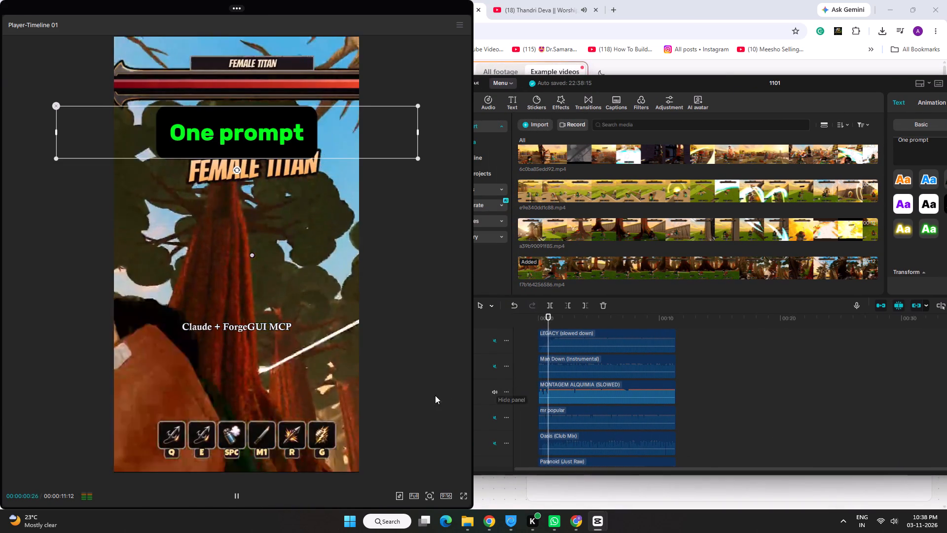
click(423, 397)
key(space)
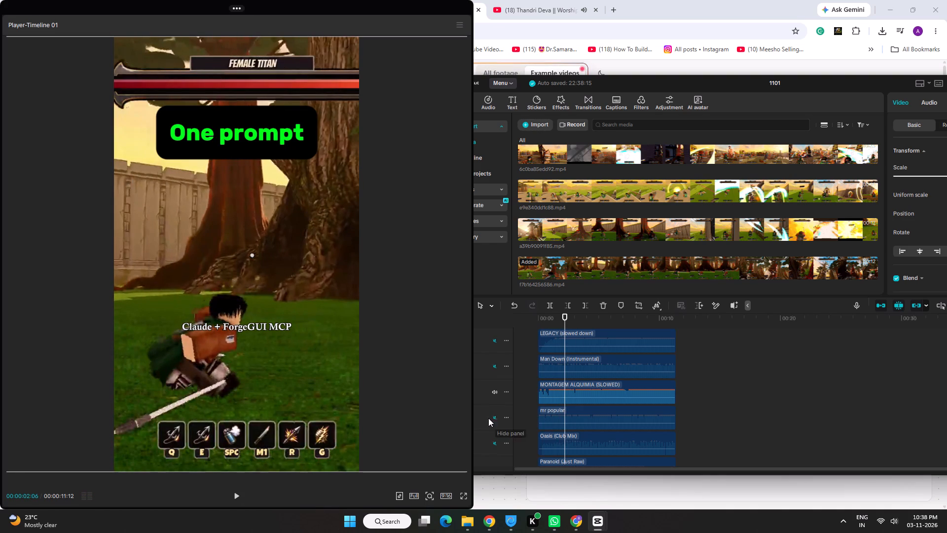
Apply the preset style with green letters and a black outline to the One prompt caption and play it briefly.
drag(850, 87, 731, 97)
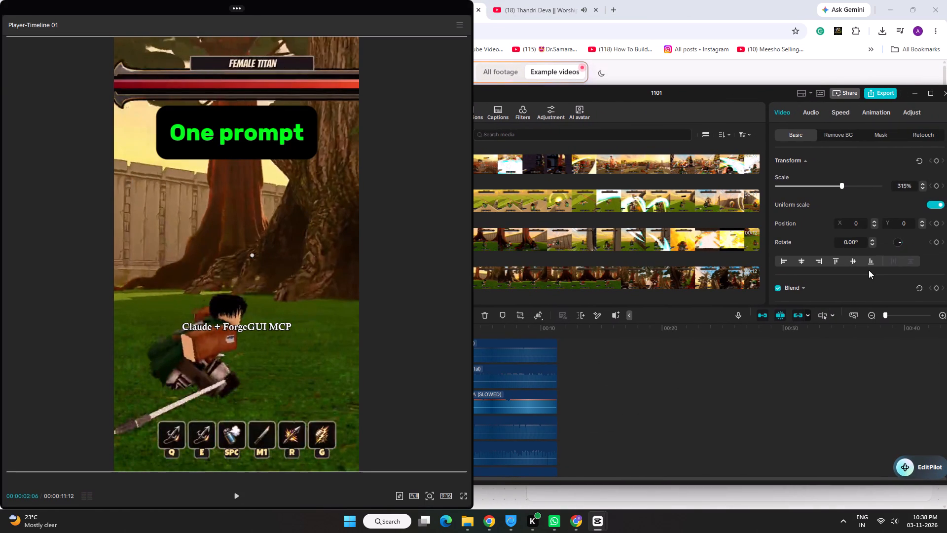
scroll(869, 269, down, 3)
scroll(862, 242, up, 4)
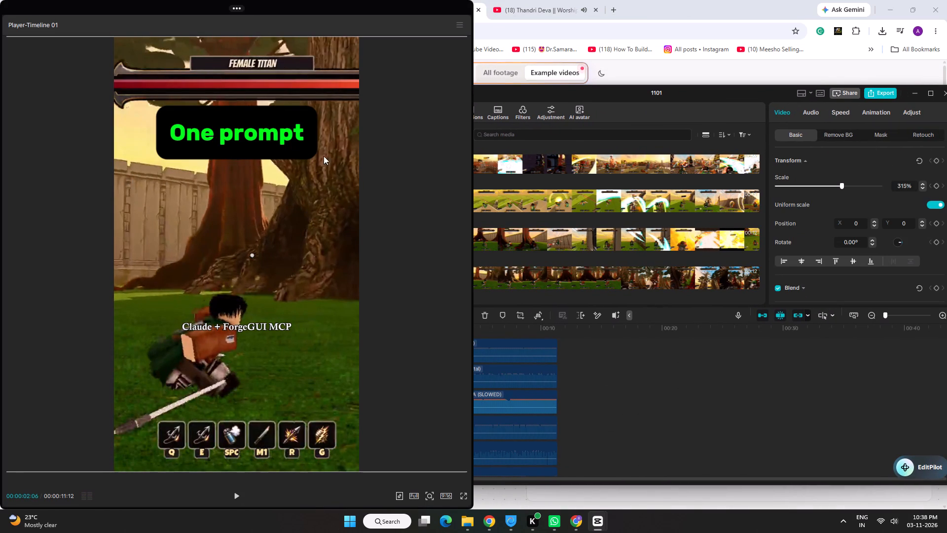
click(290, 137)
scroll(893, 243, down, 2)
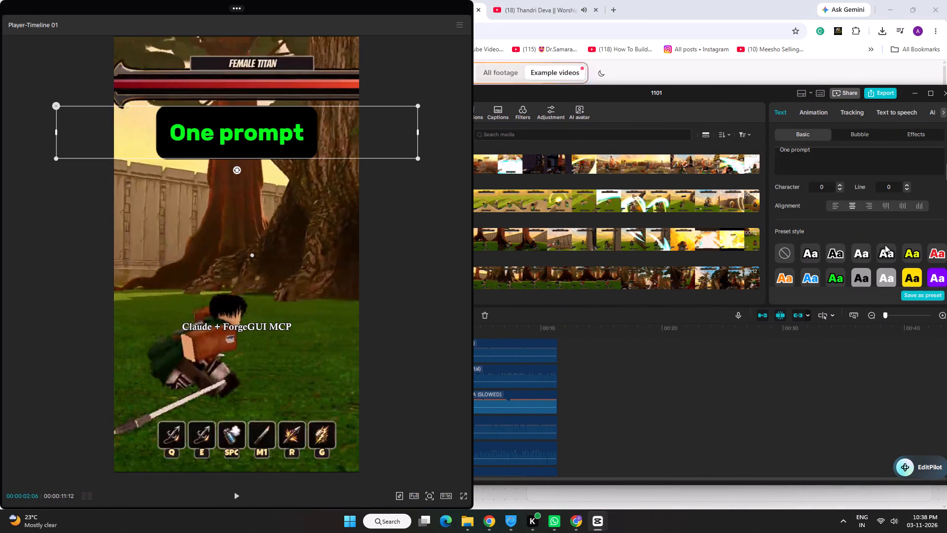
scroll(871, 239, down, 2)
click(826, 190)
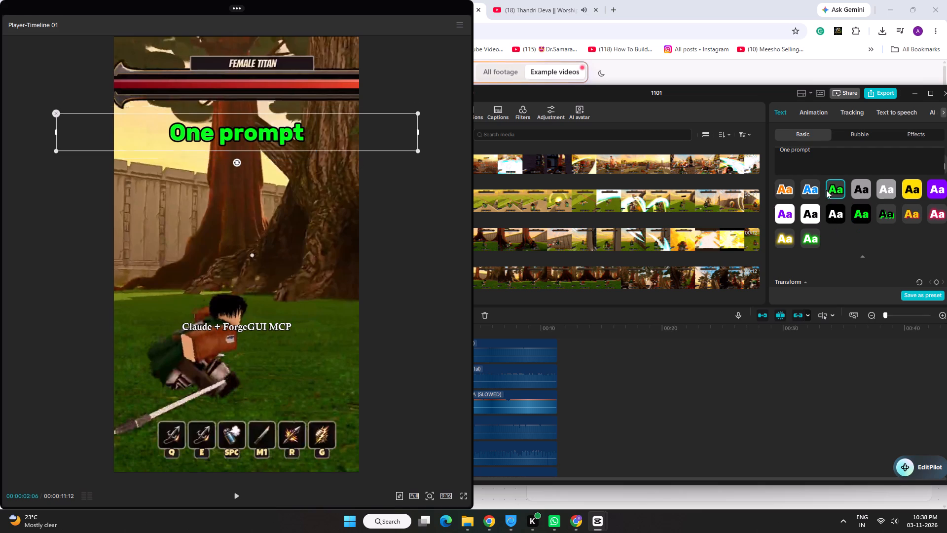
key(space)
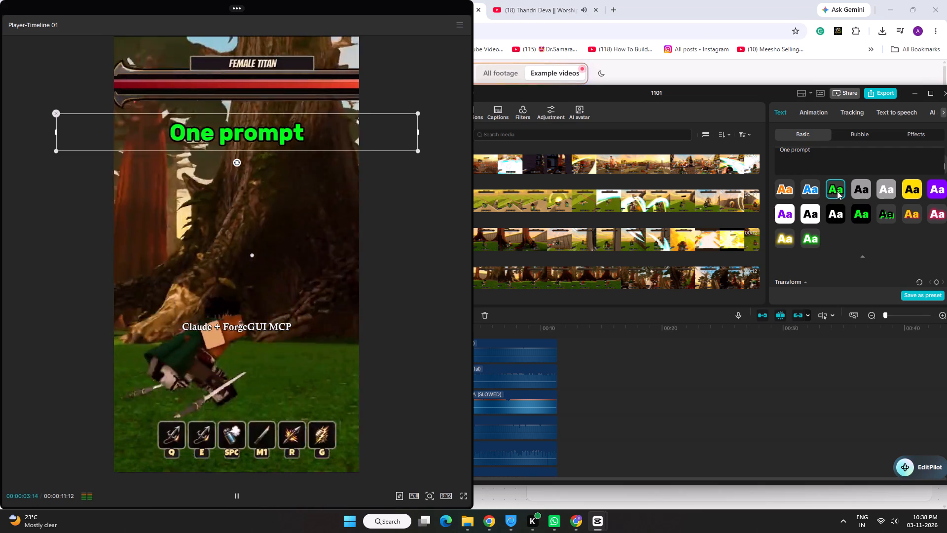
key(space)
Switch the music from MONTAGEM ALQUIMIA (SLOWED) to mr popular and play the video from the start.
drag(619, 95, 778, 85)
drag(629, 316, 574, 321)
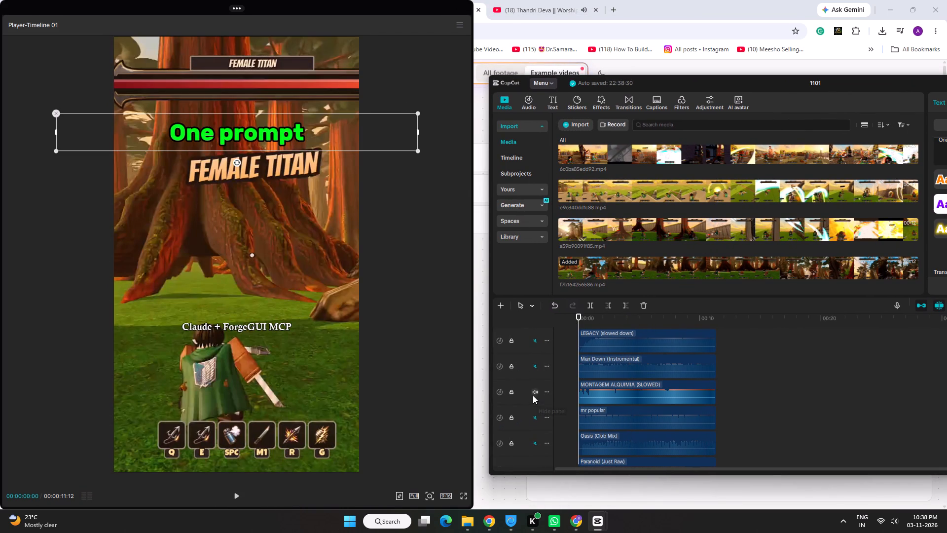
click(532, 392)
click(536, 414)
click(539, 418)
key(space)
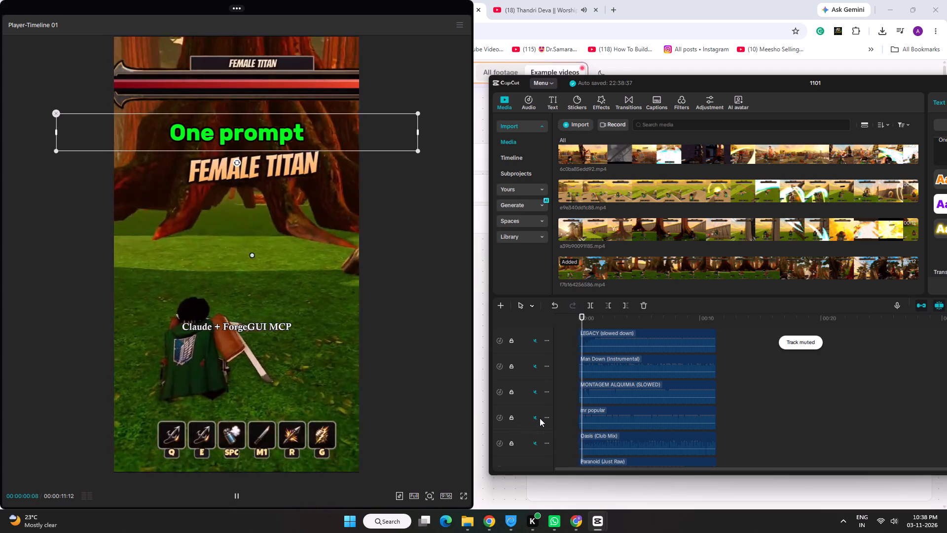
key(space)
click(537, 417)
key(space)
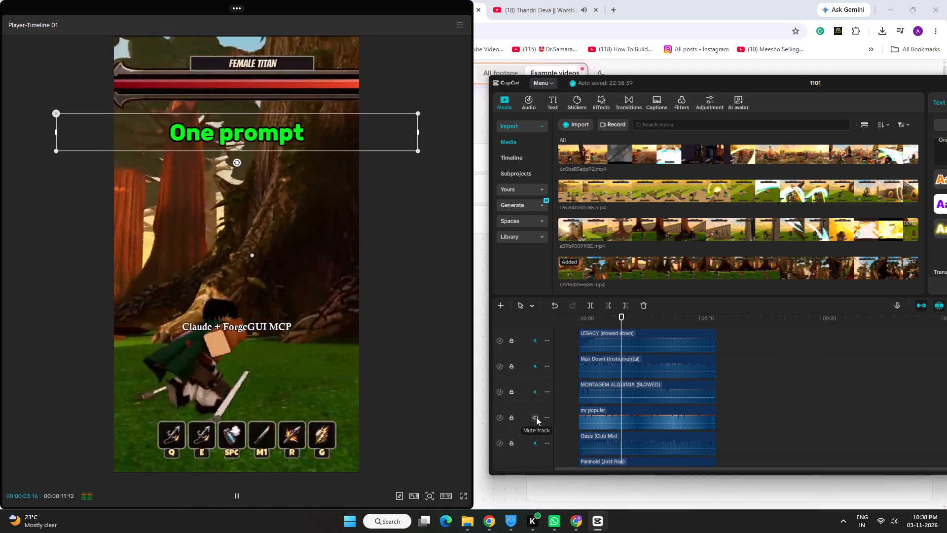
key(space)
Switch the music from mr popular to Oasis (Club Mix), play through to the end, and briefly replay the opening.
click(536, 417)
click(539, 442)
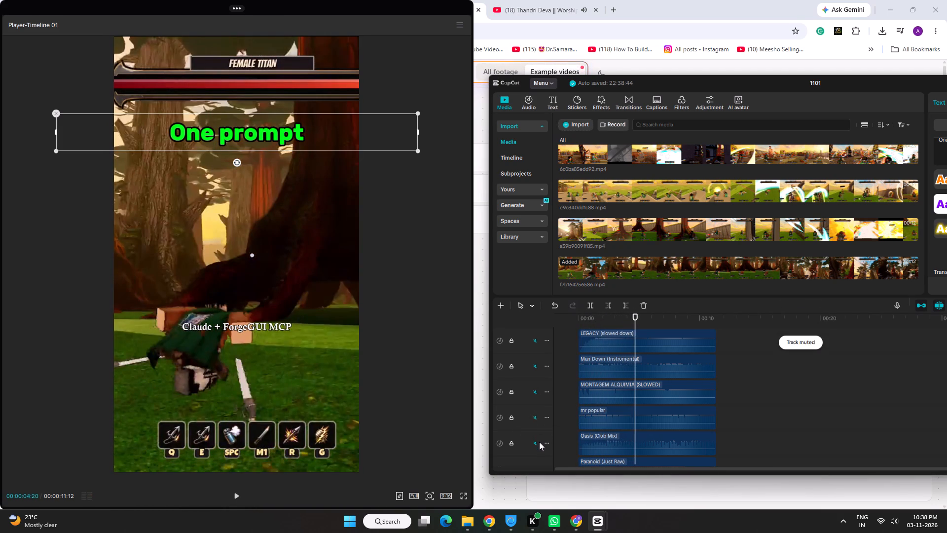
click(537, 445)
key(space)
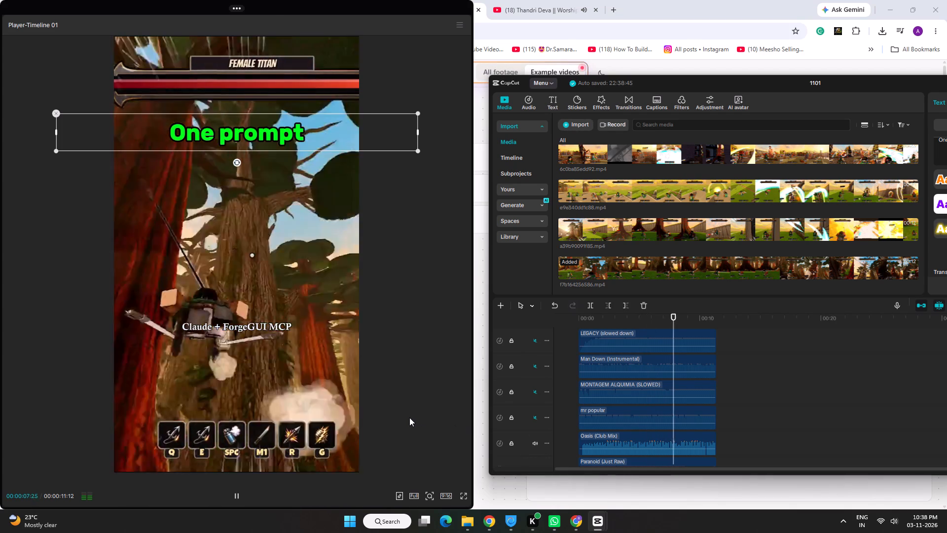
click(409, 418)
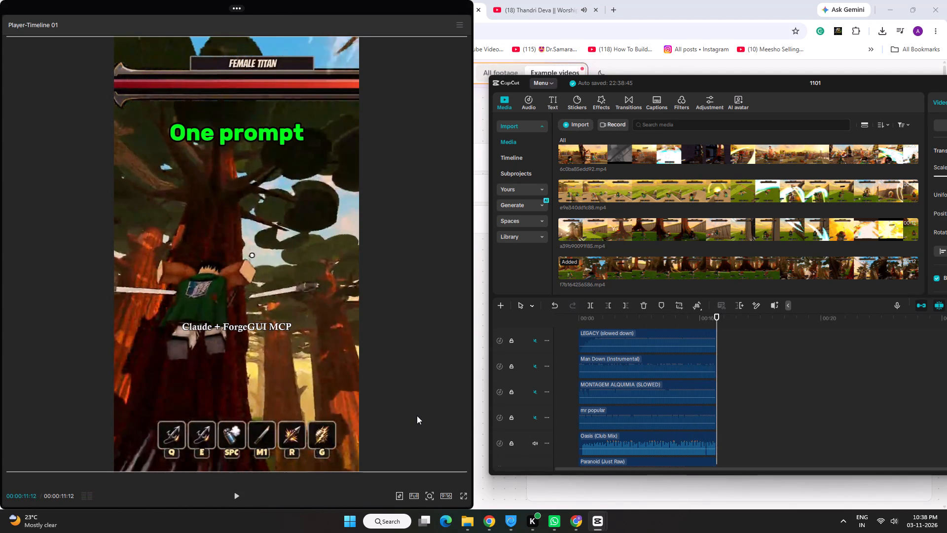
key(space)
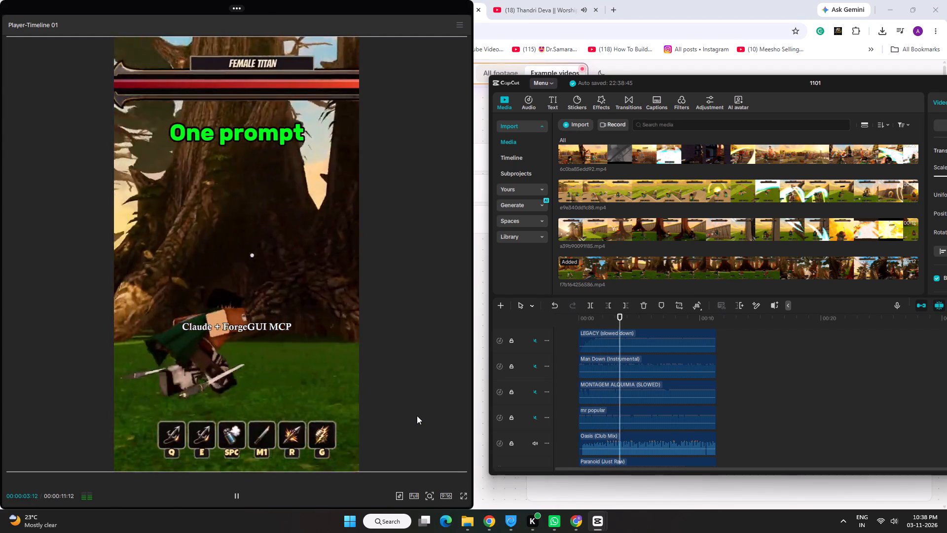
key(space)
Export project 1101 with the One prompt caption and the Oasis (Club Mix) music.
scroll(608, 386, down, 7)
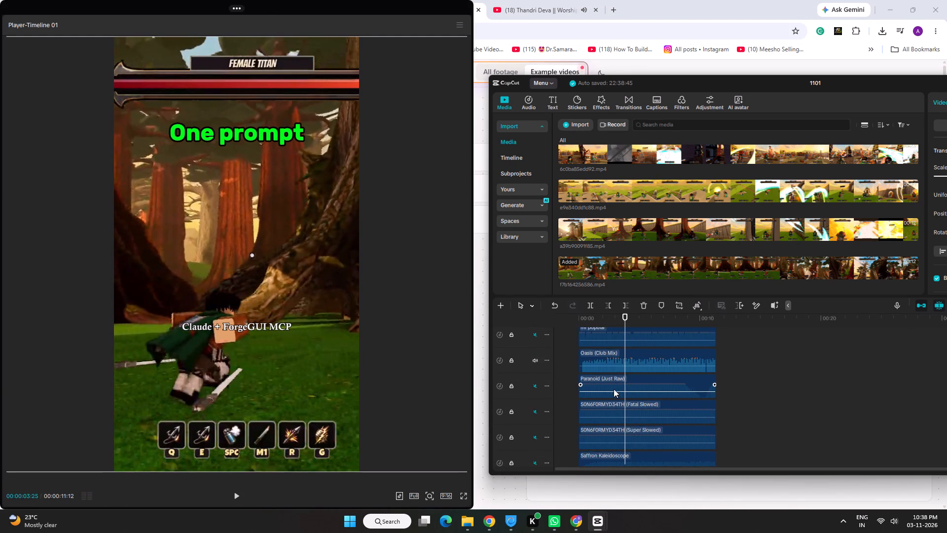
scroll(613, 388, down, 3)
key(ctrl+e)
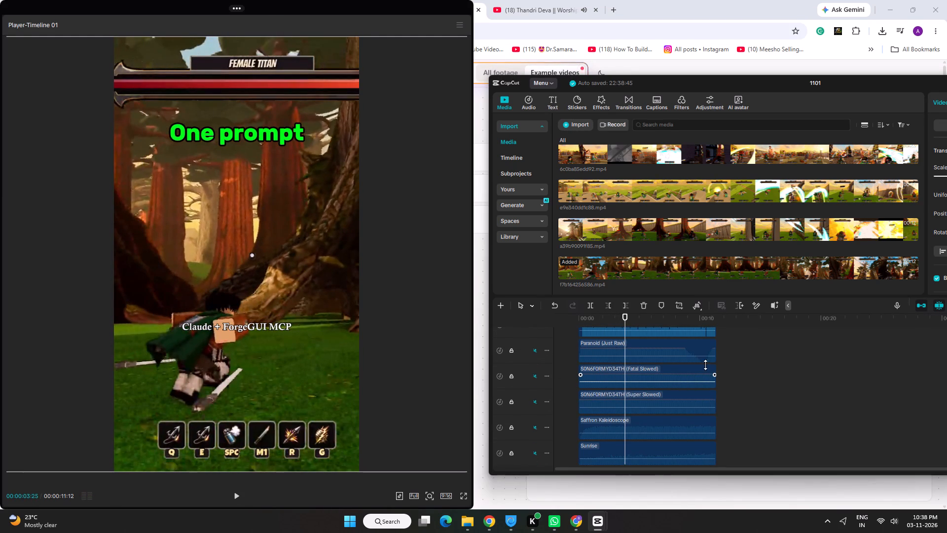
click(887, 423)
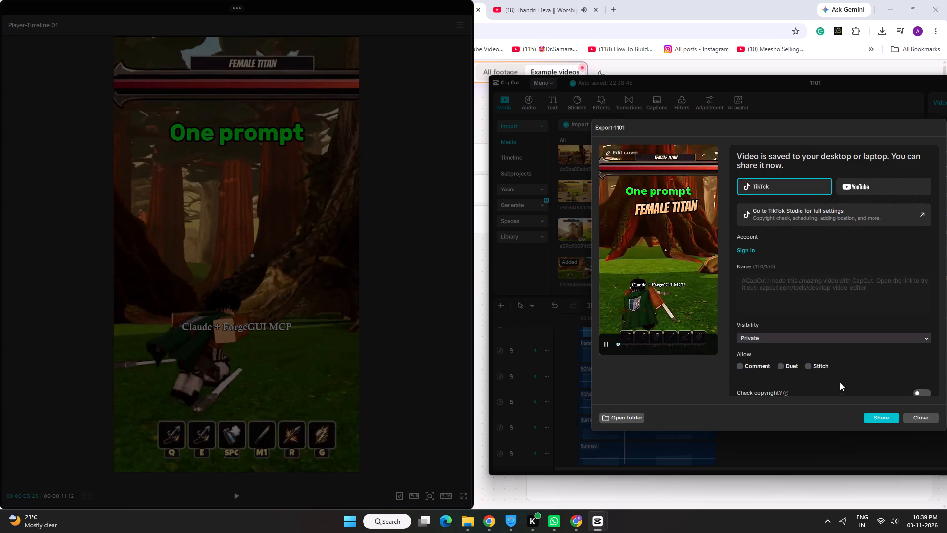
Copy the exported video 1101(46).mp4 from its output folder into the cap folder in Downloads and close the file window.
click(624, 414)
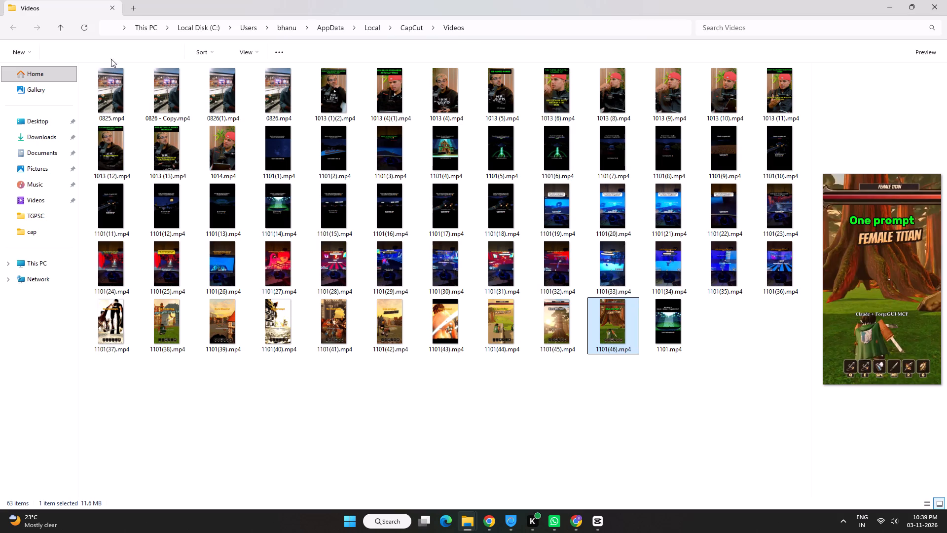
click(85, 50)
click(58, 138)
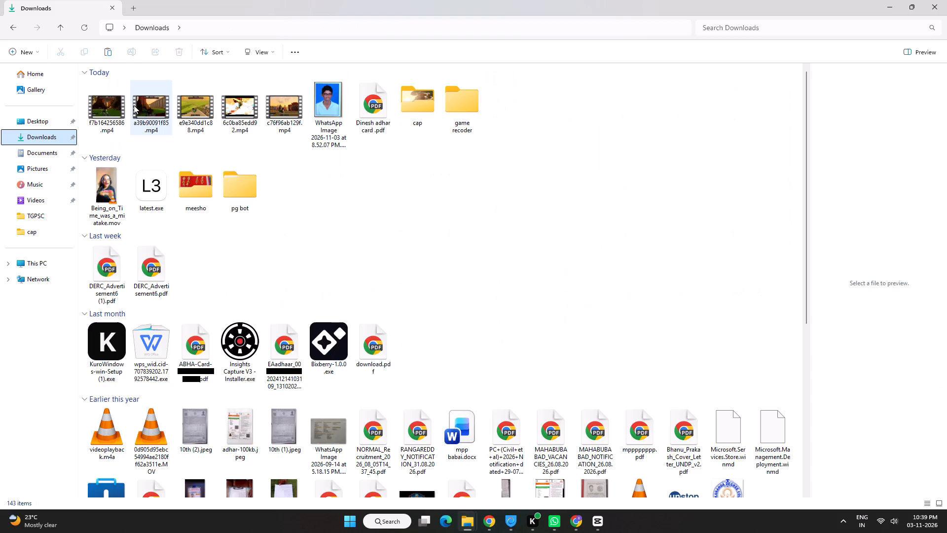
double_click(412, 103)
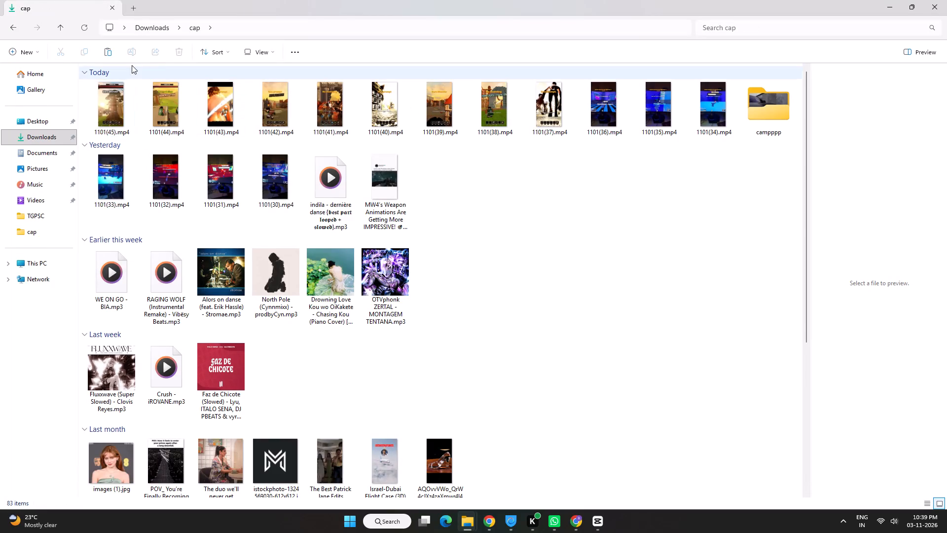
click(108, 53)
click(946, 0)
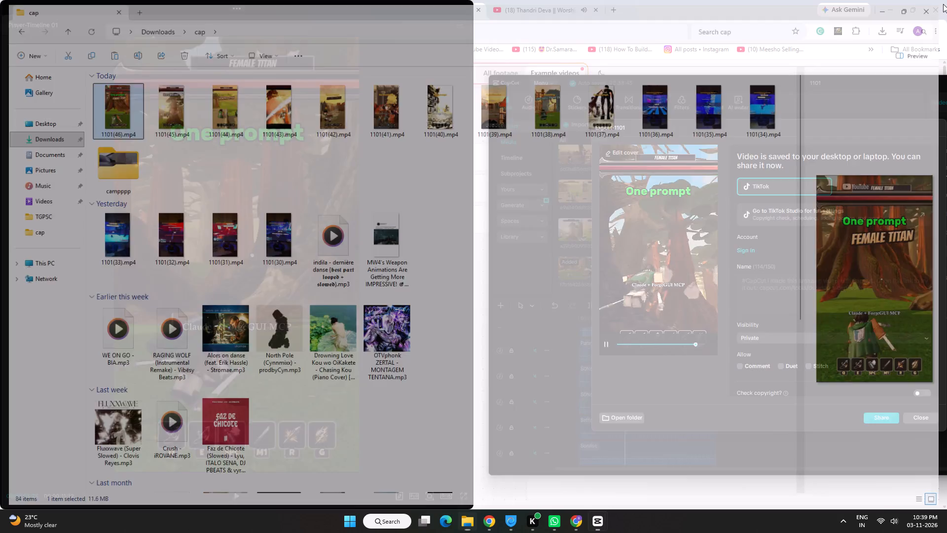
Dismiss the finished export, close project 1101, and exit the video editor.
click(930, 419)
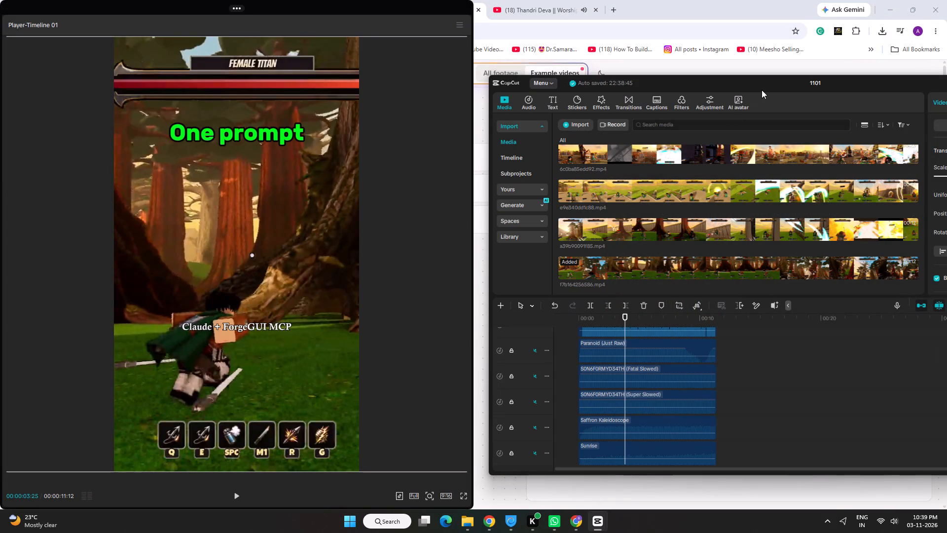
drag(769, 84, 643, 100)
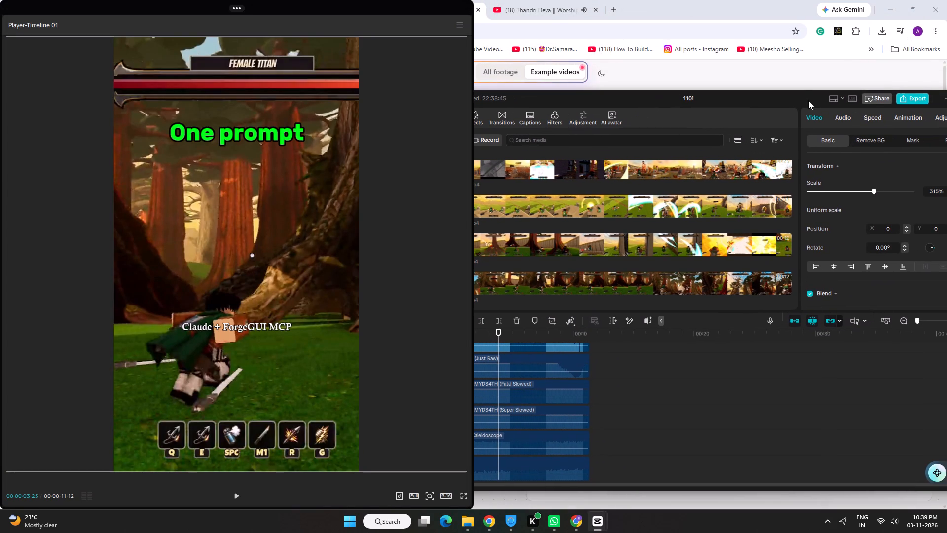
drag(808, 101, 694, 101)
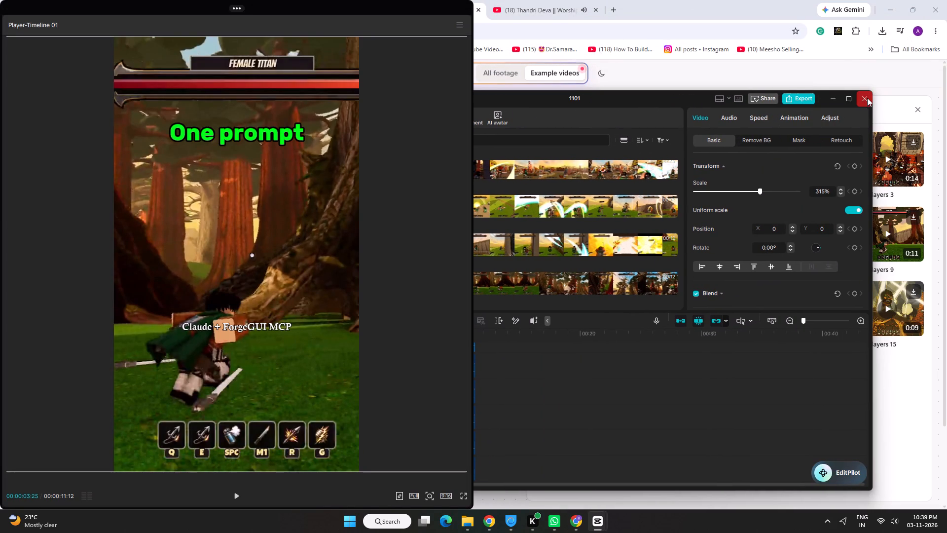
click(867, 97)
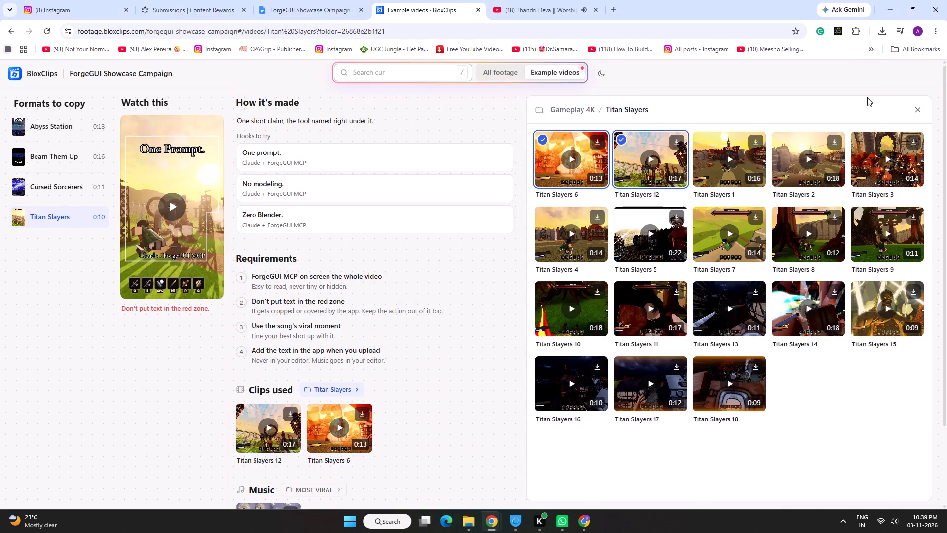
click(927, 18)
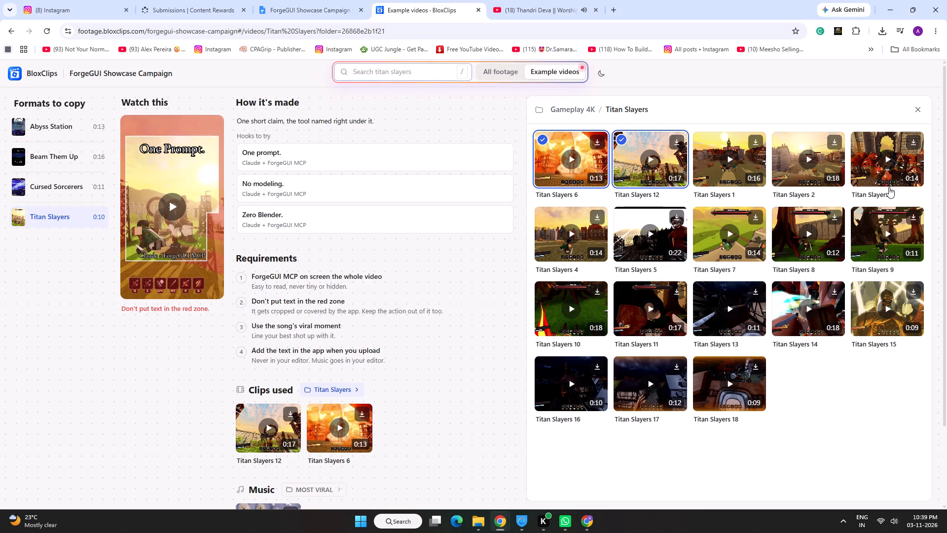
Close the extra browser window and return to the BloxClips Example videos page.
click(541, 7)
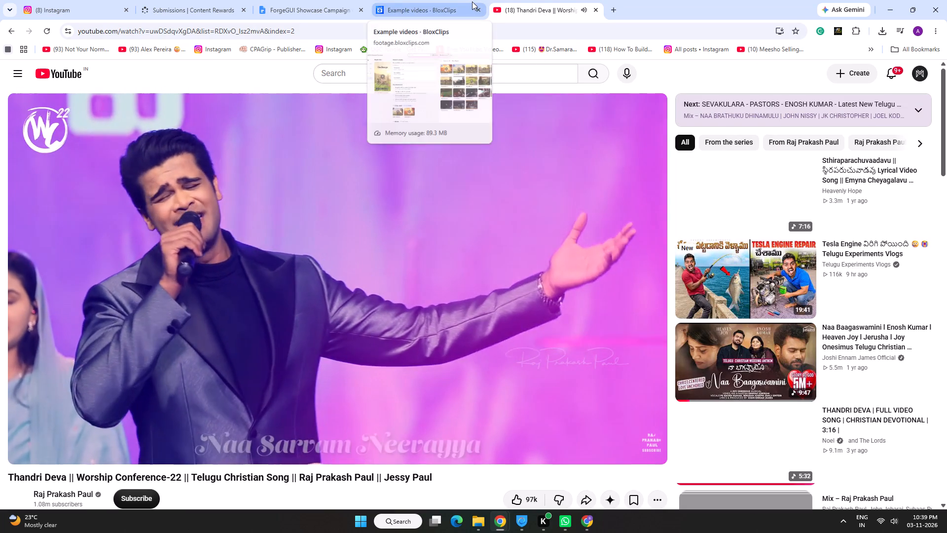
click(472, 1)
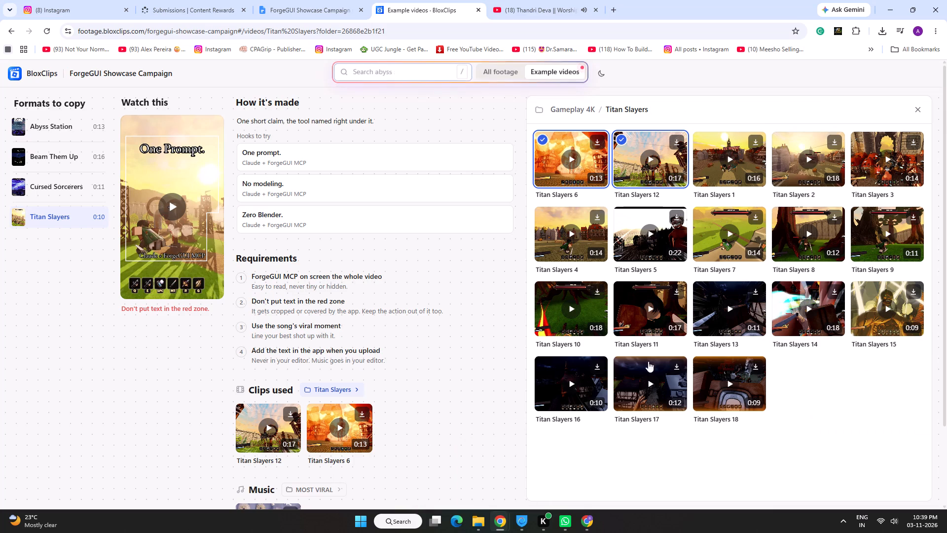
click(573, 429)
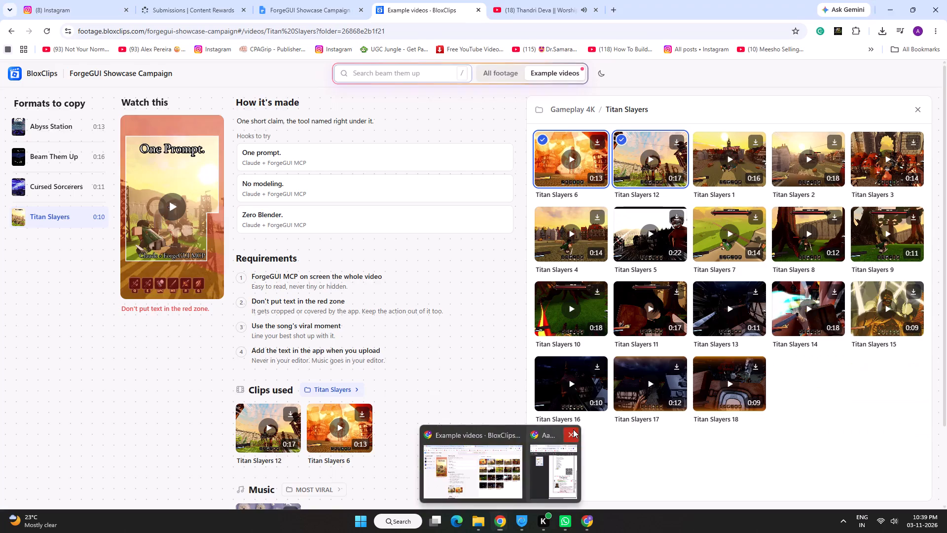
click(524, 468)
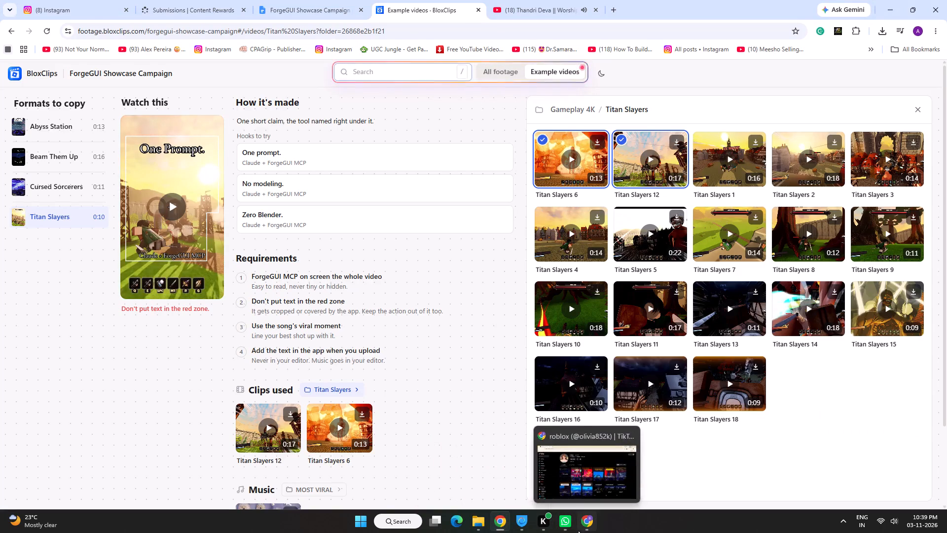
Reload the roblox TikTok profile in the other browser window, look through its posted videos and their views, and minimise the window.
click(574, 492)
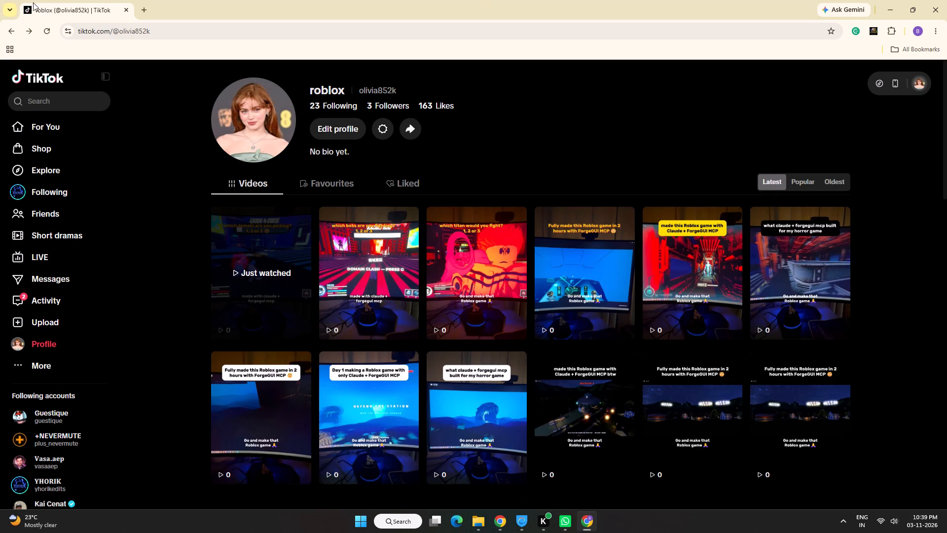
click(50, 31)
scroll(557, 143, down, 3)
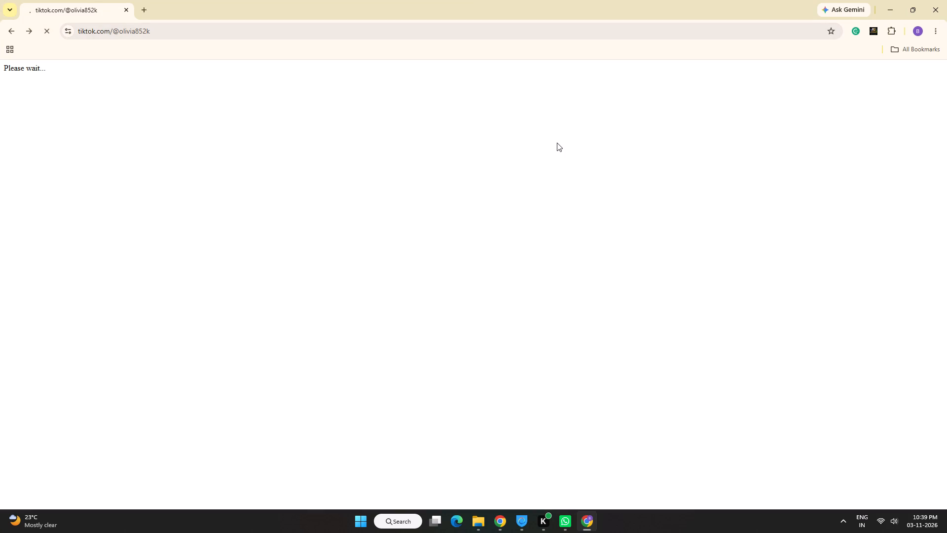
scroll(557, 143, down, 6)
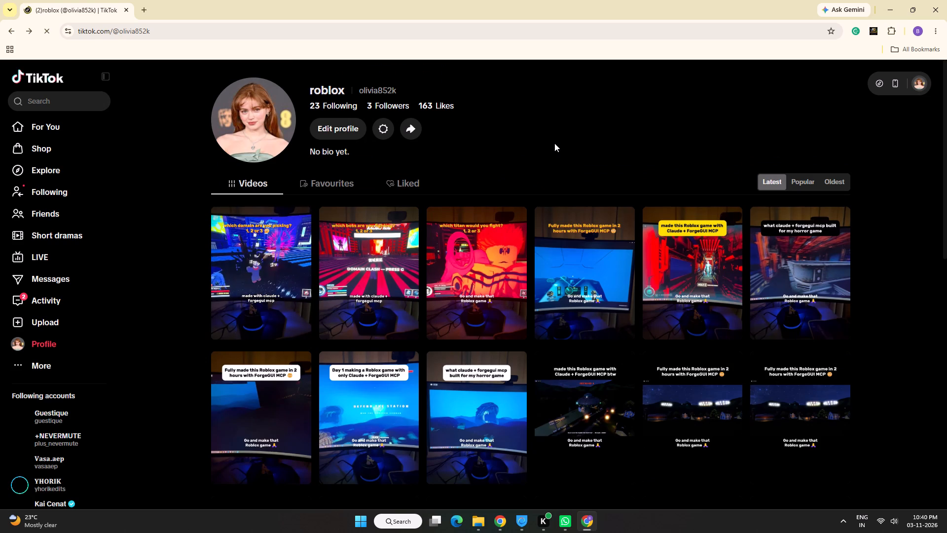
scroll(554, 143, down, 1)
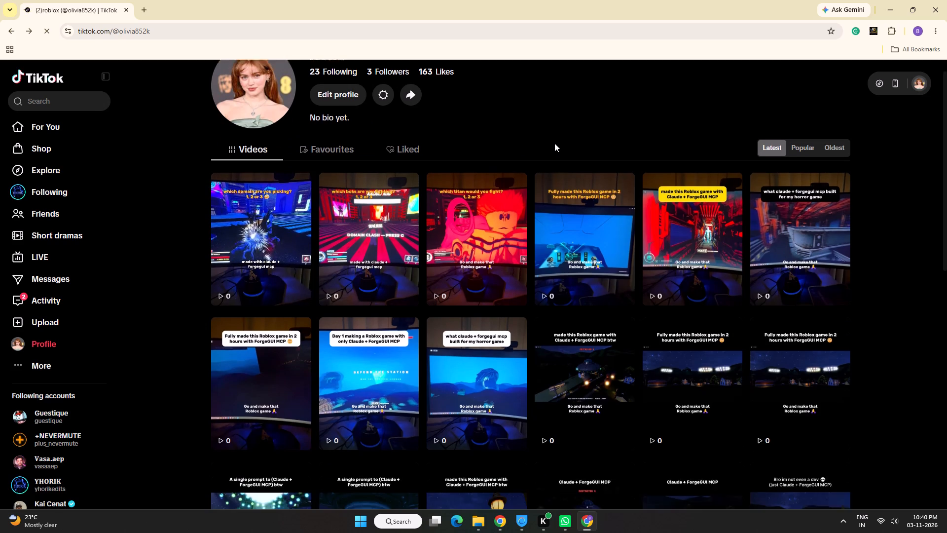
scroll(554, 143, down, 5)
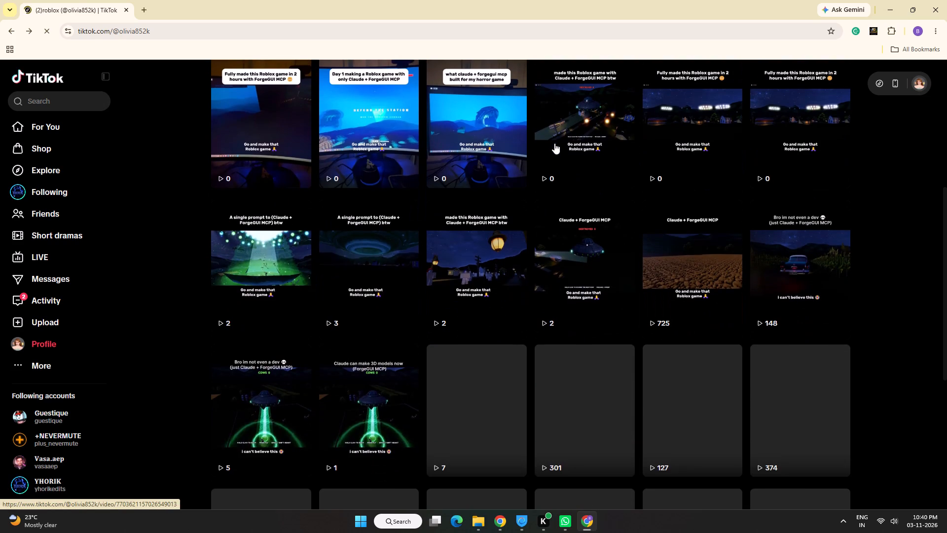
scroll(554, 143, down, 5)
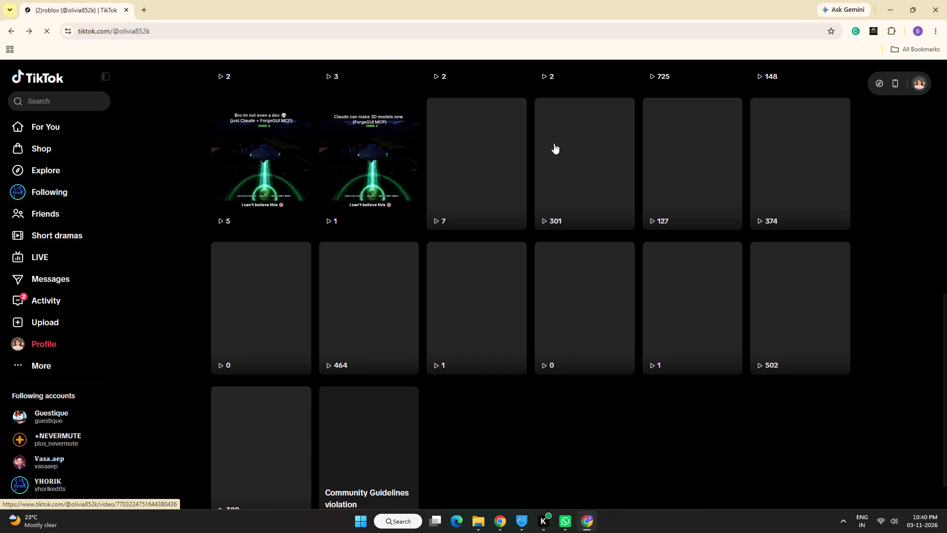
scroll(554, 143, up, 14)
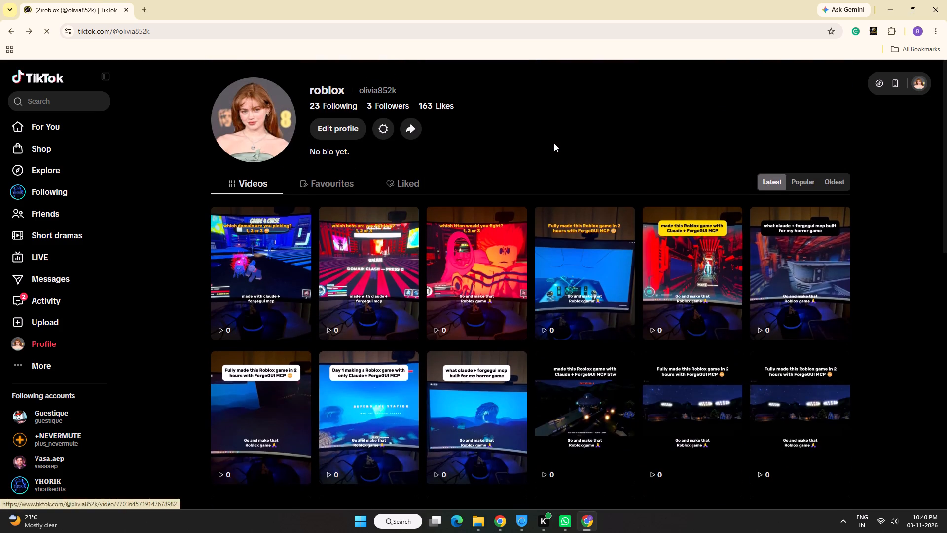
click(888, 3)
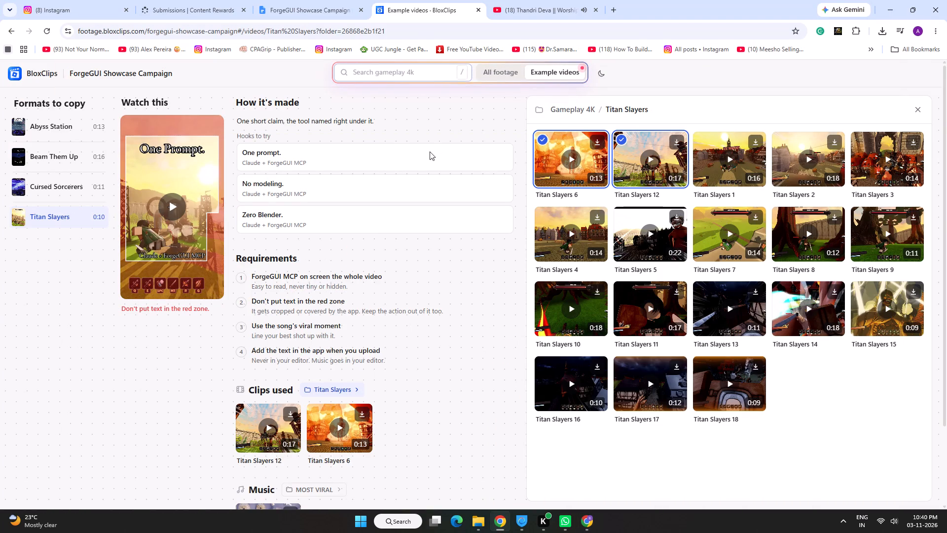
Check f7b164256586.mp4 in the player, delete today's five downloaded gameplay MP4 clips from Downloads, and minimise the folder.
click(473, 526)
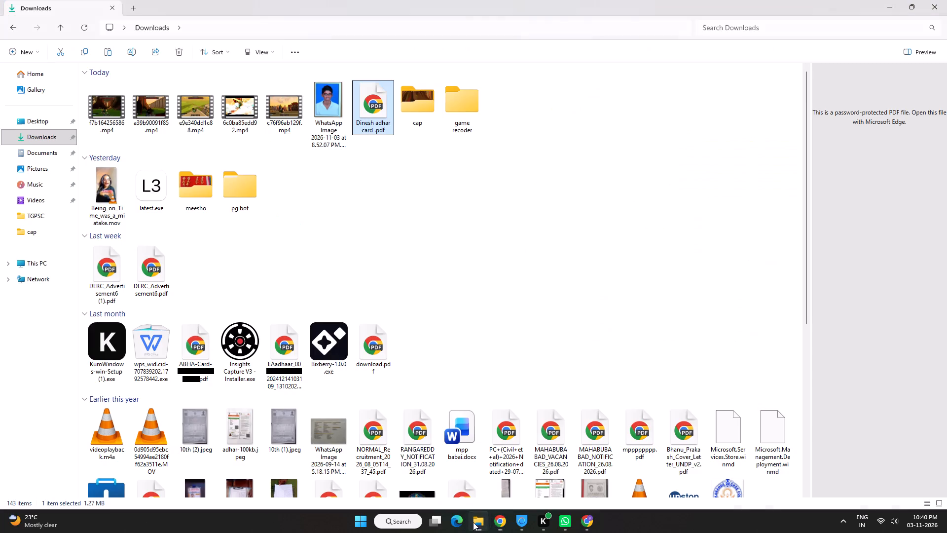
drag(90, 142, 300, 120)
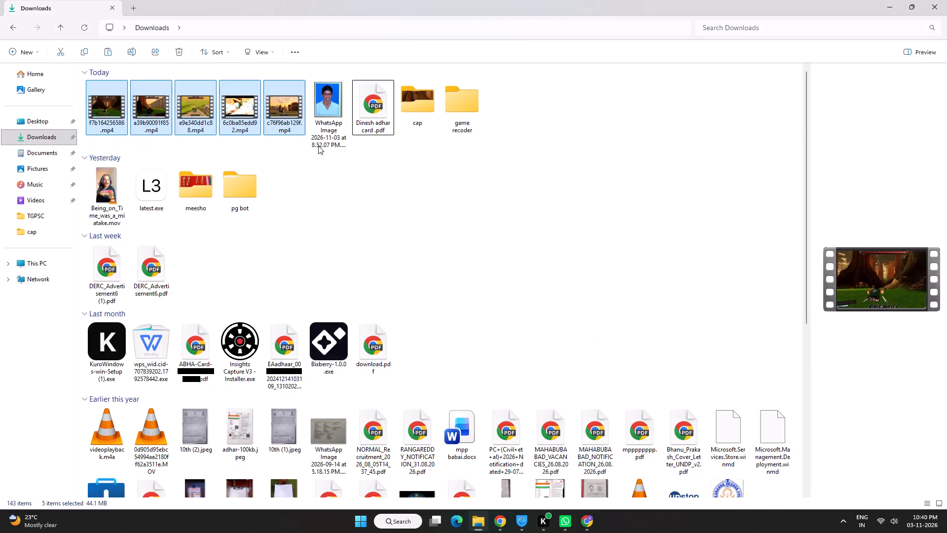
click(339, 172)
double_click(95, 120)
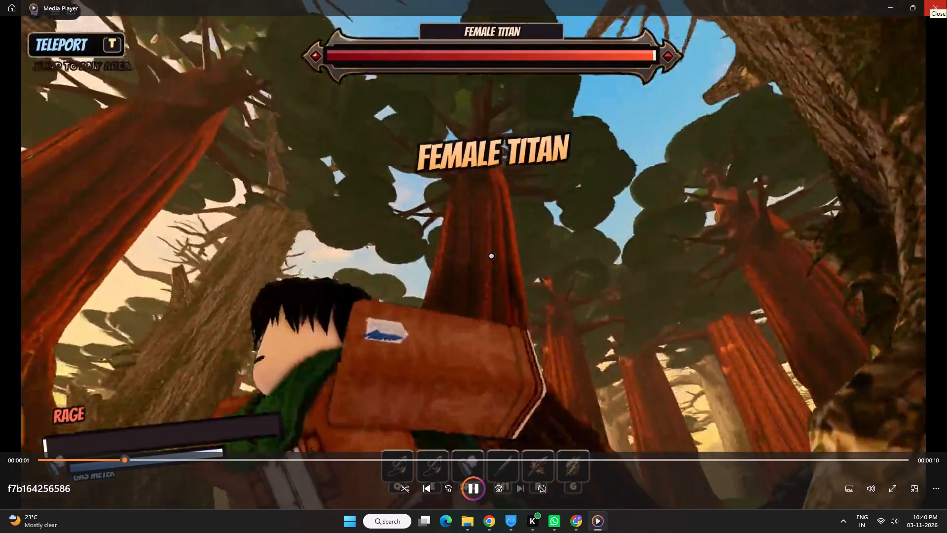
click(946, 0)
drag(112, 146, 275, 115)
click(179, 54)
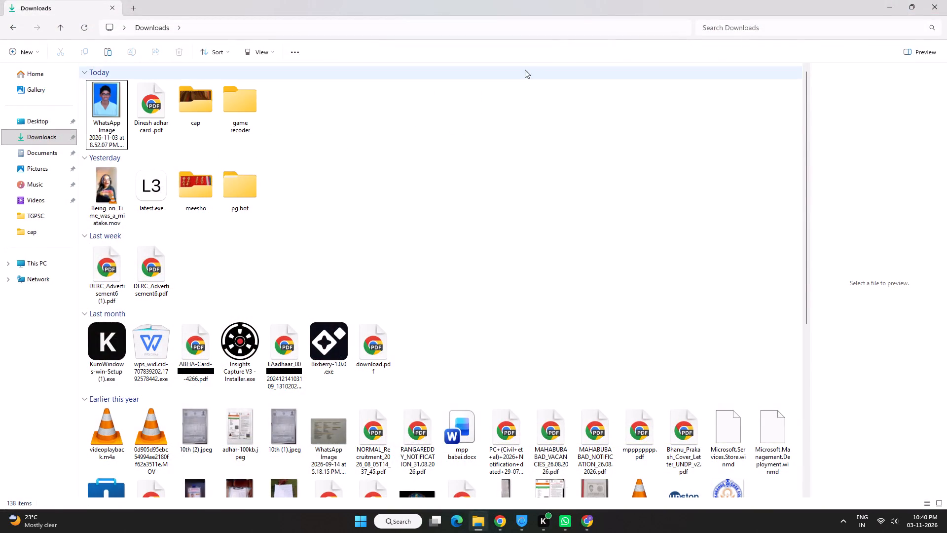
click(892, 9)
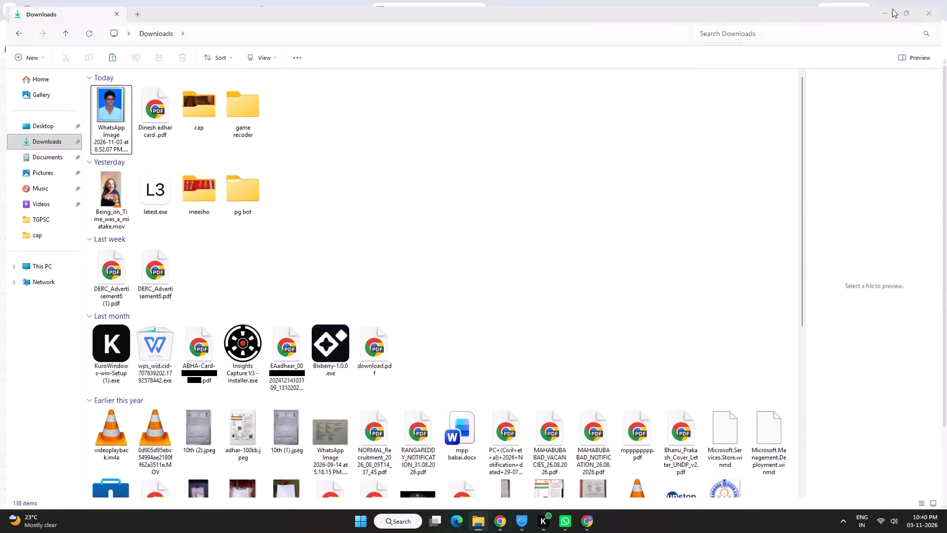
Preview Titan Slayers 9 and 10 in the Gameplay 4K folder, and download Titan Slayers 10 from its video player.
click(895, 235)
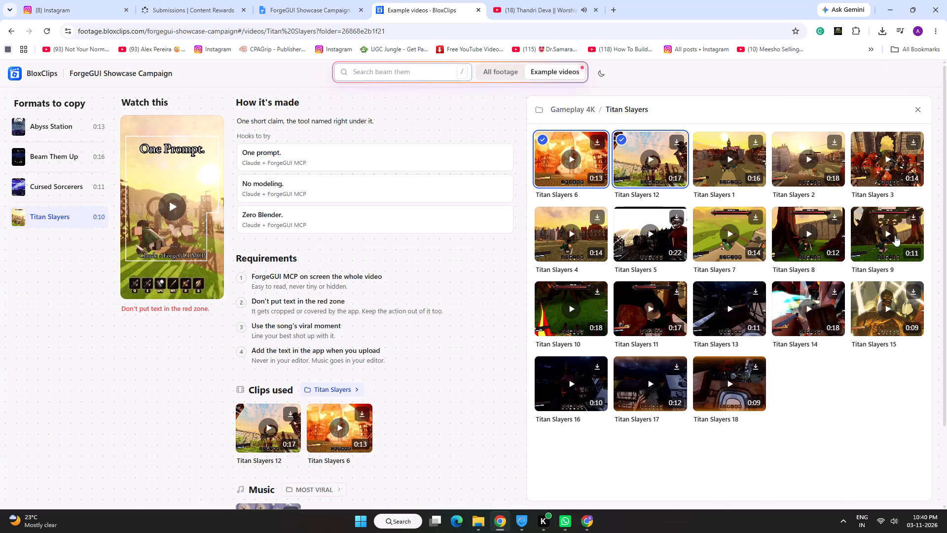
click(895, 233)
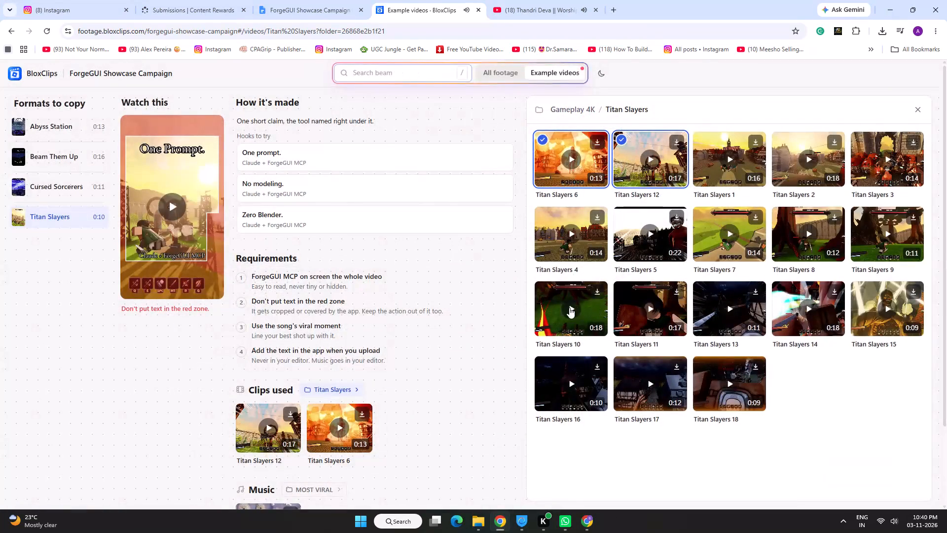
click(569, 307)
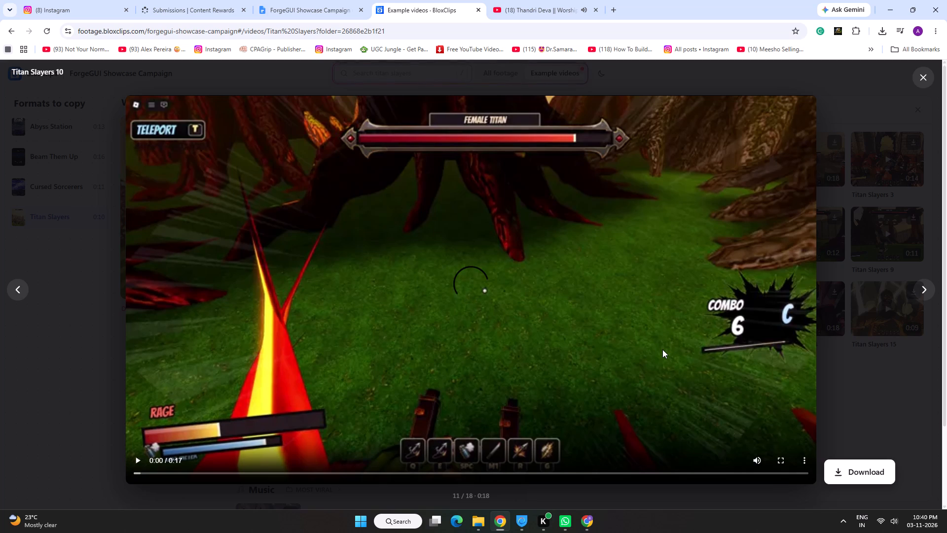
click(662, 349)
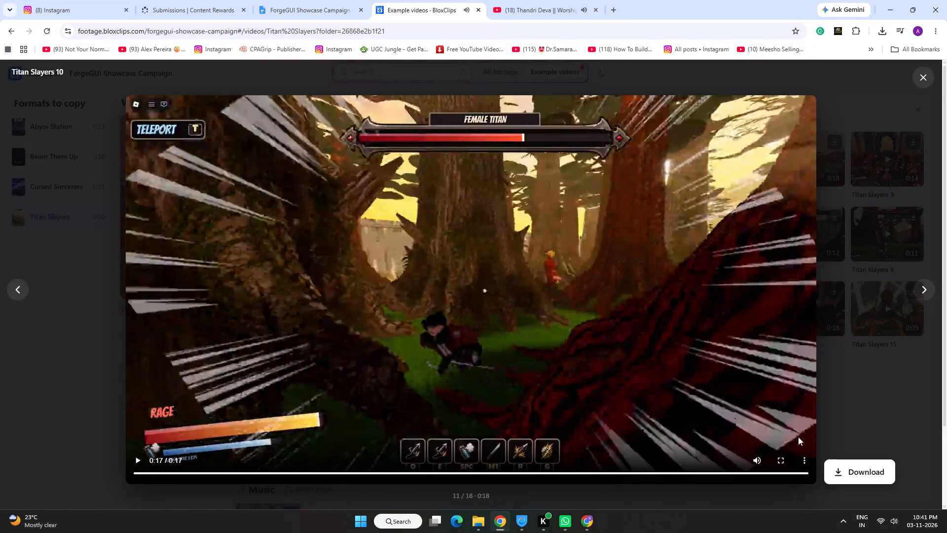
click(807, 455)
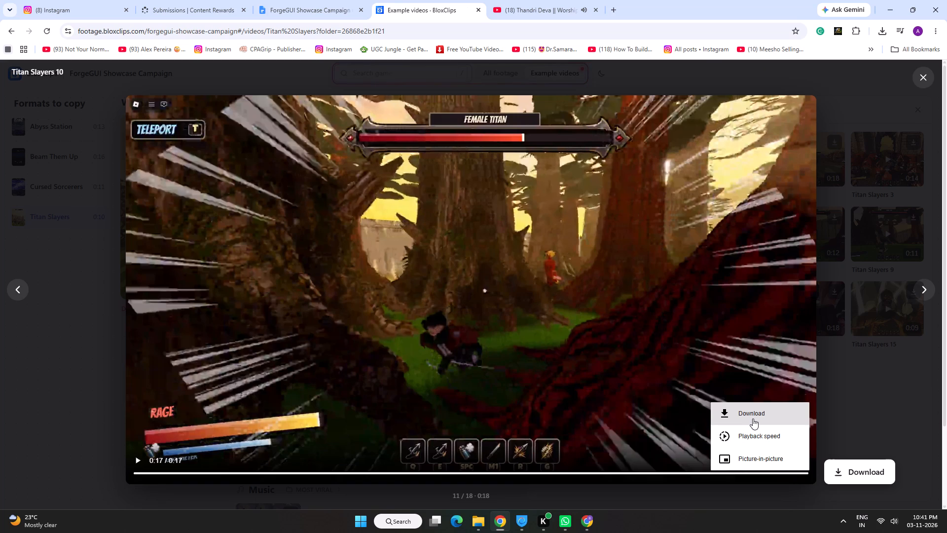
click(753, 419)
click(882, 375)
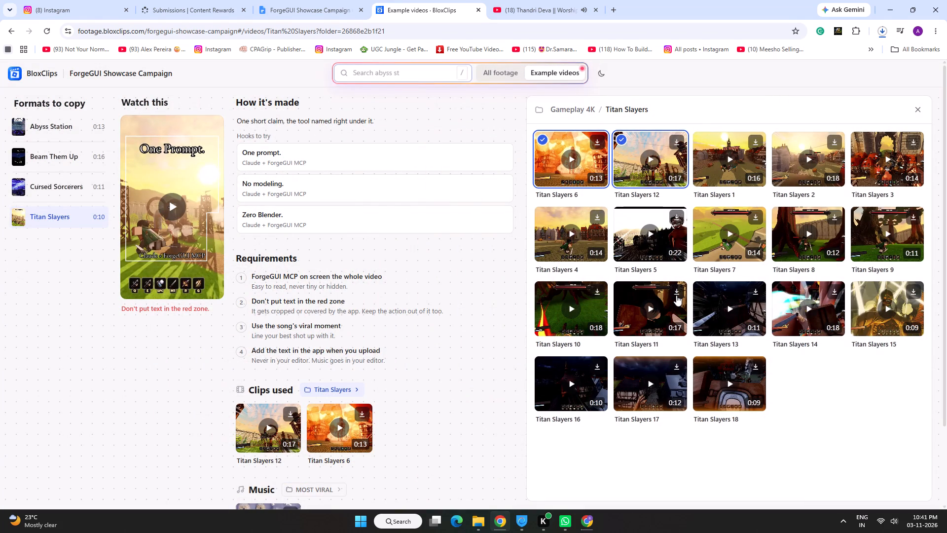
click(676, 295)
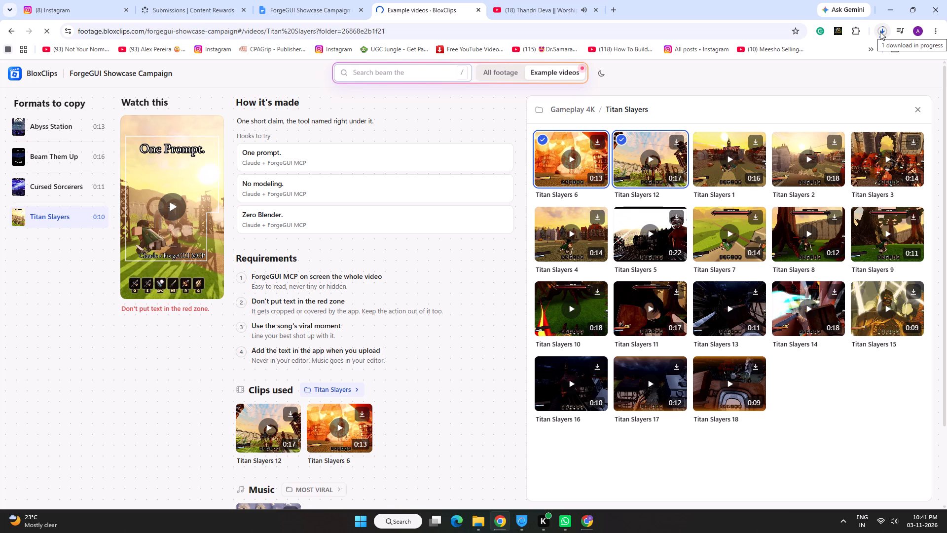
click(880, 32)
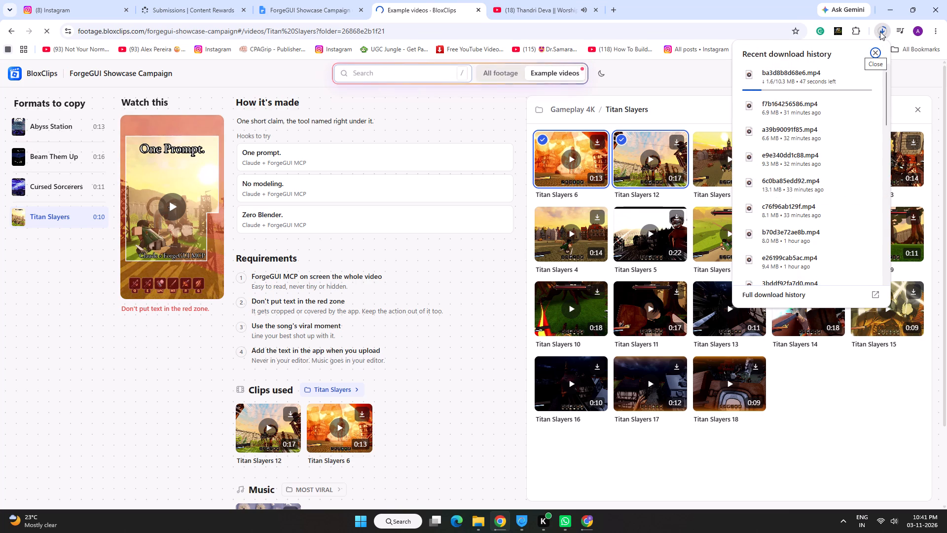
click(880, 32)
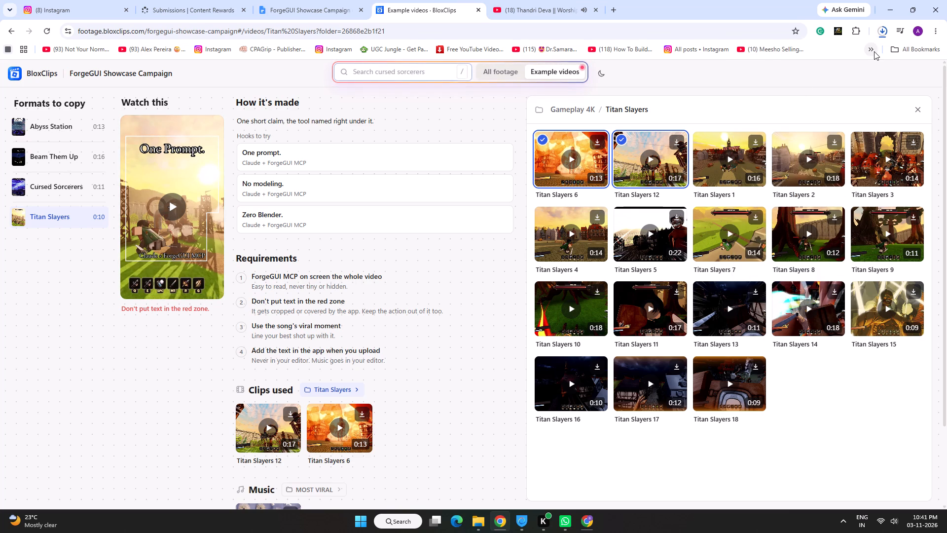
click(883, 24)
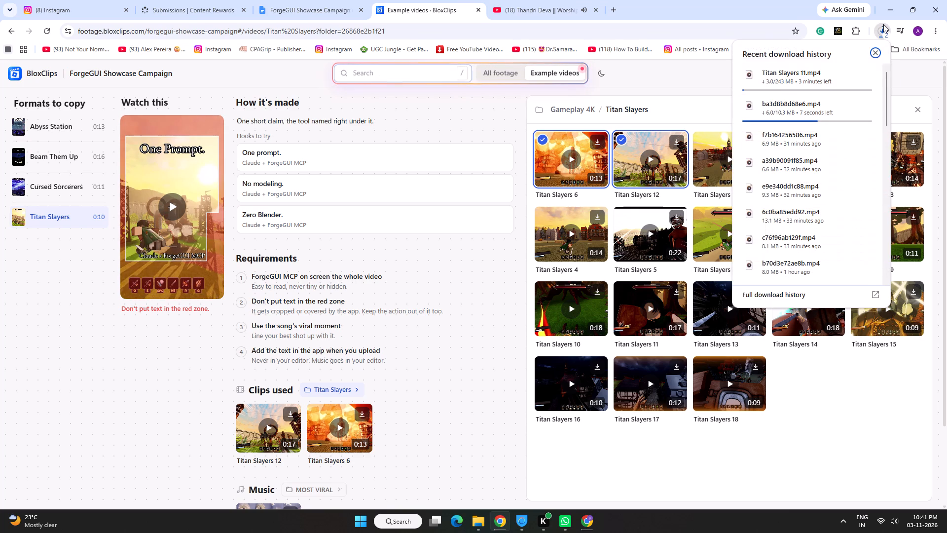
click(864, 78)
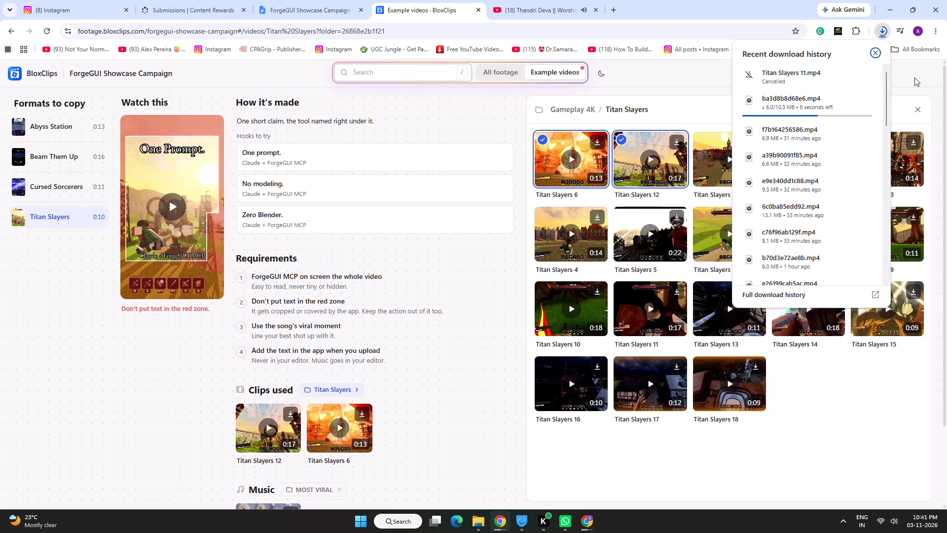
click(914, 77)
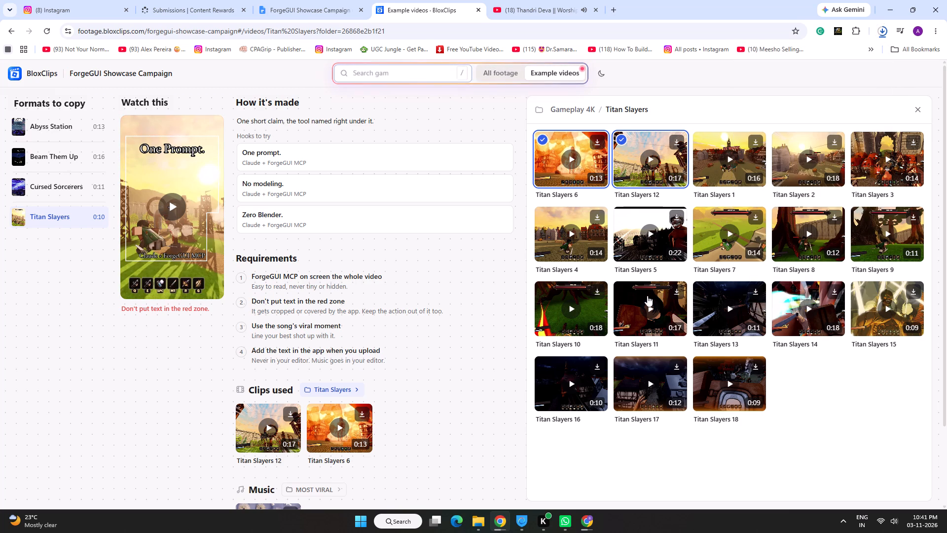
Preview Titan Slayers 11 in the Gameplay 4K folder, download it from its video player, and close the player.
click(645, 300)
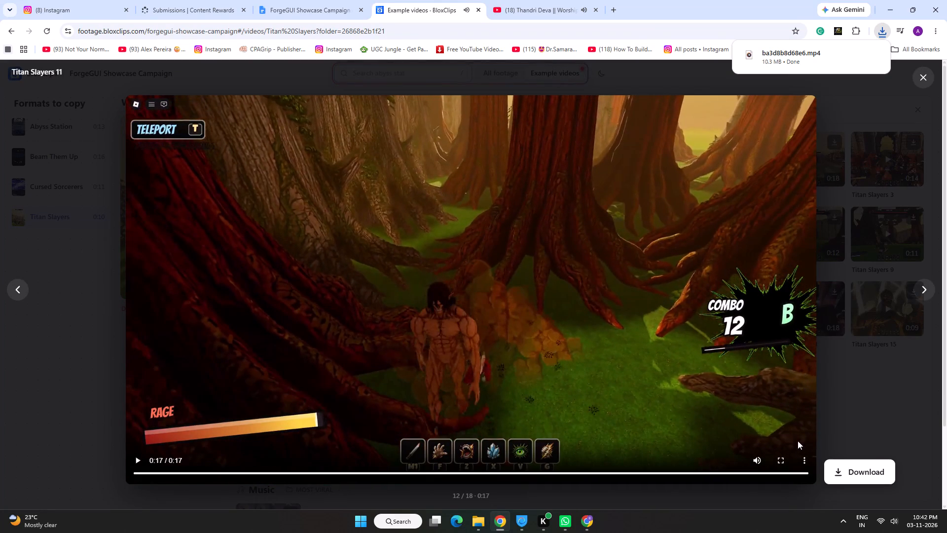
click(809, 454)
click(759, 408)
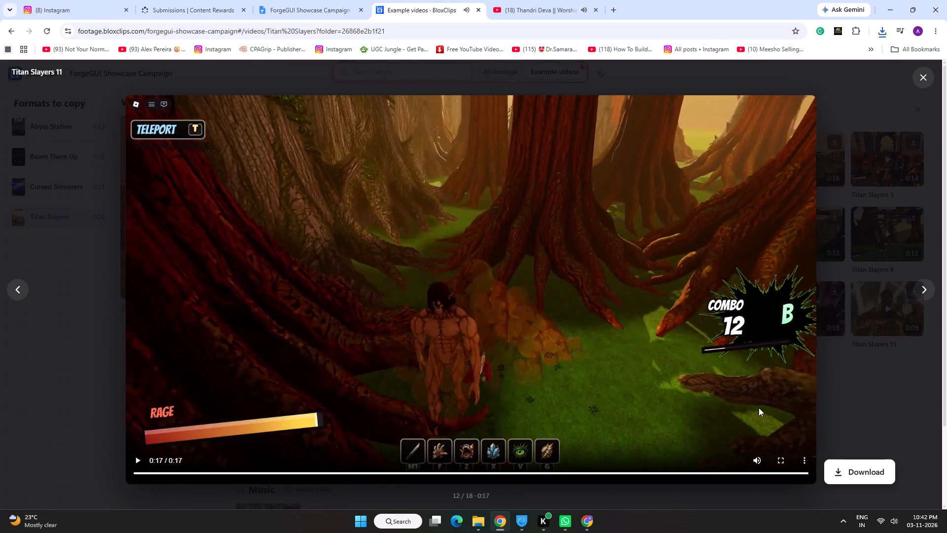
click(852, 287)
Preview Titan Slayers 13, download it from its video player, and return to the Titan Slayers clips.
click(717, 311)
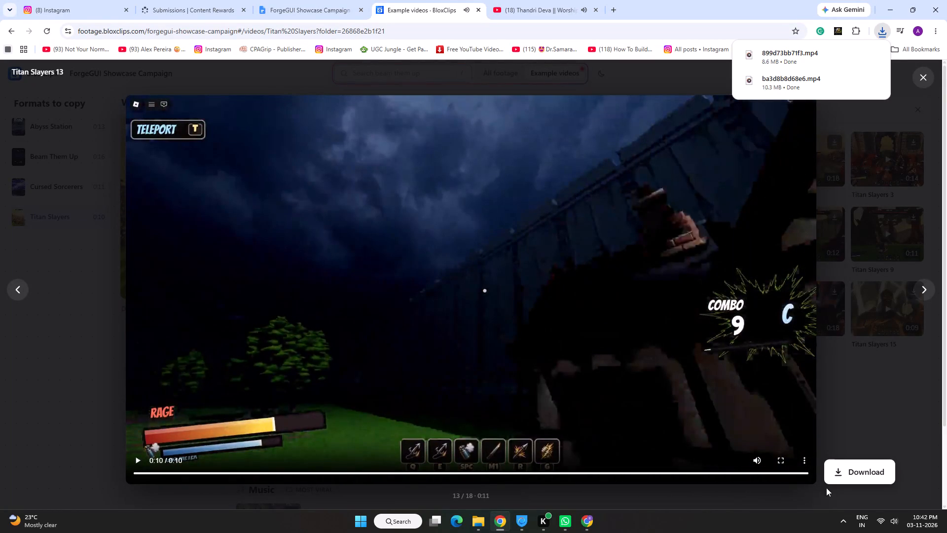
click(806, 461)
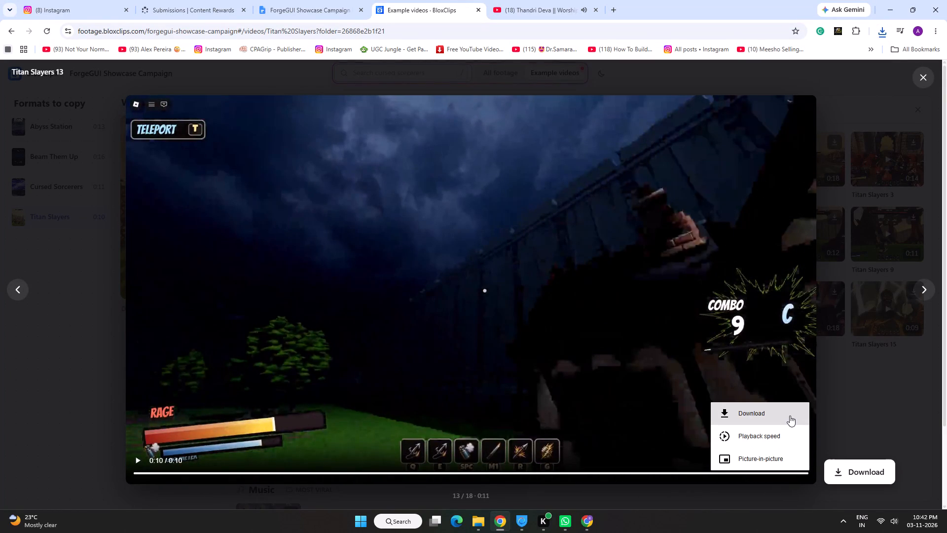
click(790, 416)
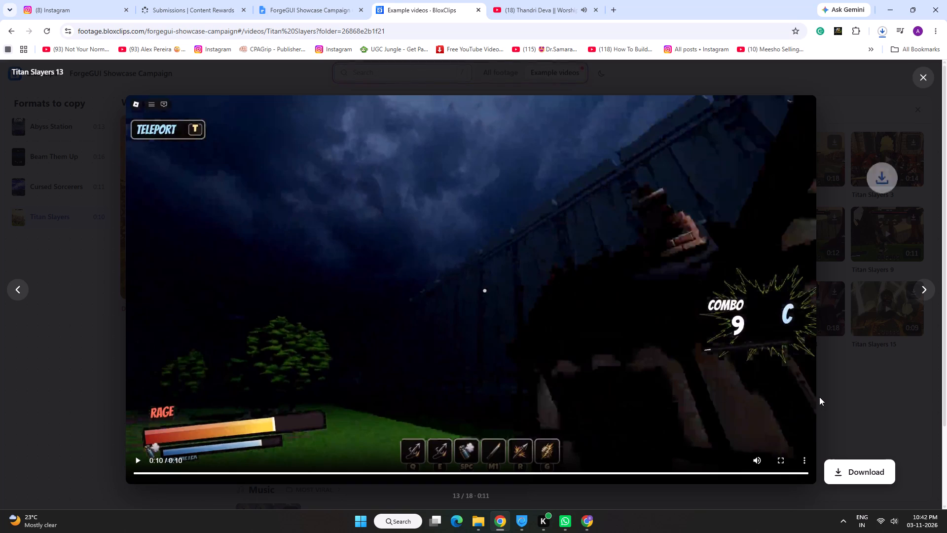
click(847, 388)
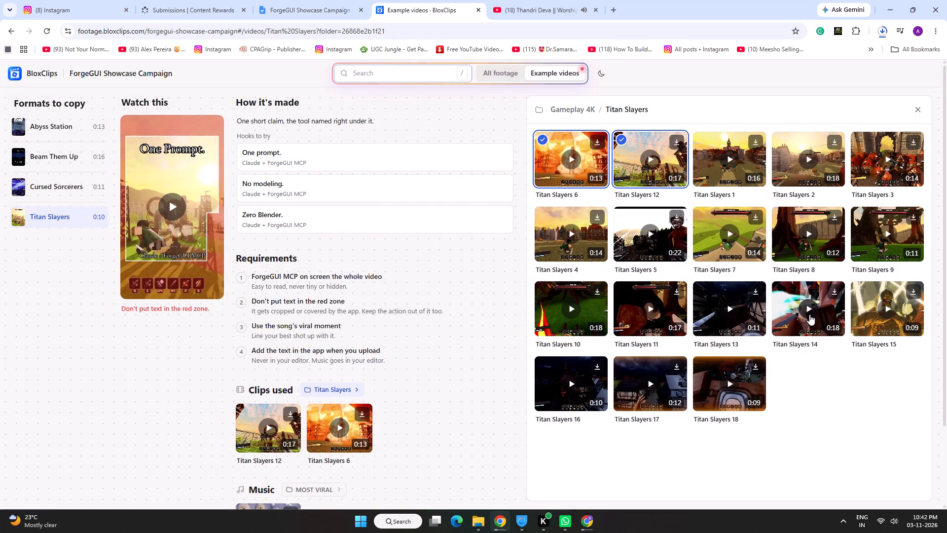
Preview Titan Slayers 14, download it from its video player, and return to the Titan Slayers clips.
click(809, 314)
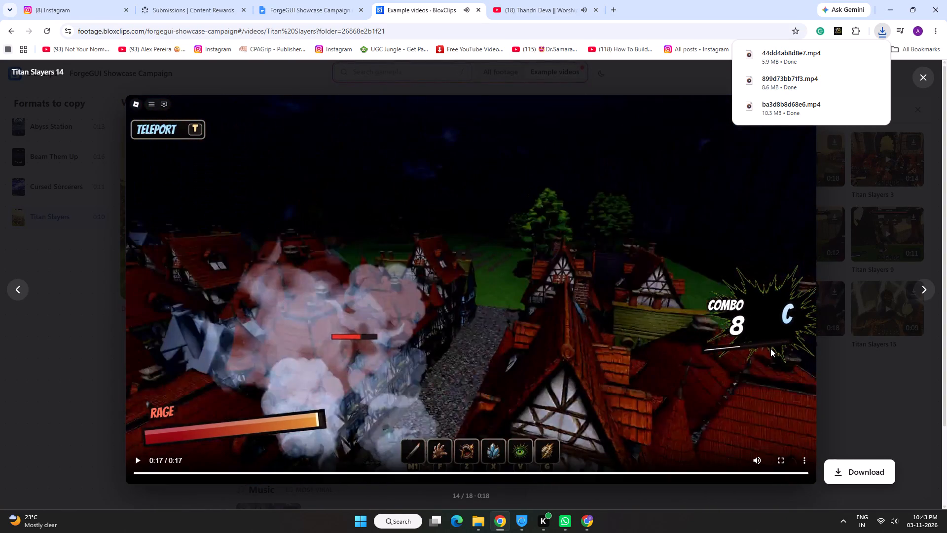
click(800, 456)
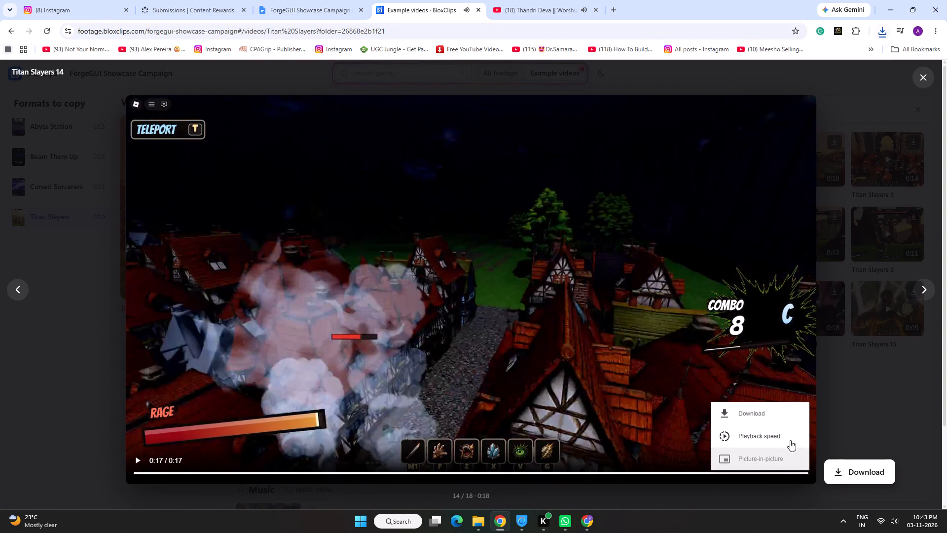
click(767, 414)
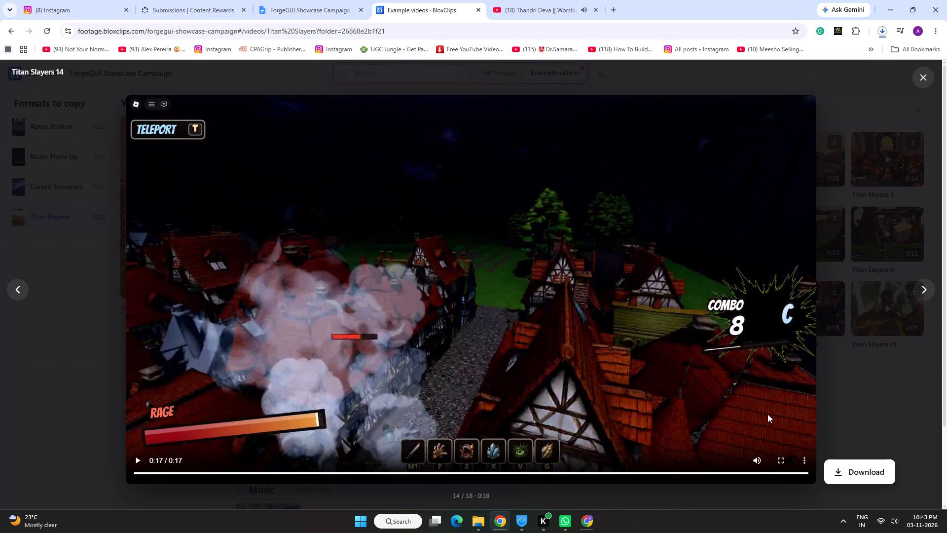
click(842, 374)
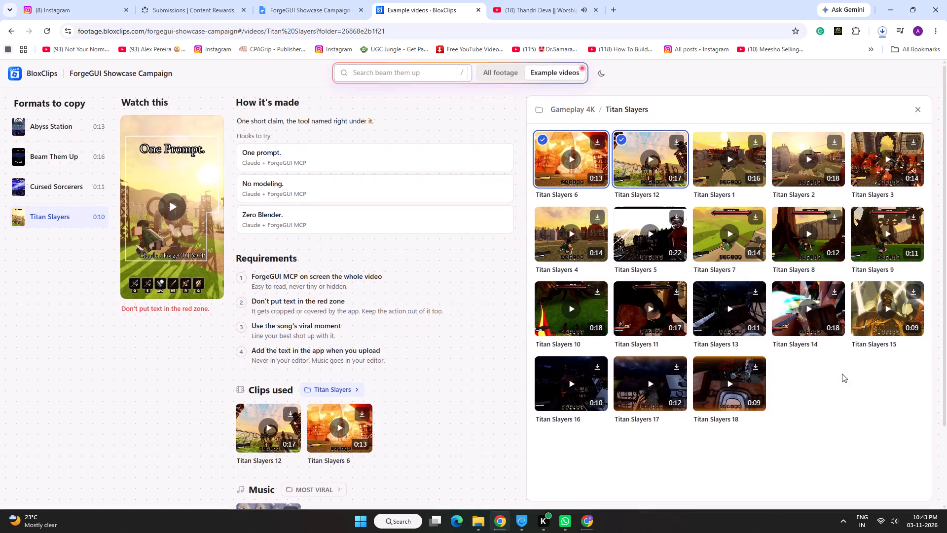
click(804, 307)
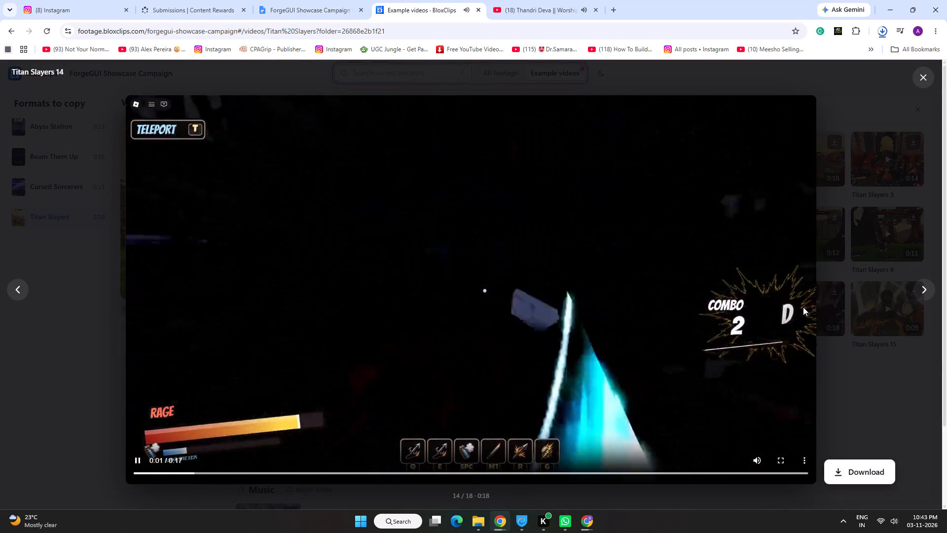
click(829, 305)
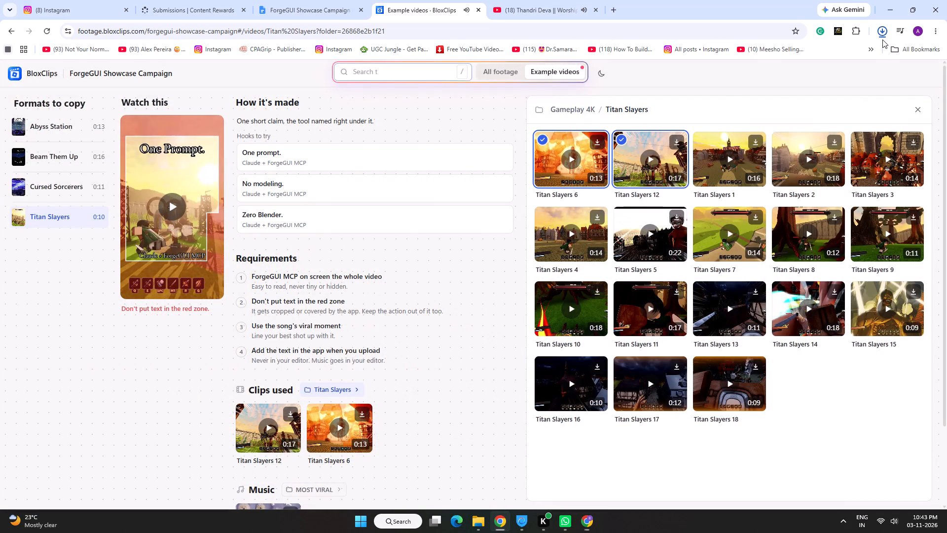
Show the latest downloaded clip in its folder, and close the folder window.
click(882, 39)
click(855, 58)
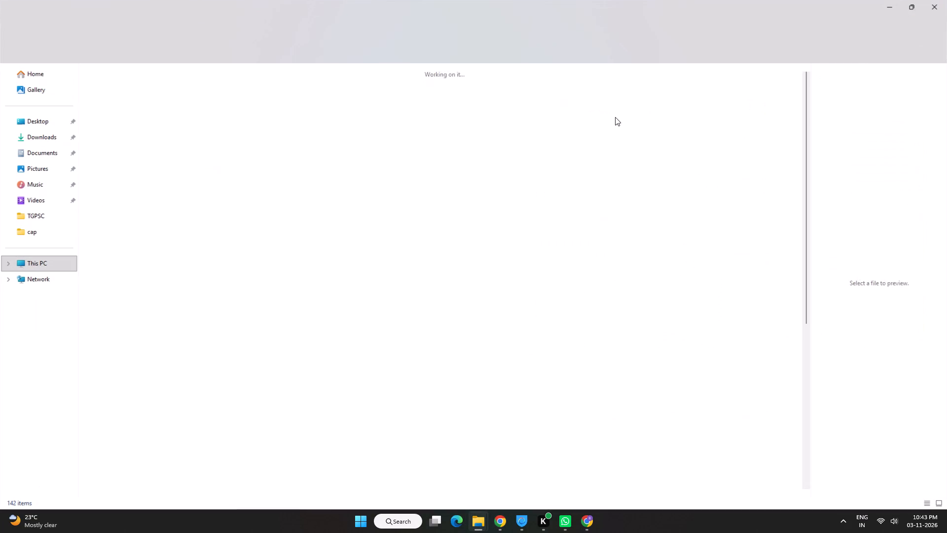
click(946, 0)
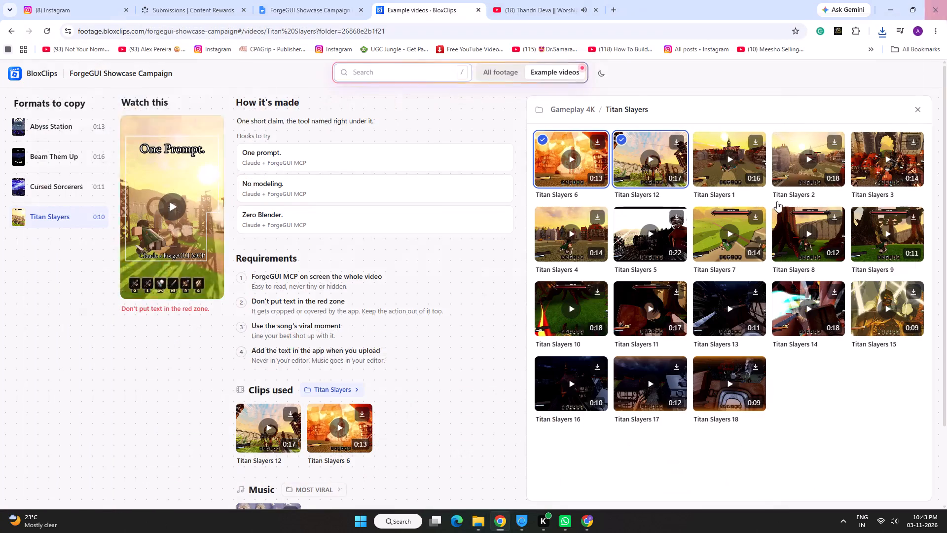
Preview Titan Slayers 15 in the Gameplay 4K folder and close its player.
click(879, 307)
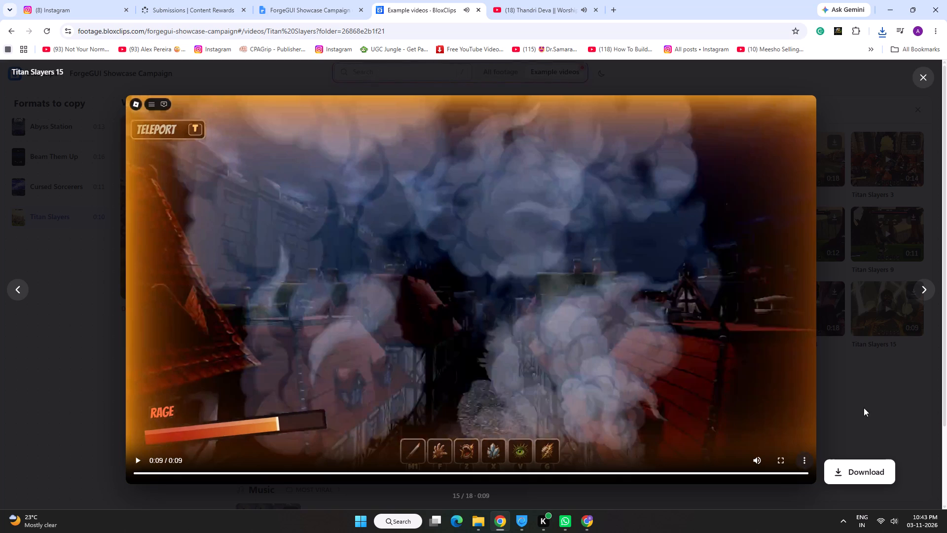
click(873, 395)
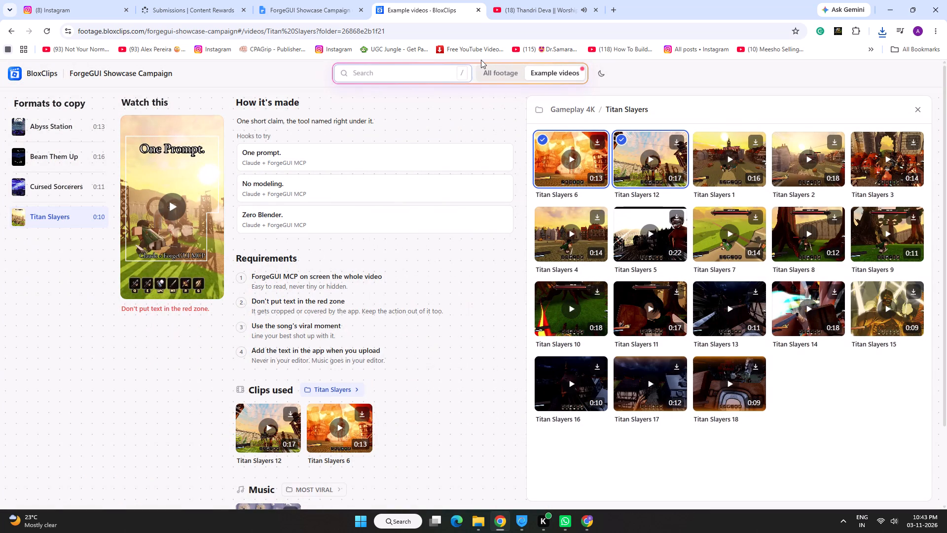
Review the Clips and Retainer submissions on Content Rewards, and check the payout details of the two newest pending Instagram clips.
click(209, 16)
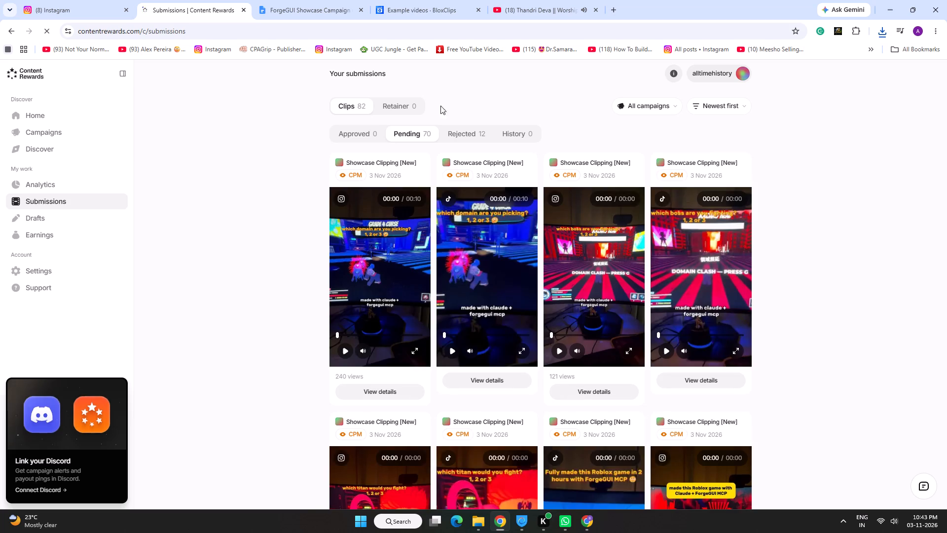
click(415, 103)
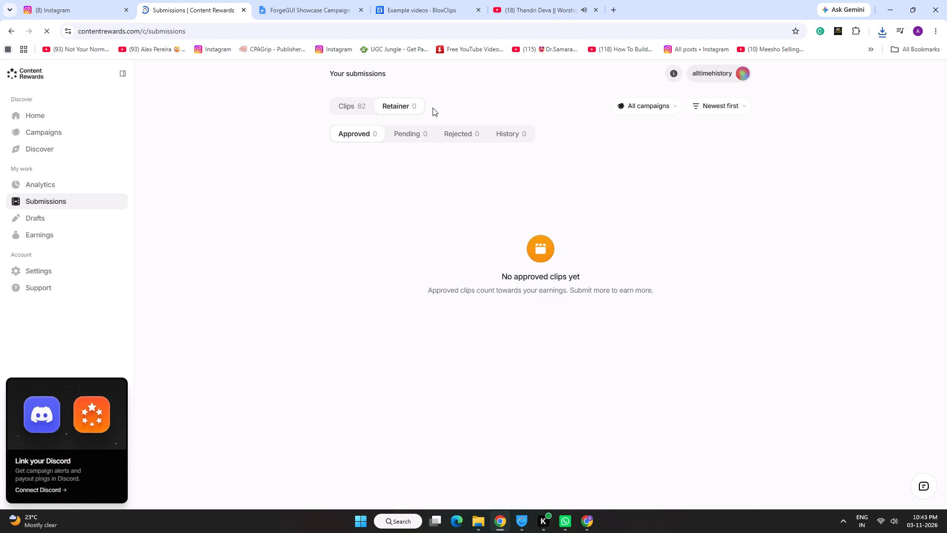
click(362, 104)
click(362, 126)
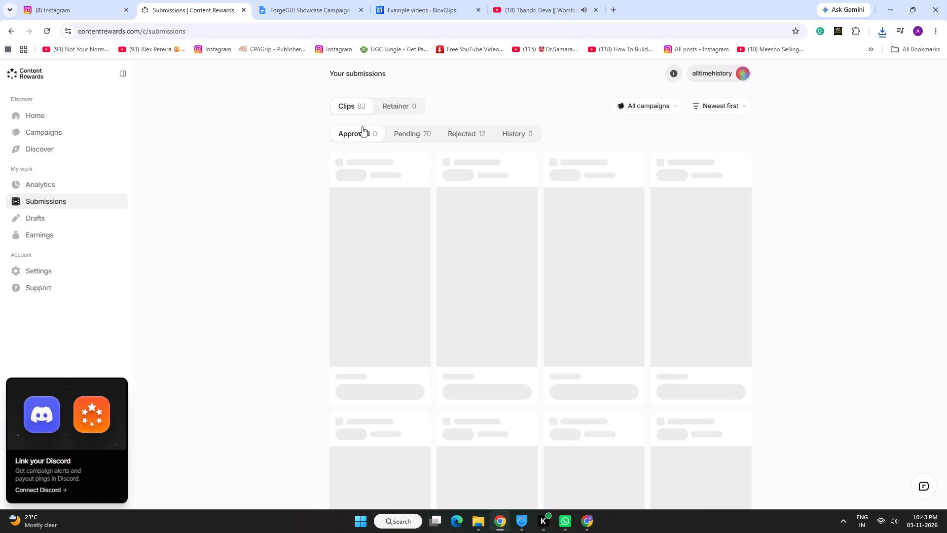
click(399, 128)
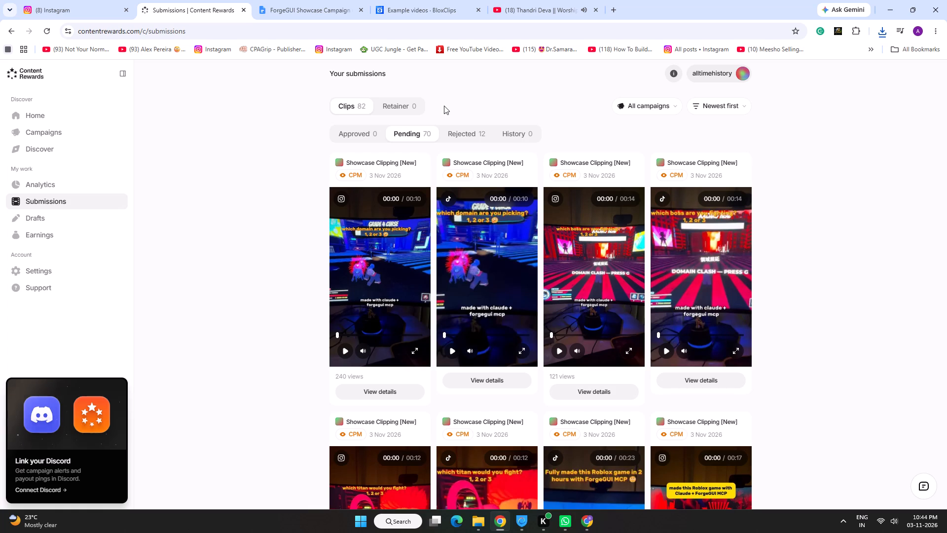
click(367, 389)
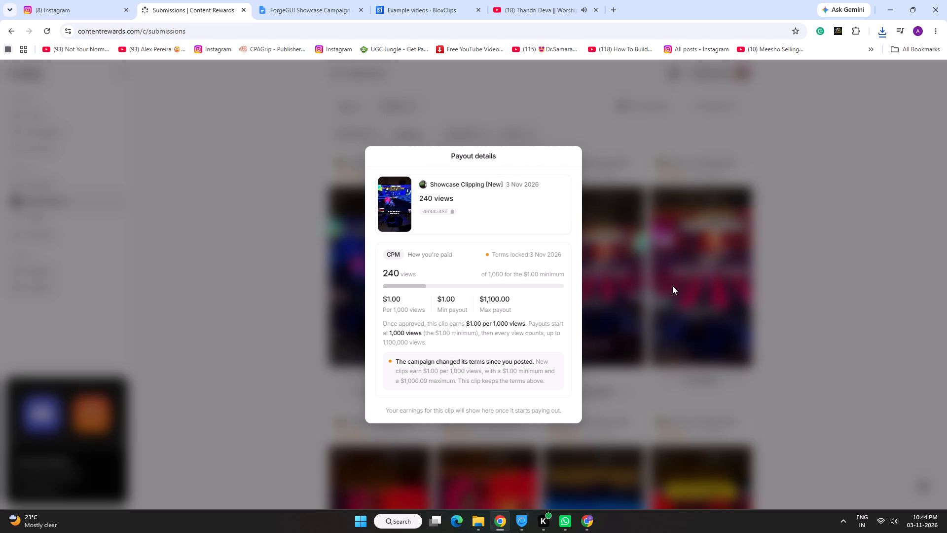
click(672, 286)
scroll(683, 311, down, 2)
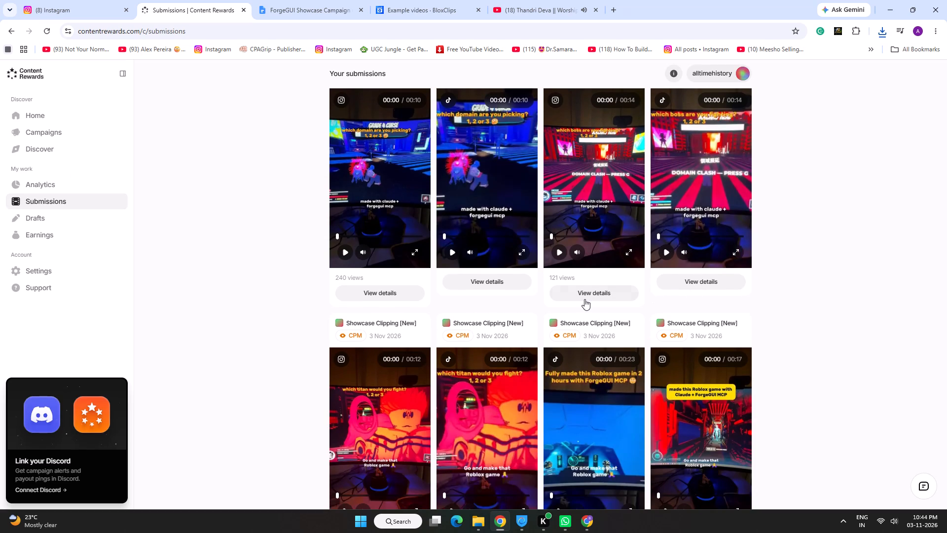
click(584, 299)
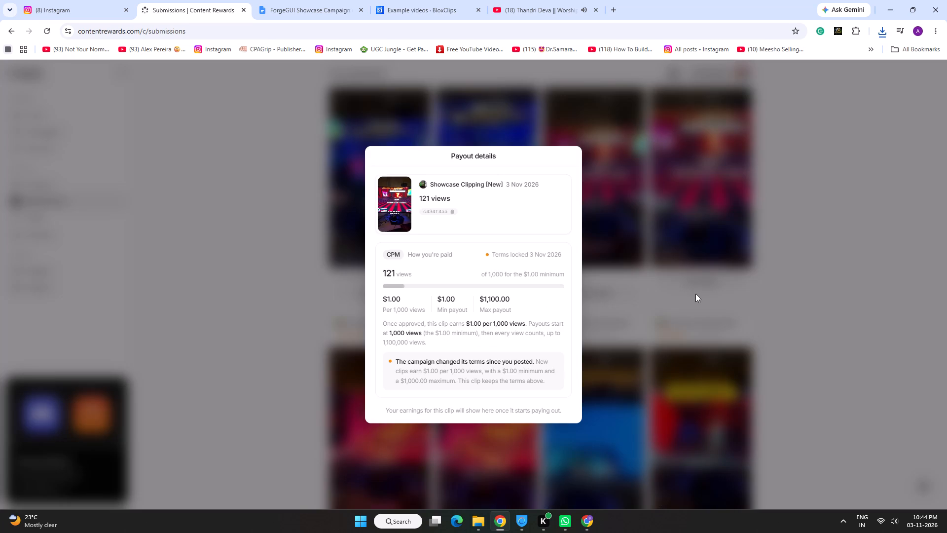